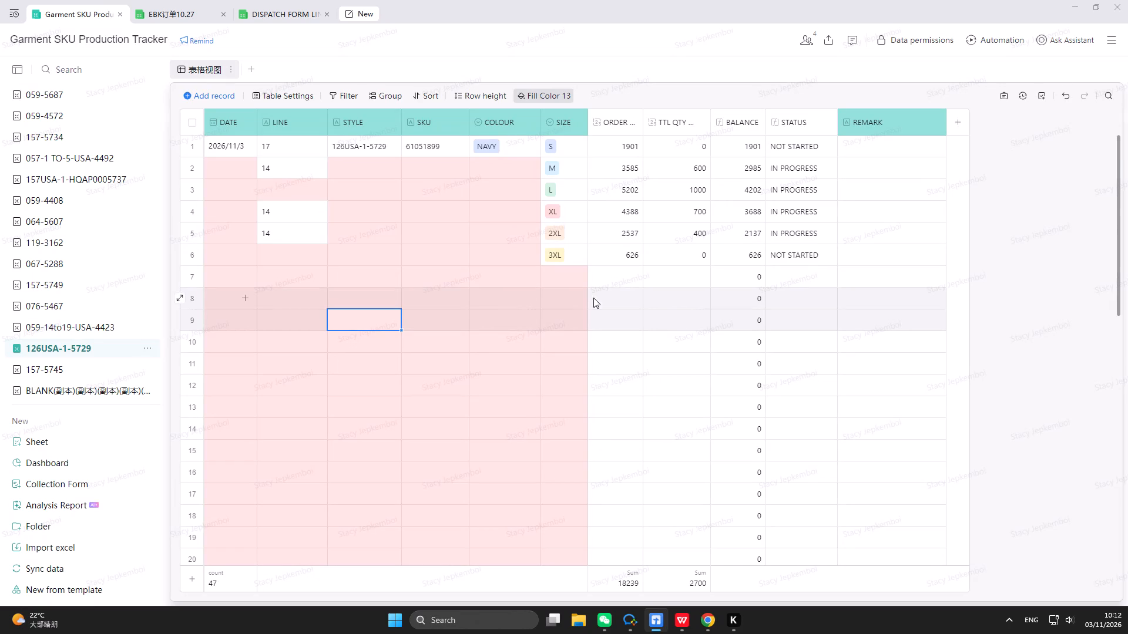
Switch to Chrome and close the two tabs whose titles begin with "Birthday" and "Garment".
{"action": "left_click", "coordinate": [711, 625]}
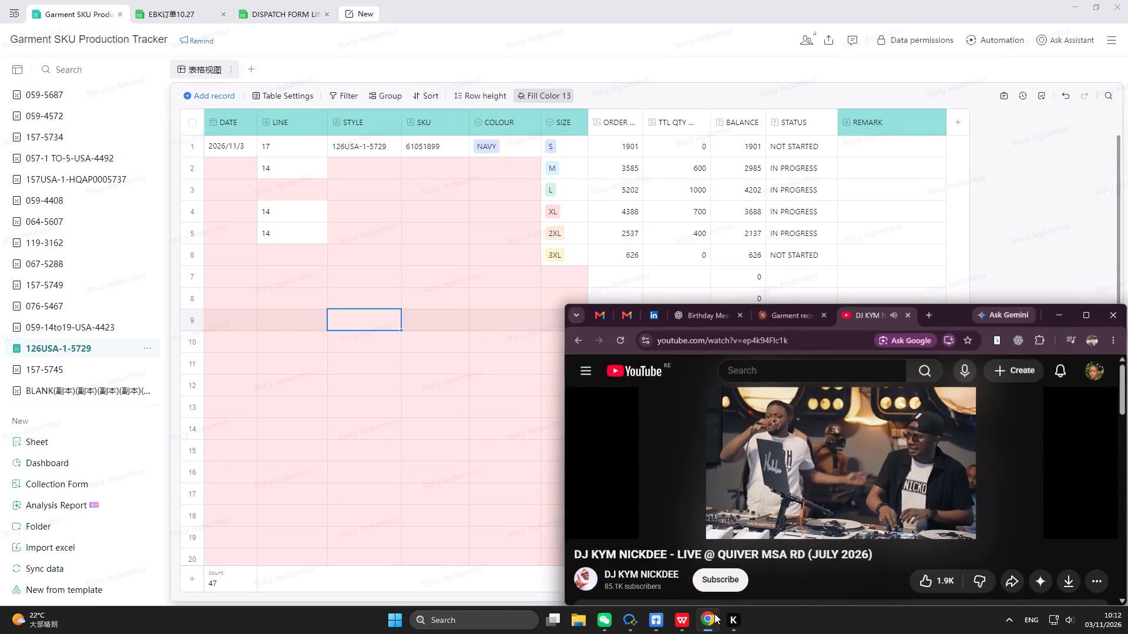
{"action": "left_click", "coordinate": [741, 314]}
{"action": "left_click", "coordinate": [741, 314]}
Open the LinkedIn feed that is already loaded in the browser.
{"action": "left_click", "coordinate": [656, 319]}
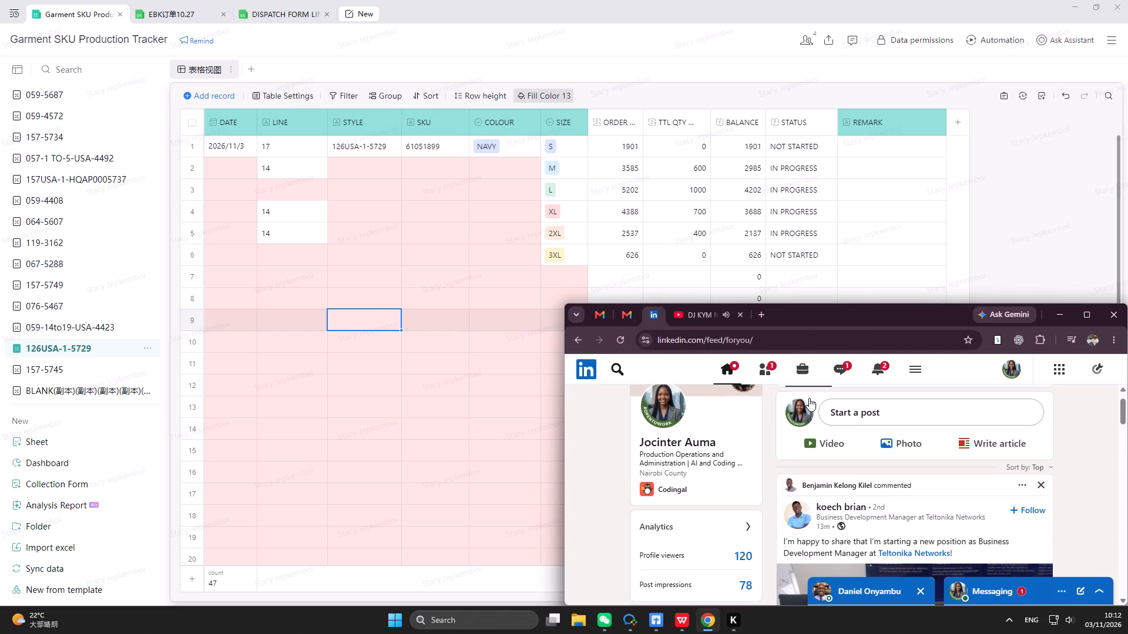
Reload the LinkedIn home feed to check the newest posts.
{"action": "left_click", "coordinate": [729, 373]}
{"action": "scroll", "coordinate": [767, 452], "scroll_direction": "up", "scroll_amount": 9}
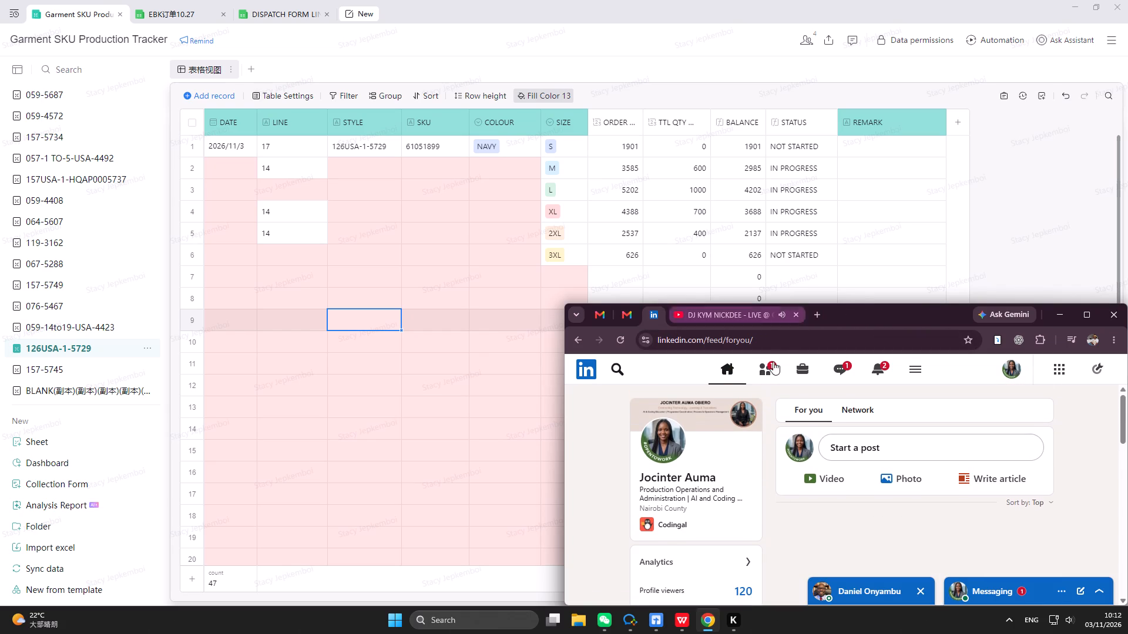
Open the LinkedIn My Network page to check for new invitations.
{"action": "left_click", "coordinate": [774, 364]}
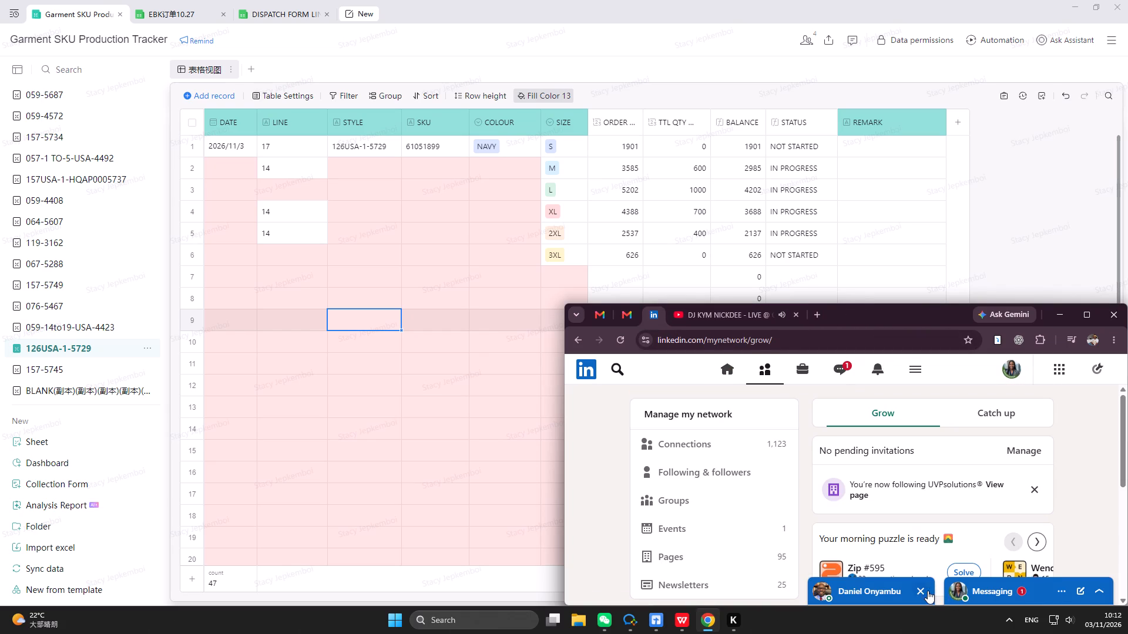
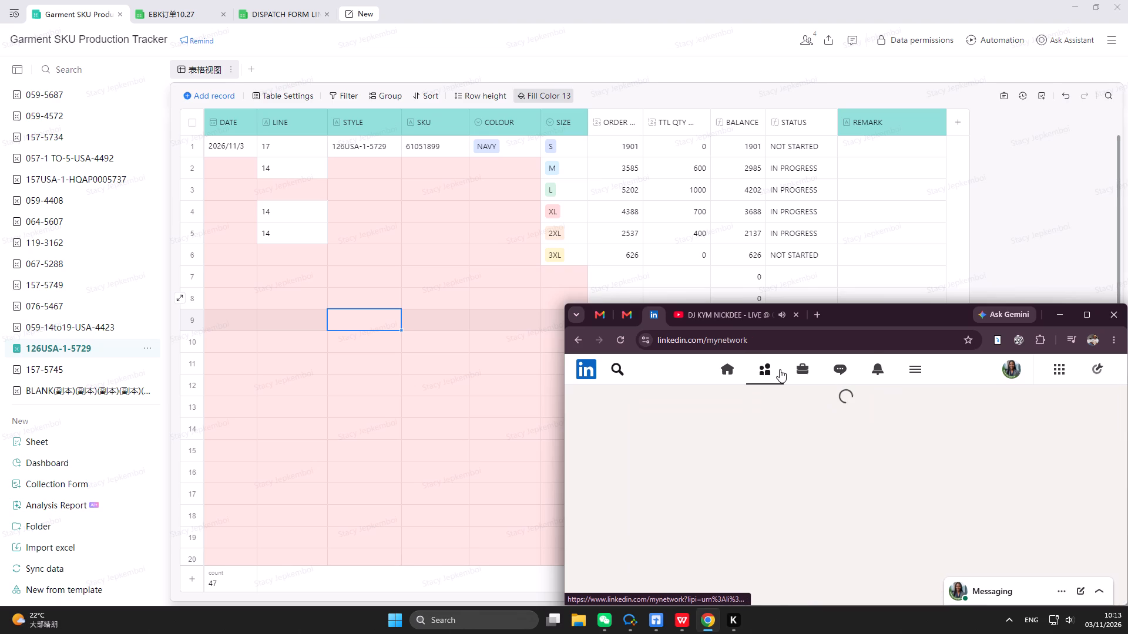
Go back from the LinkedIn network page to the home feed.
{"action": "left_click", "coordinate": [732, 372]}
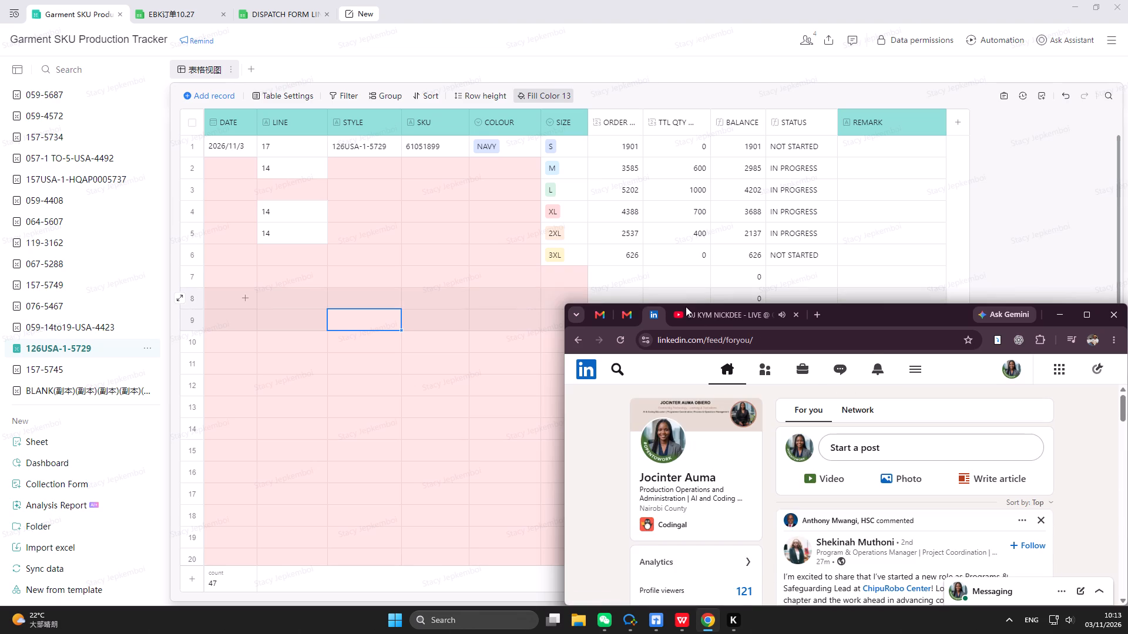
Bring the YouTube DJ live tab to the front and minimise the Chrome window to return to the Garment SKU Production Tracker.
{"action": "left_click", "coordinate": [689, 311]}
{"action": "left_click", "coordinate": [1056, 313]}
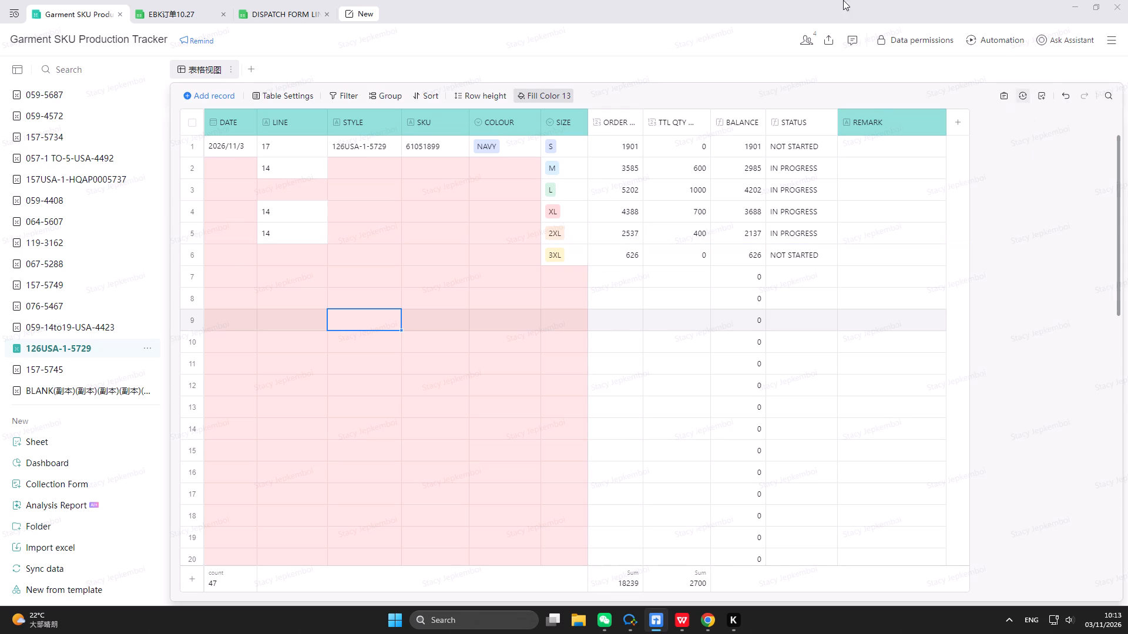
Switch to the DISPATCH FORM LINE WISE spreadsheet to view the 11.3 target dispatch form, selecting blank cell U23 outside the table.
{"action": "left_click", "coordinate": [271, 15]}
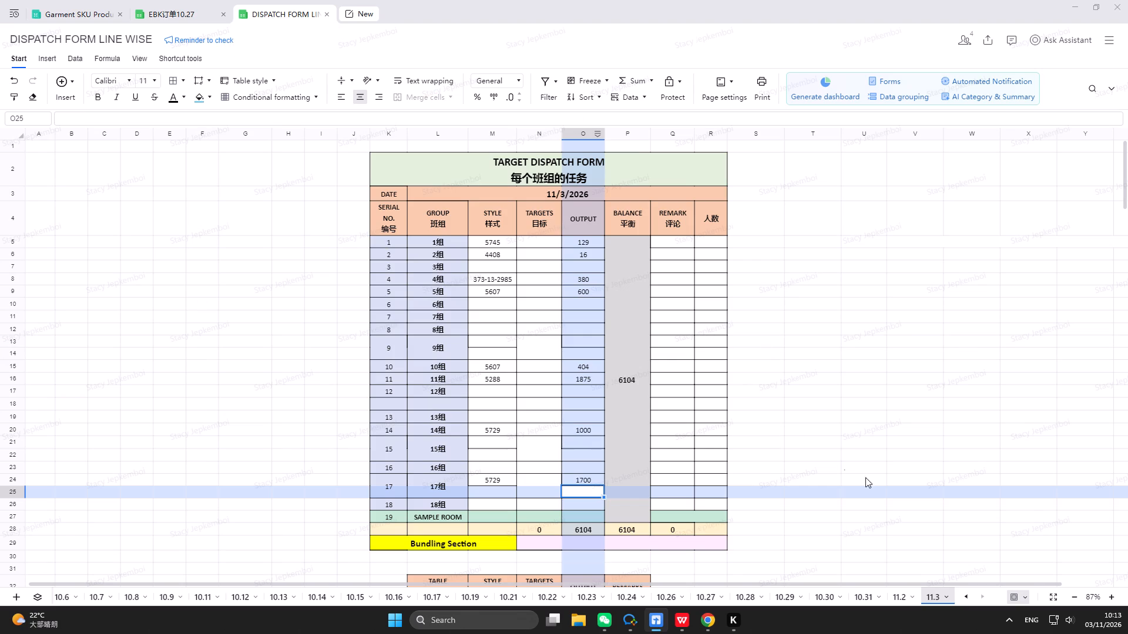
{"action": "left_click", "coordinate": [861, 461]}
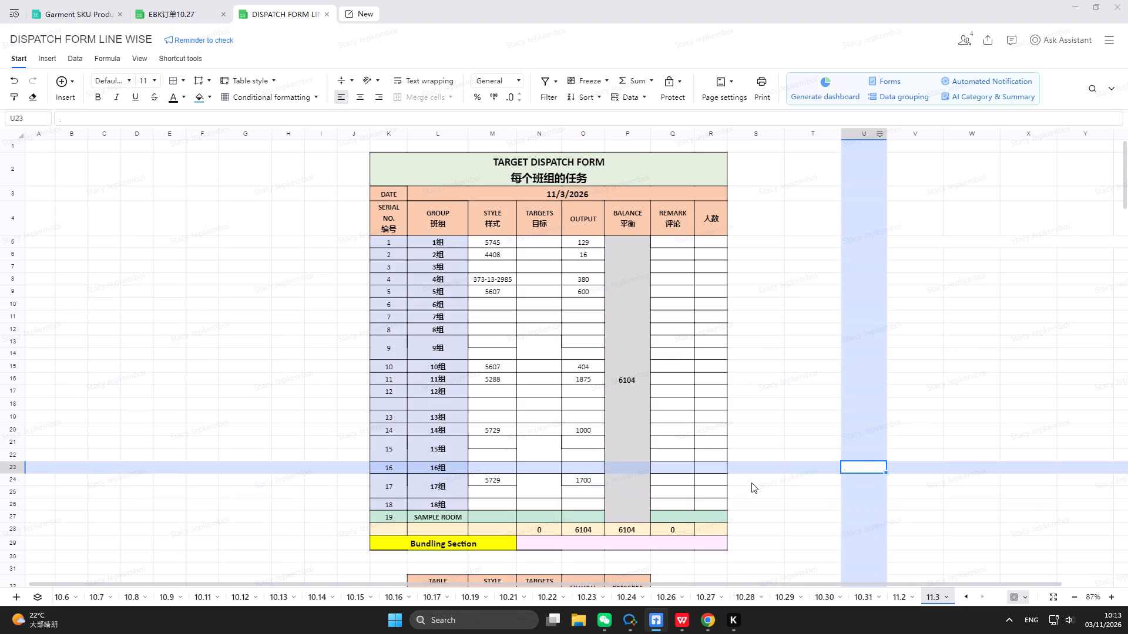
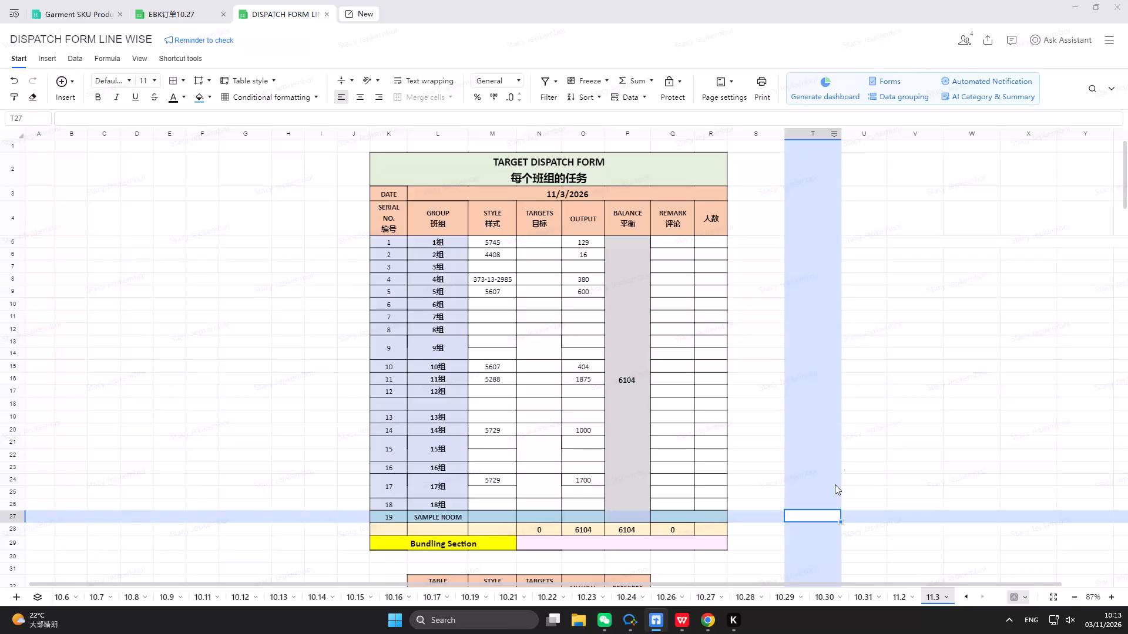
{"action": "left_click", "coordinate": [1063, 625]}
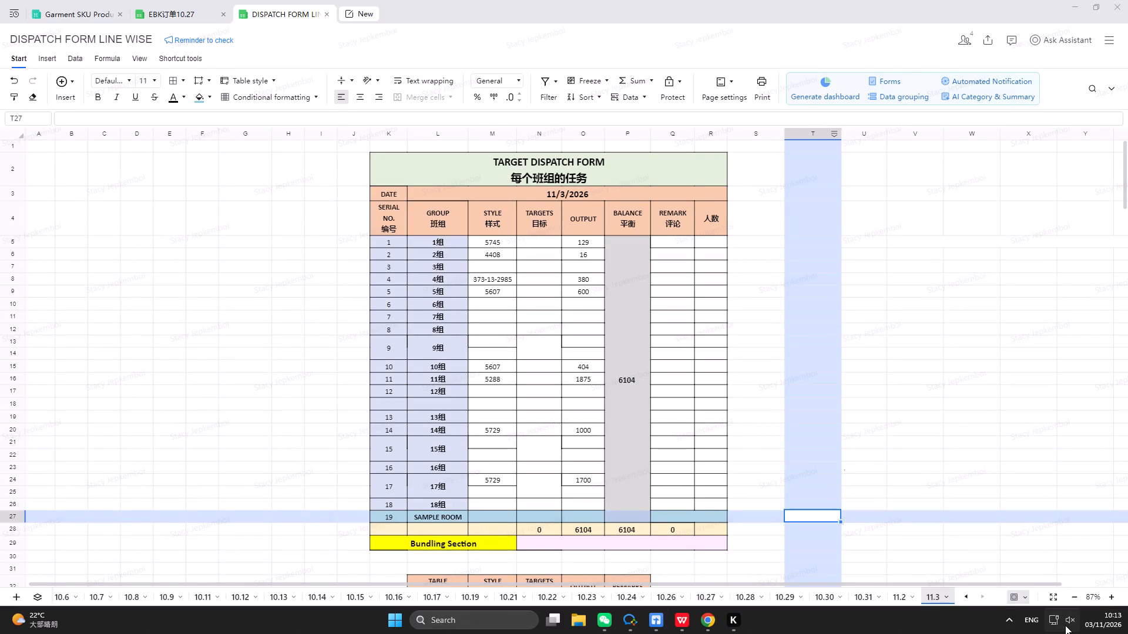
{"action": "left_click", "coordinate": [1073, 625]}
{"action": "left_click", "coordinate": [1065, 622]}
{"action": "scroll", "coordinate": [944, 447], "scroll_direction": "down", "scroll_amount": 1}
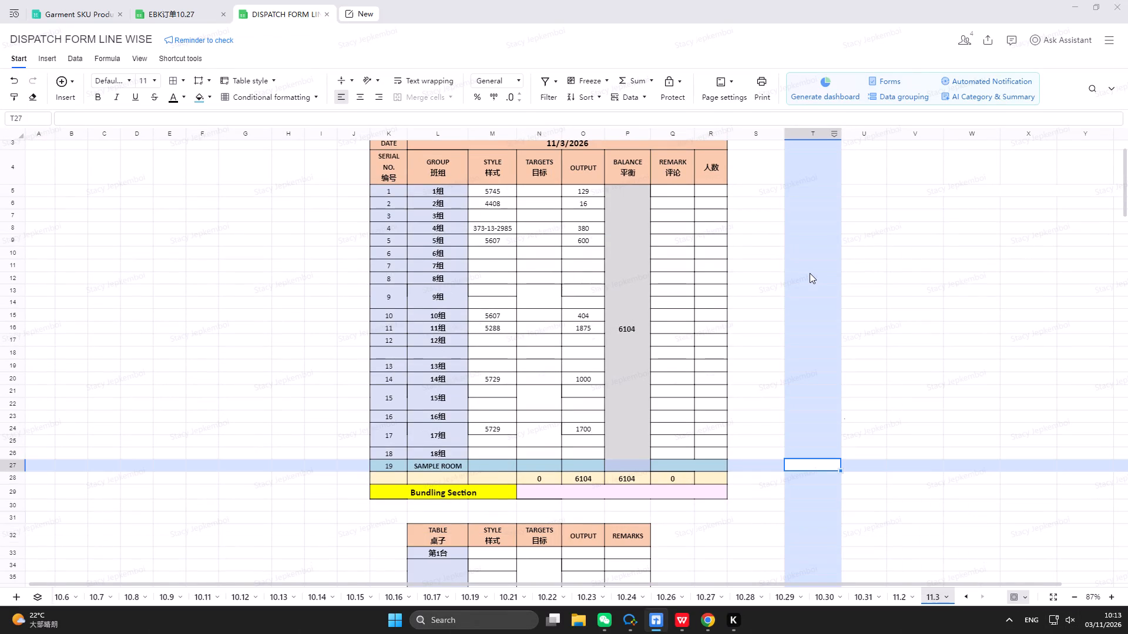
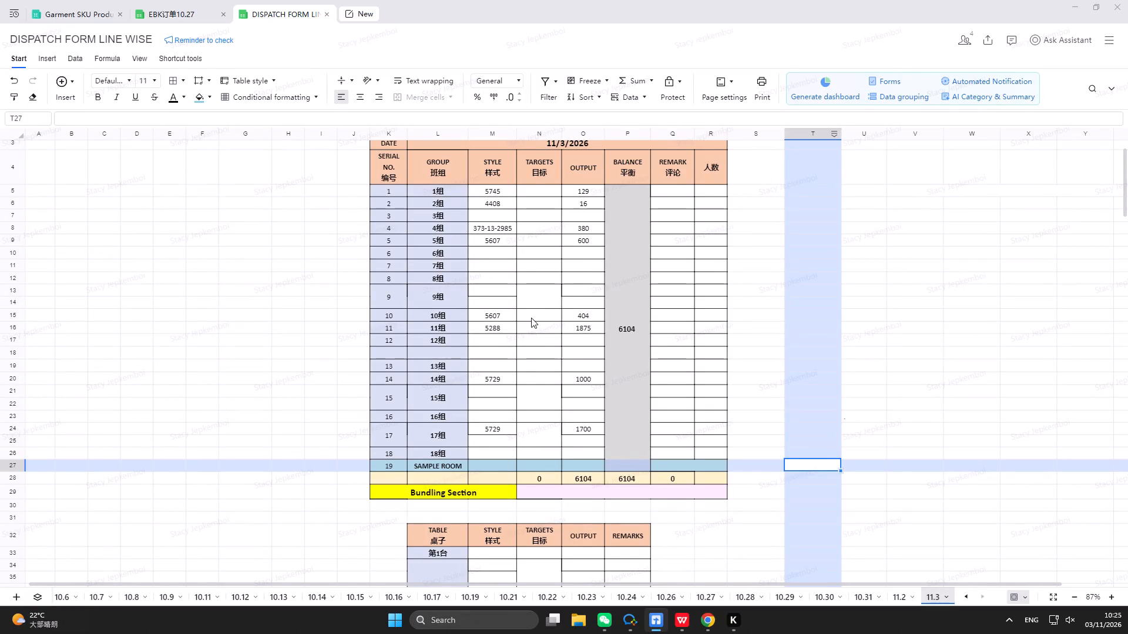
Add +10+10 to the 1组 output formula for style 5745 on the 11.3 dispatch sheet.
{"action": "left_click", "coordinate": [589, 187]}
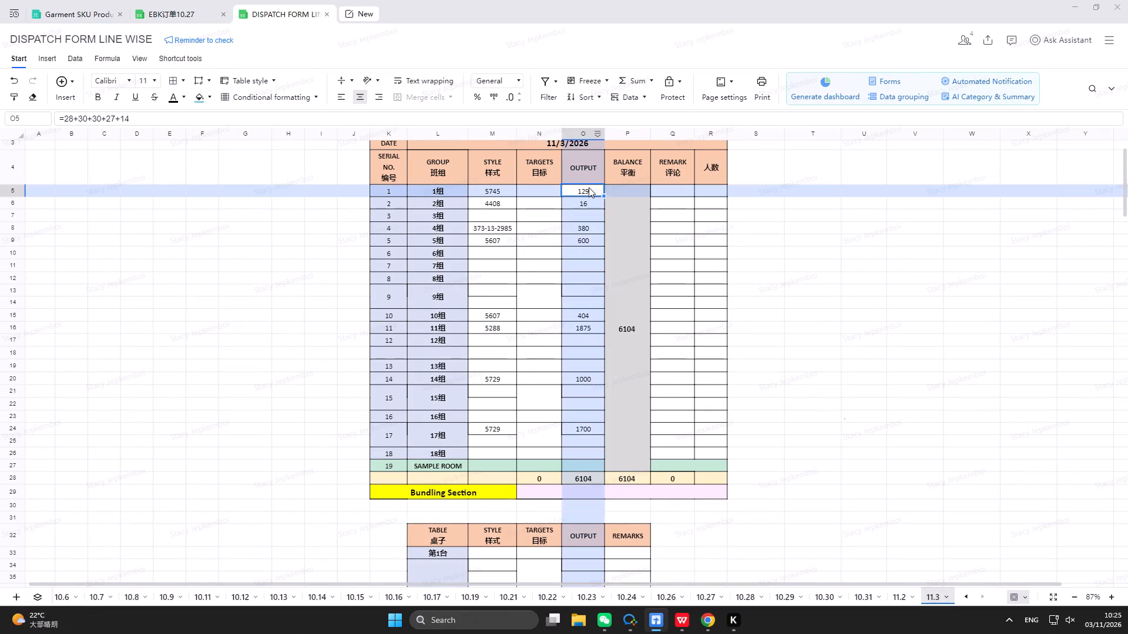
{"action": "left_click", "coordinate": [431, 119]}
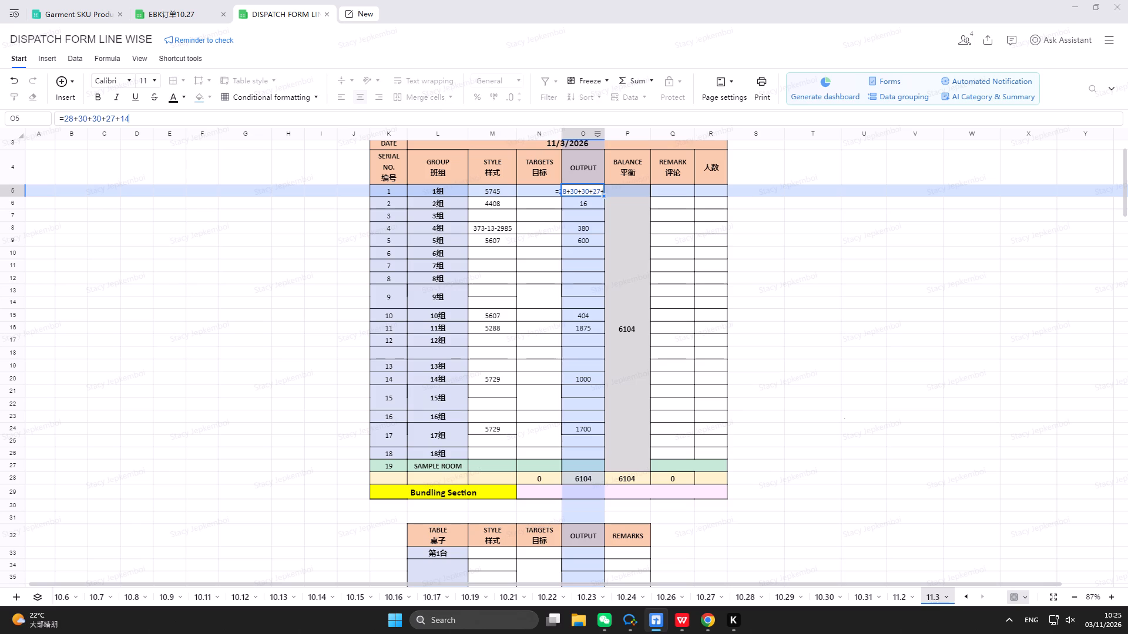
{"action": "key", "text": "plus"}
{"action": "type", "text": "10+10"}
{"action": "key", "text": "Return"}
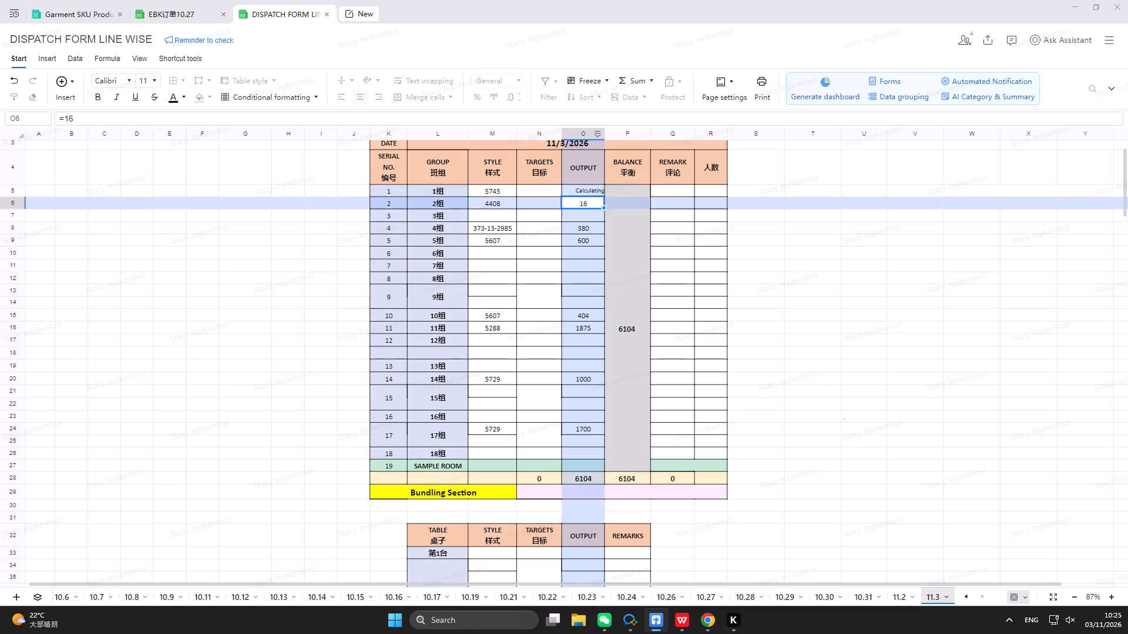
{"action": "scroll", "coordinate": [496, 332], "scroll_direction": "up", "scroll_amount": 17}
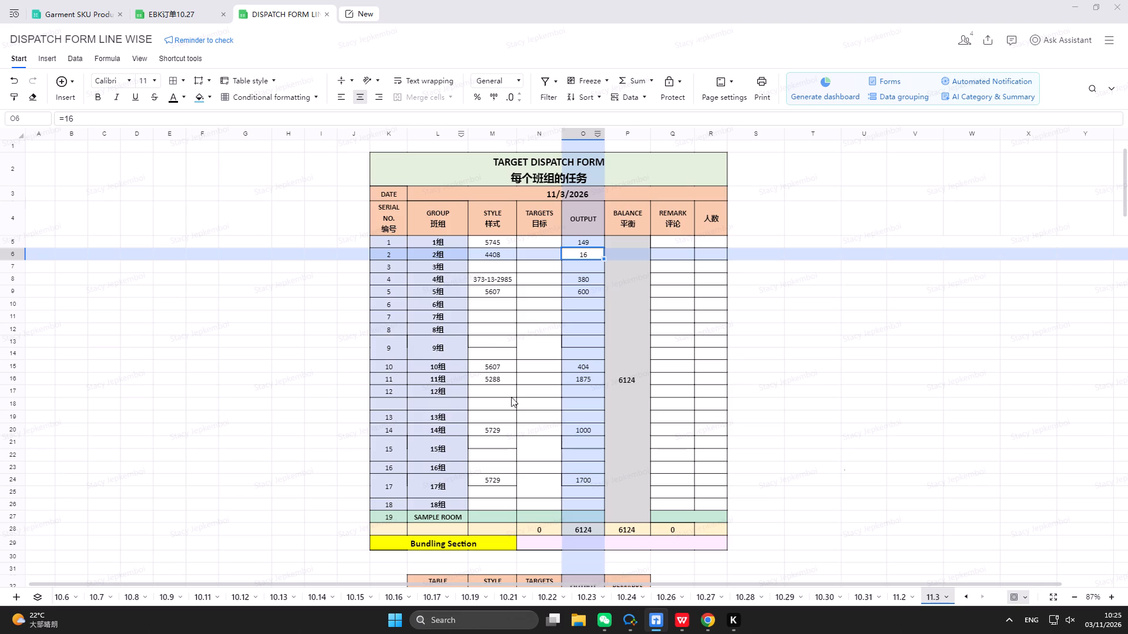
In the Garment SKU Production Tracker's 157-5745 table, set record 1's date to 2026/11/3 and its line to 1.
{"action": "left_click", "coordinate": [88, 19]}
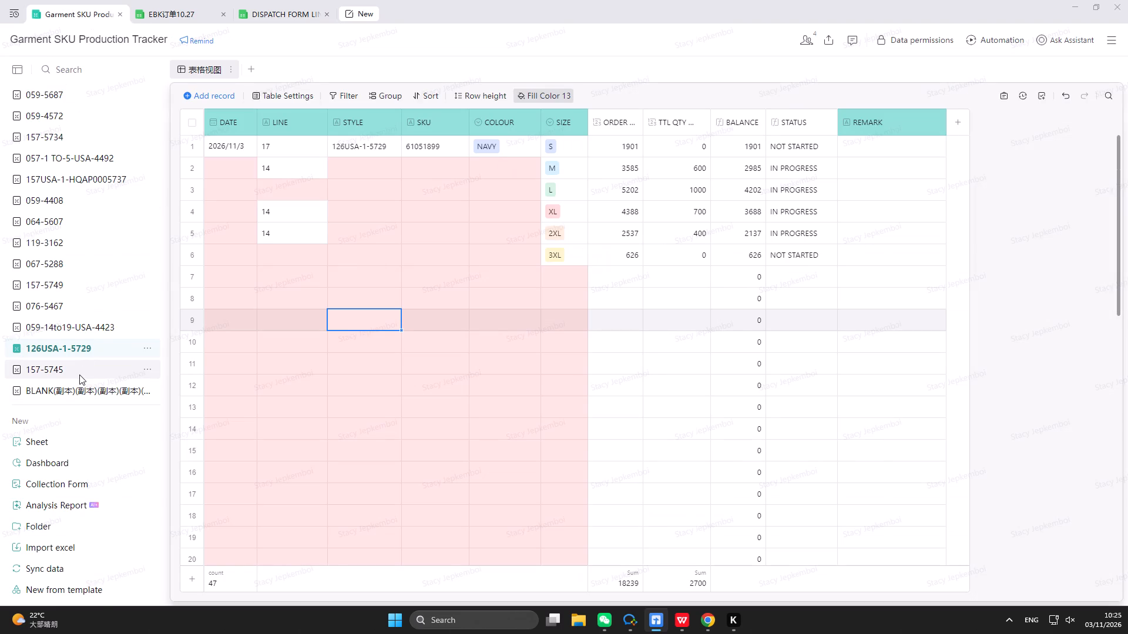
{"action": "left_click", "coordinate": [79, 375]}
{"action": "scroll", "coordinate": [295, 264], "scroll_direction": "up", "scroll_amount": 3}
{"action": "double_click", "coordinate": [229, 147]}
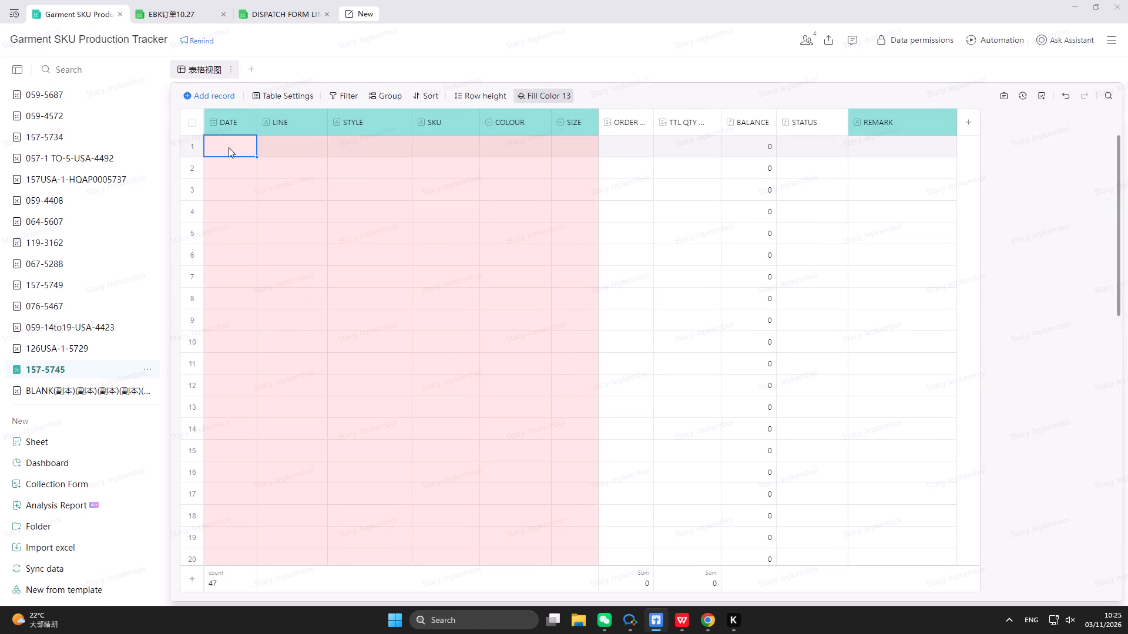
{"action": "left_click", "coordinate": [250, 249]}
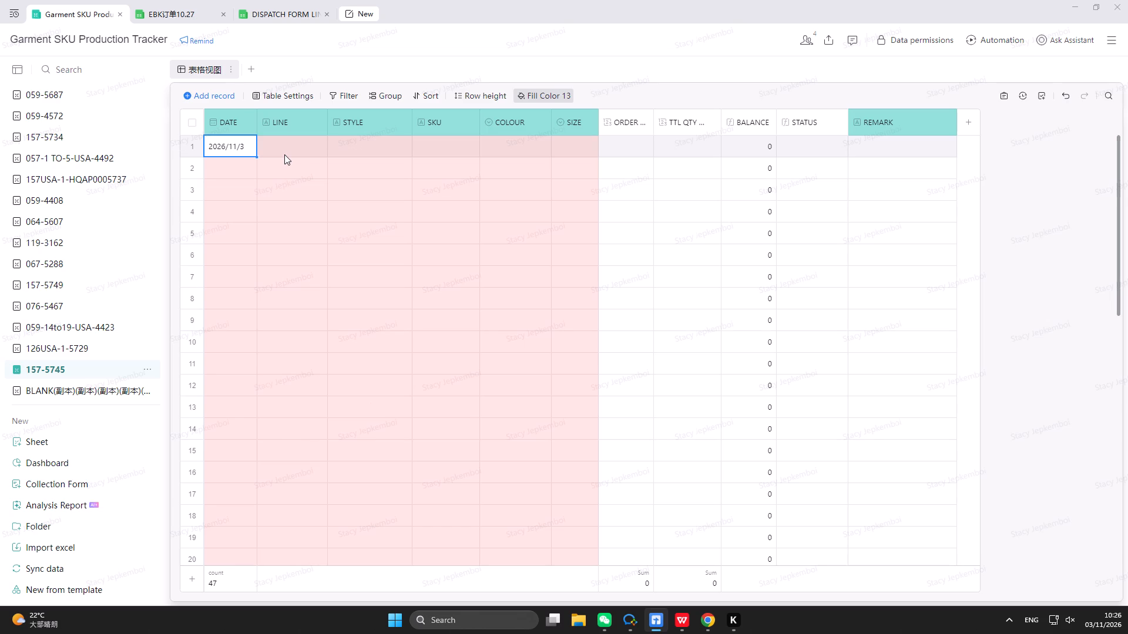
{"action": "left_click", "coordinate": [285, 150]}
{"action": "key", "text": "1"}
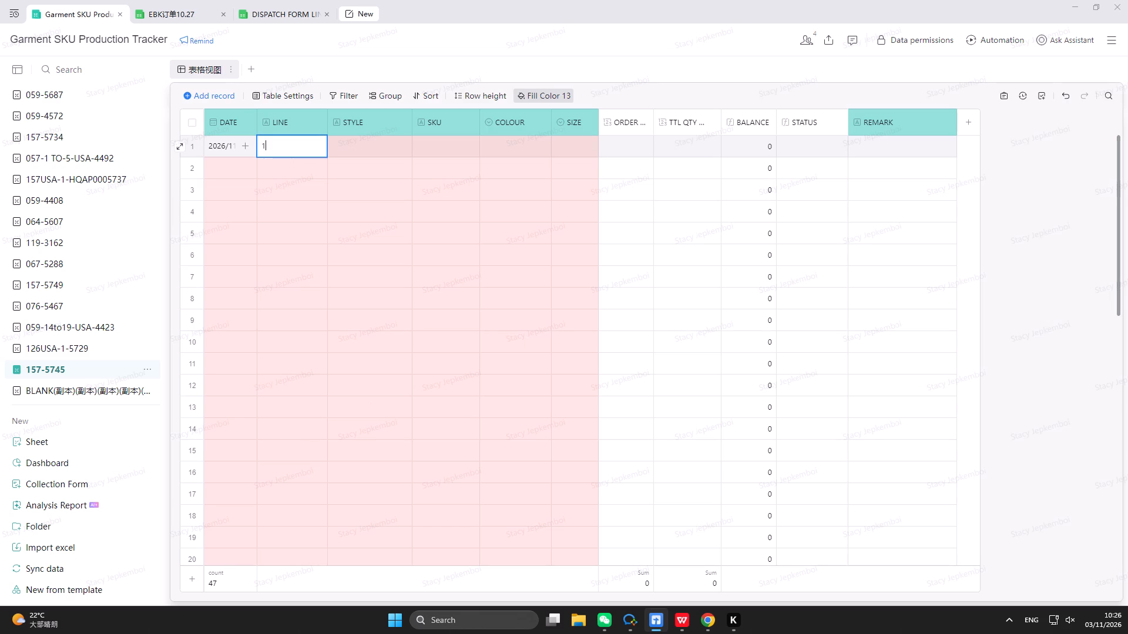
Copy 157USA-1-HQAP0005745 from the first EB PO in EBK订单10.27 into the STYLE field of record 1 in the 157-5745 table.
{"action": "left_click", "coordinate": [365, 150]}
{"action": "left_click", "coordinate": [185, 14]}
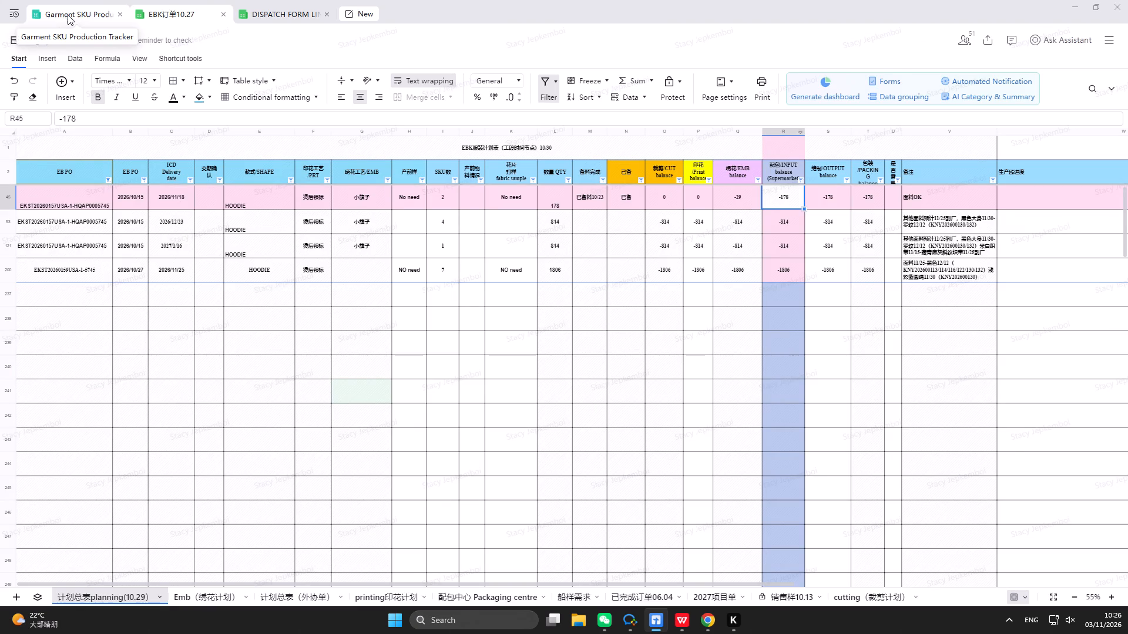
{"action": "left_click", "coordinate": [68, 15]}
{"action": "left_click", "coordinate": [160, 12]}
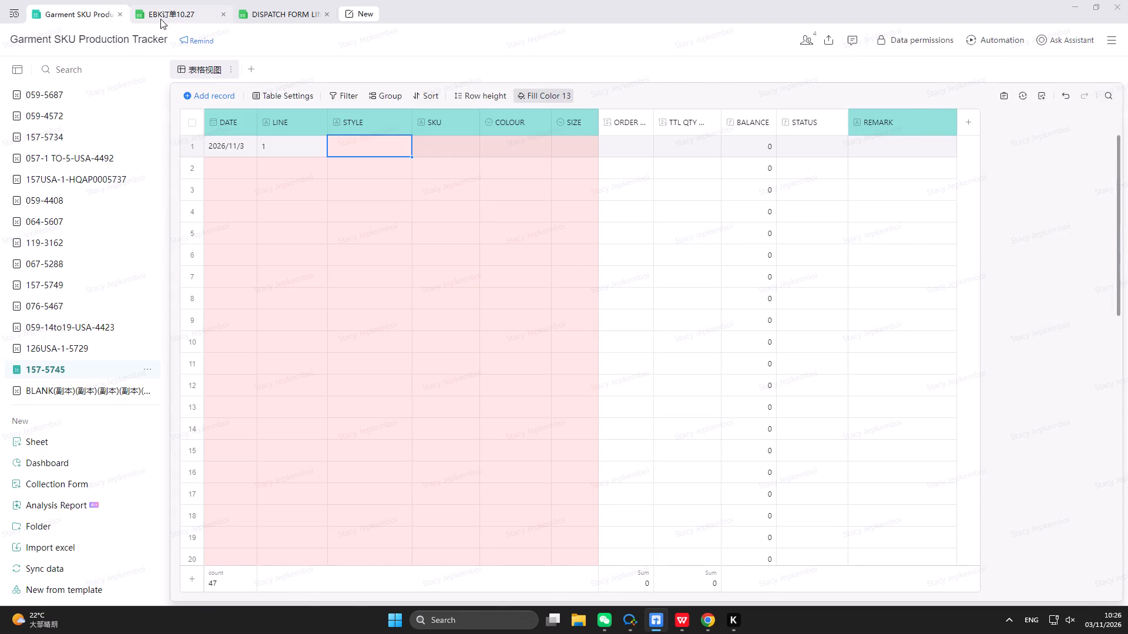
{"action": "left_click", "coordinate": [78, 205]}
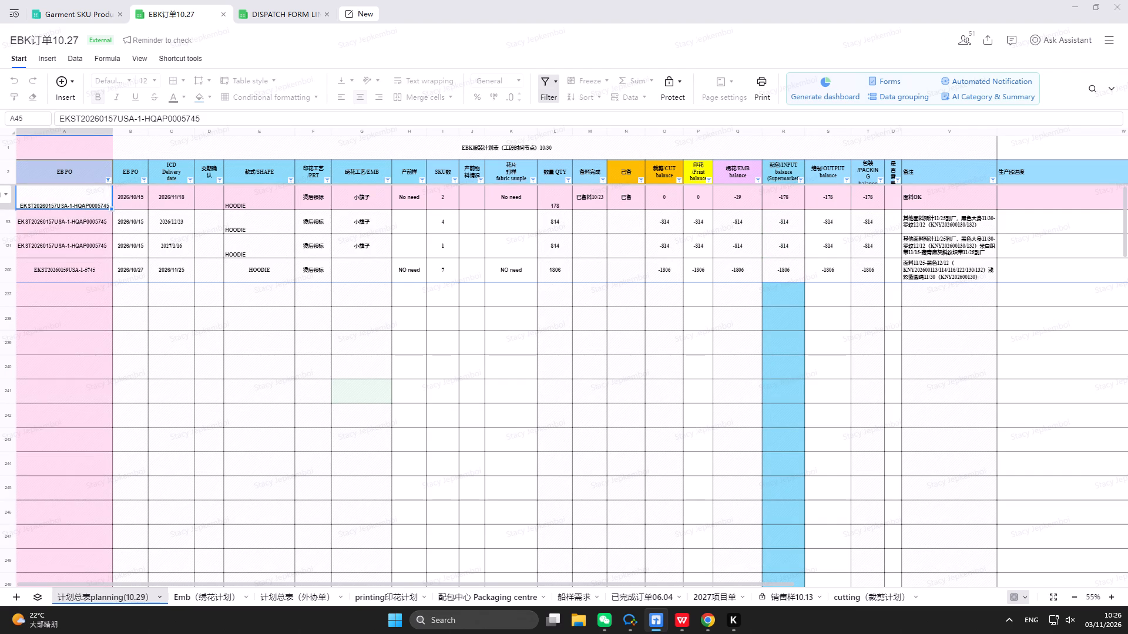
{"action": "left_click_drag", "start_coordinate": [104, 116], "coordinate": [212, 119]}
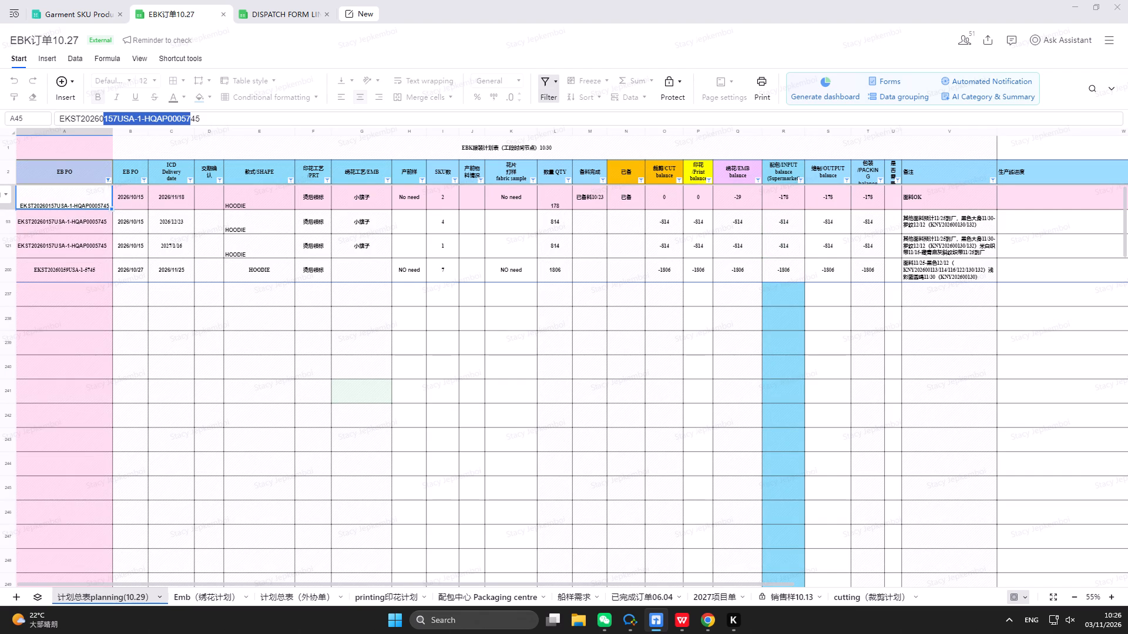
{"action": "right_click", "coordinate": [189, 117]}
{"action": "left_click", "coordinate": [203, 134]}
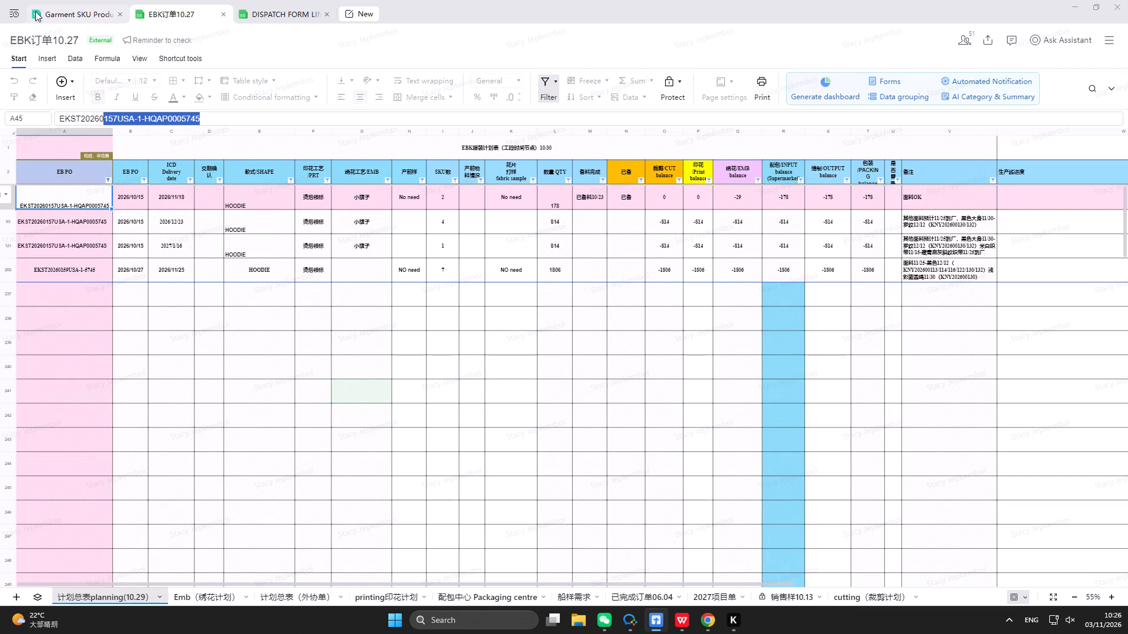
{"action": "left_click", "coordinate": [48, 16]}
{"action": "double_click", "coordinate": [364, 150]}
{"action": "right_click", "coordinate": [364, 150]}
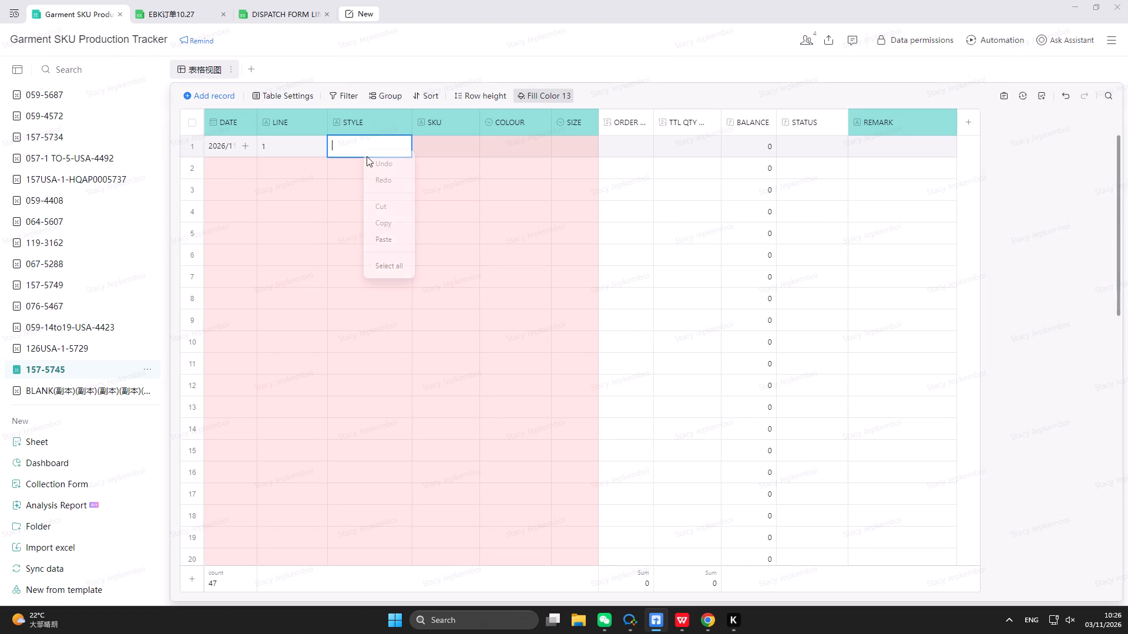
{"action": "left_click", "coordinate": [398, 236]}
Widen the STYLE column of the 157-5745 table until the full style number fits.
{"action": "left_click", "coordinate": [439, 143]}
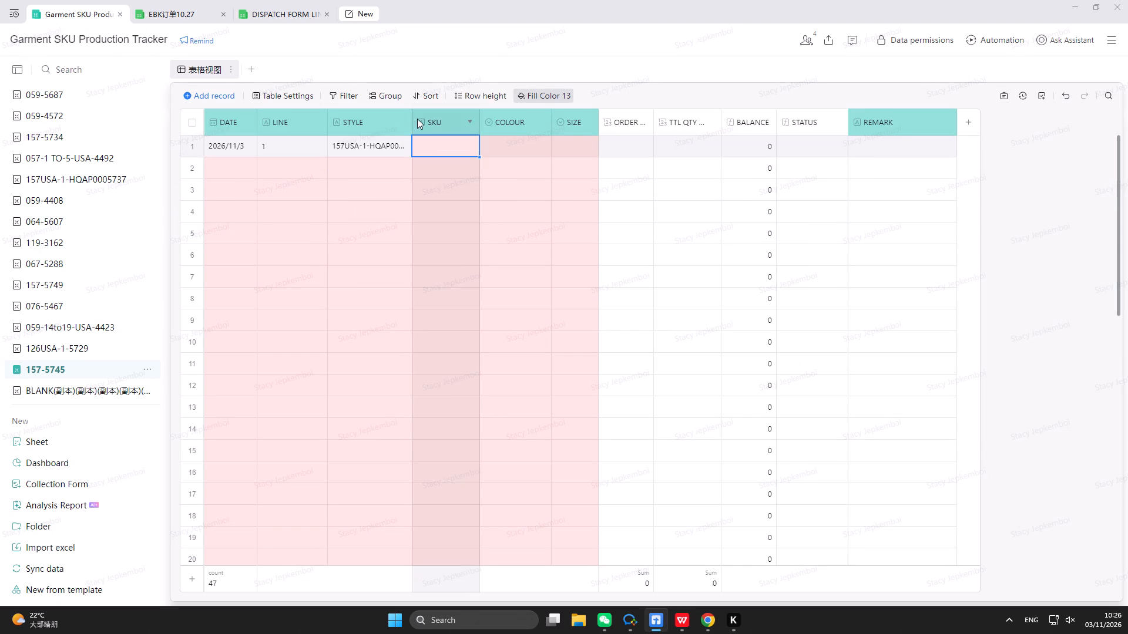
{"action": "left_click_drag", "start_coordinate": [412, 116], "coordinate": [419, 119]}
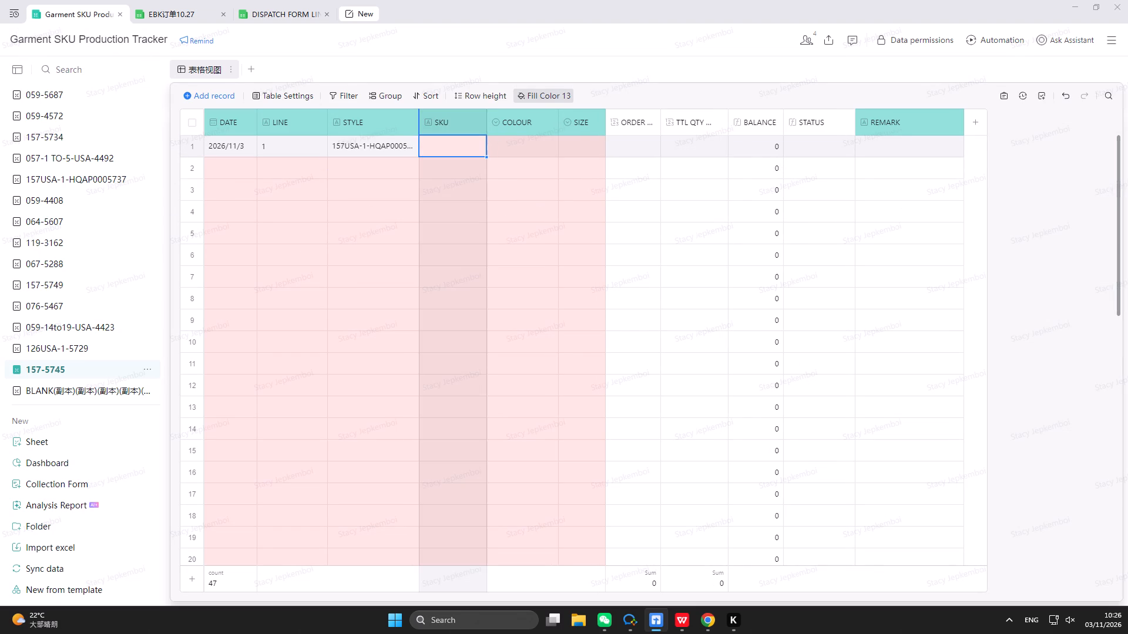
{"action": "left_click", "coordinate": [419, 119]}
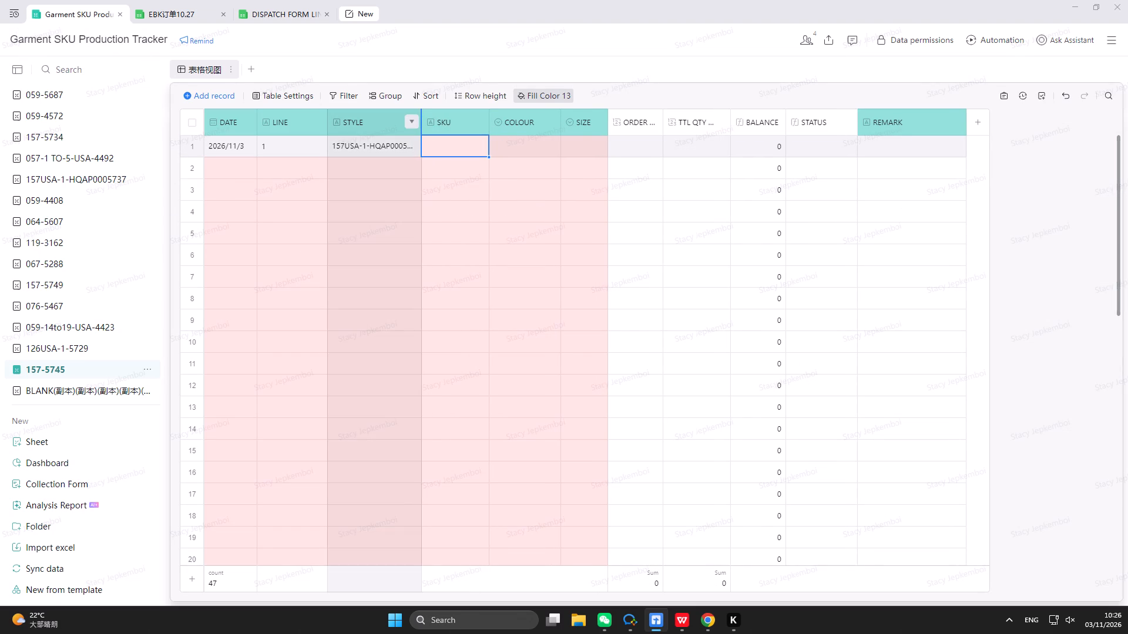
{"action": "left_click", "coordinate": [420, 120]}
{"action": "left_click", "coordinate": [424, 121]}
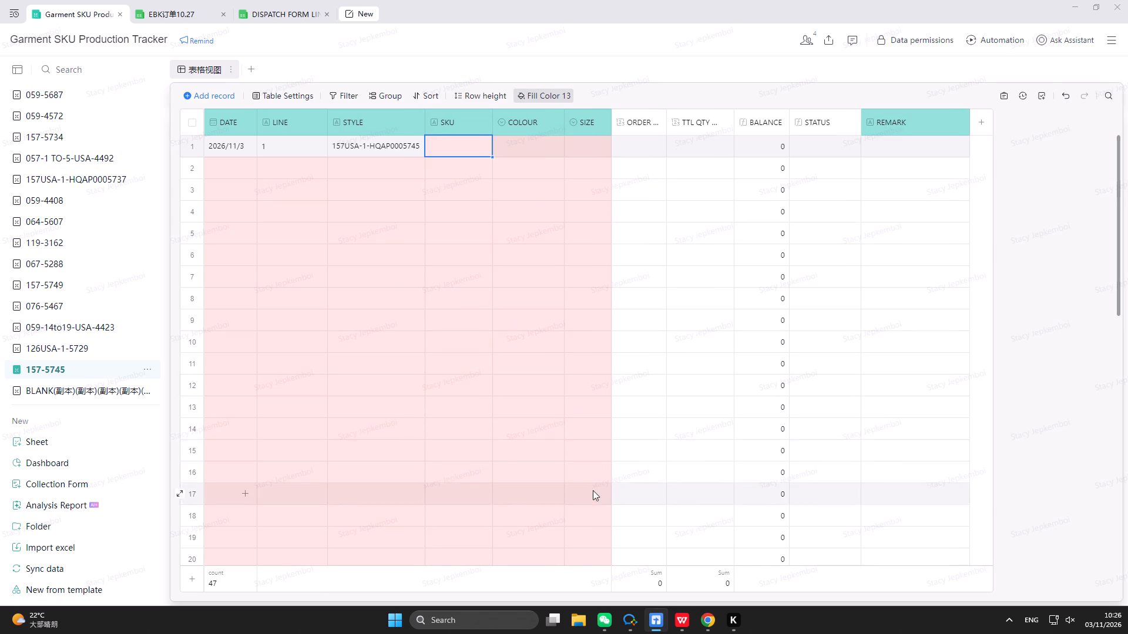
Switch to WPS Office and look through the open order workbooks for the style 5745 order.
{"action": "left_click", "coordinate": [684, 618]}
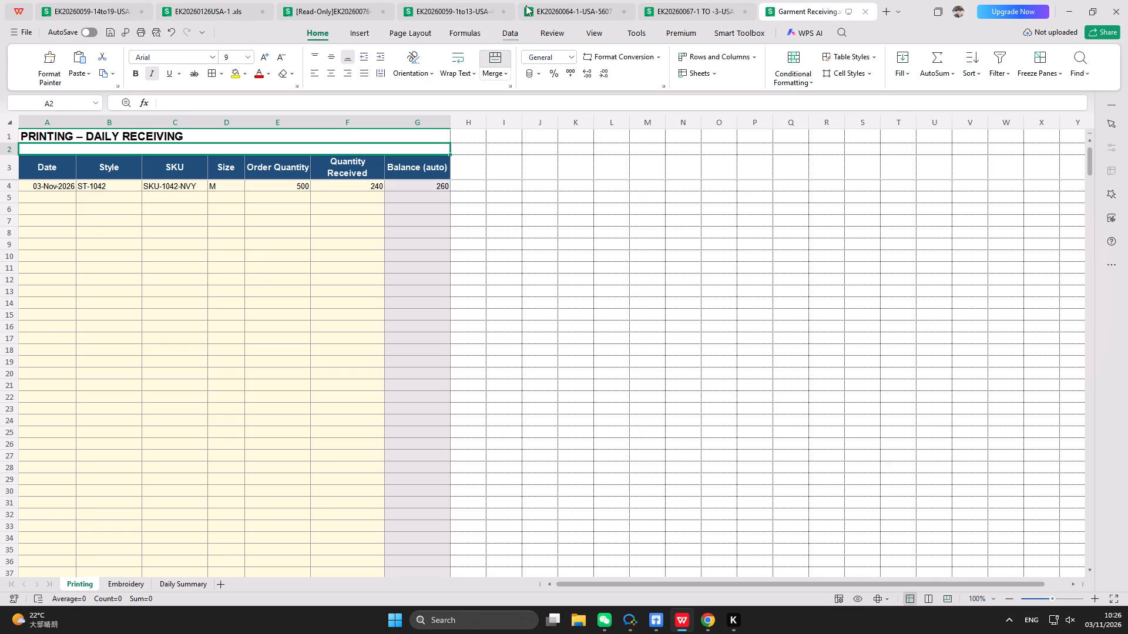
{"action": "left_click", "coordinate": [692, 12]}
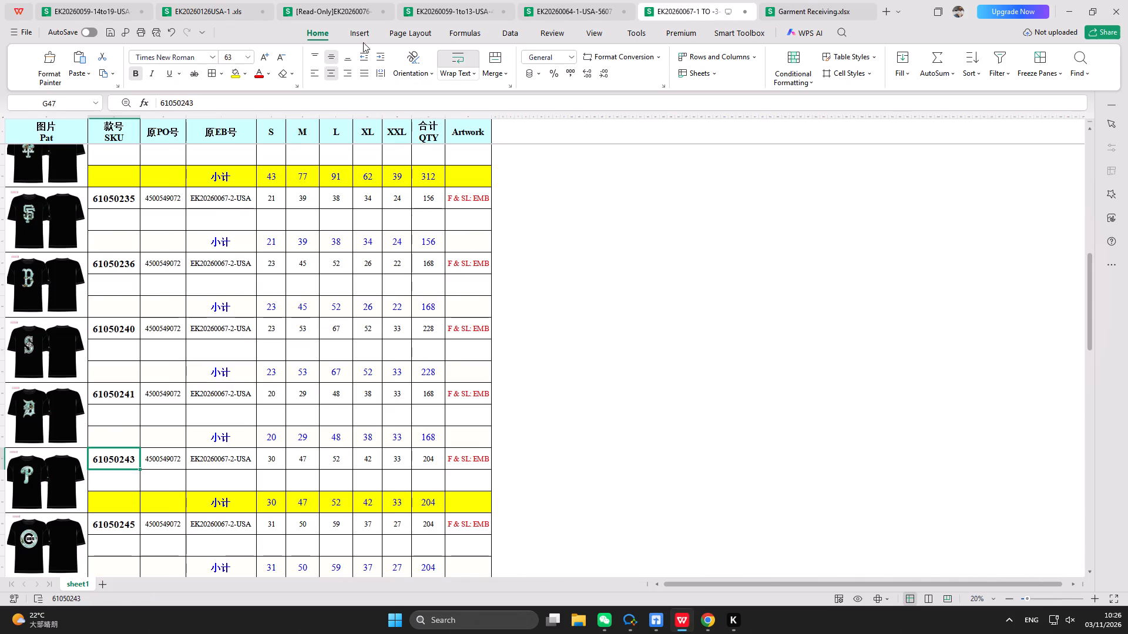
{"action": "left_click", "coordinate": [316, 13]}
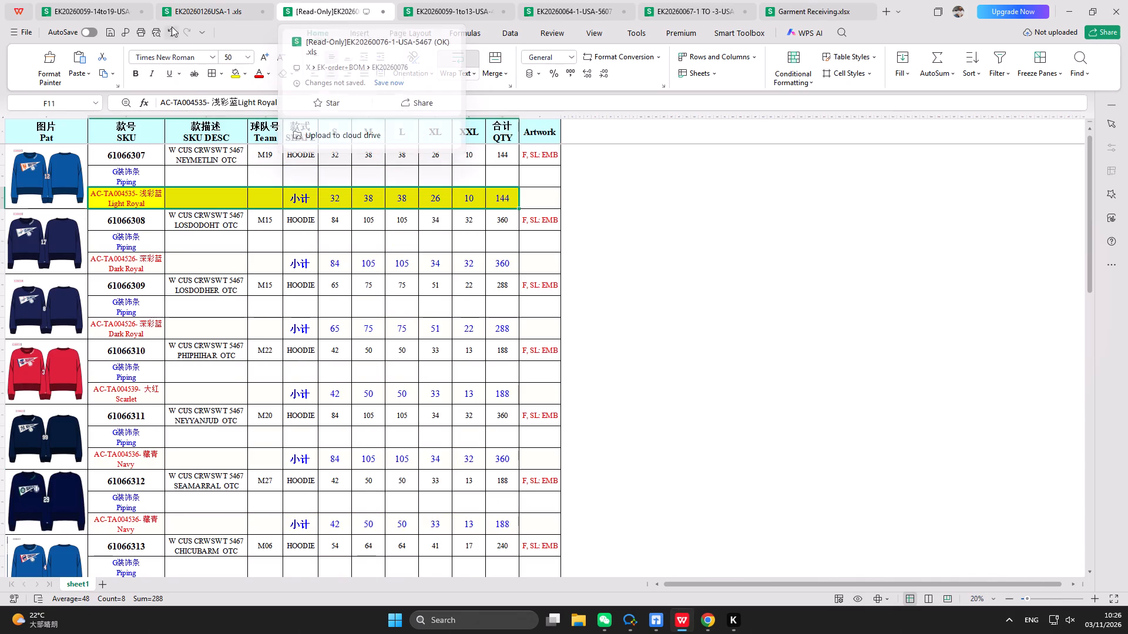
{"action": "left_click", "coordinate": [227, 3]}
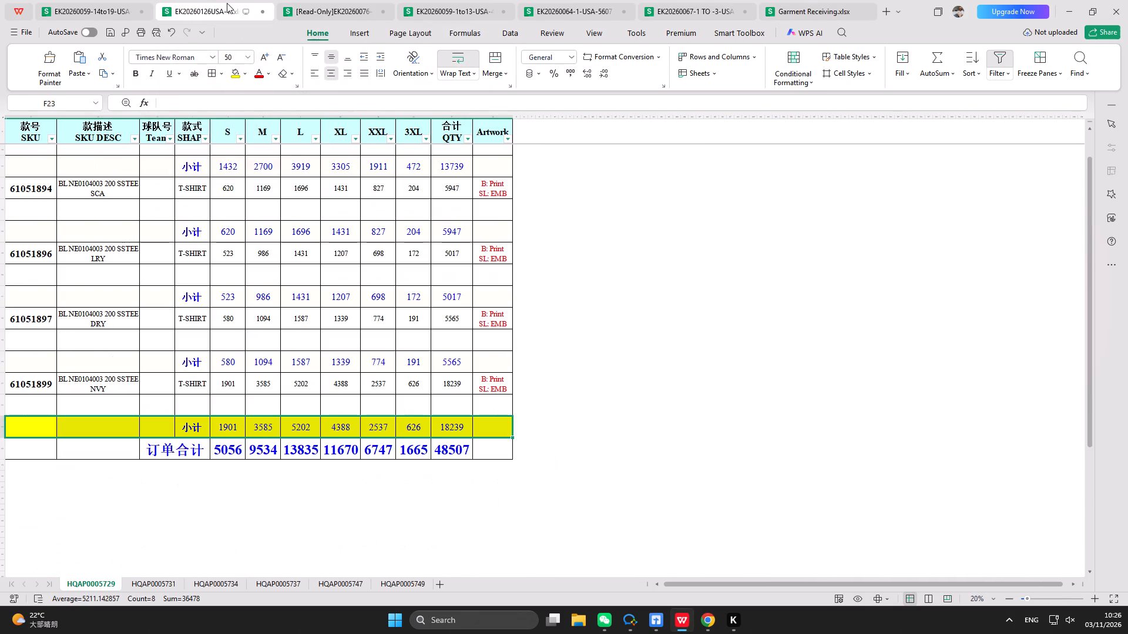
{"action": "left_click", "coordinate": [468, 1]}
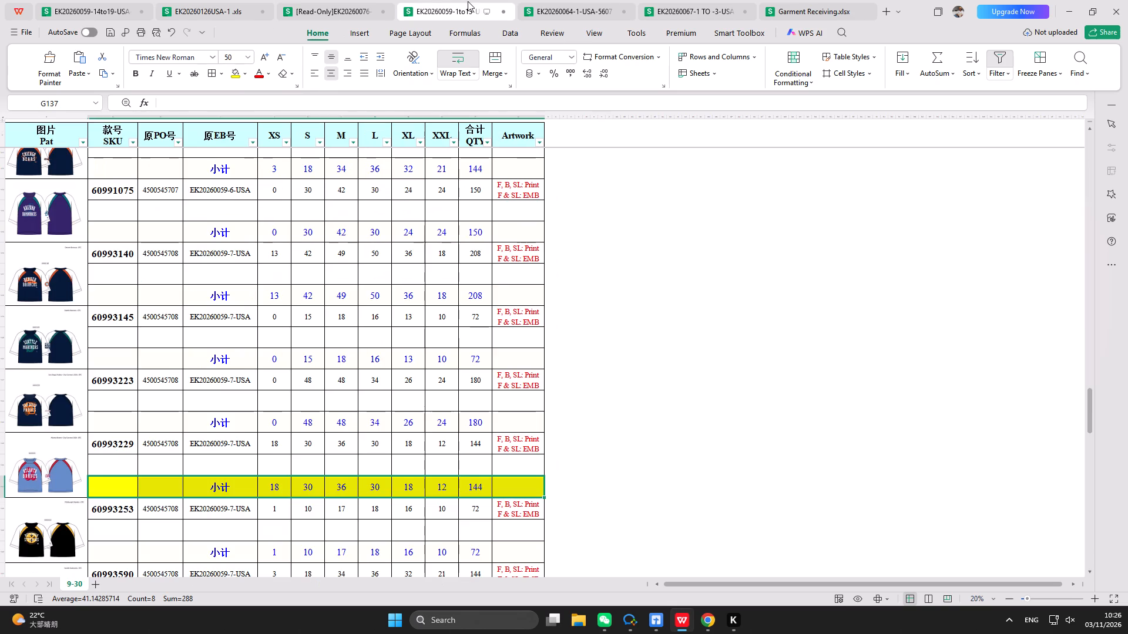
{"action": "left_click", "coordinate": [713, 16]}
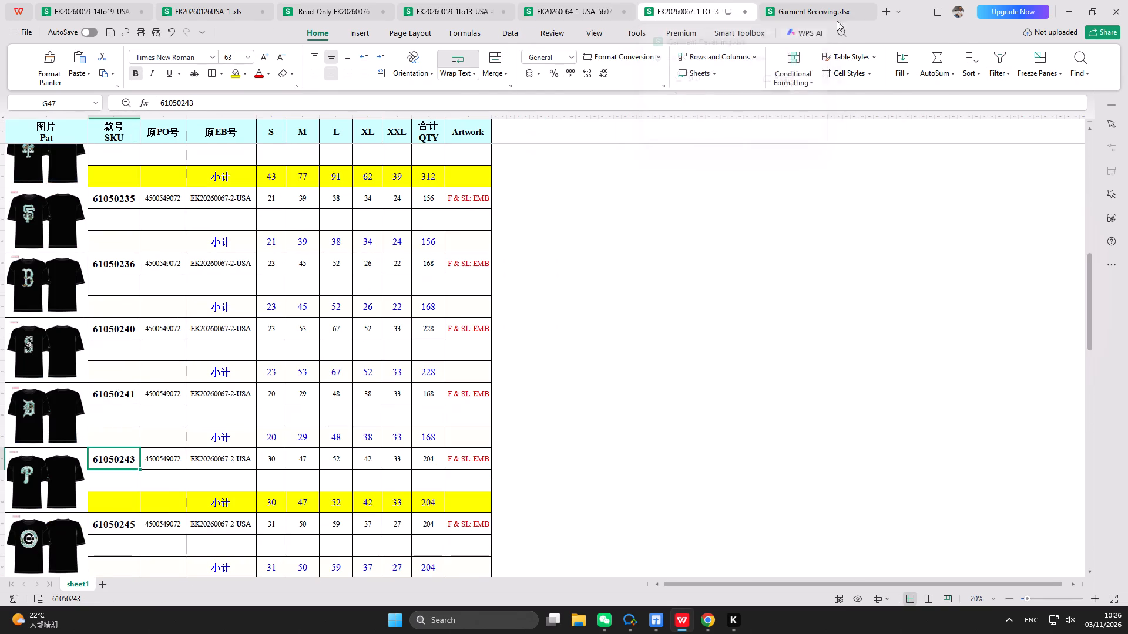
Close the Garment Receiving.xlsx workbook and bring up the EK20260126USA-1 workbook.
{"action": "left_click", "coordinate": [865, 14]}
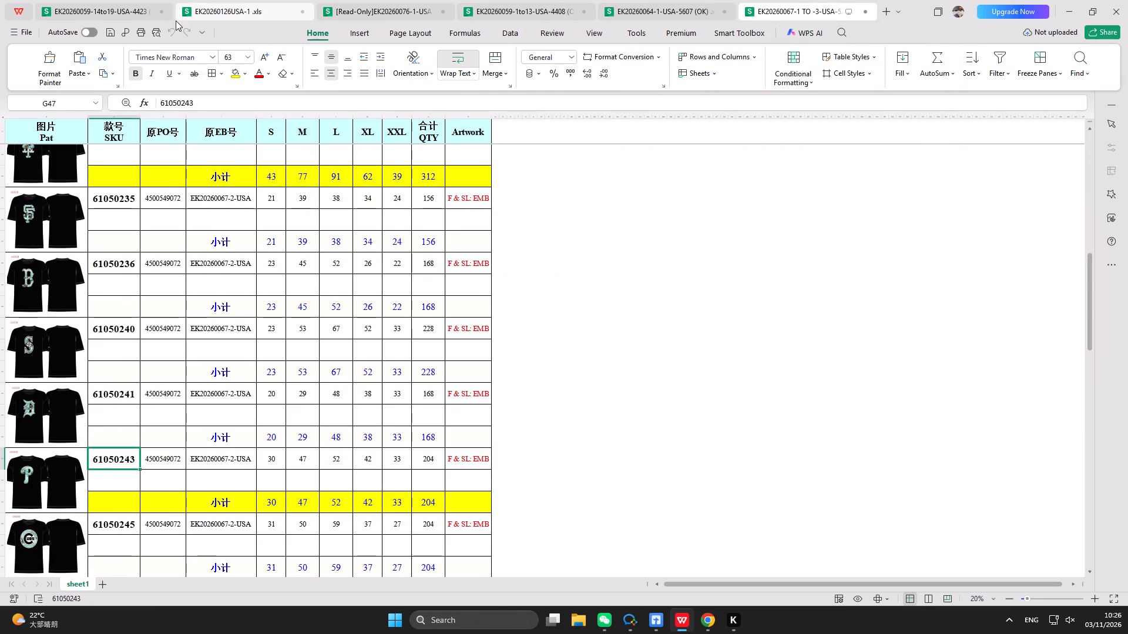
{"action": "left_click", "coordinate": [239, 19]}
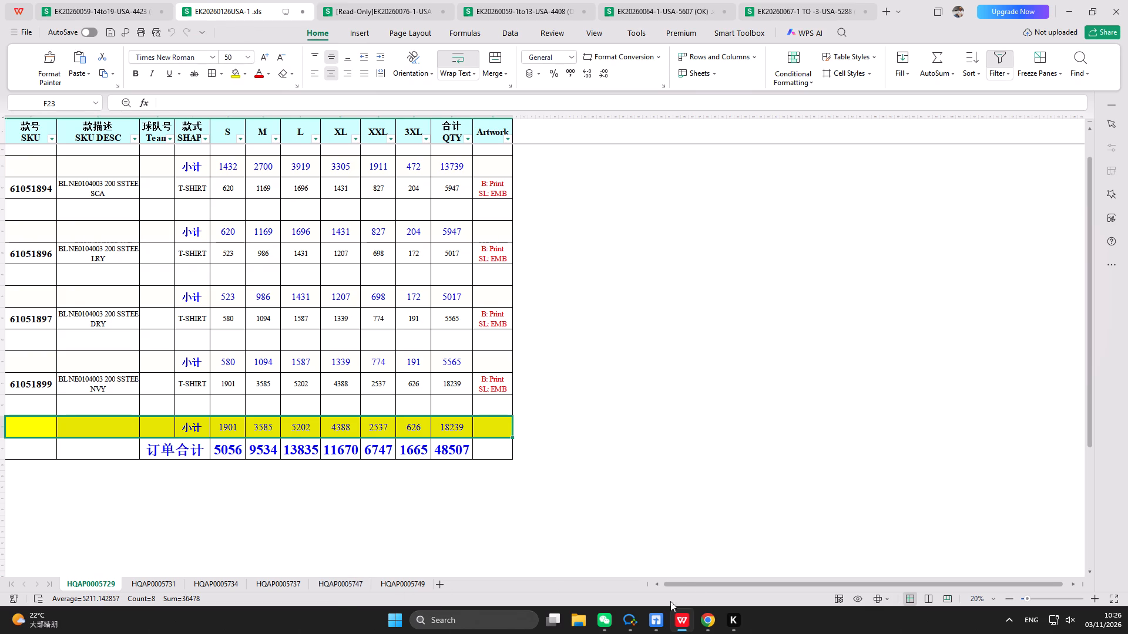
Open EKST20260157USA (OK) read-only from the planning drive's EK-order+BOM folder, then minimise WPS Office and close File Explorer.
{"action": "left_click", "coordinate": [578, 622]}
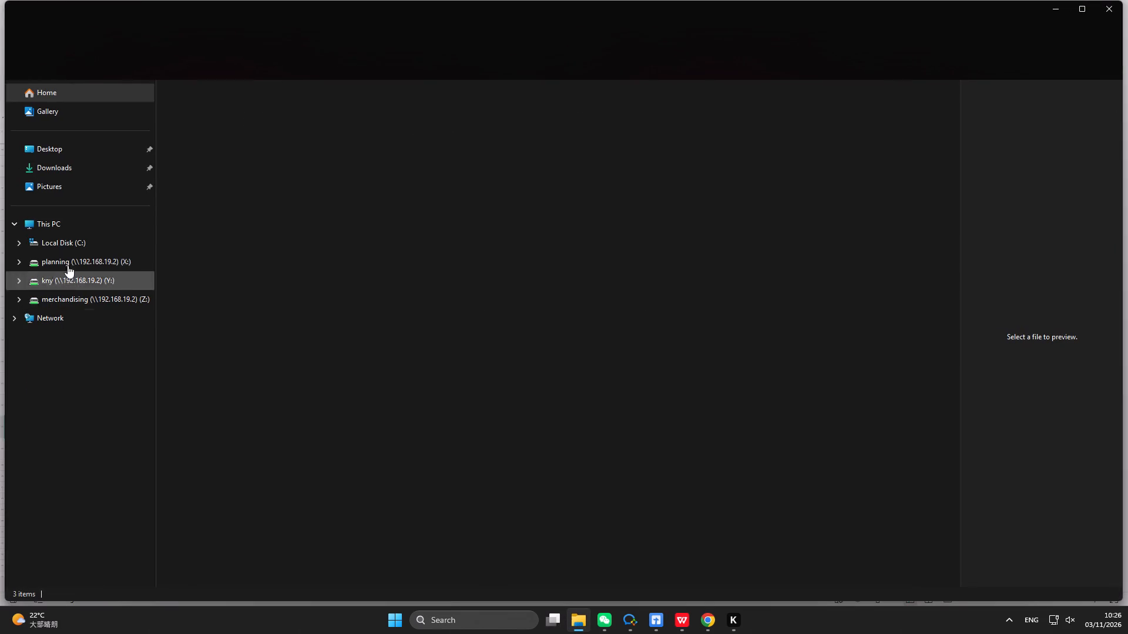
{"action": "double_click", "coordinate": [73, 255]}
{"action": "double_click", "coordinate": [204, 104]}
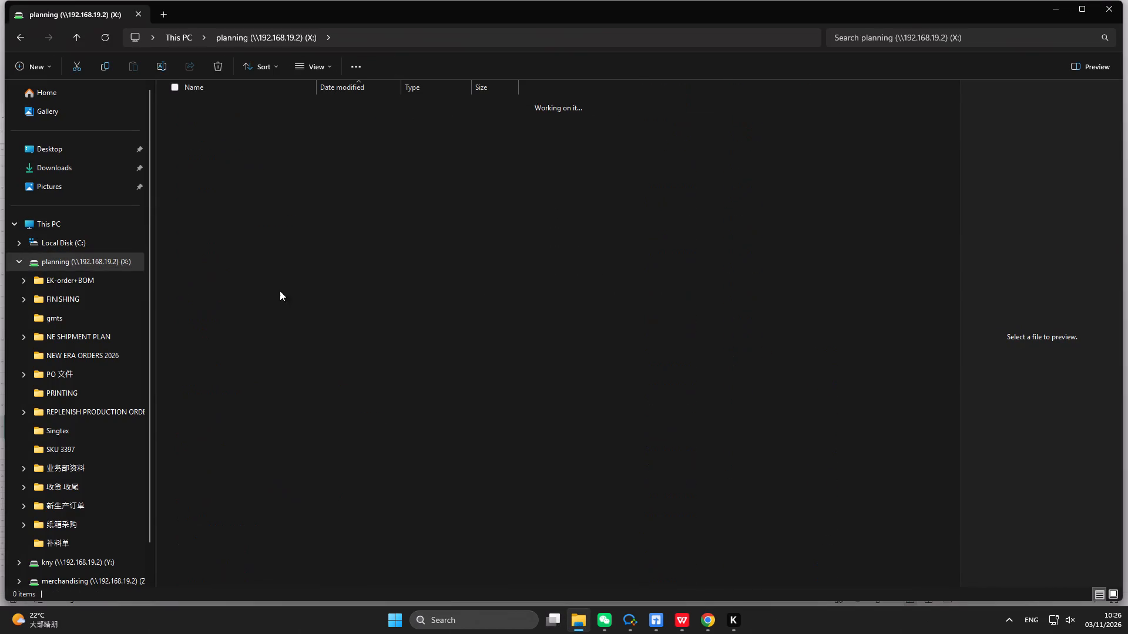
{"action": "scroll", "coordinate": [280, 394], "scroll_direction": "down", "scroll_amount": 8}
{"action": "scroll", "coordinate": [283, 419], "scroll_direction": "up", "scroll_amount": 2}
{"action": "scroll", "coordinate": [267, 443], "scroll_direction": "down", "scroll_amount": 20}
{"action": "scroll", "coordinate": [267, 443], "scroll_direction": "down", "scroll_amount": 8}
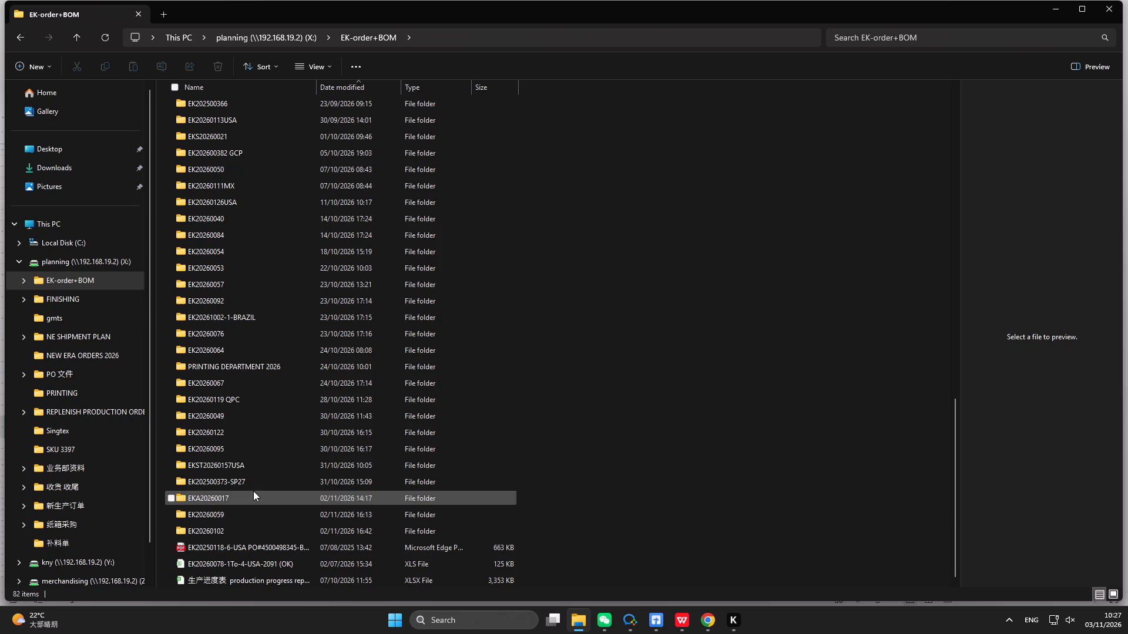
{"action": "double_click", "coordinate": [242, 468]}
{"action": "double_click", "coordinate": [247, 110]}
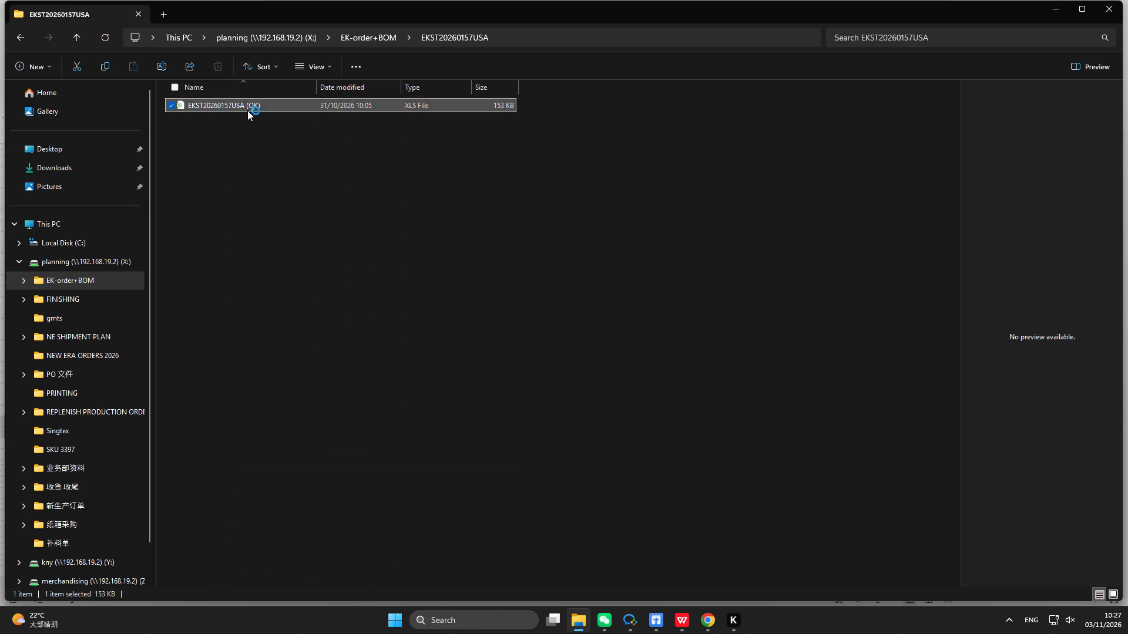
{"action": "left_click", "coordinate": [700, 282]}
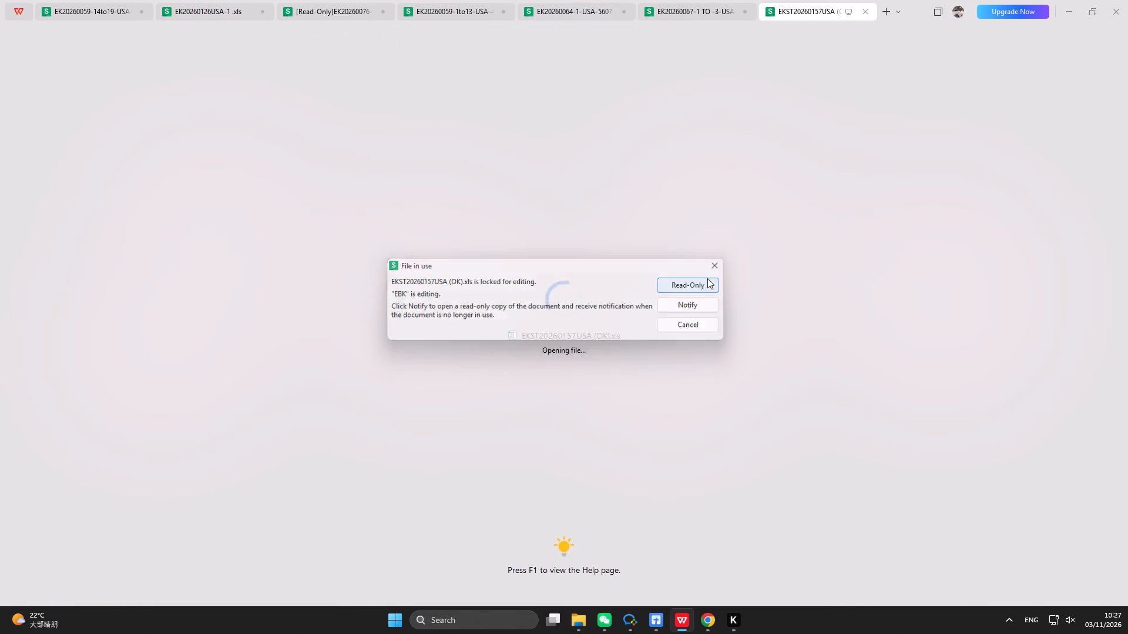
{"action": "left_click", "coordinate": [1060, 14]}
{"action": "left_click", "coordinate": [1113, 11]}
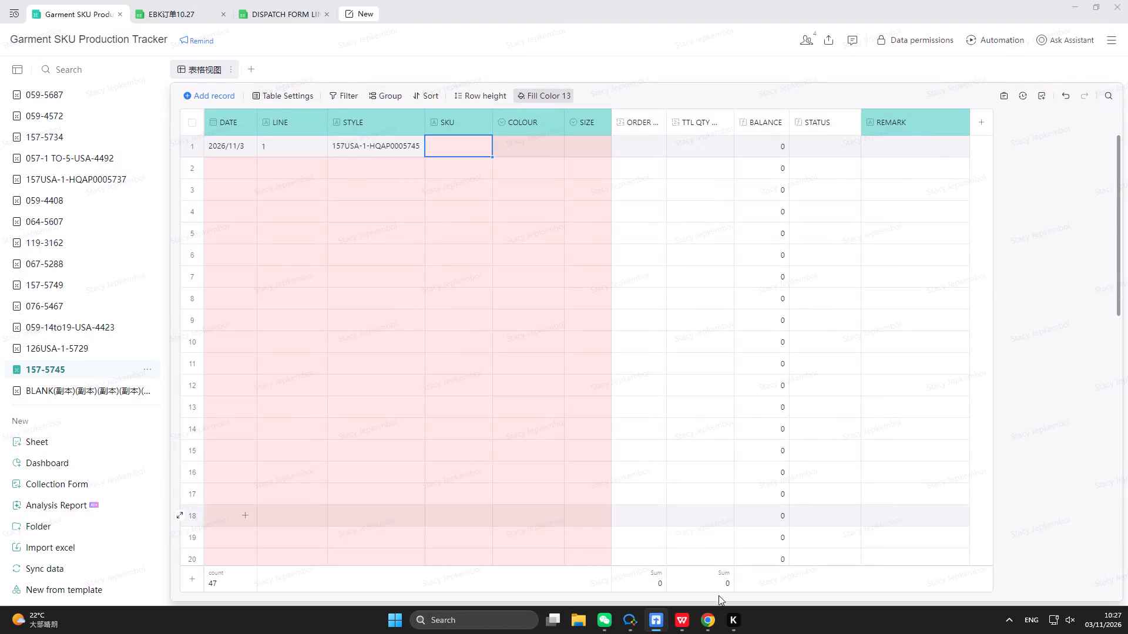
Switch to WPS Office and hide the 原PO号 to Style columns on the HQAP0005745 sheet.
{"action": "left_click", "coordinate": [683, 622]}
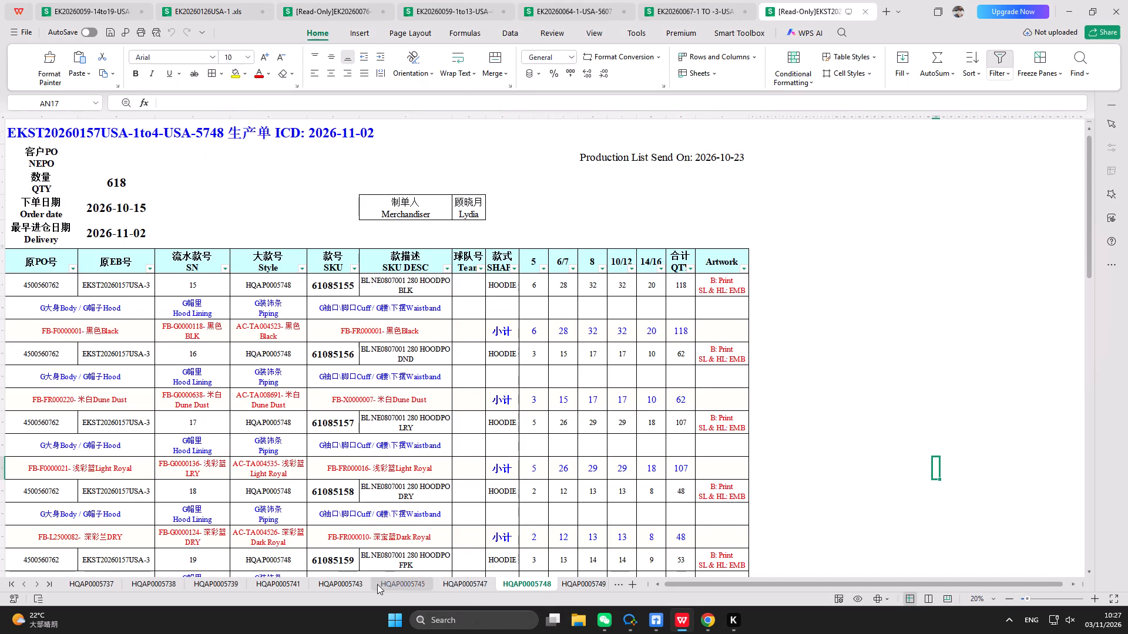
{"action": "left_click", "coordinate": [398, 584]}
{"action": "left_click_drag", "start_coordinate": [57, 119], "coordinate": [124, 142]}
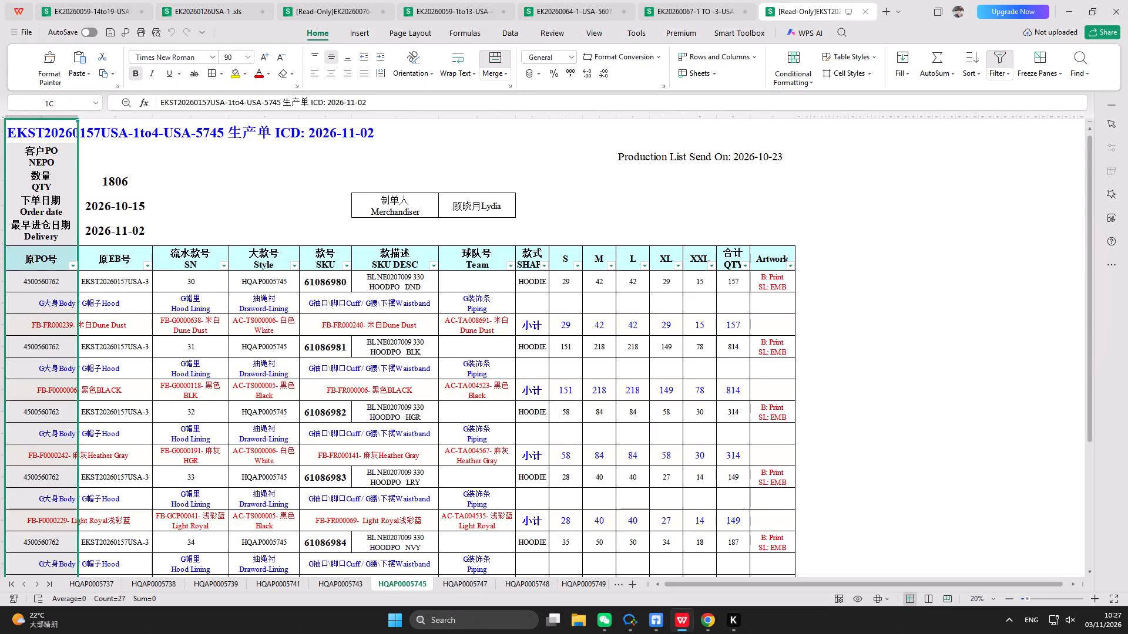
{"action": "left_click_drag", "start_coordinate": [124, 142], "coordinate": [287, 176]}
{"action": "right_click", "coordinate": [284, 176]}
{"action": "left_click", "coordinate": [317, 227]}
Freeze the SKU and size header row at the top of the HQAP0005745 sheet.
{"action": "scroll", "coordinate": [310, 229], "scroll_direction": "down", "scroll_amount": 3}
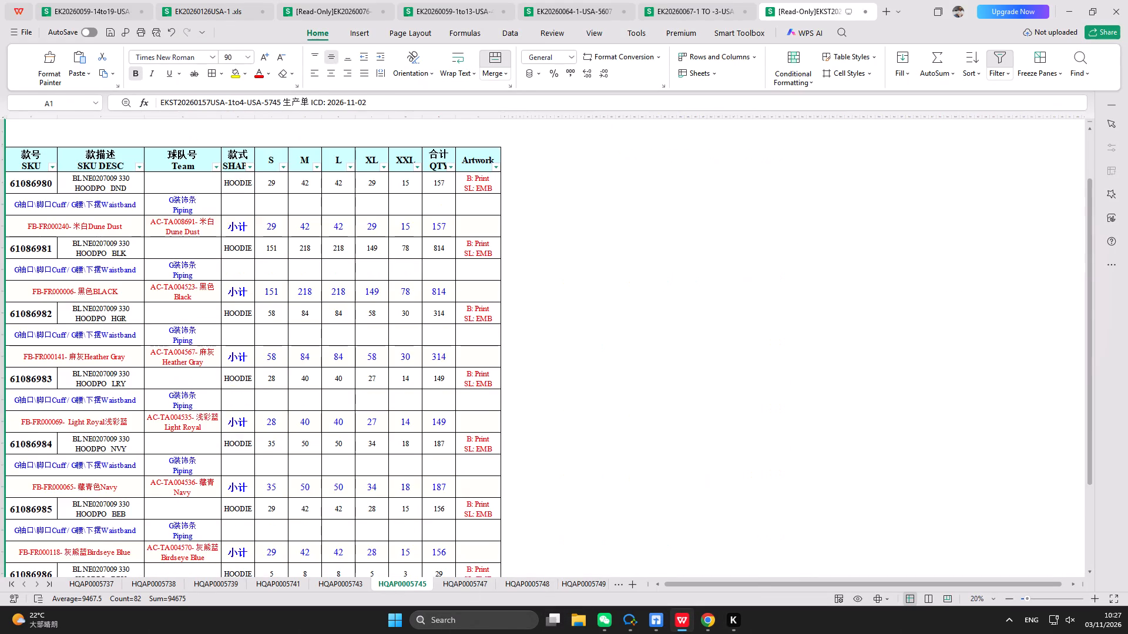
{"action": "scroll", "coordinate": [2, 177], "scroll_direction": "down", "scroll_amount": 1}
{"action": "left_click", "coordinate": [1, 118]}
{"action": "left_click", "coordinate": [1, 130]}
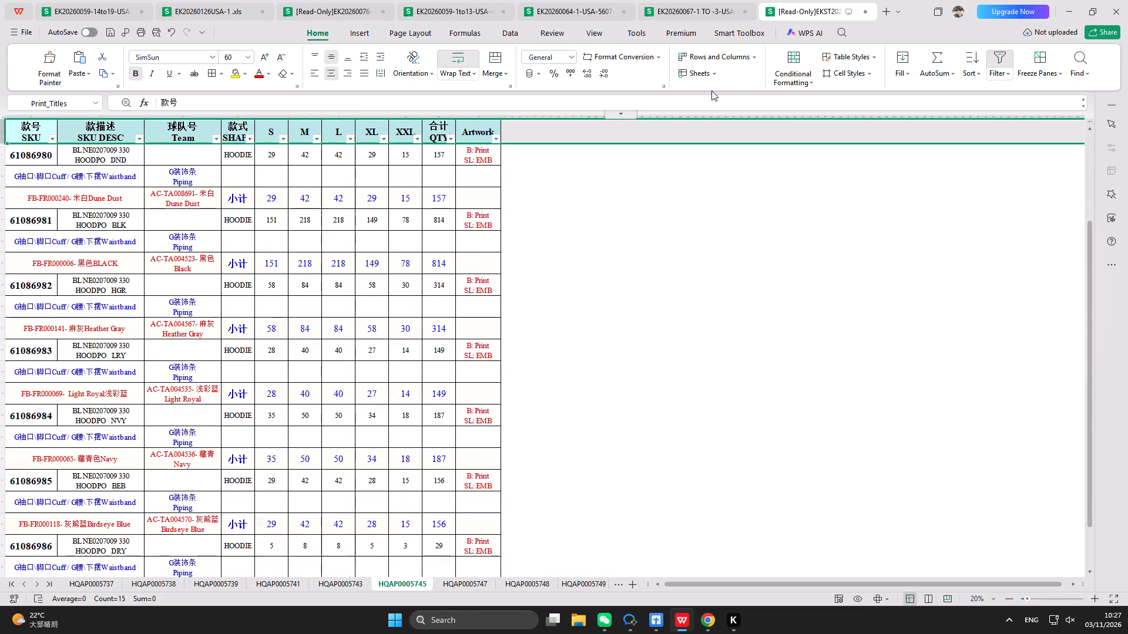
{"action": "left_click", "coordinate": [600, 32]}
{"action": "left_click", "coordinate": [726, 79]}
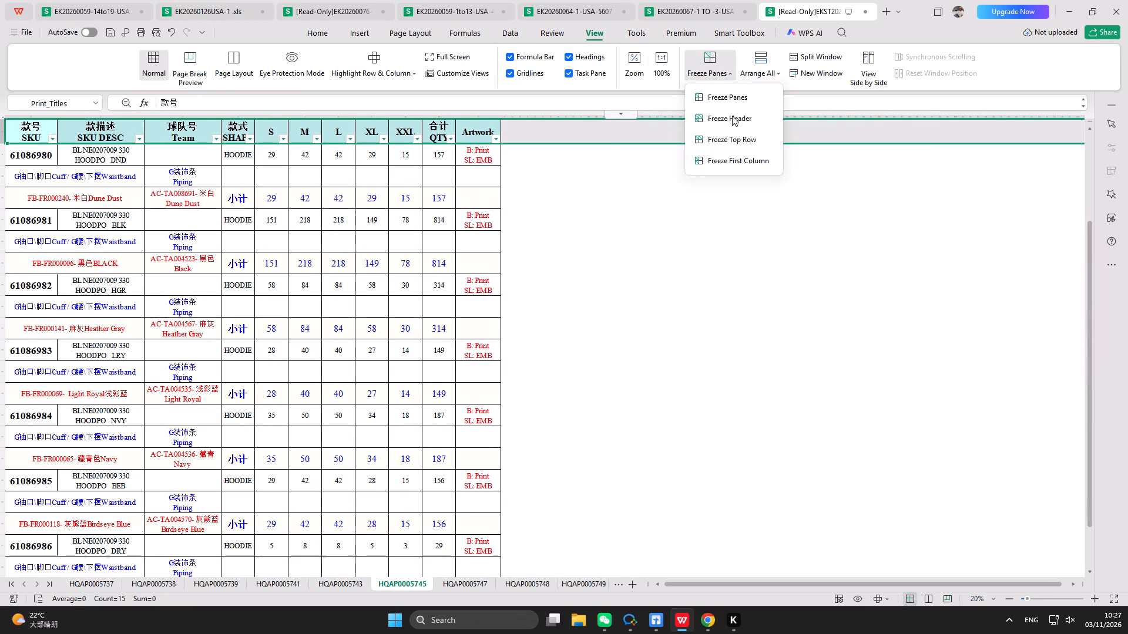
{"action": "left_click", "coordinate": [732, 116]}
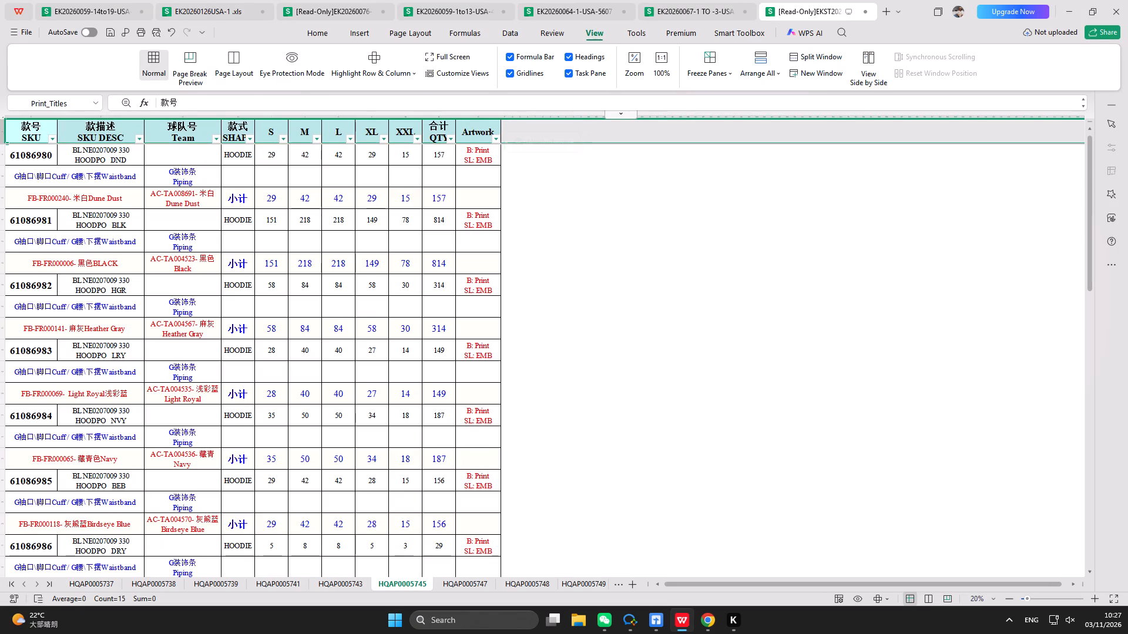
{"action": "left_click", "coordinate": [320, 33]}
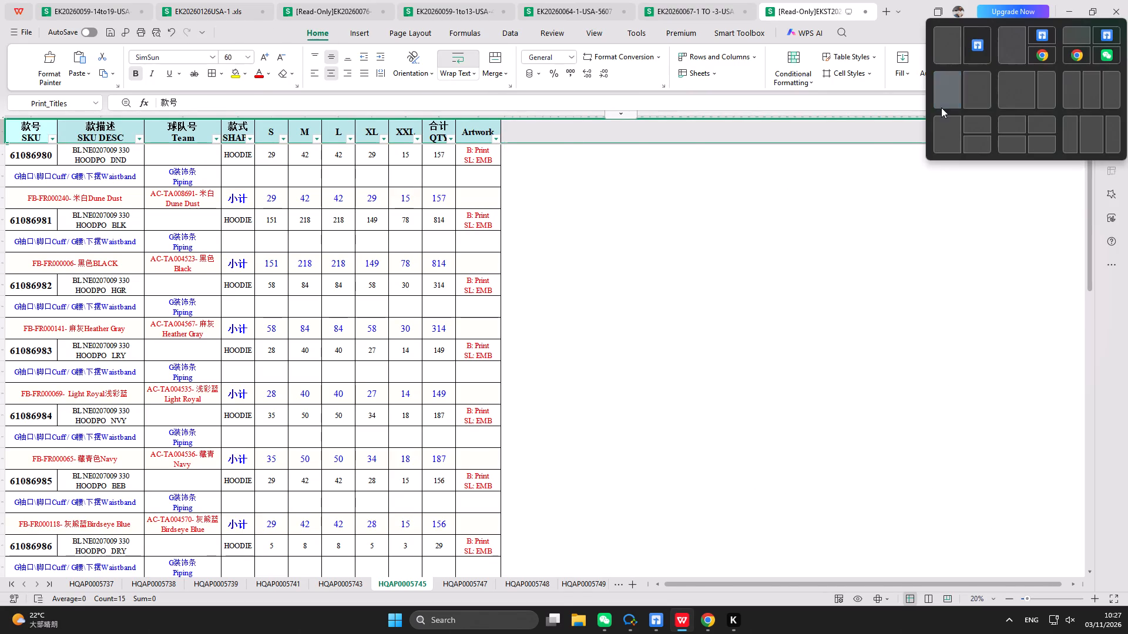
Arrange the WPS Office order workbook and the WeMail garment tracker side by side in equal halves.
{"action": "left_click", "coordinate": [978, 96]}
{"action": "left_click", "coordinate": [132, 286]}
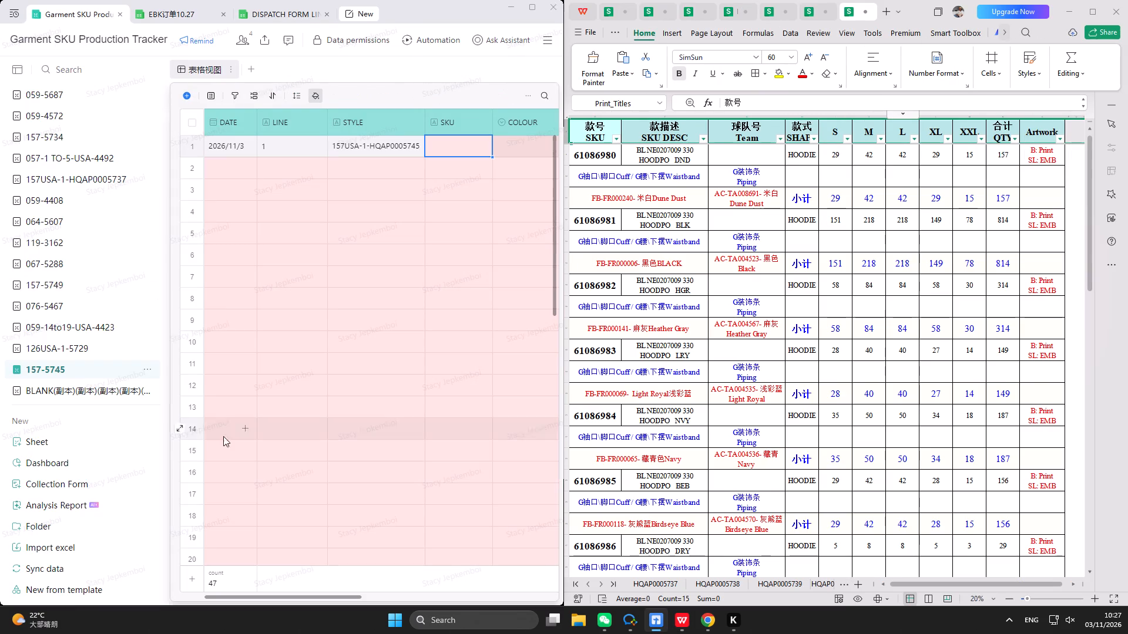
Copy SKU 61086983 from the order sheet into the SKU cell of row 1 in the 157-5745 table.
{"action": "left_click_drag", "start_coordinate": [262, 600], "coordinate": [264, 599]}
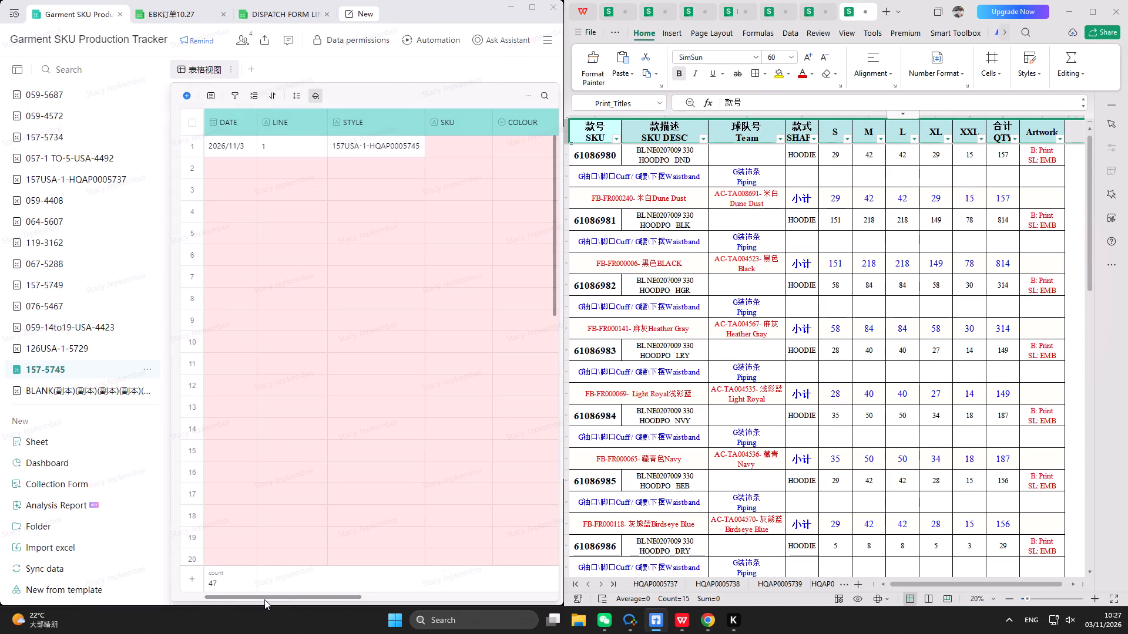
{"action": "left_click_drag", "start_coordinate": [264, 599], "coordinate": [290, 603]}
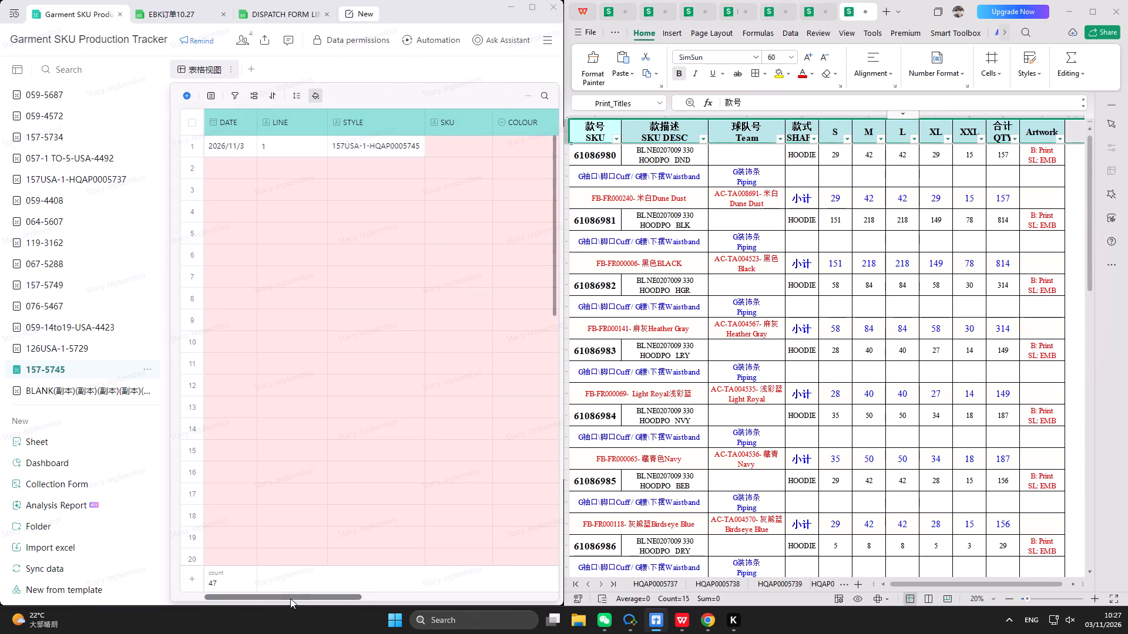
{"action": "left_click_drag", "start_coordinate": [290, 596], "coordinate": [358, 595]}
{"action": "left_click", "coordinate": [319, 147]}
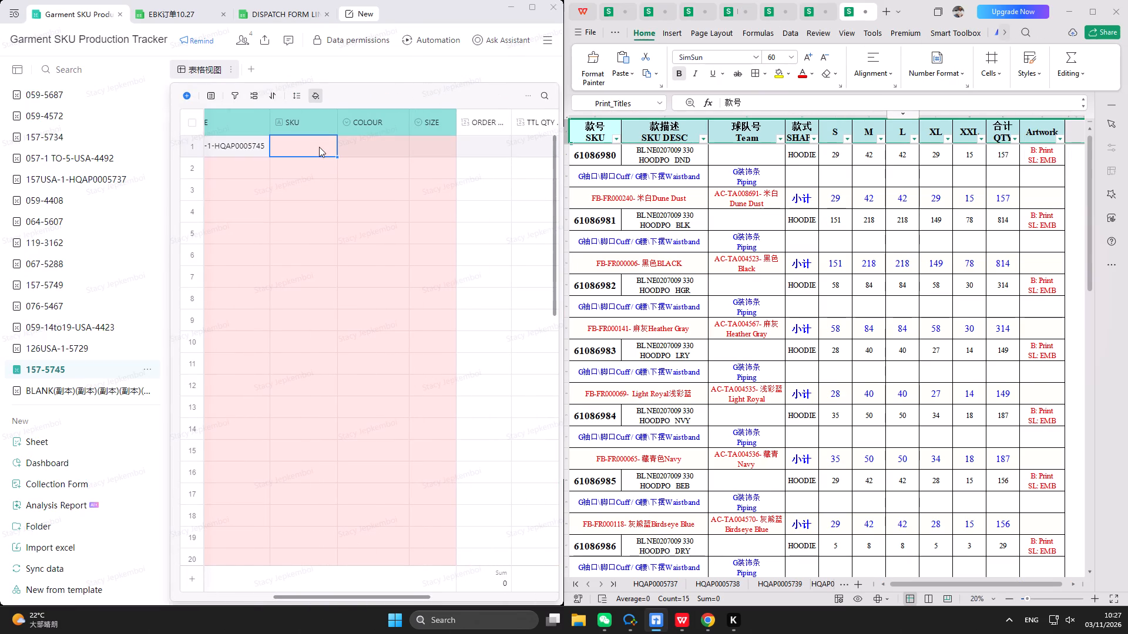
{"action": "left_click", "coordinate": [613, 356]}
{"action": "double_click", "coordinate": [740, 103]}
{"action": "double_click", "coordinate": [753, 73]}
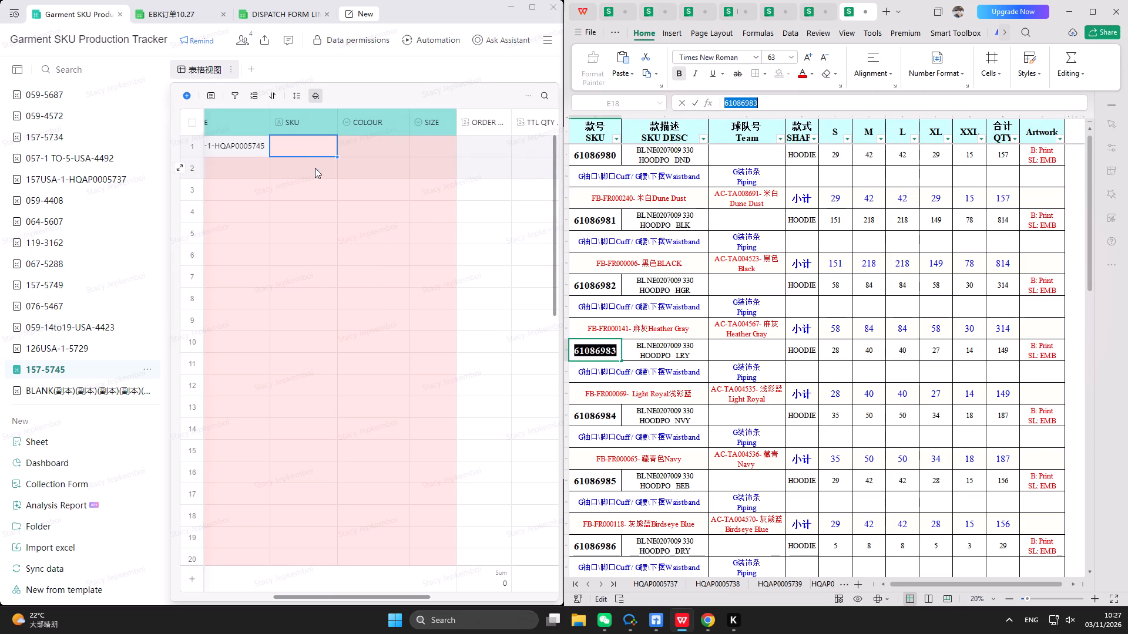
{"action": "double_click", "coordinate": [305, 147]}
{"action": "right_click", "coordinate": [305, 147]}
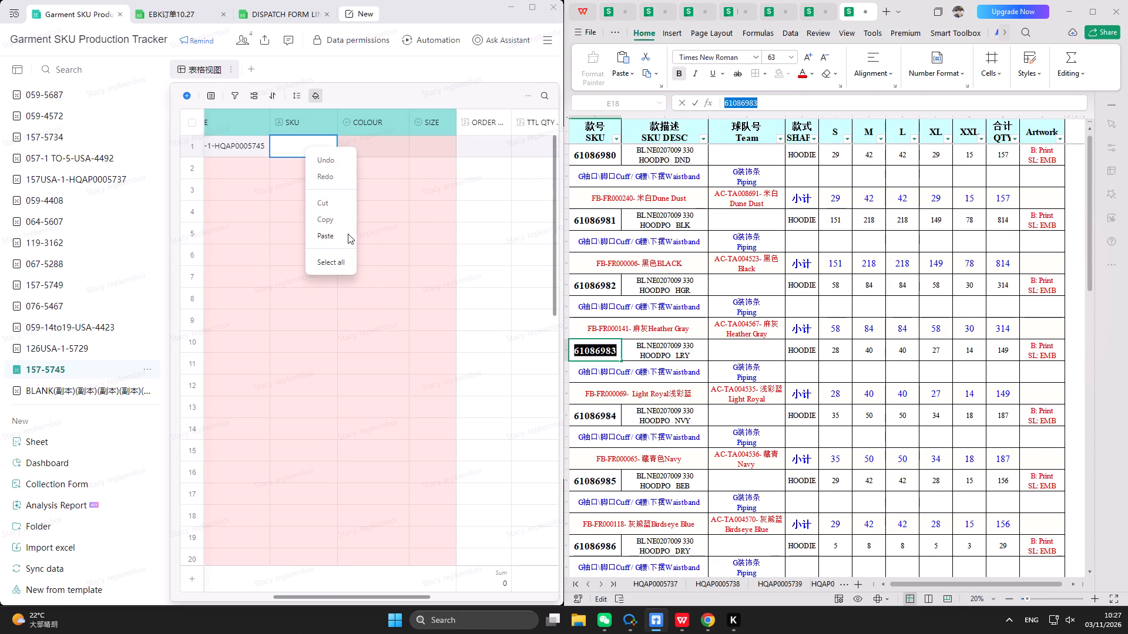
{"action": "left_click", "coordinate": [348, 234]}
Set row 1's COLOUR to a newly created option, LIGHT ROYAL.
{"action": "double_click", "coordinate": [374, 144]}
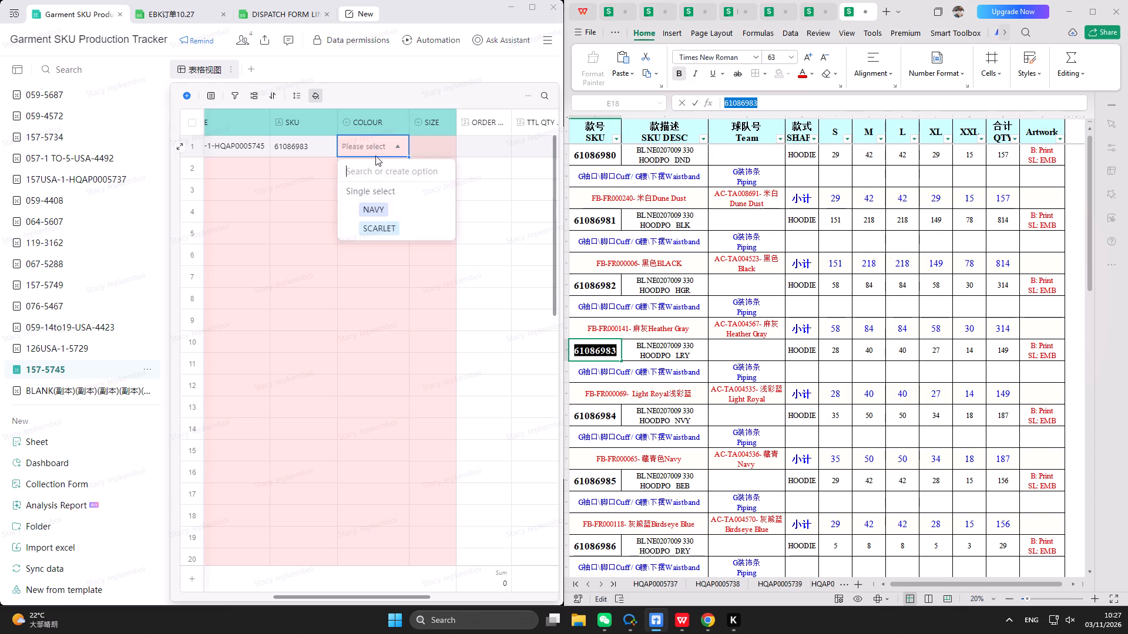
{"action": "type", "text": "LIGHT"}
{"action": "key", "text": "space"}
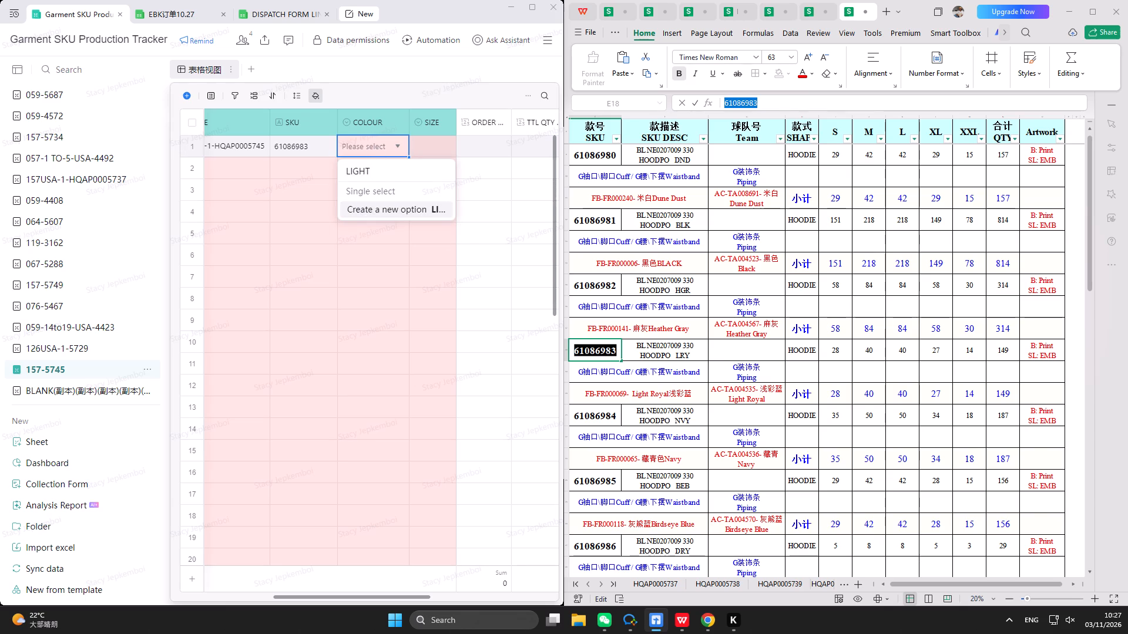
{"action": "type", "text": "ROYAL"}
{"action": "left_click", "coordinate": [425, 216]}
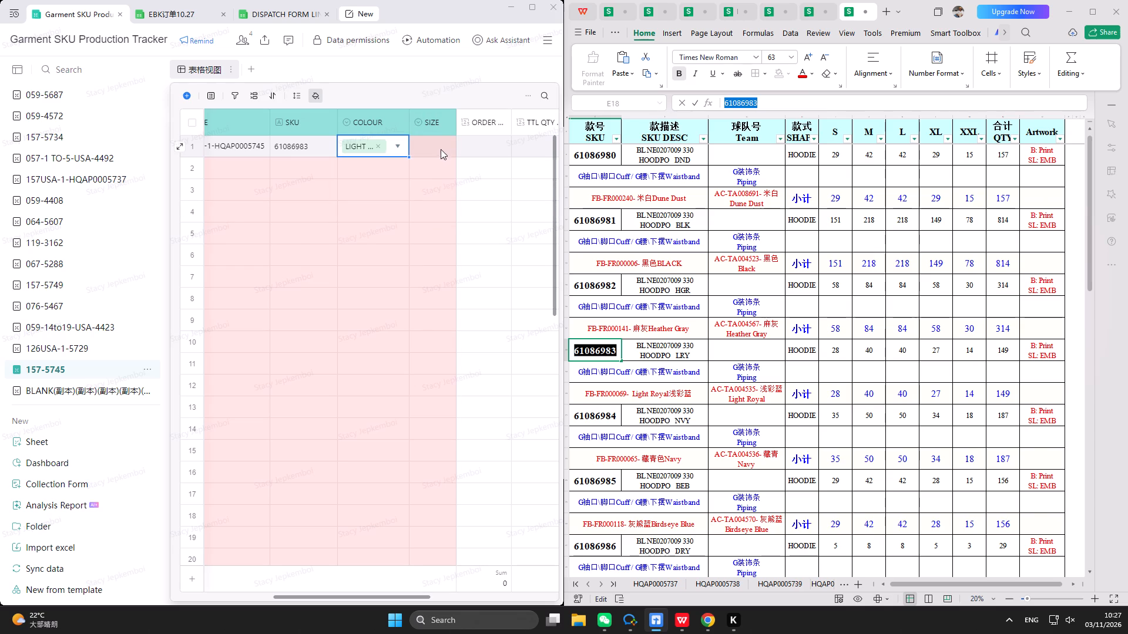
Fill the Light Royal subtotal row under SKU 61086983 in the order sheet with yellow.
{"action": "left_click_drag", "start_coordinate": [633, 396], "coordinate": [958, 402]}
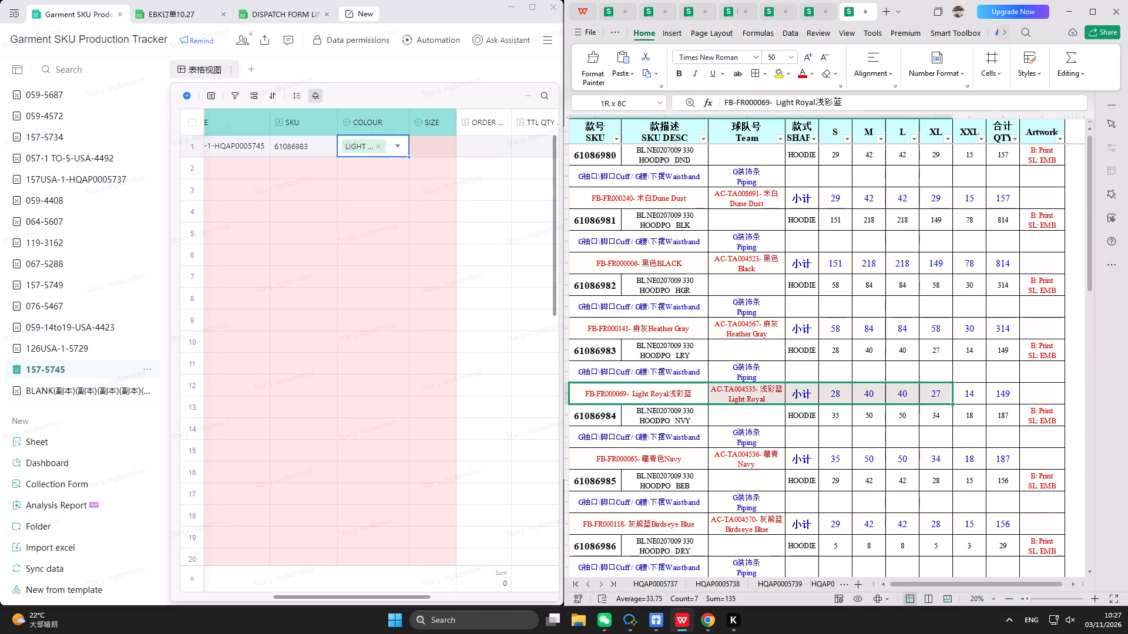
{"action": "left_click_drag", "start_coordinate": [958, 402], "coordinate": [1048, 395]}
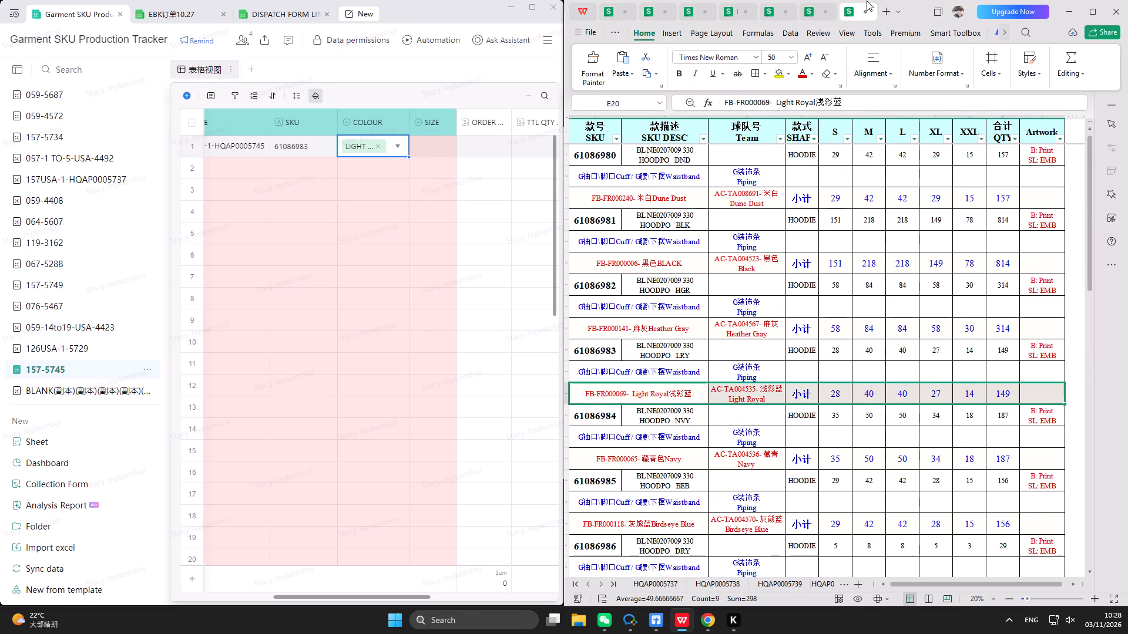
{"action": "left_click", "coordinate": [778, 79]}
Set SIZE in rows 1 to 5 of the 157-5745 table to S, M, L, XL and 2XL.
{"action": "left_click", "coordinate": [430, 164]}
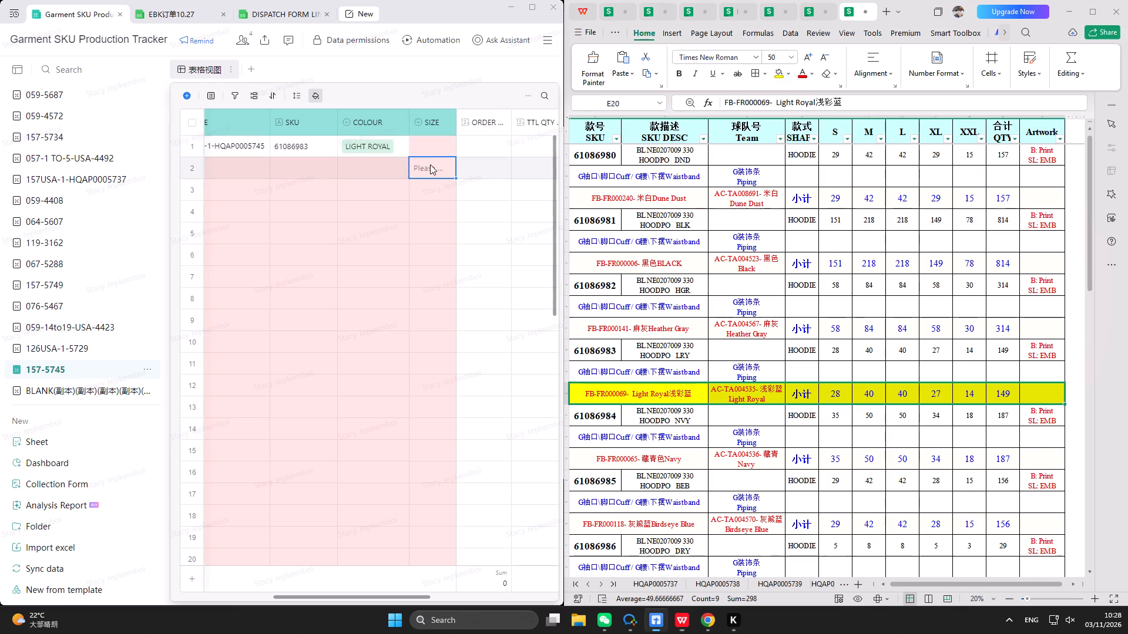
{"action": "left_click", "coordinate": [432, 151]}
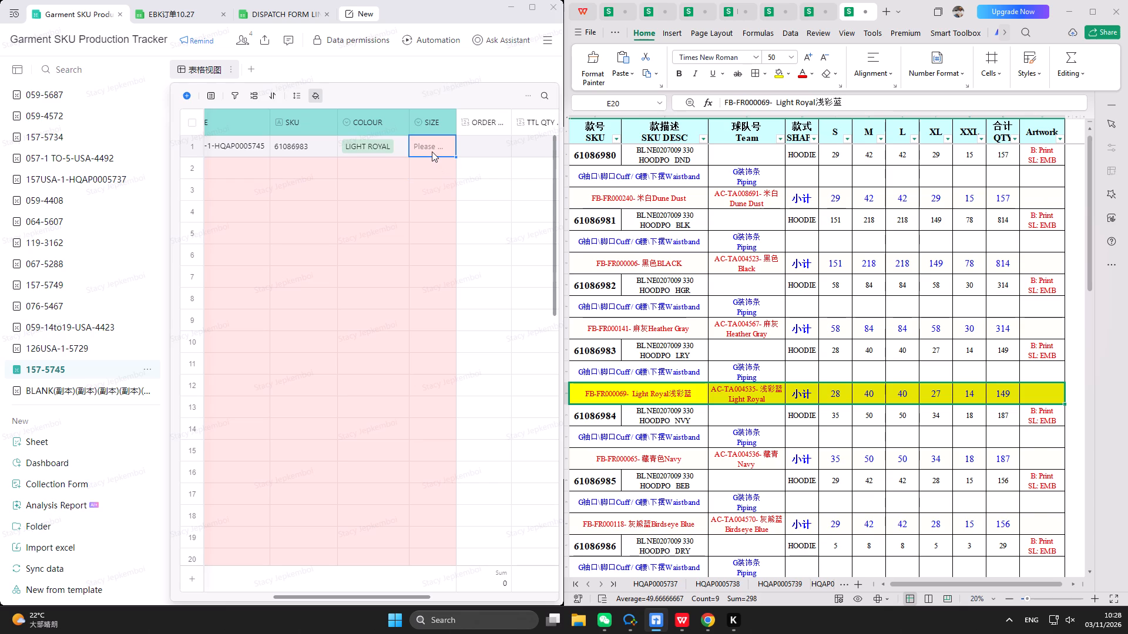
{"action": "left_click", "coordinate": [432, 151]}
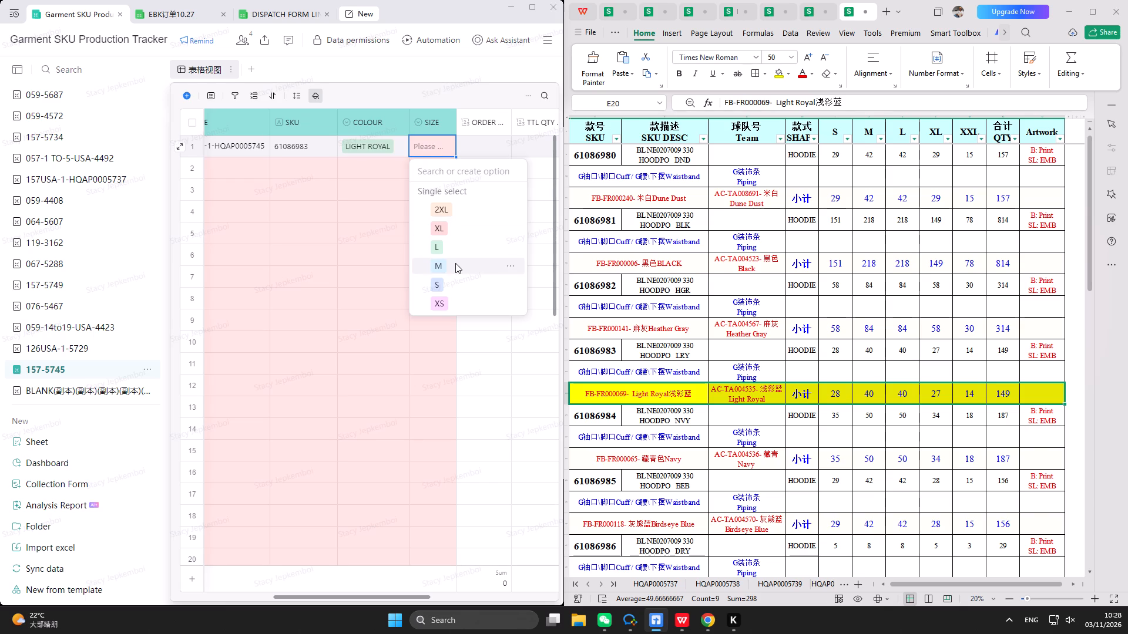
{"action": "left_click", "coordinate": [454, 287]}
{"action": "double_click", "coordinate": [430, 170]}
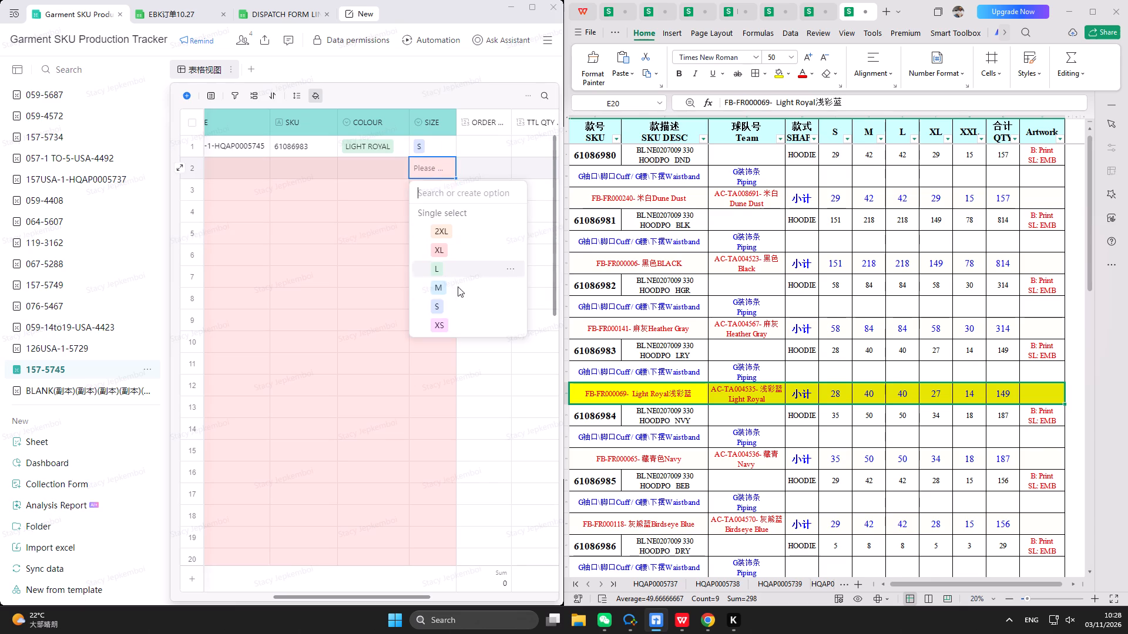
{"action": "left_click", "coordinate": [459, 292]}
{"action": "double_click", "coordinate": [428, 190]}
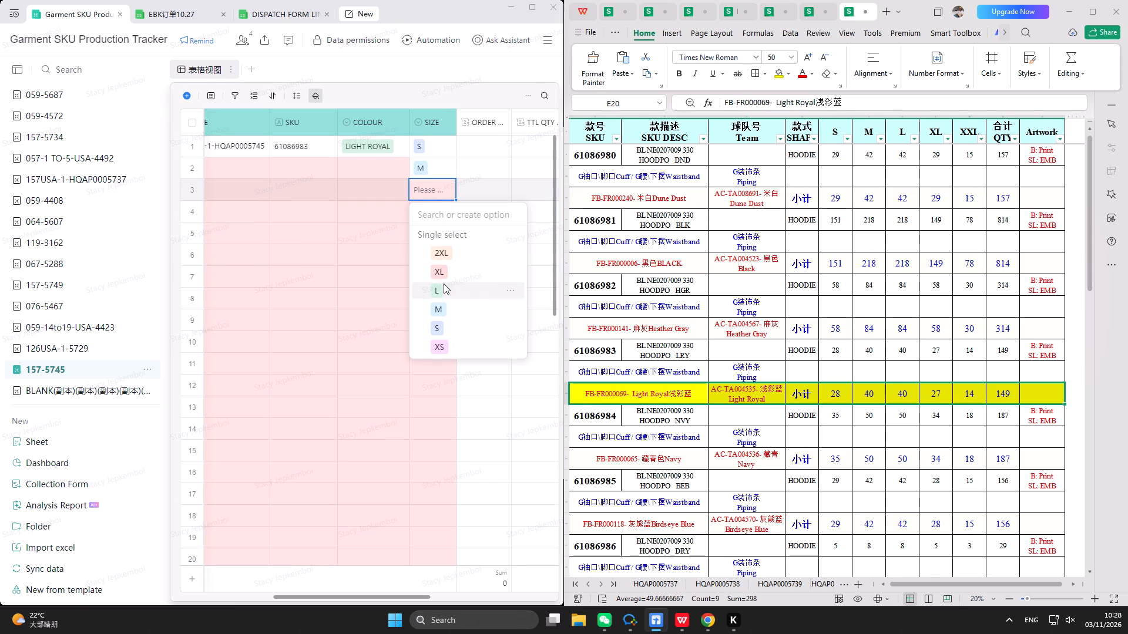
{"action": "left_click", "coordinate": [444, 284]}
{"action": "double_click", "coordinate": [429, 215]}
{"action": "left_click", "coordinate": [450, 298]}
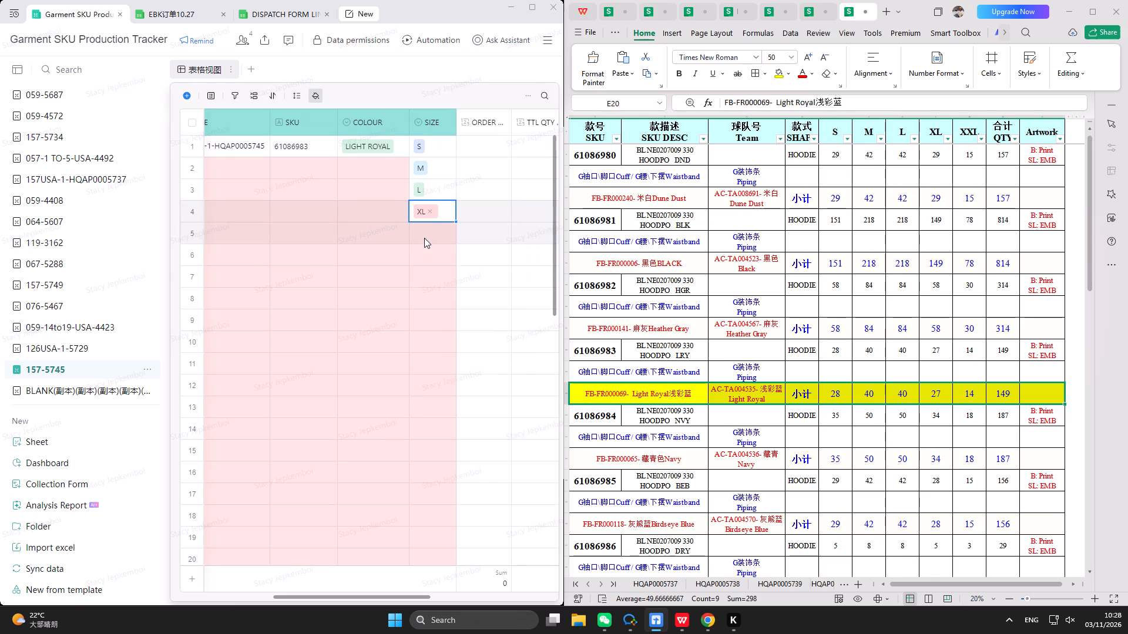
{"action": "double_click", "coordinate": [424, 238]}
{"action": "left_click", "coordinate": [436, 294]}
Enter the Light Royal order quantities for S to 2XL in the ORDER column: 28, 40, 40, 27 and 14.
{"action": "left_click", "coordinate": [489, 146]}
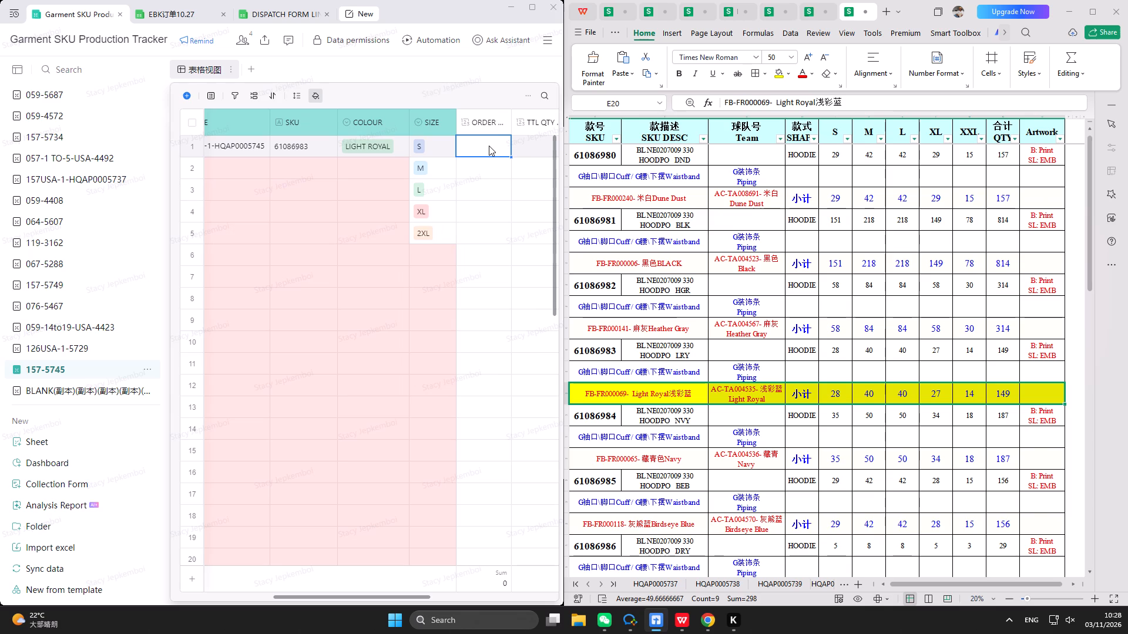
{"action": "type", "text": "28"}
{"action": "key", "text": "Return"}
{"action": "type", "text": "40"}
{"action": "key", "text": "Return"}
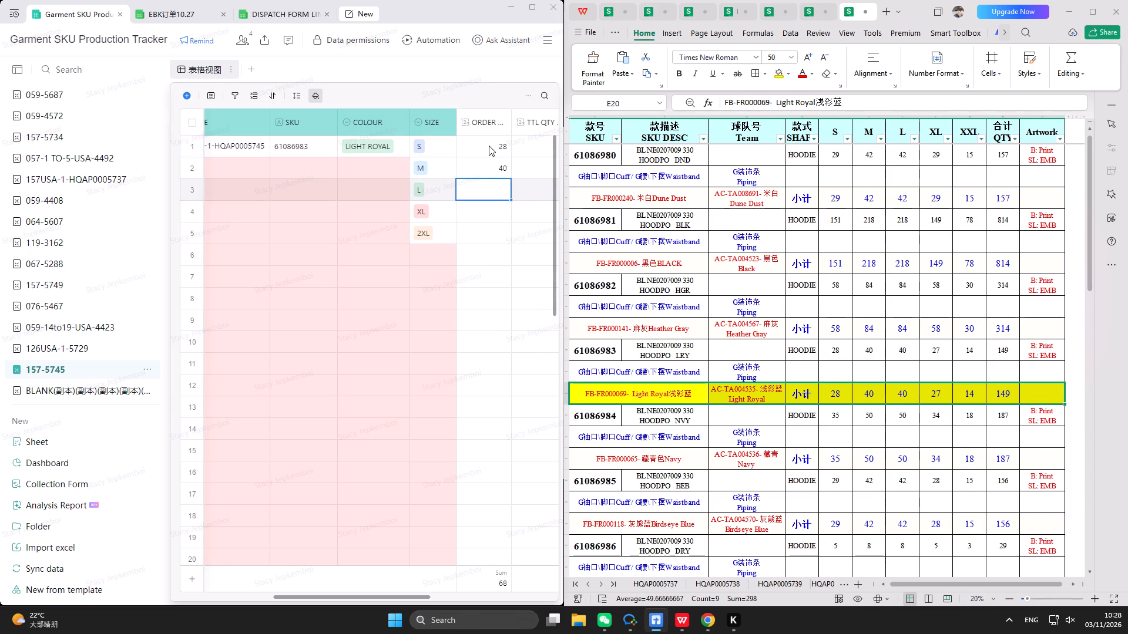
{"action": "type", "text": "40"}
{"action": "key", "text": "Return"}
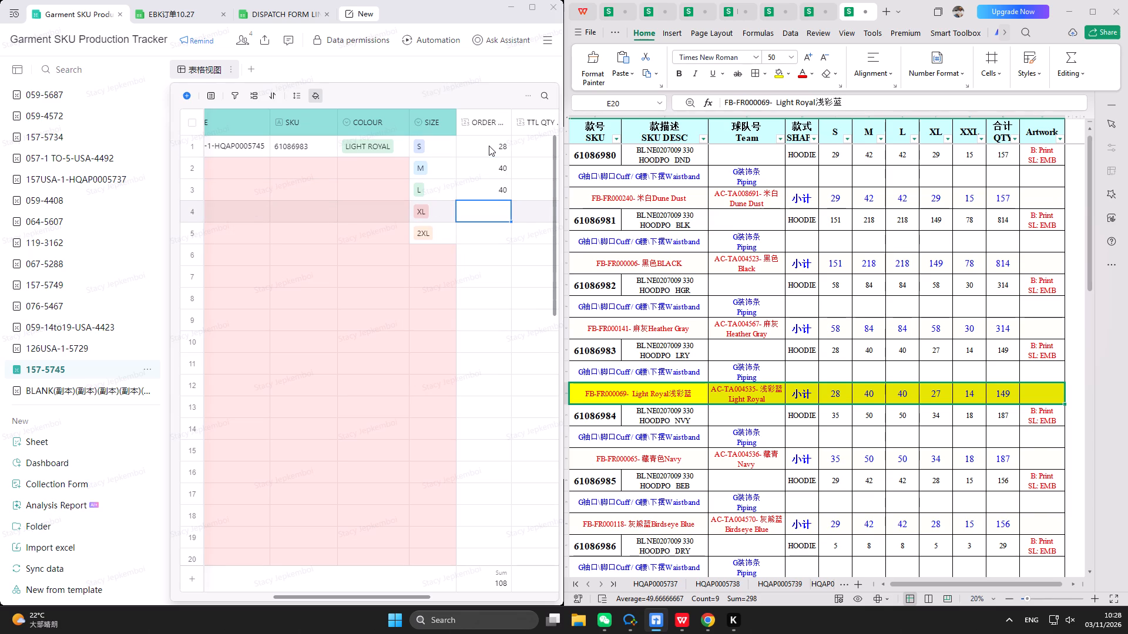
{"action": "type", "text": "27"}
{"action": "key", "text": "Return"}
{"action": "type", "text": "14"}
{"action": "key", "text": "Return"}
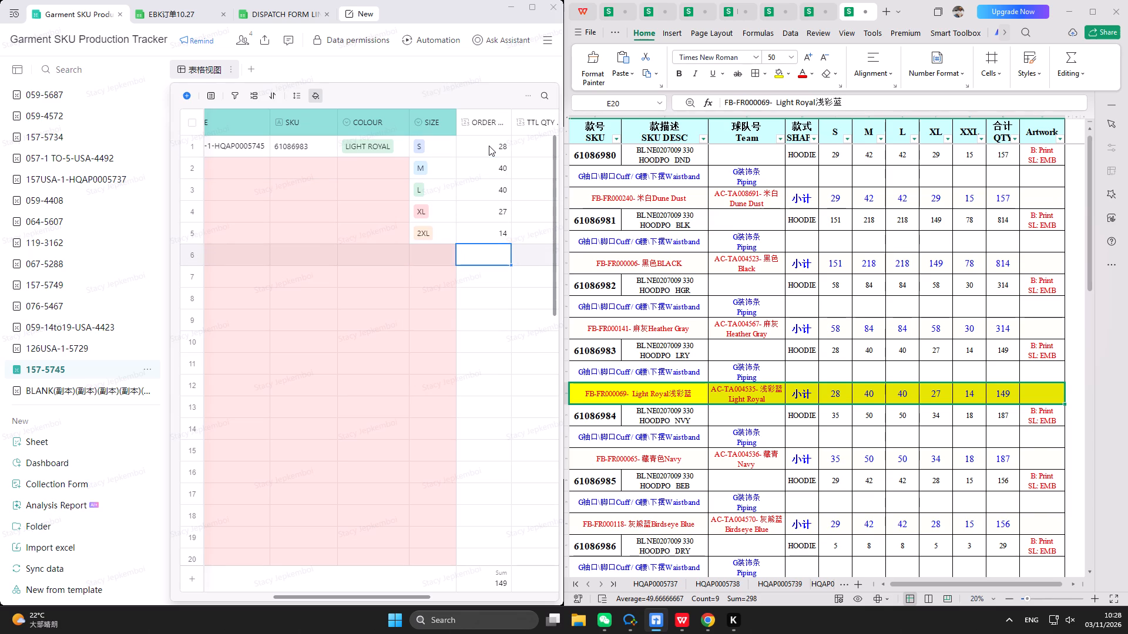
Enter 28, 30, 30, 27 and 14 in the TTL QTY column for Light Royal sizes S to 2XL.
{"action": "left_click", "coordinate": [527, 145]}
{"action": "left_click_drag", "start_coordinate": [331, 596], "coordinate": [365, 598]}
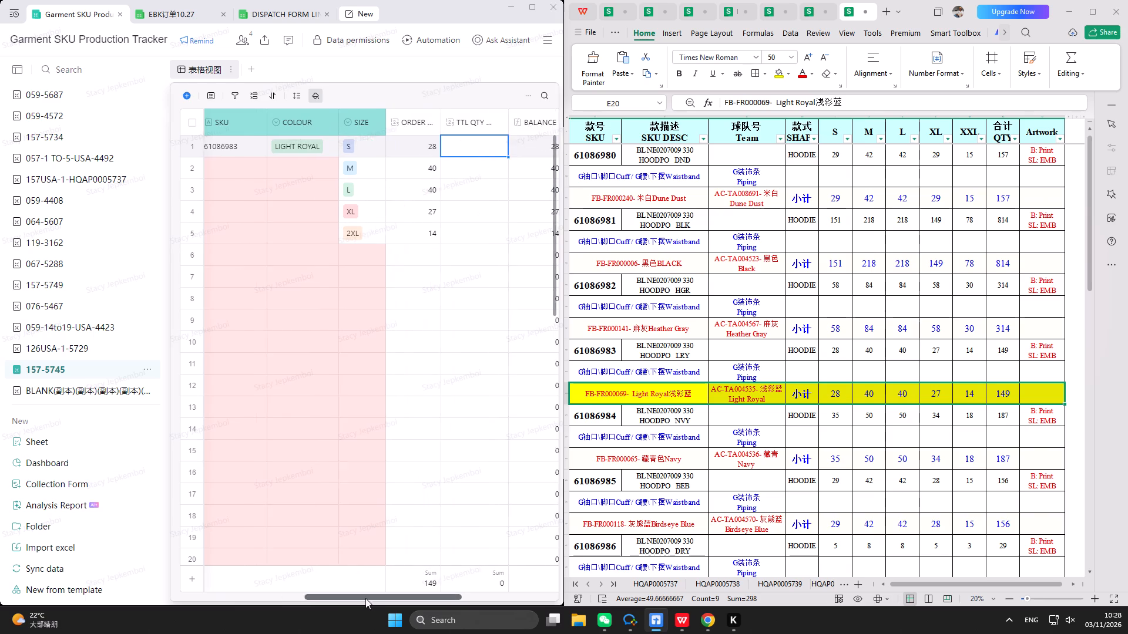
{"action": "left_click_drag", "start_coordinate": [365, 598], "coordinate": [368, 598]}
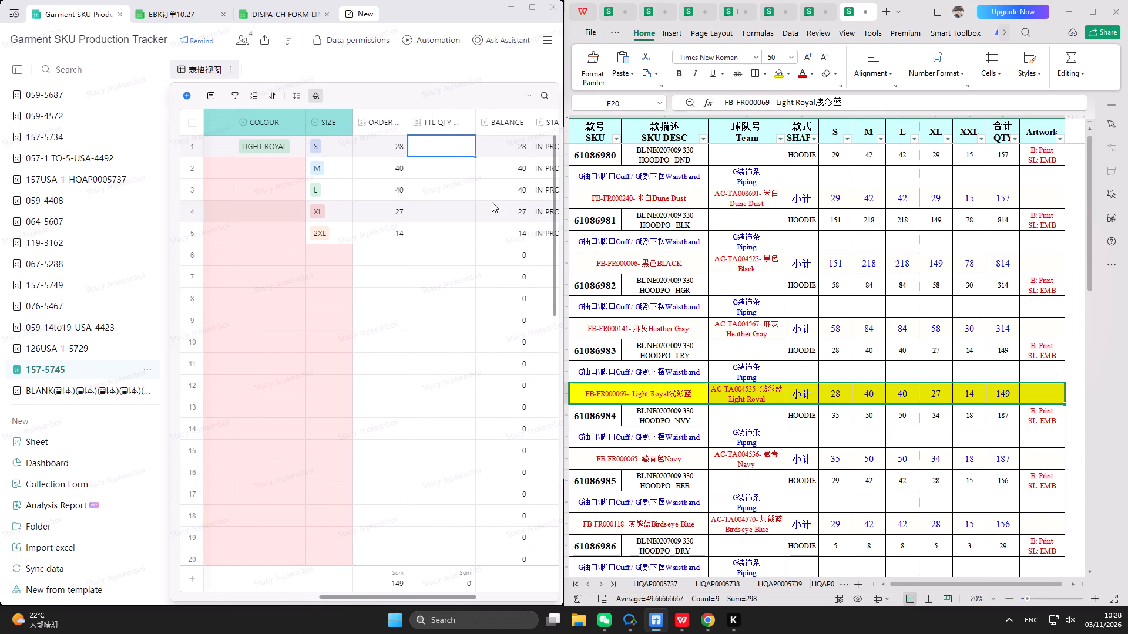
{"action": "type", "text": "28"}
{"action": "left_click", "coordinate": [452, 167]}
{"action": "left_click", "coordinate": [452, 134]}
{"action": "left_click", "coordinate": [455, 148]}
{"action": "type", "text": "28"}
{"action": "key", "text": "Return"}
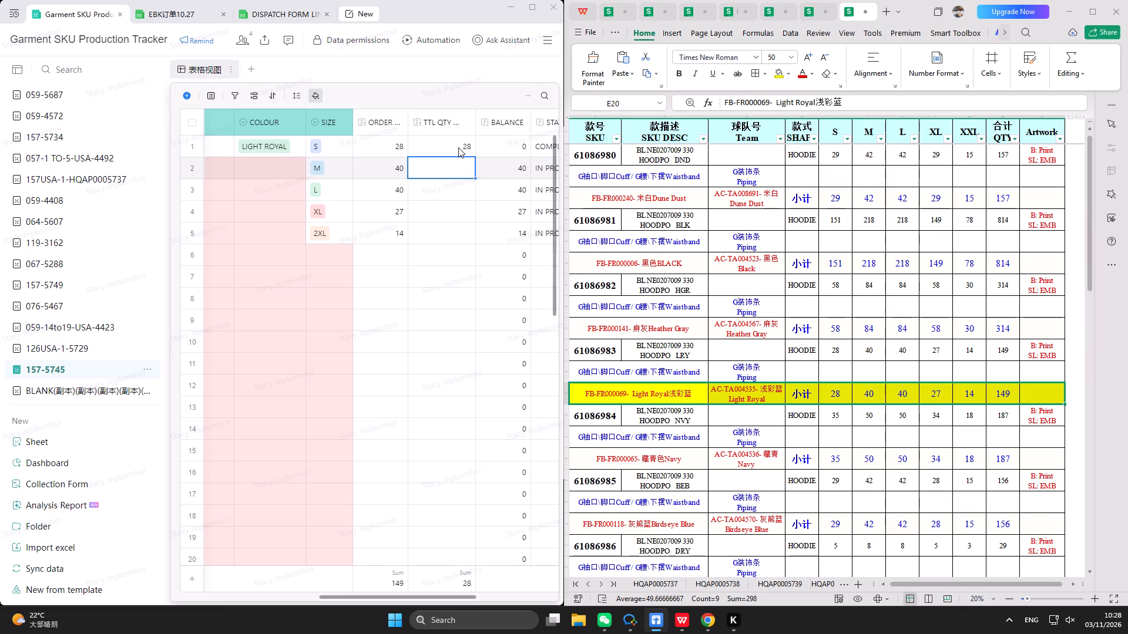
{"action": "type", "text": "30"}
{"action": "key", "text": "Return"}
{"action": "type", "text": "30"}
{"action": "key", "text": "Return"}
{"action": "type", "text": "27"}
{"action": "key", "text": "Return"}
{"action": "key", "text": "0"}
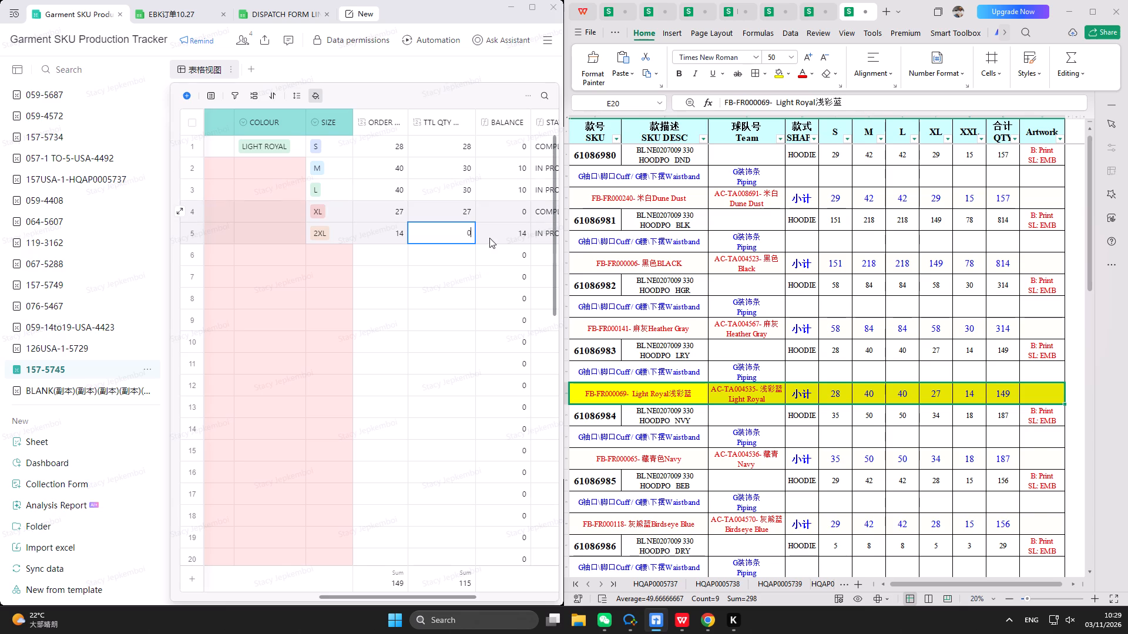
{"action": "key", "text": "BackSpace"}
{"action": "type", "text": "14"}
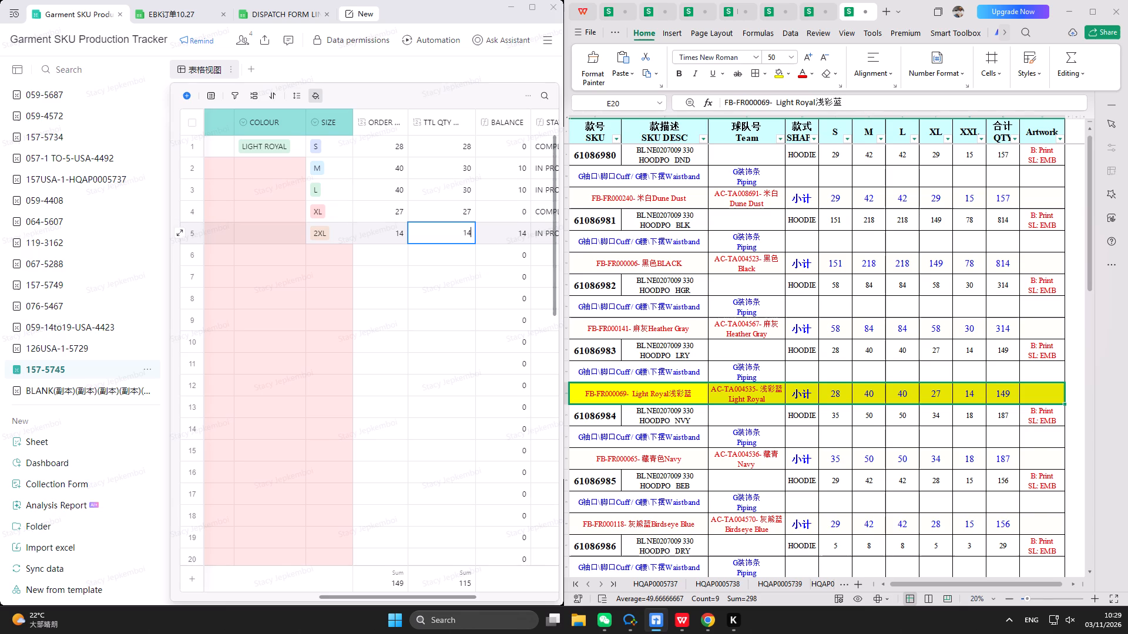
{"action": "key", "text": "Return"}
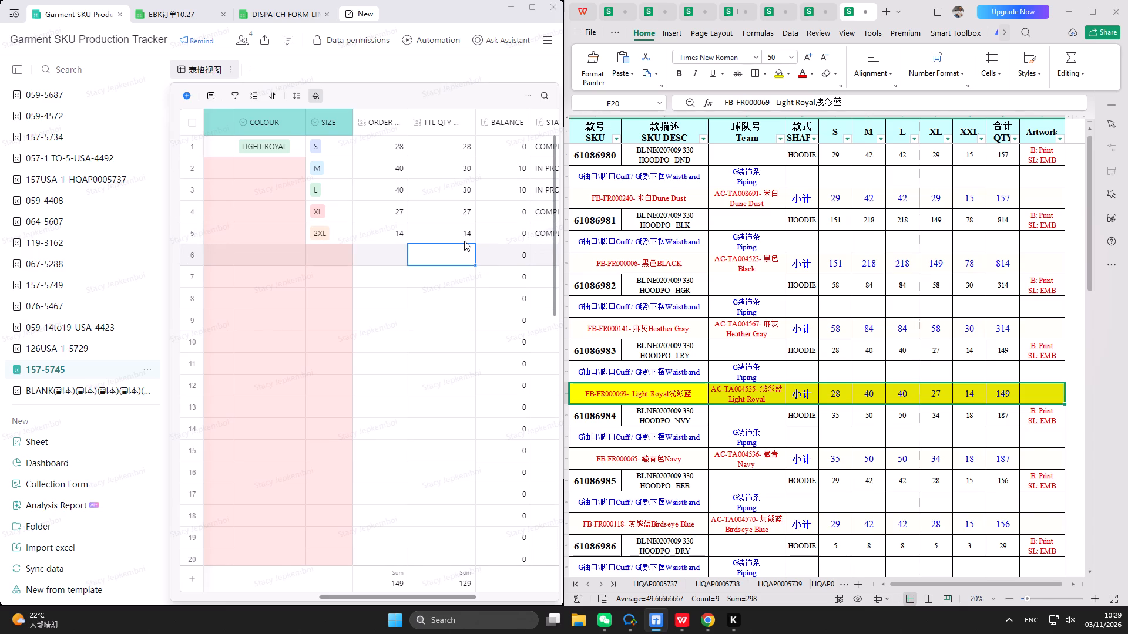
Set the Light Royal TTL QTY to 40 for both size M and size L.
{"action": "left_click", "coordinate": [451, 174]}
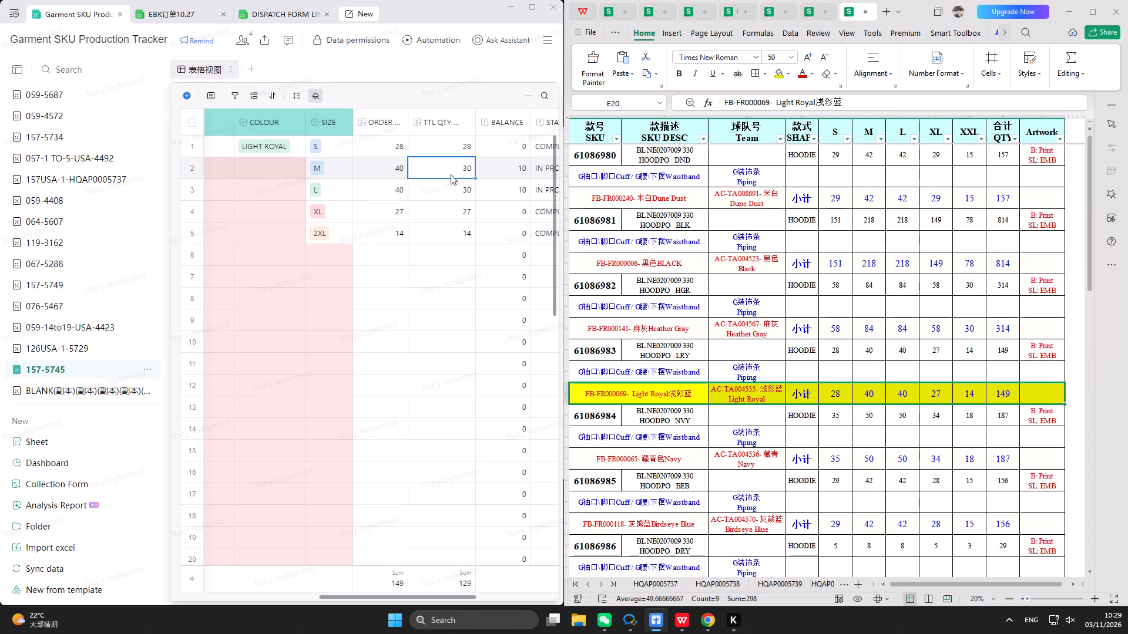
{"action": "type", "text": "40"}
{"action": "key", "text": "Return"}
{"action": "type", "text": "40"}
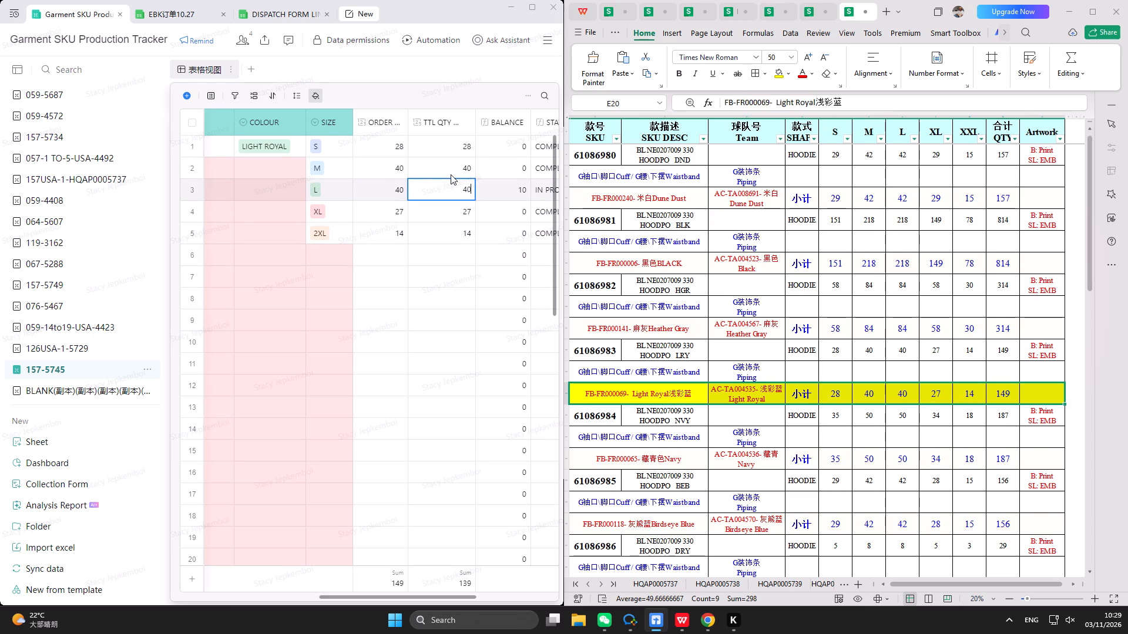
{"action": "key", "text": "Return"}
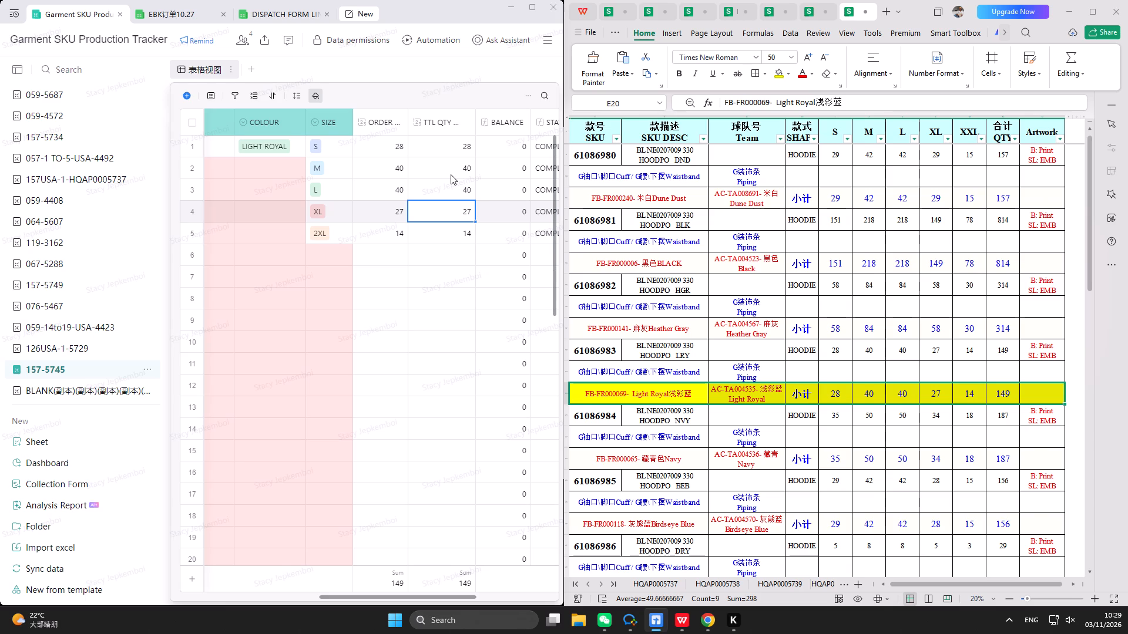
In the 11/3/2026 dispatch form, extend group 2's style 4408 OUTPUT formula to =16+115+150.
{"action": "left_click", "coordinate": [286, 13]}
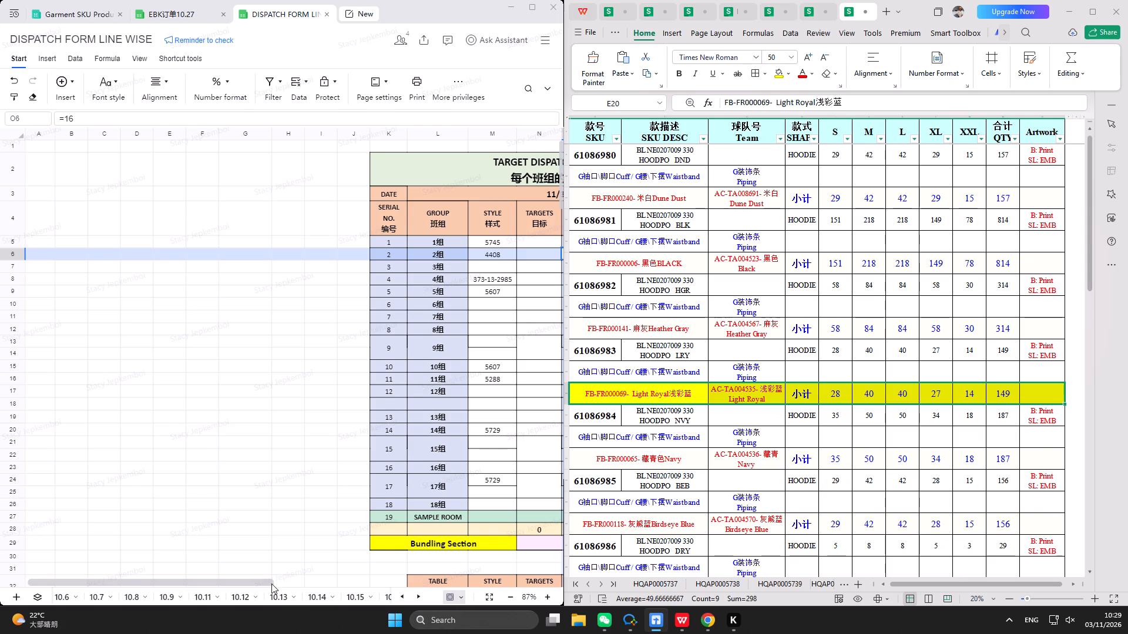
{"action": "left_click_drag", "start_coordinate": [271, 584], "coordinate": [340, 585]}
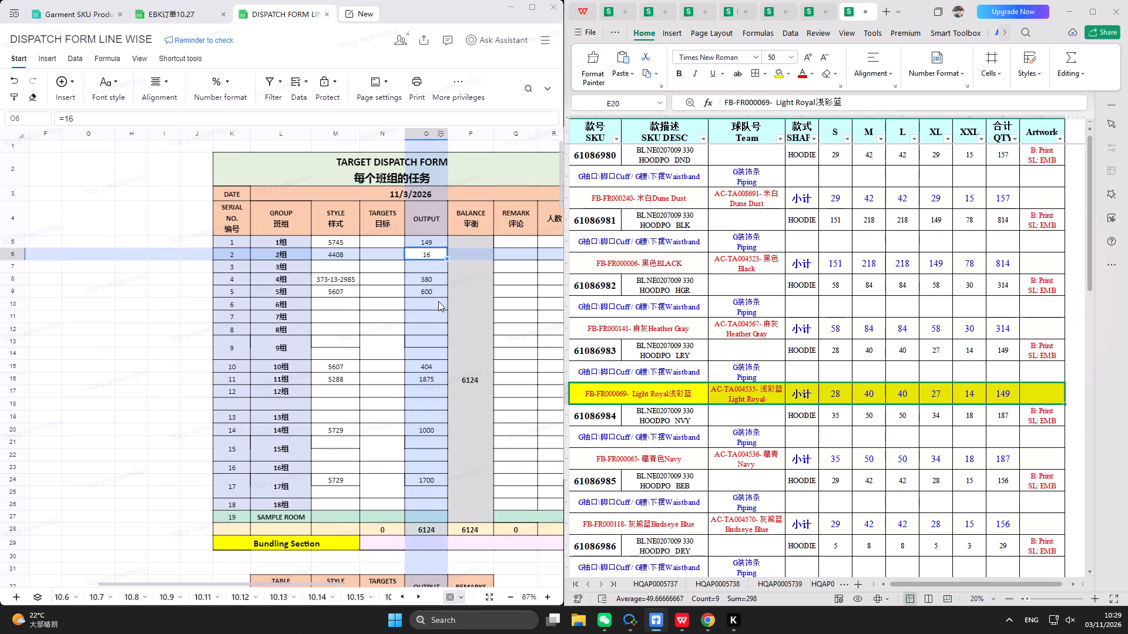
{"action": "left_click", "coordinate": [264, 119]}
{"action": "type", "text": "+115"}
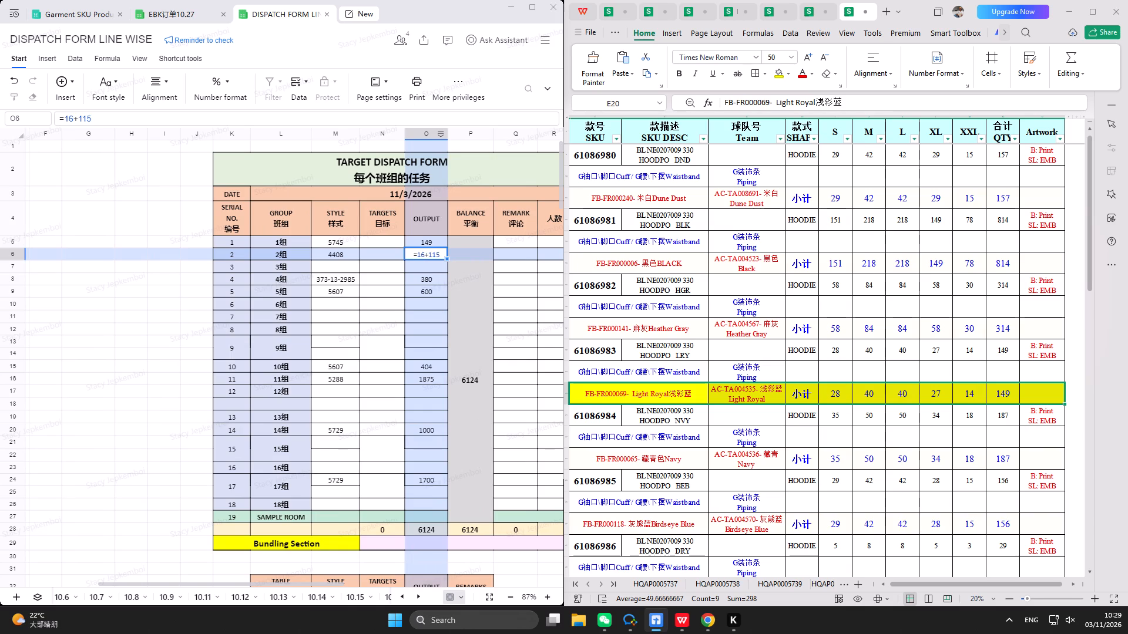
{"action": "type", "text": "+150"}
{"action": "key", "text": "Return"}
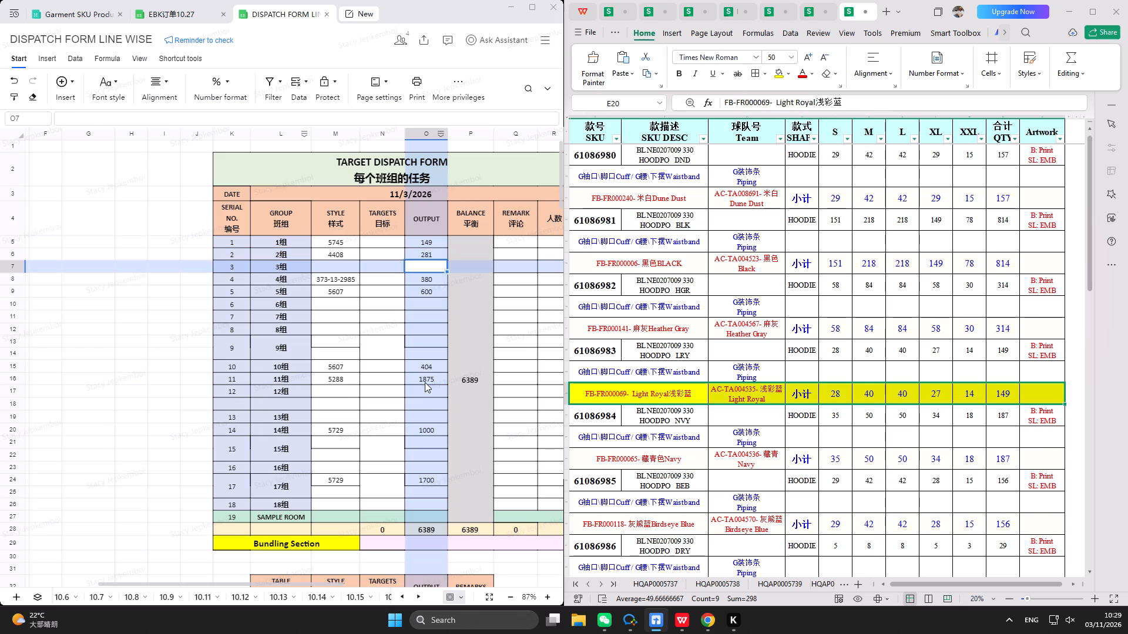
Open the 059-4408 table in the Garment SKU Production Tracker and maximize the window.
{"action": "left_click", "coordinate": [85, 14]}
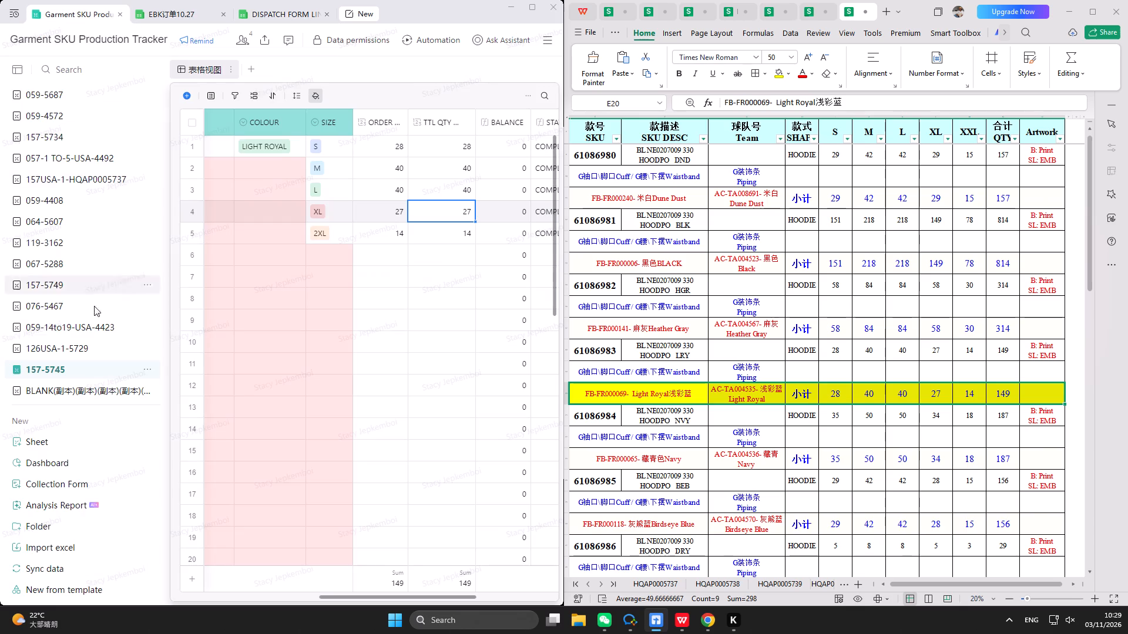
{"action": "left_click", "coordinate": [66, 205]}
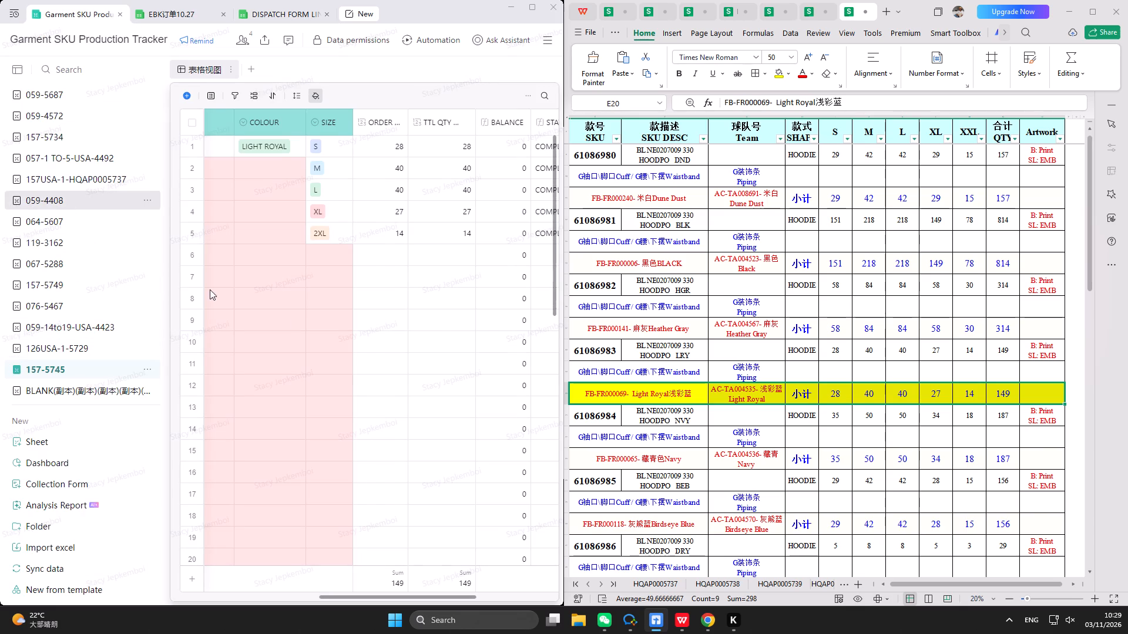
{"action": "left_click", "coordinate": [531, 15]}
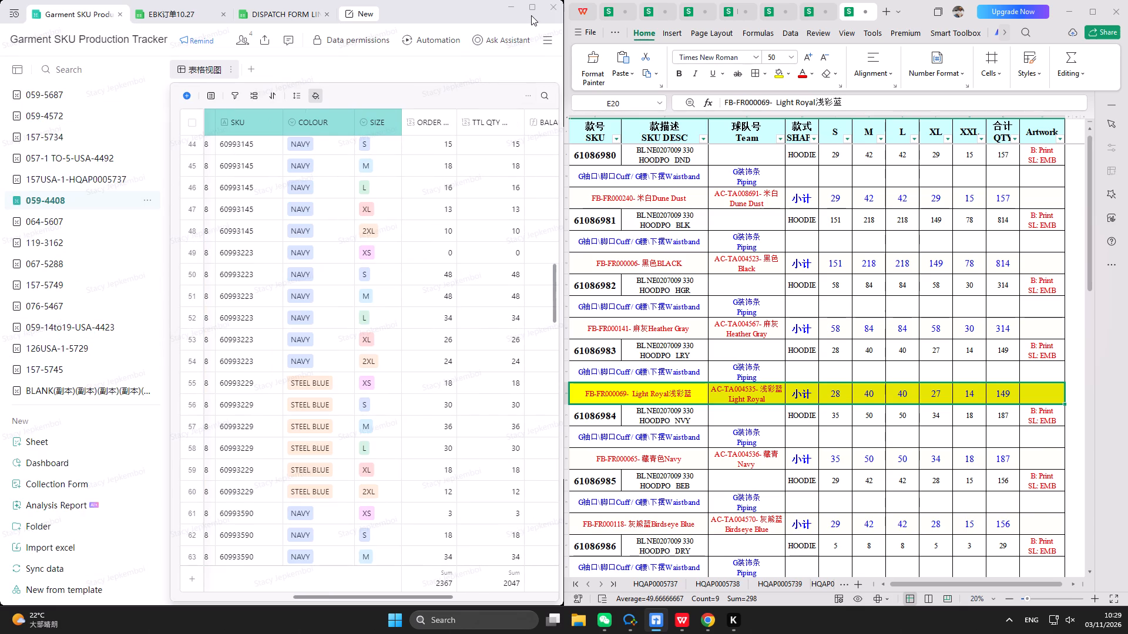
{"action": "left_click", "coordinate": [531, 11]}
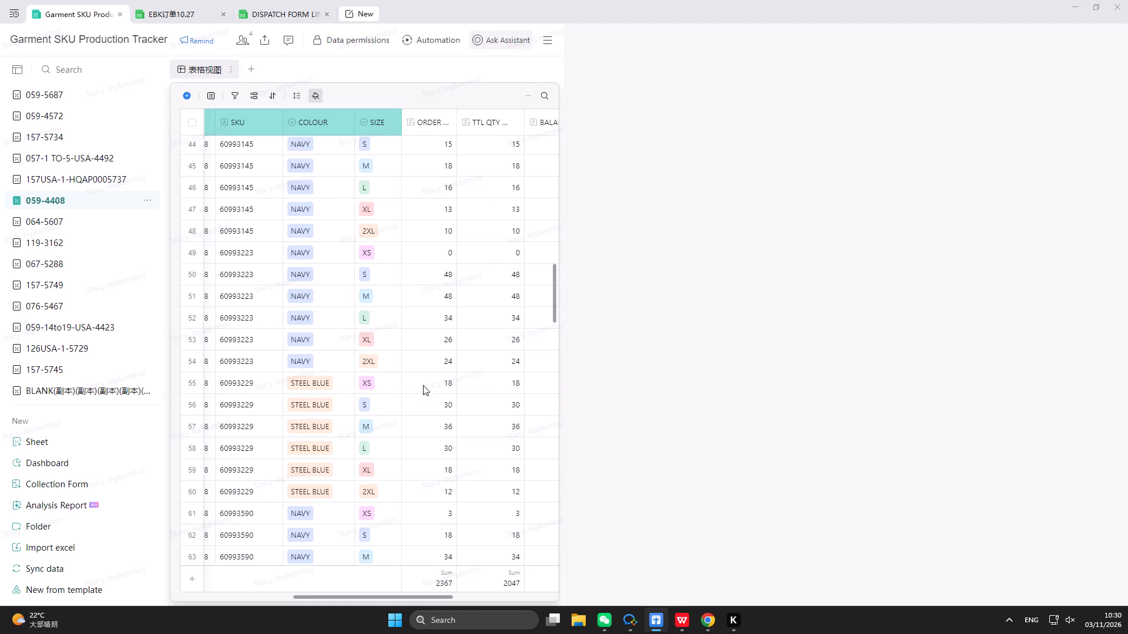
Review the 059-4408 records from first to last, checking SKUs, colours, sizes, balances and status.
{"action": "scroll", "coordinate": [445, 514], "scroll_direction": "down", "scroll_amount": 18}
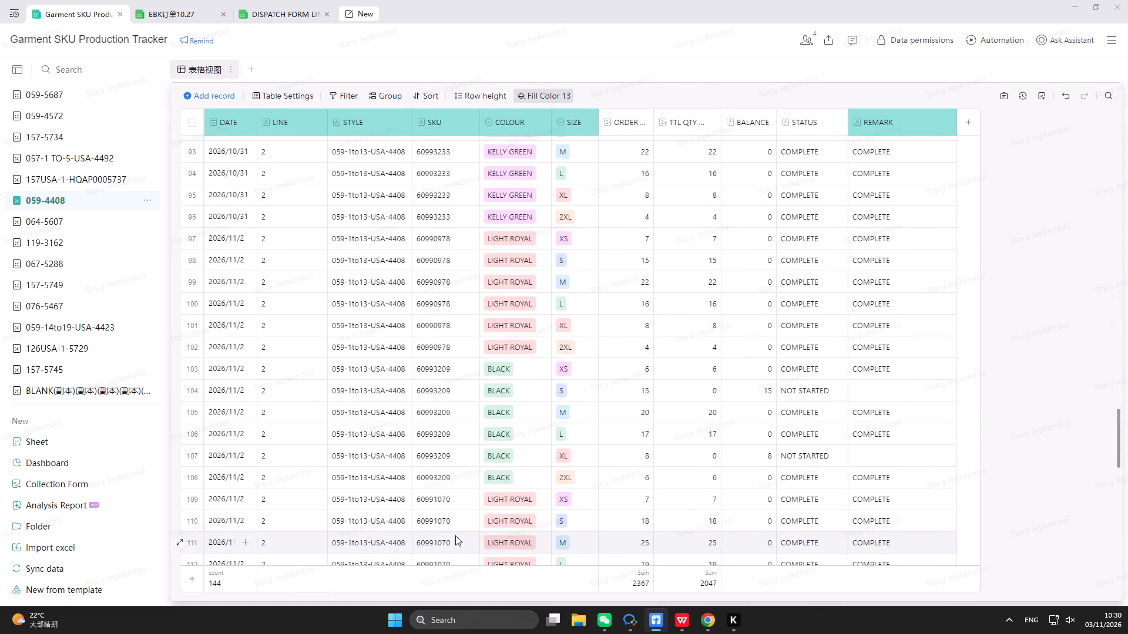
{"action": "scroll", "coordinate": [455, 535], "scroll_direction": "down", "scroll_amount": 19}
{"action": "scroll", "coordinate": [457, 555], "scroll_direction": "down", "scroll_amount": 17}
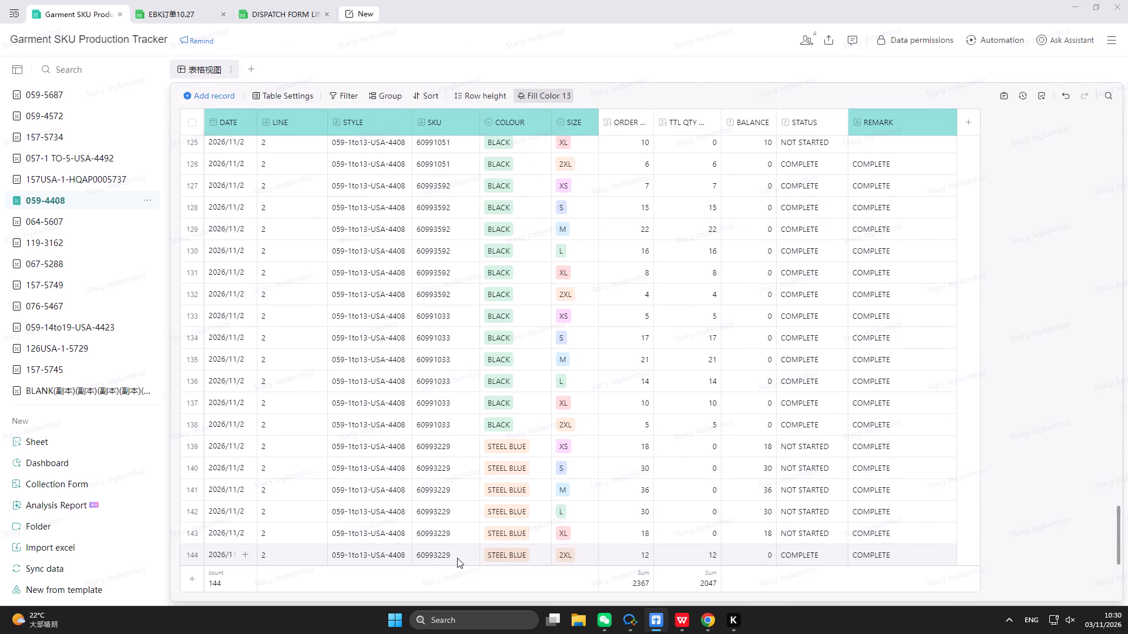
{"action": "scroll", "coordinate": [457, 558], "scroll_direction": "up", "scroll_amount": 8}
{"action": "scroll", "coordinate": [454, 551], "scroll_direction": "up", "scroll_amount": 19}
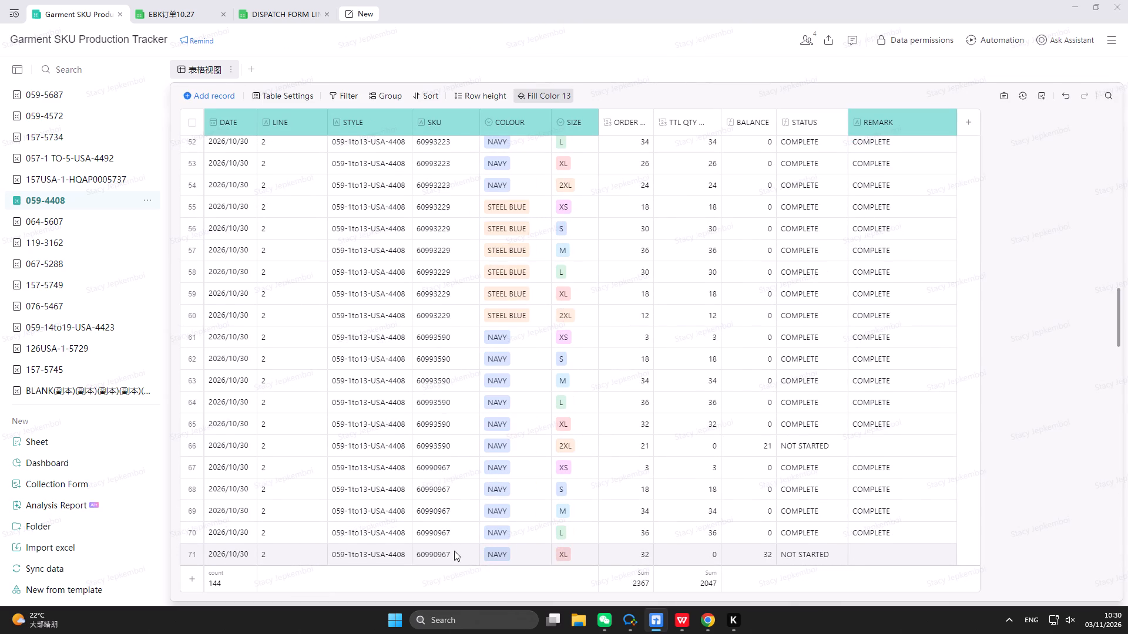
{"action": "scroll", "coordinate": [454, 551], "scroll_direction": "up", "scroll_amount": 17}
{"action": "scroll", "coordinate": [454, 551], "scroll_direction": "up", "scroll_amount": 14}
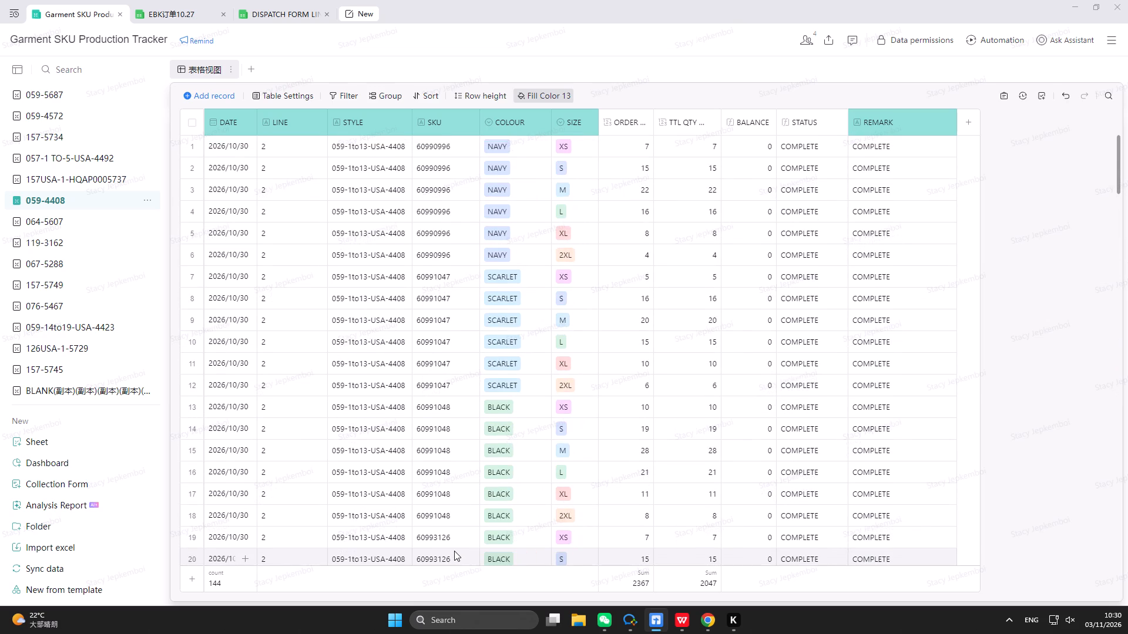
{"action": "scroll", "coordinate": [454, 548], "scroll_direction": "down", "scroll_amount": 9}
{"action": "scroll", "coordinate": [451, 541], "scroll_direction": "up", "scroll_amount": 17}
{"action": "scroll", "coordinate": [451, 541], "scroll_direction": "down", "scroll_amount": 17}
{"action": "scroll", "coordinate": [451, 545], "scroll_direction": "down", "scroll_amount": 10}
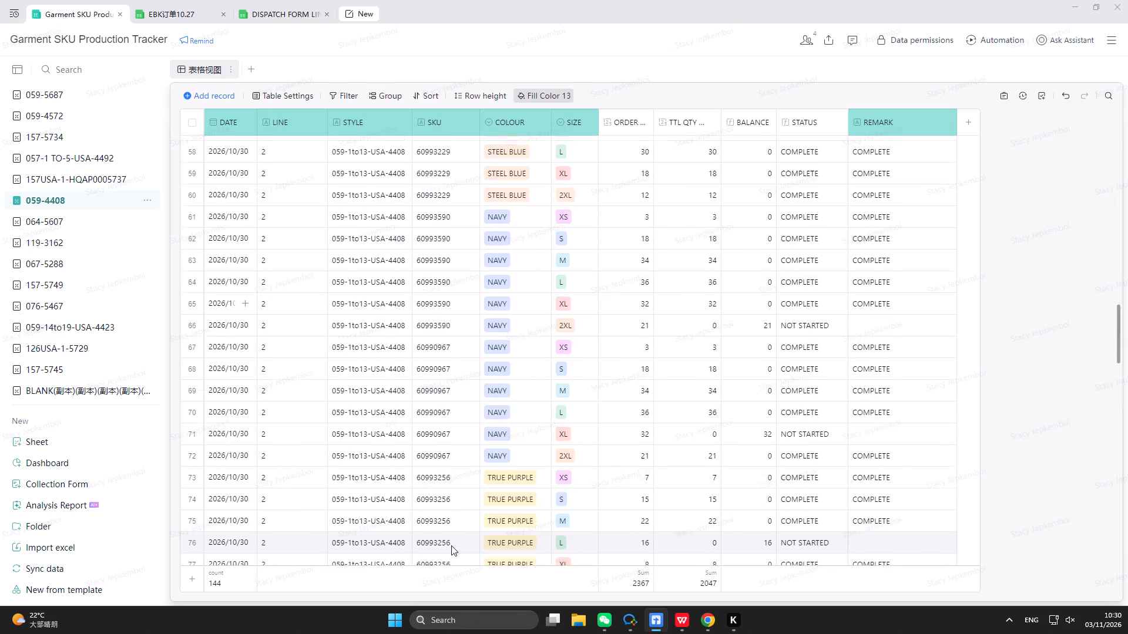
{"action": "scroll", "coordinate": [451, 545], "scroll_direction": "down", "scroll_amount": 8}
{"action": "scroll", "coordinate": [450, 544], "scroll_direction": "down", "scroll_amount": 17}
{"action": "scroll", "coordinate": [448, 525], "scroll_direction": "down", "scroll_amount": 9}
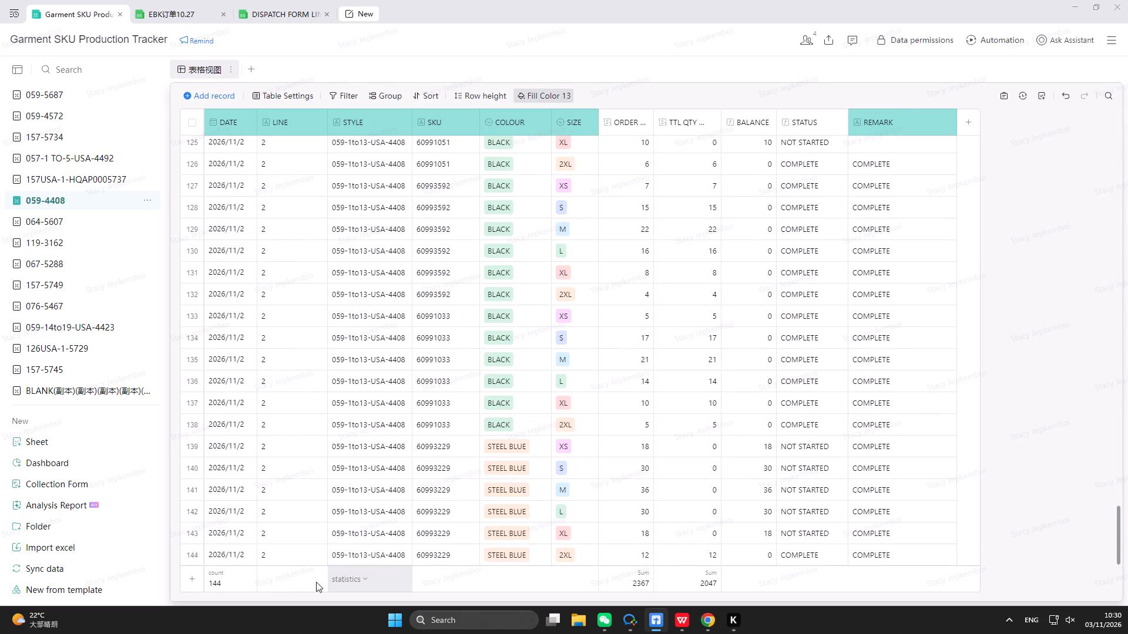
Add a row below row 144 and paste a copy of the six Steel Blue records from rows 139 to 144 starting there.
{"action": "left_click", "coordinate": [219, 553]}
{"action": "right_click", "coordinate": [219, 553]}
{"action": "left_click", "coordinate": [273, 522]}
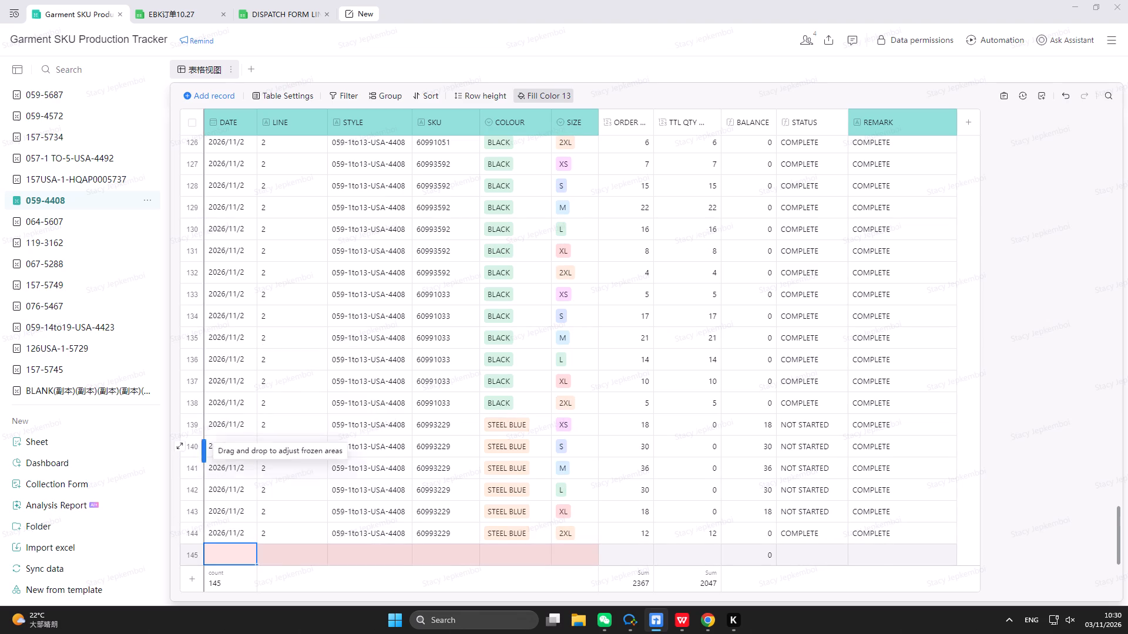
{"action": "left_click_drag", "start_coordinate": [226, 427], "coordinate": [811, 521]}
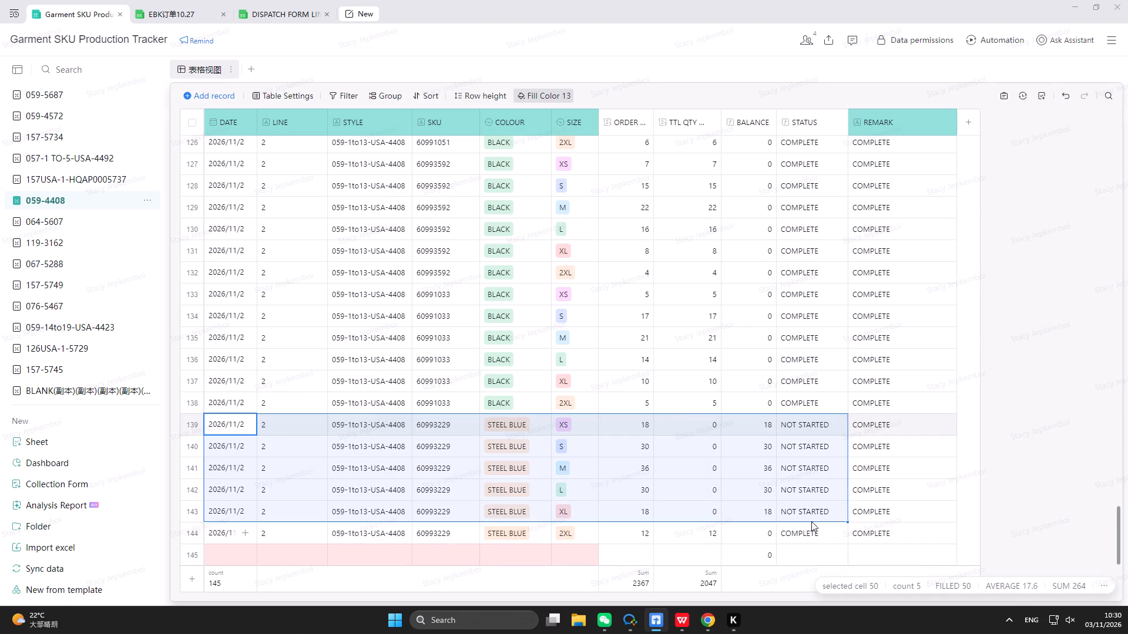
{"action": "left_click_drag", "start_coordinate": [811, 521], "coordinate": [861, 540]}
{"action": "key", "text": "ctrl+c"}
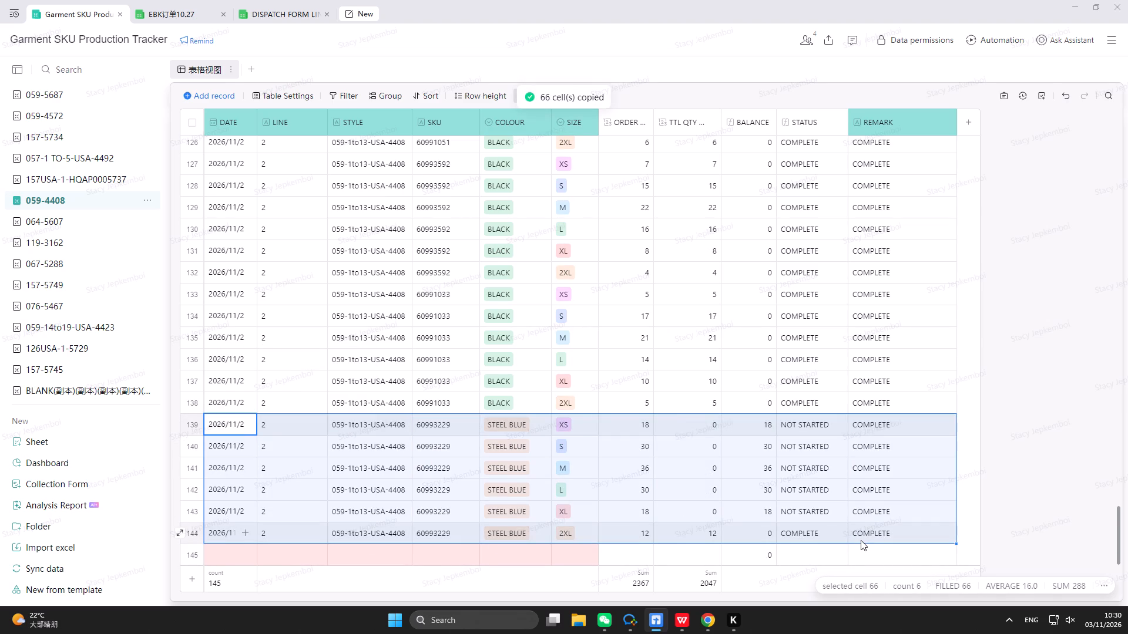
{"action": "left_click", "coordinate": [217, 544]}
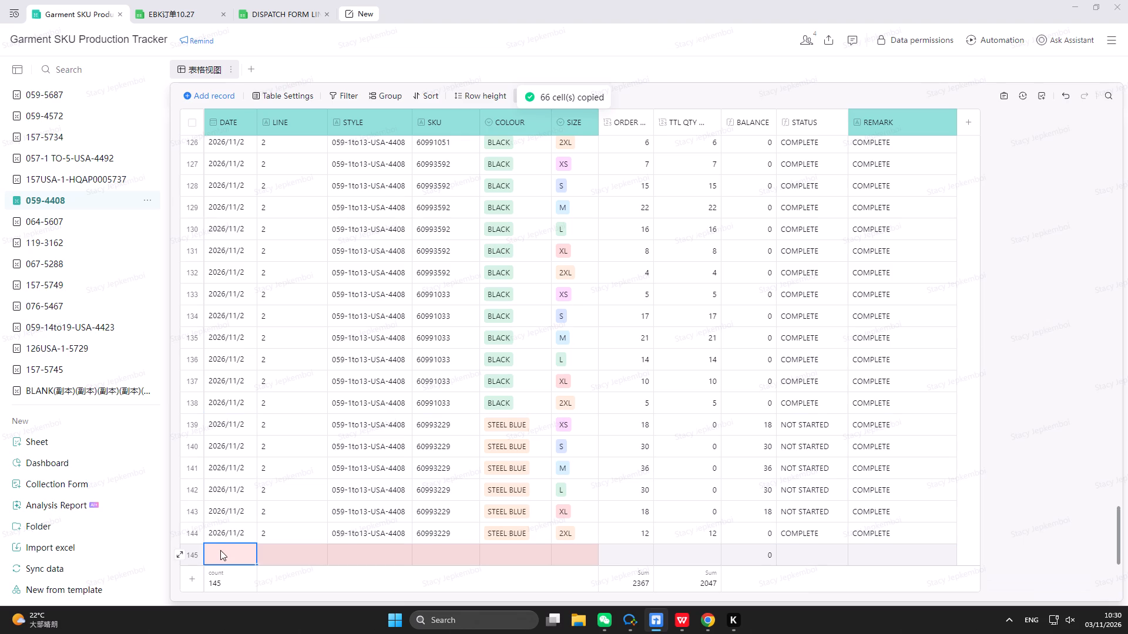
{"action": "key", "text": "ctrl+v"}
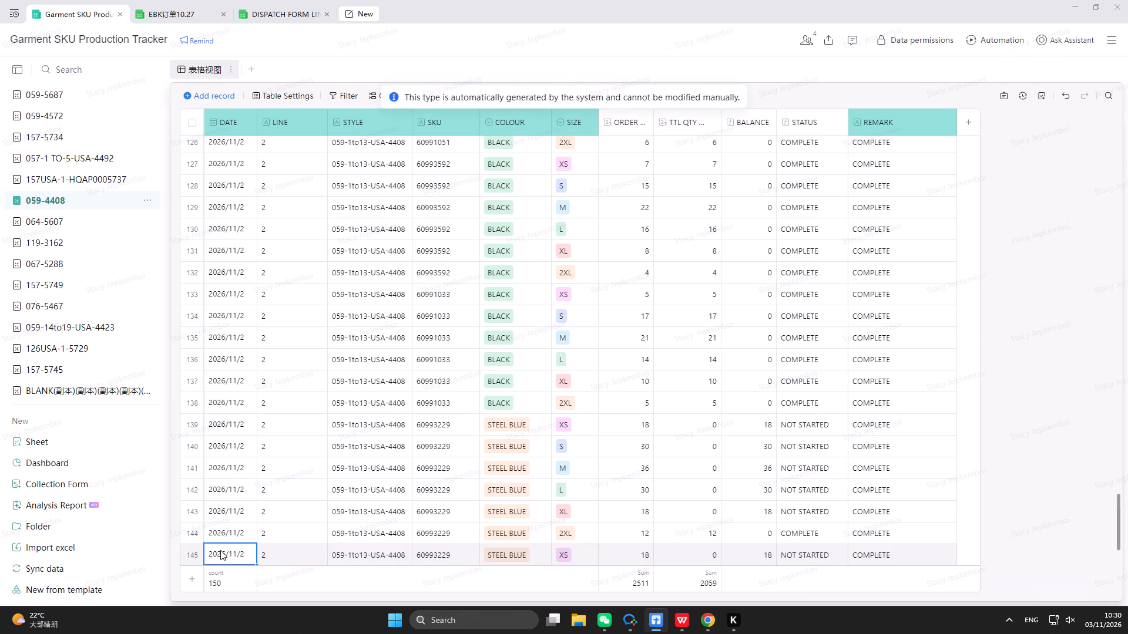
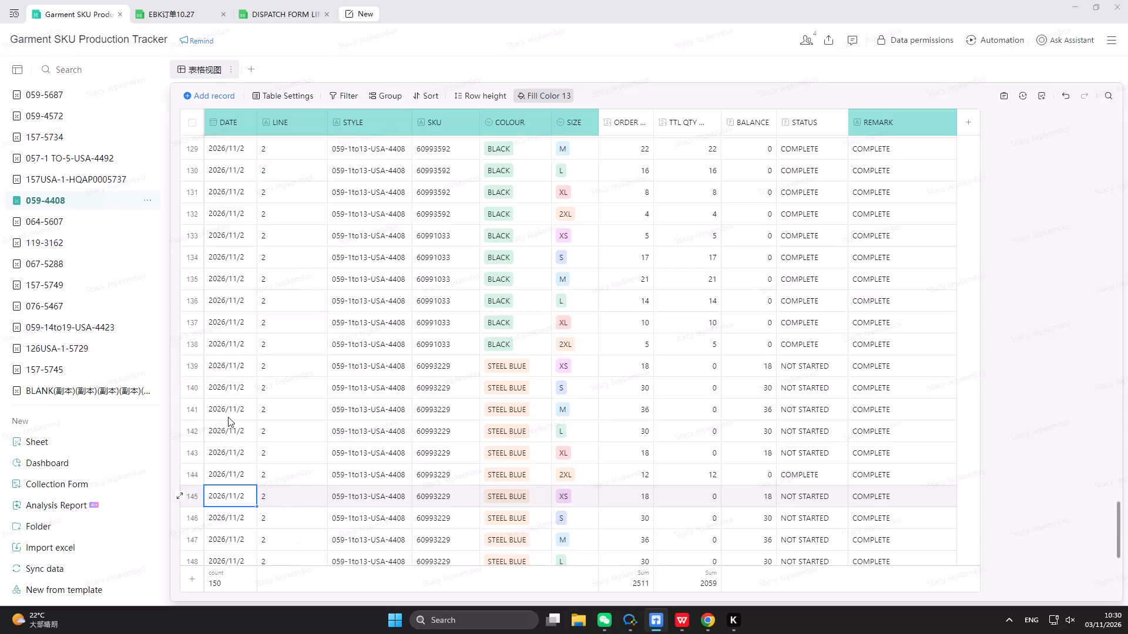
Set the DATE of the six copied Steel Blue records, rows 145 to 150, to 2026/11/3.
{"action": "double_click", "coordinate": [225, 495]}
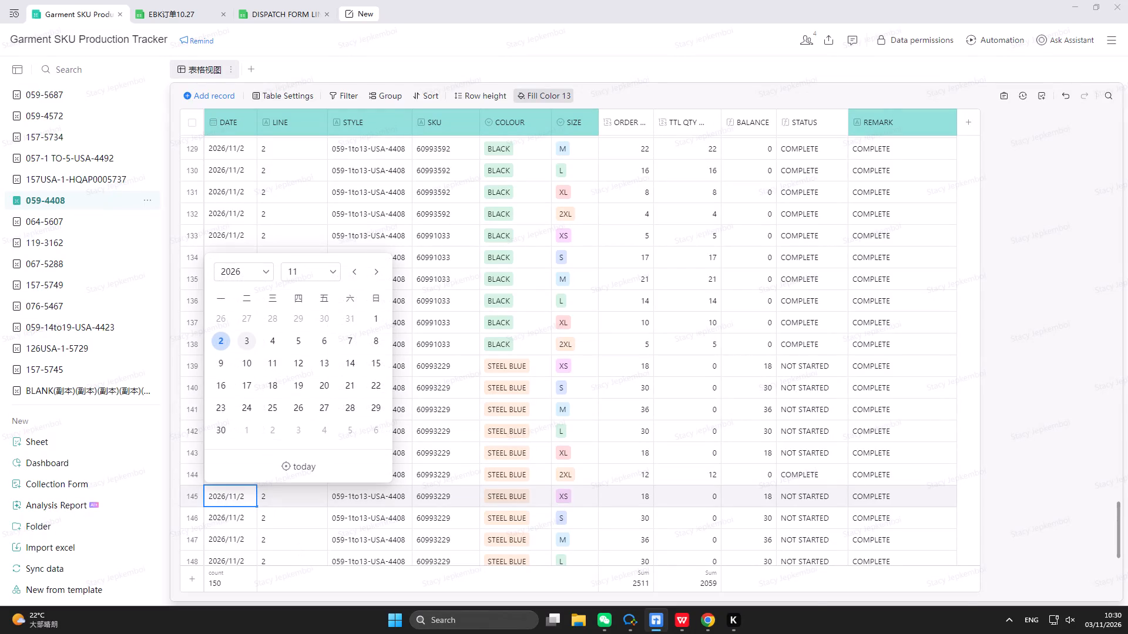
{"action": "left_click", "coordinate": [250, 342]}
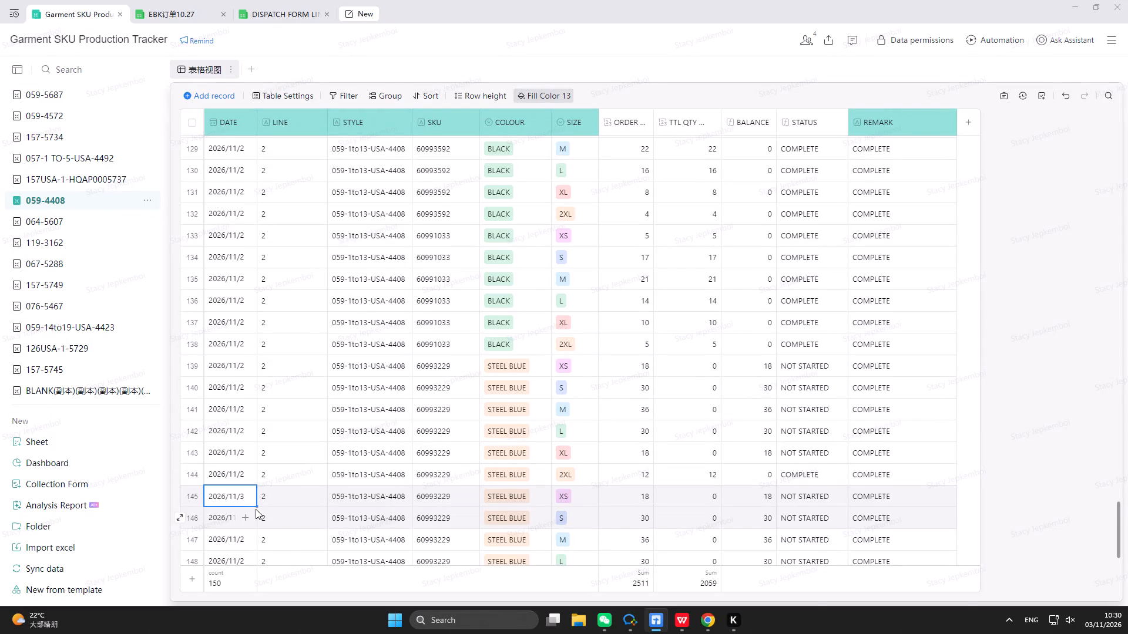
{"action": "scroll", "coordinate": [260, 504], "scroll_direction": "down", "scroll_amount": 5}
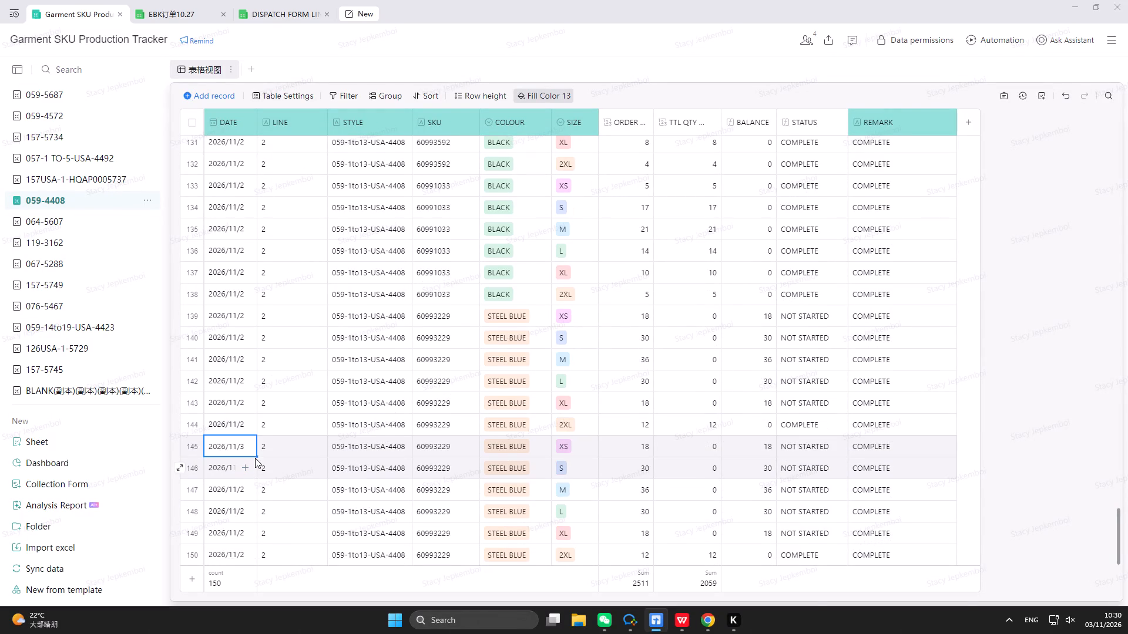
{"action": "left_click_drag", "start_coordinate": [257, 456], "coordinate": [249, 561]}
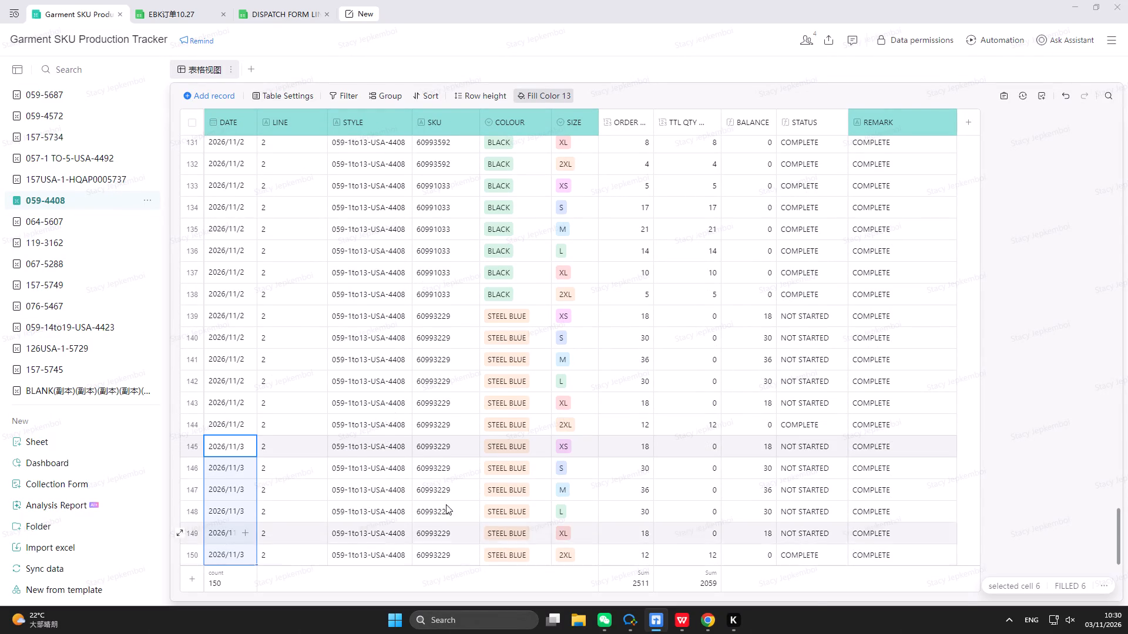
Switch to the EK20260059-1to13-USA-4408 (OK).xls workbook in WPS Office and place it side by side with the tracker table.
{"action": "left_click", "coordinate": [437, 443]}
{"action": "left_click", "coordinate": [680, 624]}
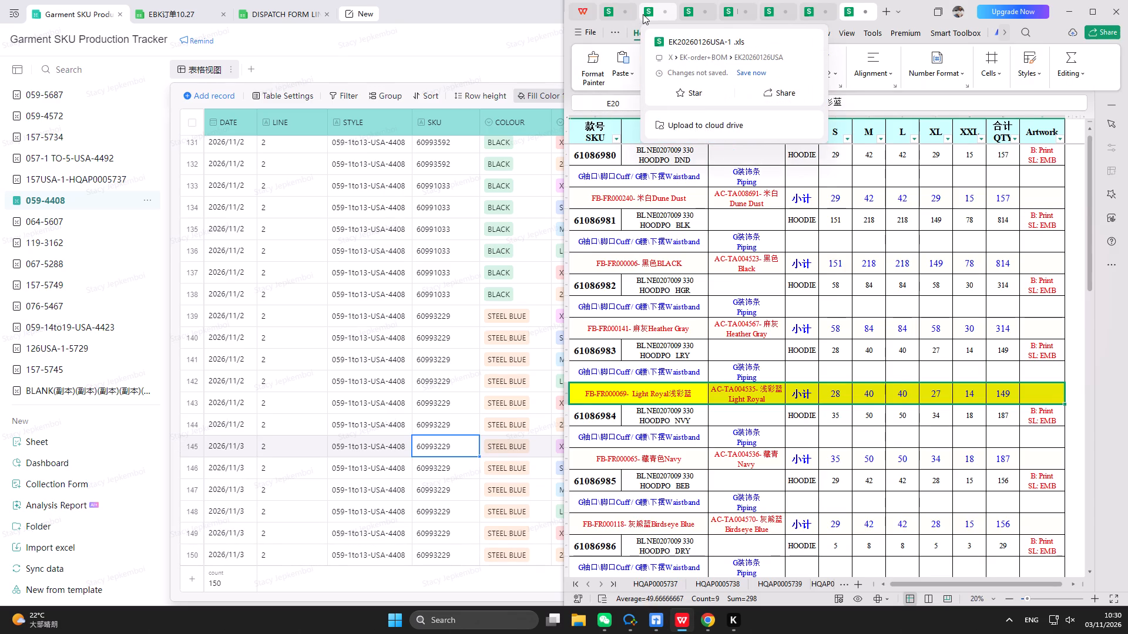
{"action": "left_click", "coordinate": [734, 12]}
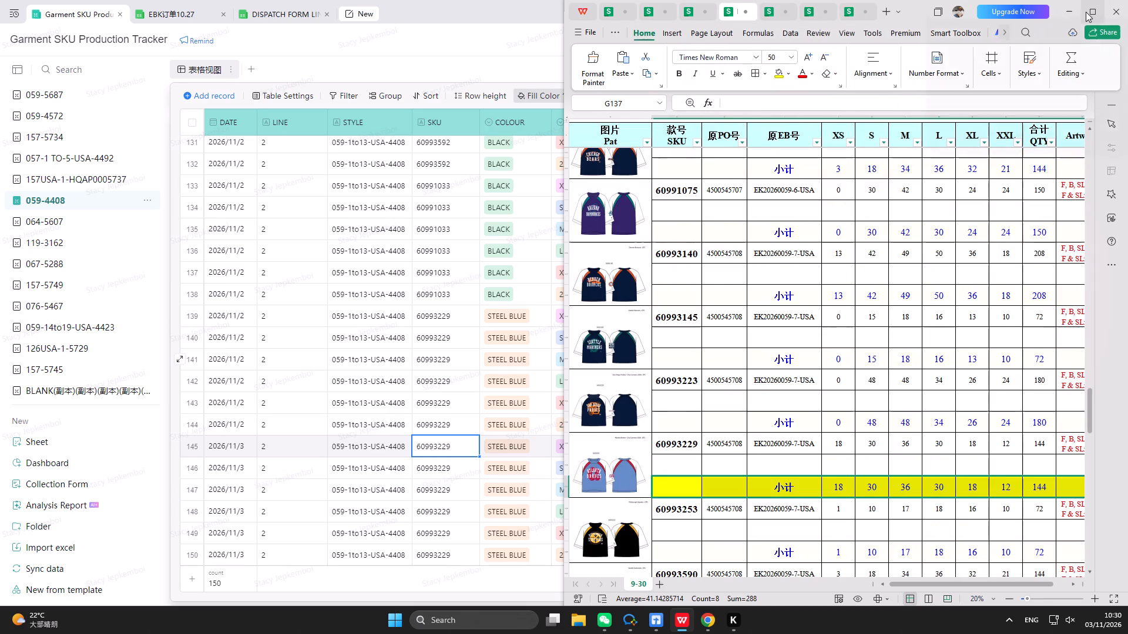
{"action": "left_click", "coordinate": [981, 96]}
{"action": "left_click", "coordinate": [208, 227]}
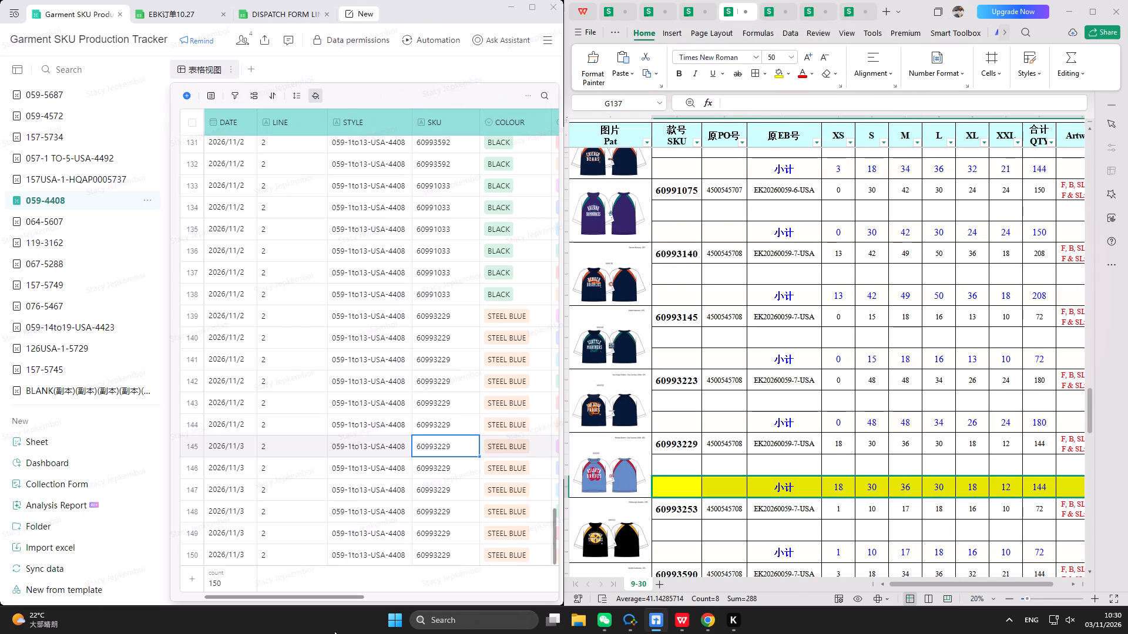
{"action": "left_click_drag", "start_coordinate": [313, 598], "coordinate": [345, 598]}
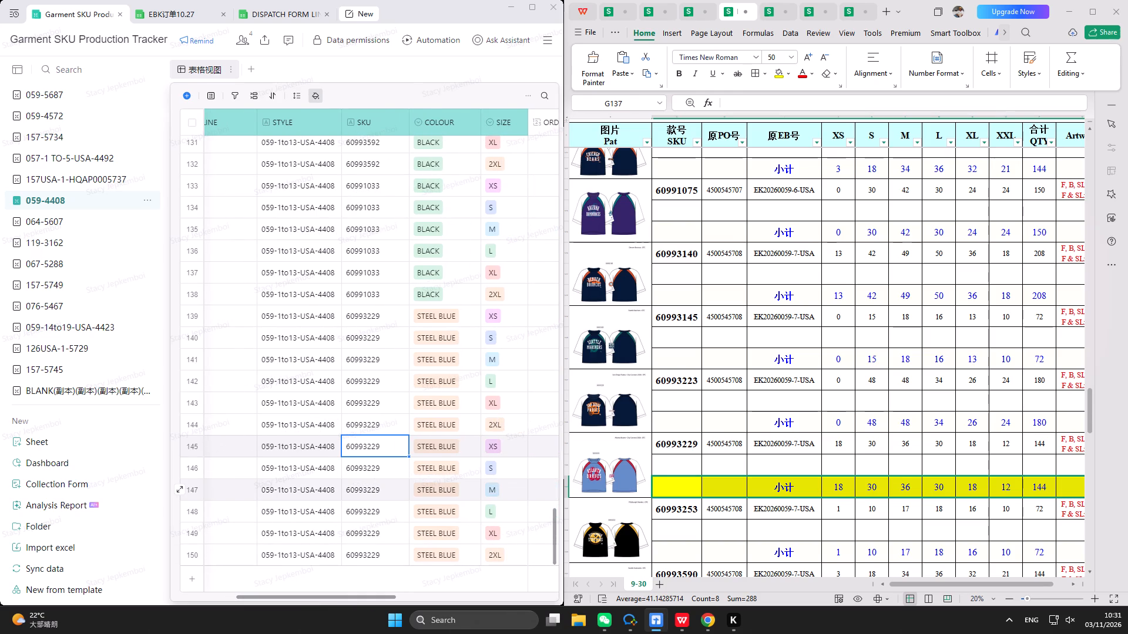
Find SKU 60990979 at the top of the 4408 order sheet and copy its number.
{"action": "scroll", "coordinate": [761, 350], "scroll_direction": "down", "scroll_amount": 9}
{"action": "scroll", "coordinate": [761, 353], "scroll_direction": "up", "scroll_amount": 7}
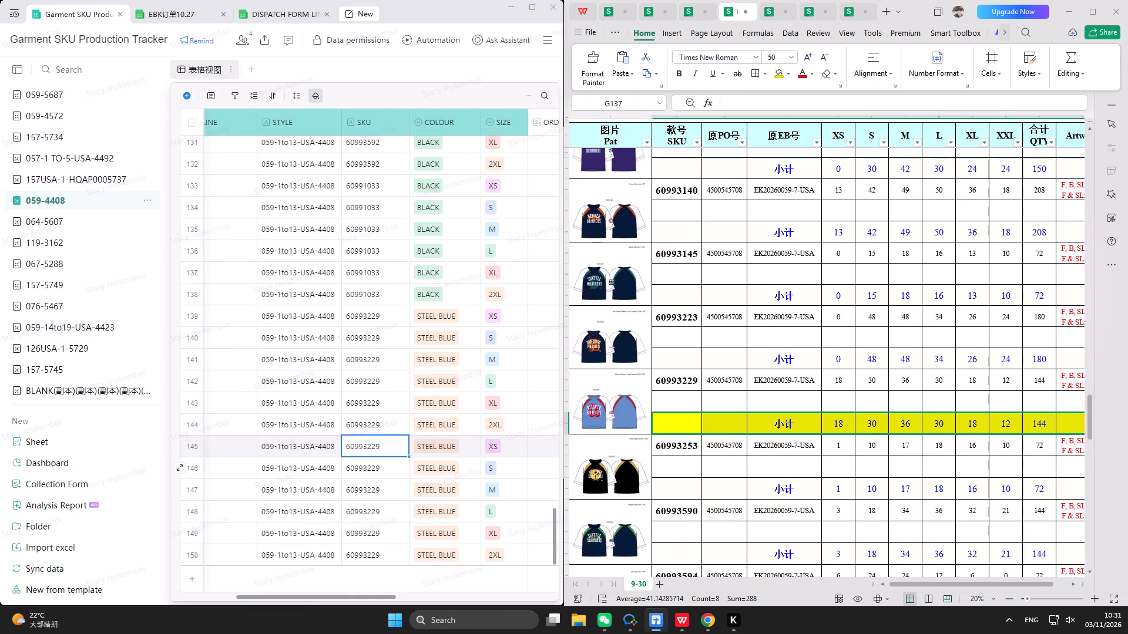
{"action": "scroll", "coordinate": [761, 353], "scroll_direction": "up", "scroll_amount": 17}
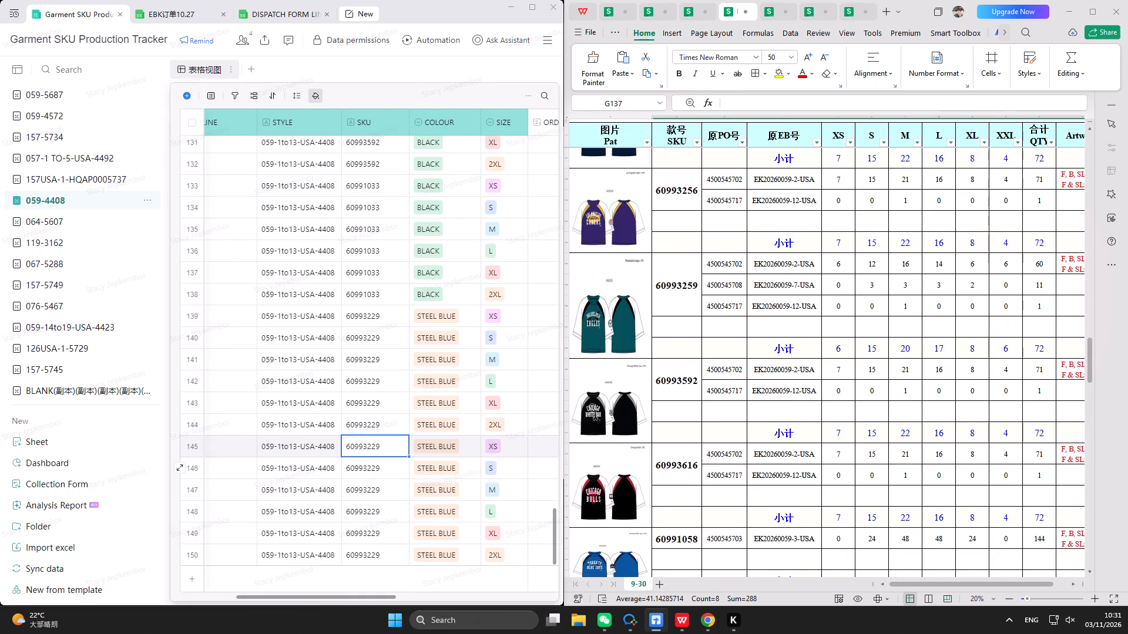
{"action": "scroll", "coordinate": [761, 353], "scroll_direction": "up", "scroll_amount": 13}
{"action": "scroll", "coordinate": [761, 353], "scroll_direction": "up", "scroll_amount": 16}
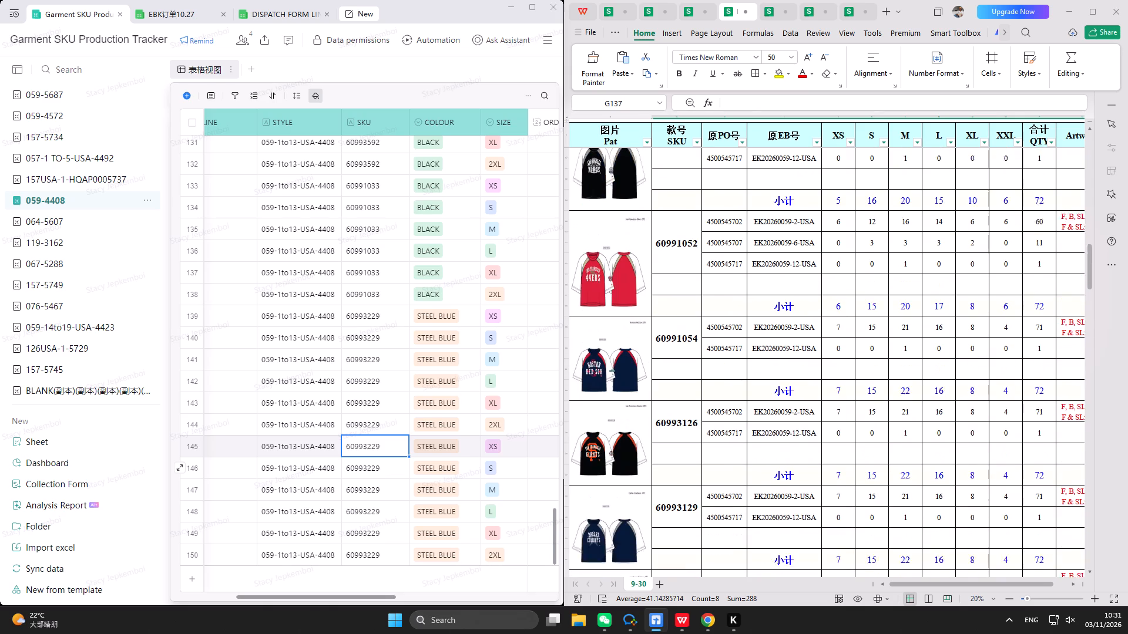
{"action": "scroll", "coordinate": [761, 353], "scroll_direction": "up", "scroll_amount": 15}
{"action": "scroll", "coordinate": [761, 353], "scroll_direction": "up", "scroll_amount": 8}
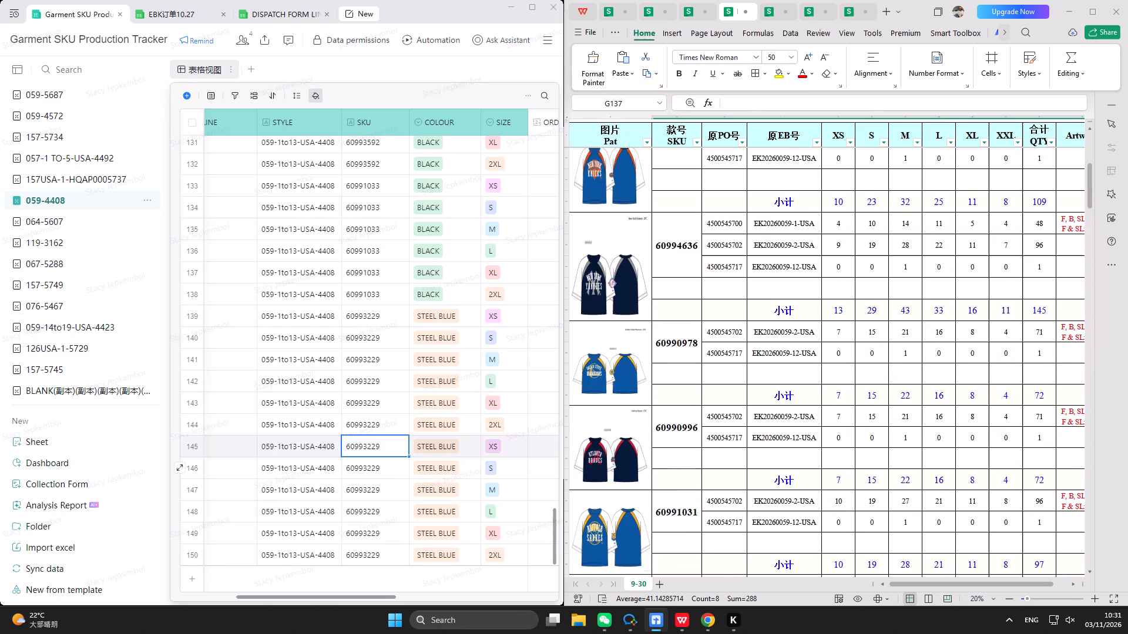
{"action": "scroll", "coordinate": [761, 353], "scroll_direction": "up", "scroll_amount": 16}
{"action": "left_click", "coordinate": [695, 190]}
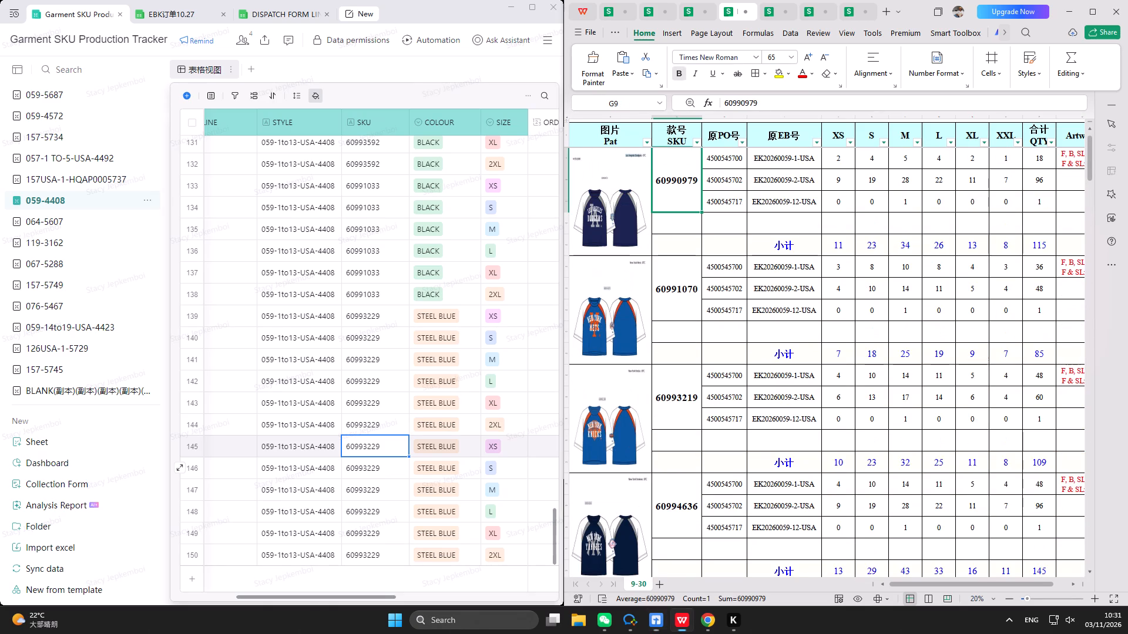
{"action": "double_click", "coordinate": [757, 107]}
{"action": "triple_click", "coordinate": [767, 79]}
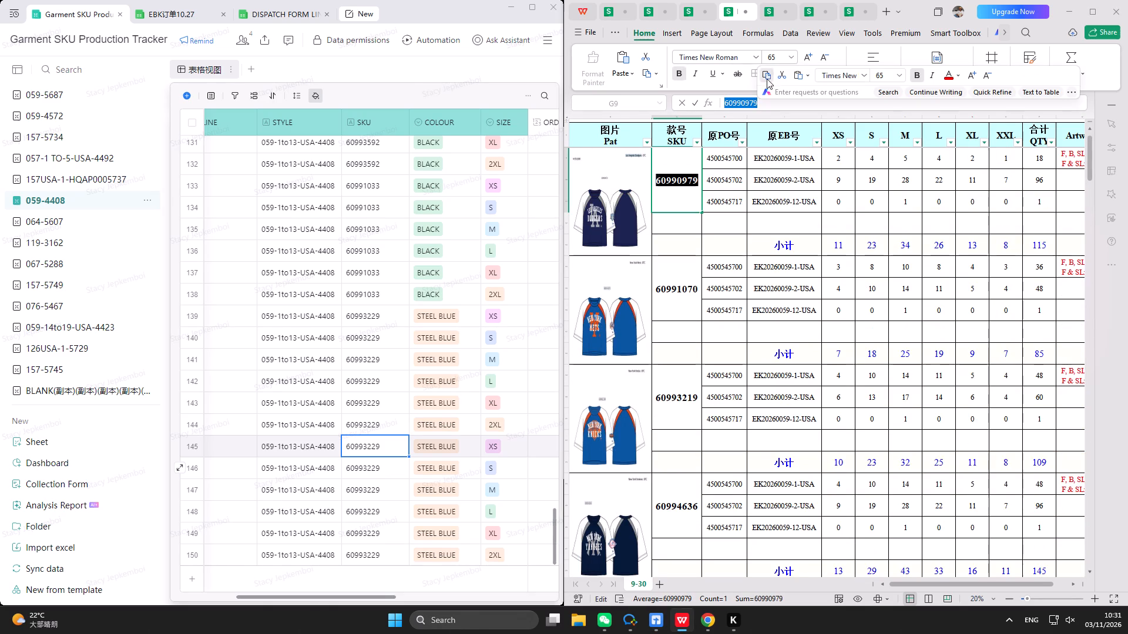
Replace the SKU of row 145 in the tracker with the copied 60990979 and fill it down to row 150.
{"action": "left_click", "coordinate": [361, 471]}
{"action": "triple_click", "coordinate": [370, 450]}
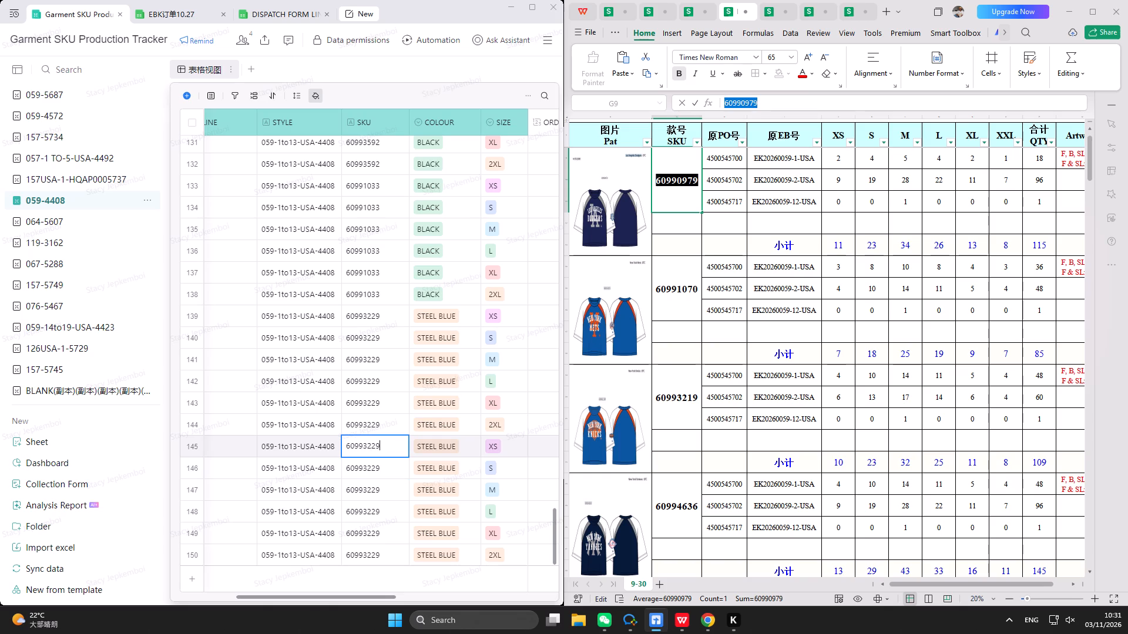
{"action": "double_click", "coordinate": [370, 450]}
{"action": "key", "text": "ctrl+v"}
{"action": "left_click", "coordinate": [392, 467]}
{"action": "left_click", "coordinate": [392, 451]}
{"action": "left_click_drag", "start_coordinate": [408, 456], "coordinate": [409, 557]}
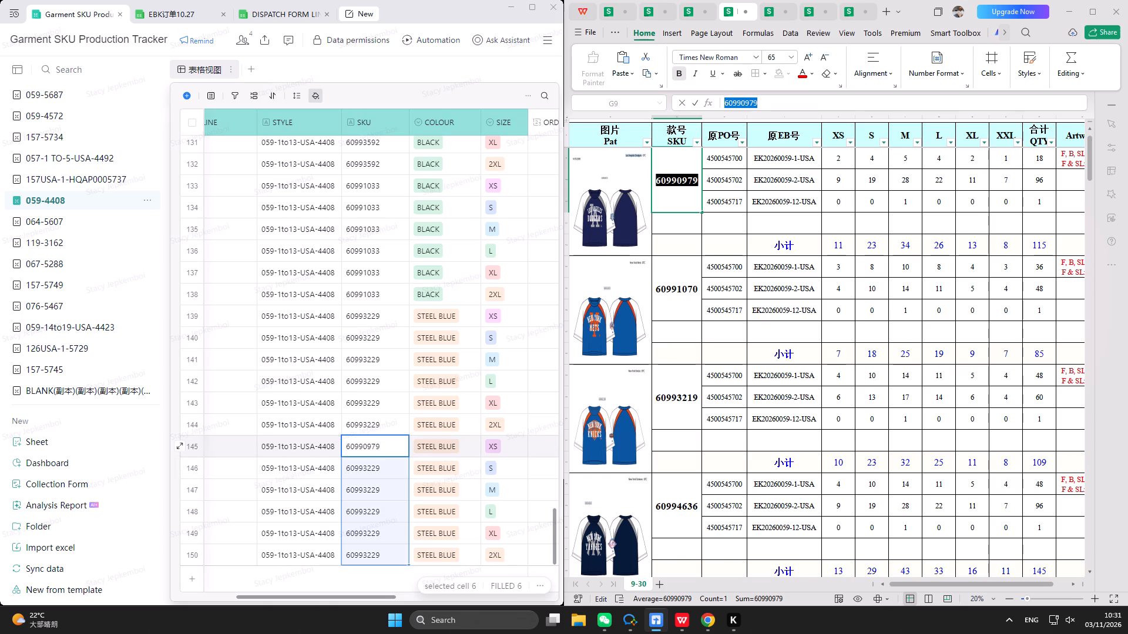
{"action": "left_click_drag", "start_coordinate": [409, 557], "coordinate": [409, 560]}
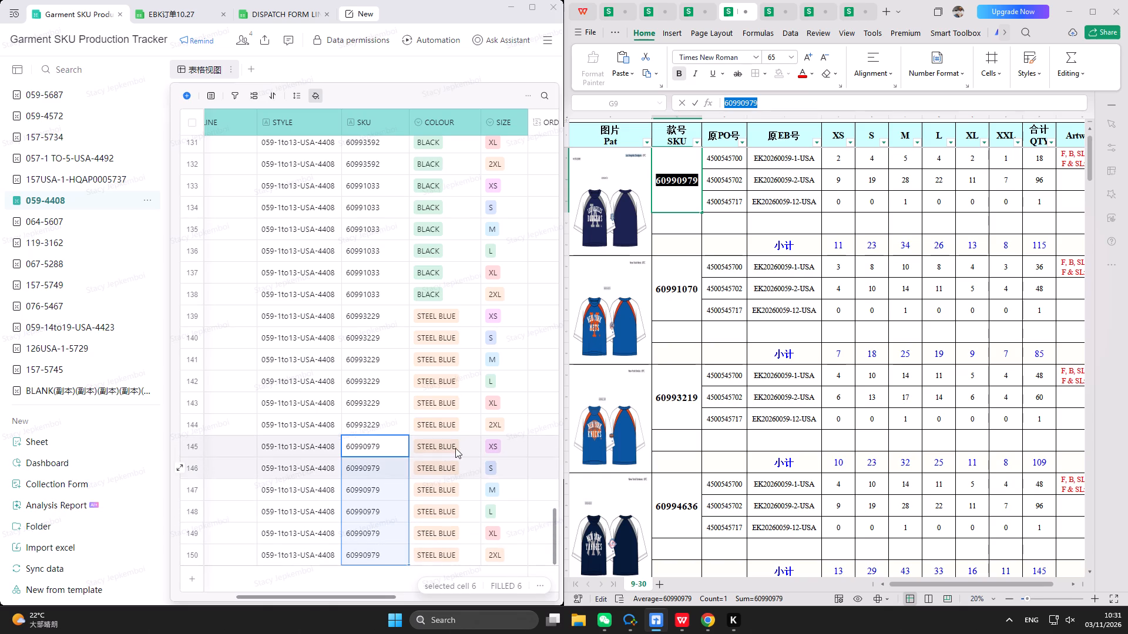
Create the COLOUR option DARK ROYAL for row 145 and fill it down to row 150.
{"action": "double_click", "coordinate": [455, 448]}
{"action": "left_click", "coordinate": [458, 449]}
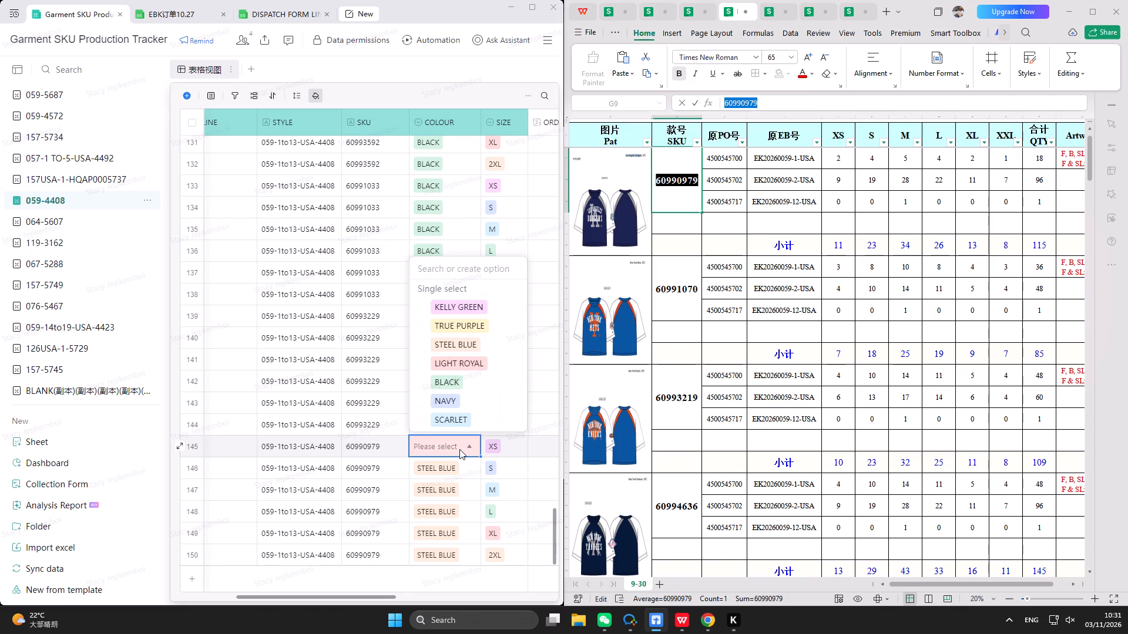
{"action": "scroll", "coordinate": [462, 359], "scroll_direction": "down", "scroll_amount": 6}
{"action": "type", "text": "DAR"}
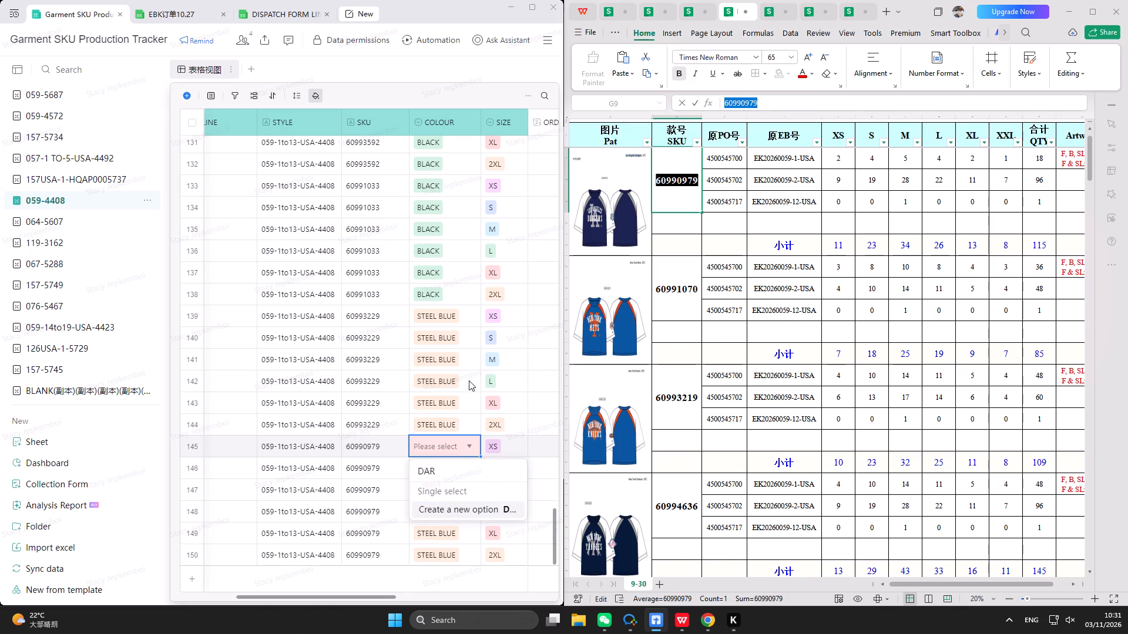
{"action": "type", "text": "K ROYAL"}
{"action": "left_click", "coordinate": [464, 501]}
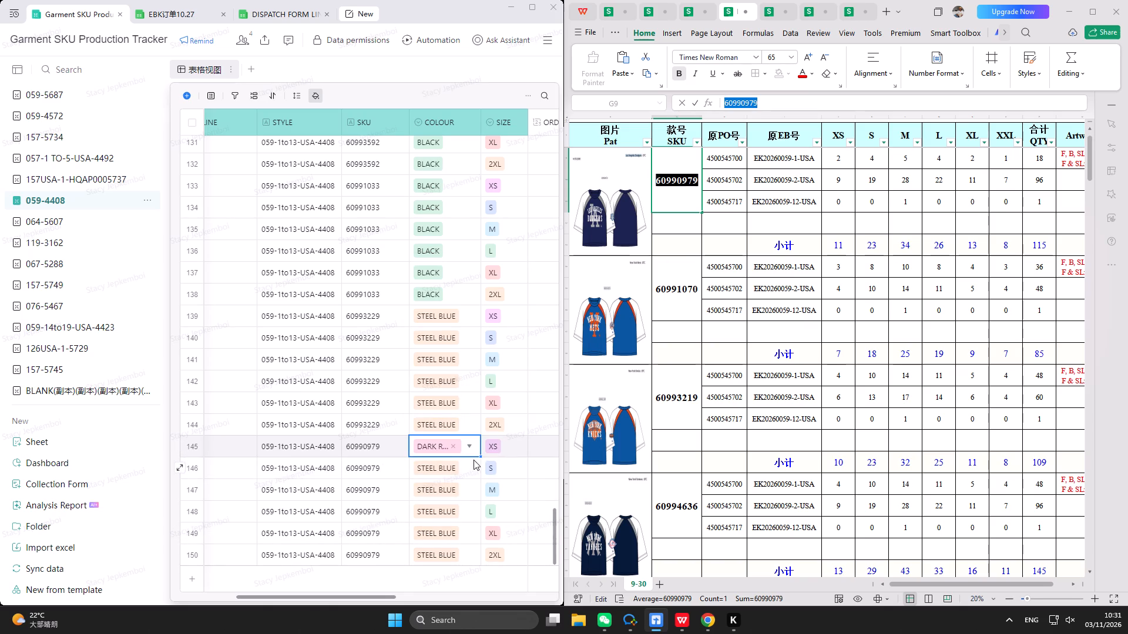
{"action": "left_click_drag", "start_coordinate": [482, 456], "coordinate": [472, 497]}
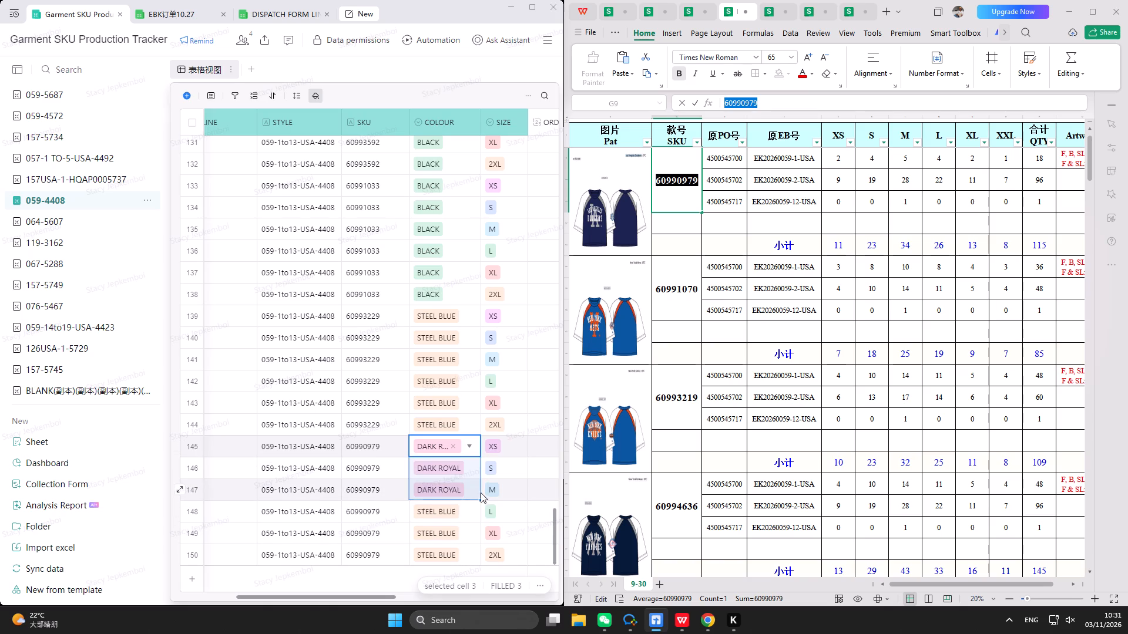
{"action": "left_click_drag", "start_coordinate": [480, 500], "coordinate": [470, 556]}
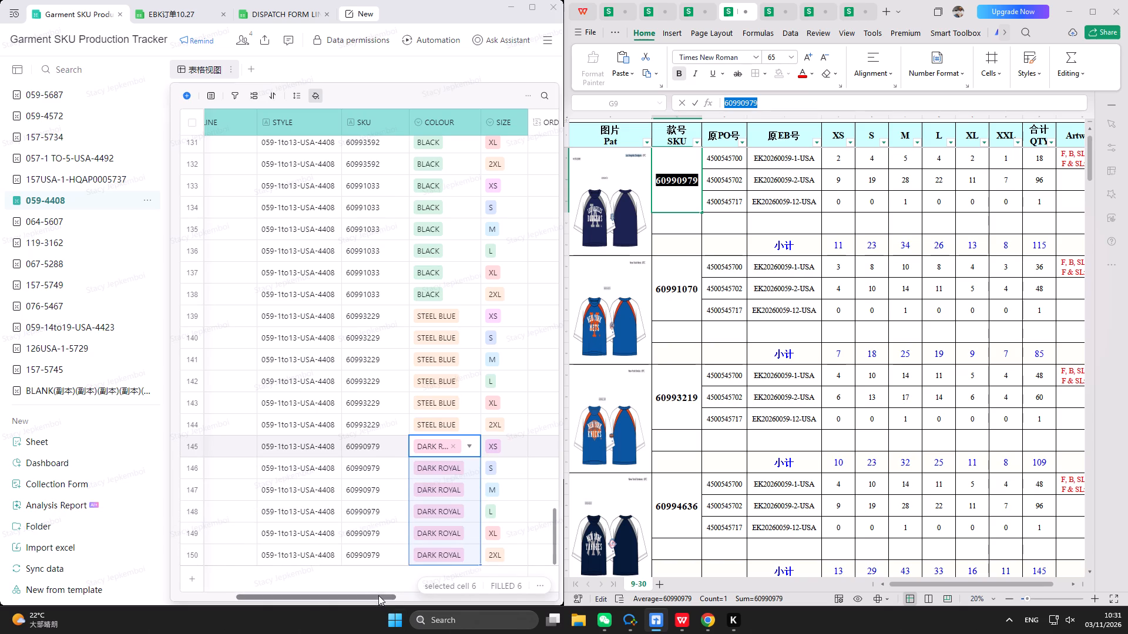
Highlight the subtotal row of SKU 60990979 in yellow in the 4408 order sheet.
{"action": "left_click_drag", "start_coordinate": [378, 595], "coordinate": [409, 591]}
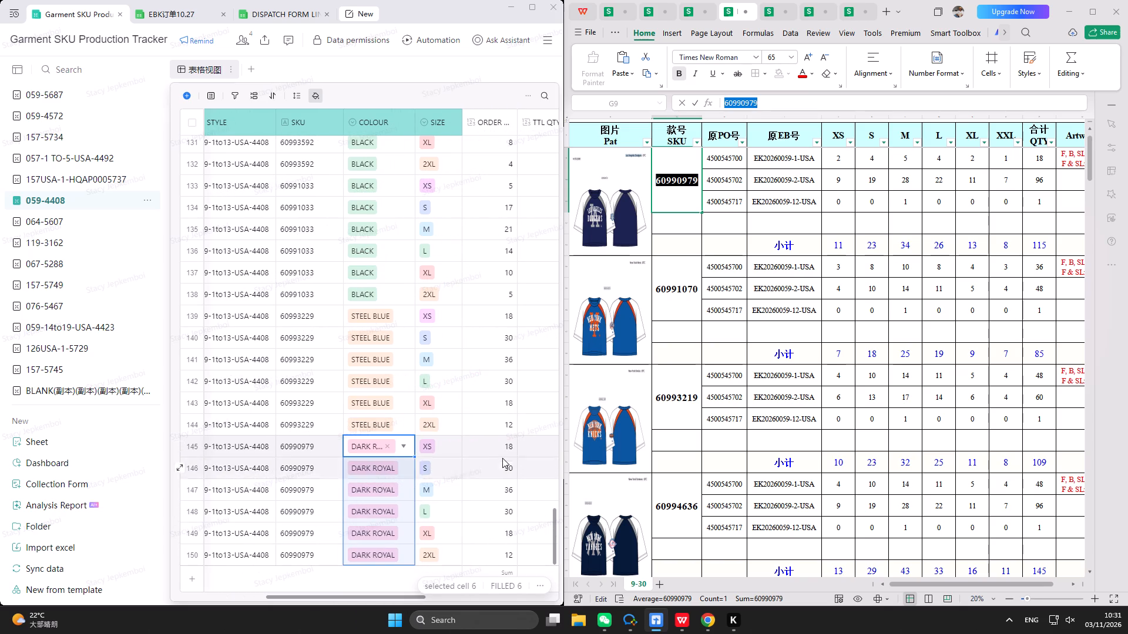
{"action": "left_click", "coordinate": [501, 449]}
{"action": "left_click_drag", "start_coordinate": [688, 240], "coordinate": [1059, 246]}
{"action": "left_click", "coordinate": [776, 76]}
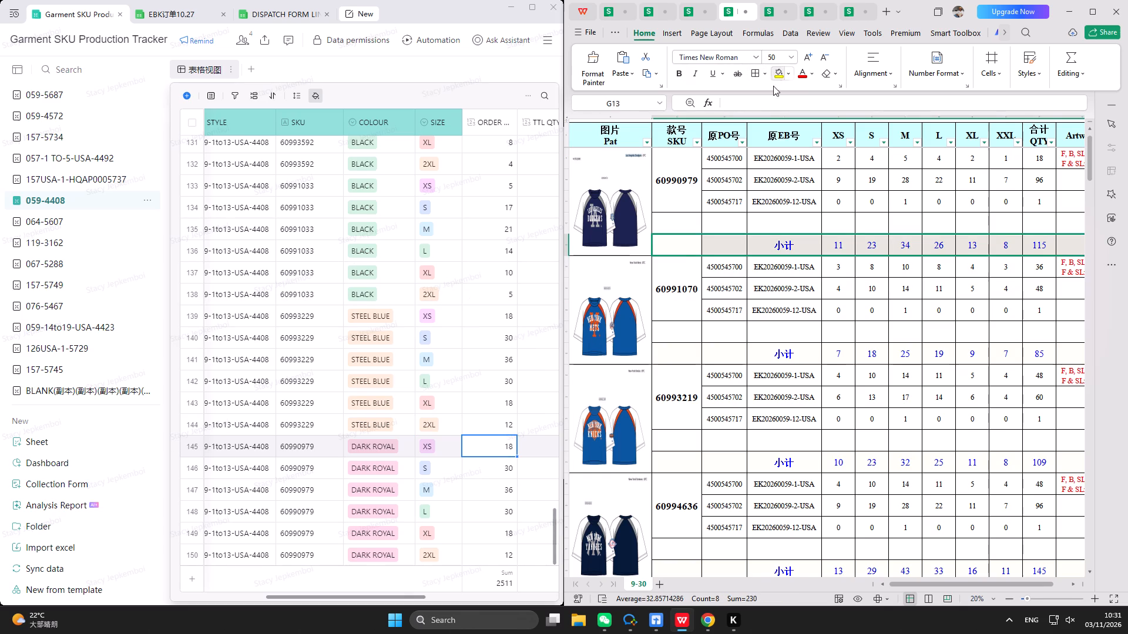
Enter the Dark Royal order quantities for XS to 2XL in rows 145 to 150: 11, 23, 34, 26, 13 and 8.
{"action": "left_click", "coordinate": [505, 467]}
{"action": "left_click", "coordinate": [497, 443]}
{"action": "type", "text": "11"}
{"action": "key", "text": "Return"}
{"action": "type", "text": "23"}
{"action": "key", "text": "Return"}
{"action": "type", "text": "34"}
{"action": "key", "text": "Return"}
{"action": "type", "text": "26"}
{"action": "key", "text": "Return"}
{"action": "type", "text": "13"}
{"action": "key", "text": "Return"}
{"action": "key", "text": "8"}
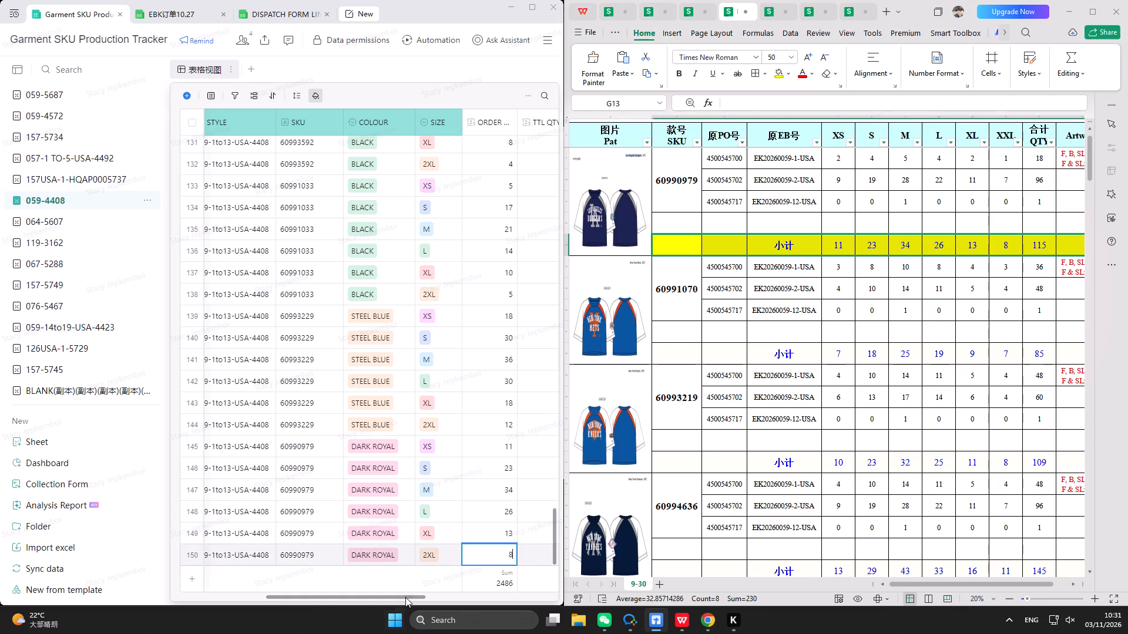
Enter the TTL QTY values for the Dark Royal XS to 2XL records in rows 145 to 150: 11, 23, 34, 26, 13 and 8.
{"action": "left_click_drag", "start_coordinate": [406, 594], "coordinate": [442, 584]}
{"action": "left_click", "coordinate": [475, 448]}
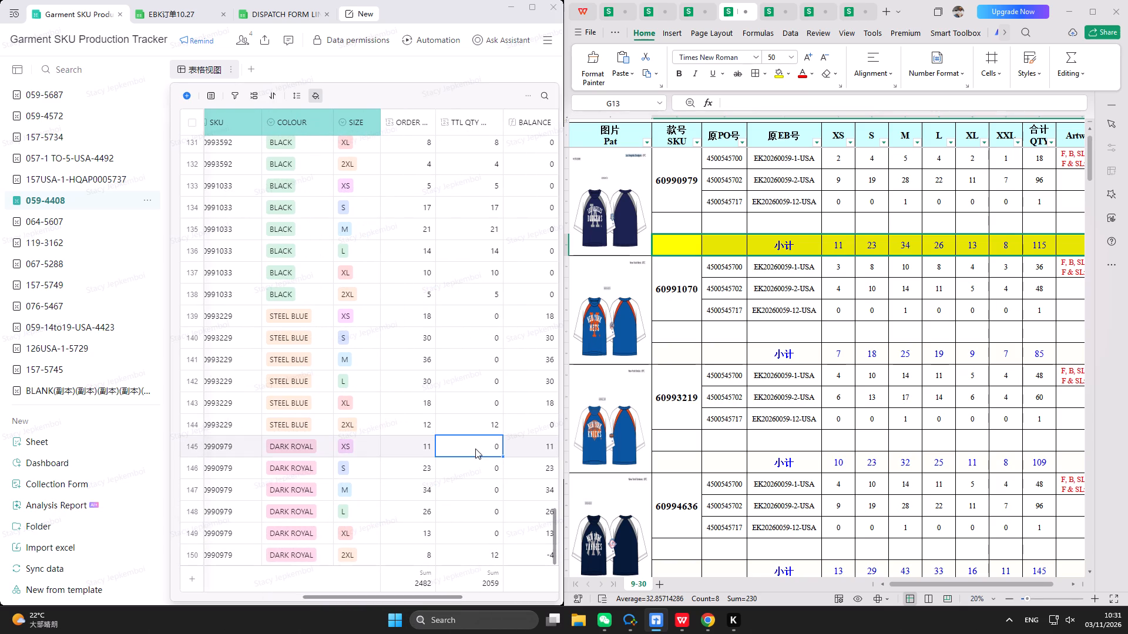
{"action": "type", "text": "11"}
{"action": "key", "text": "Return"}
{"action": "type", "text": "23"}
{"action": "key", "text": "Return"}
{"action": "type", "text": "34"}
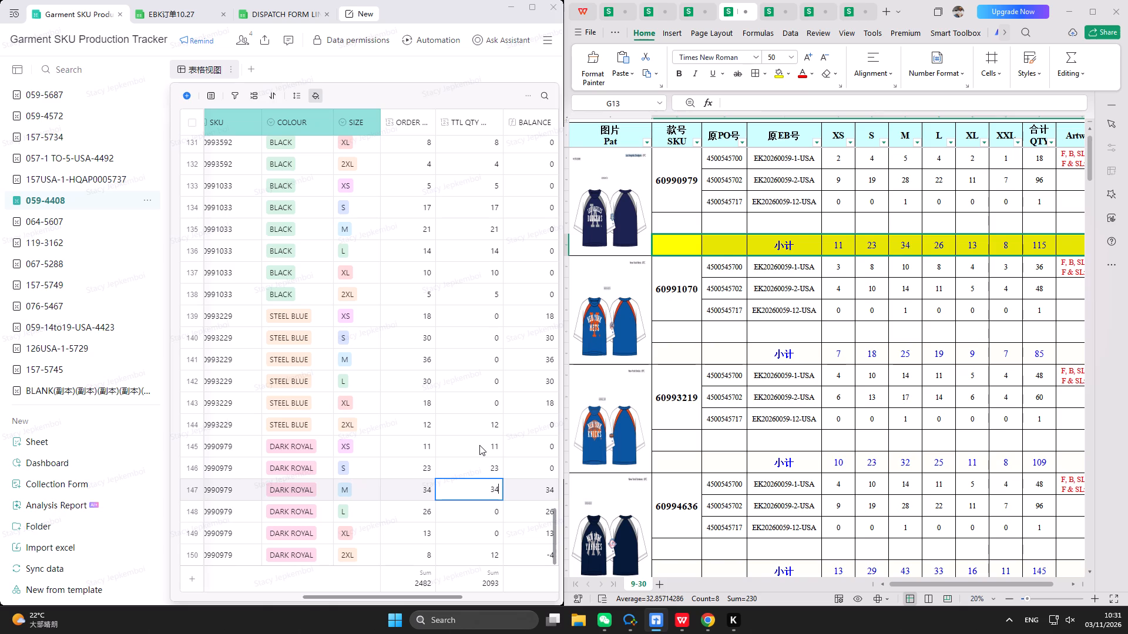
{"action": "key", "text": "Return"}
{"action": "type", "text": "26"}
{"action": "key", "text": "Return"}
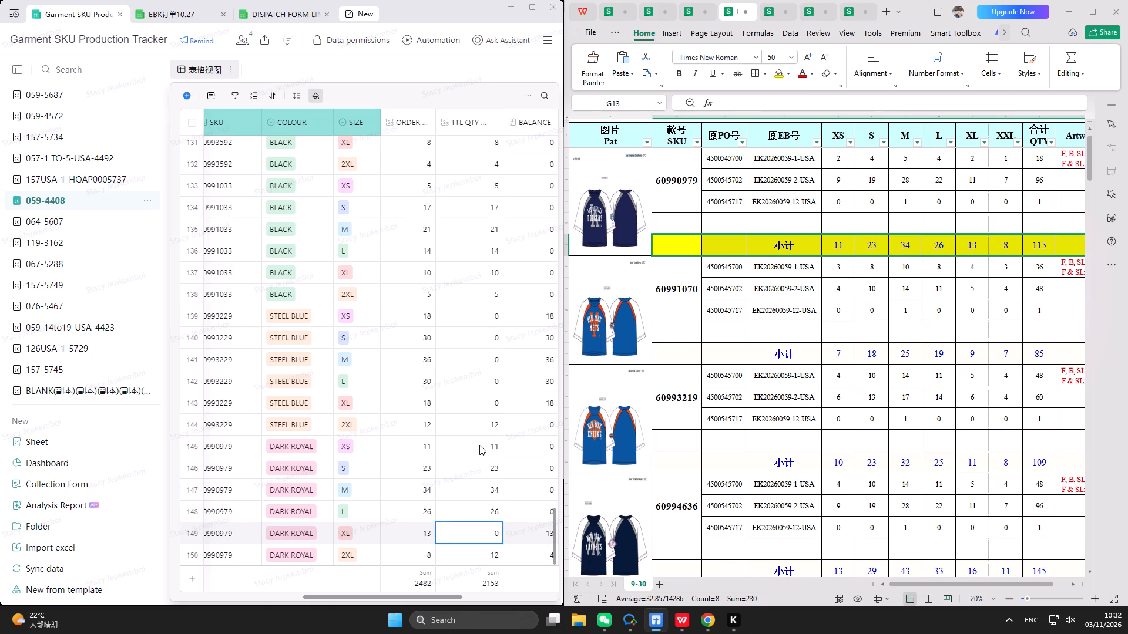
{"action": "type", "text": "13"}
{"action": "key", "text": "Return"}
{"action": "key", "text": "8"}
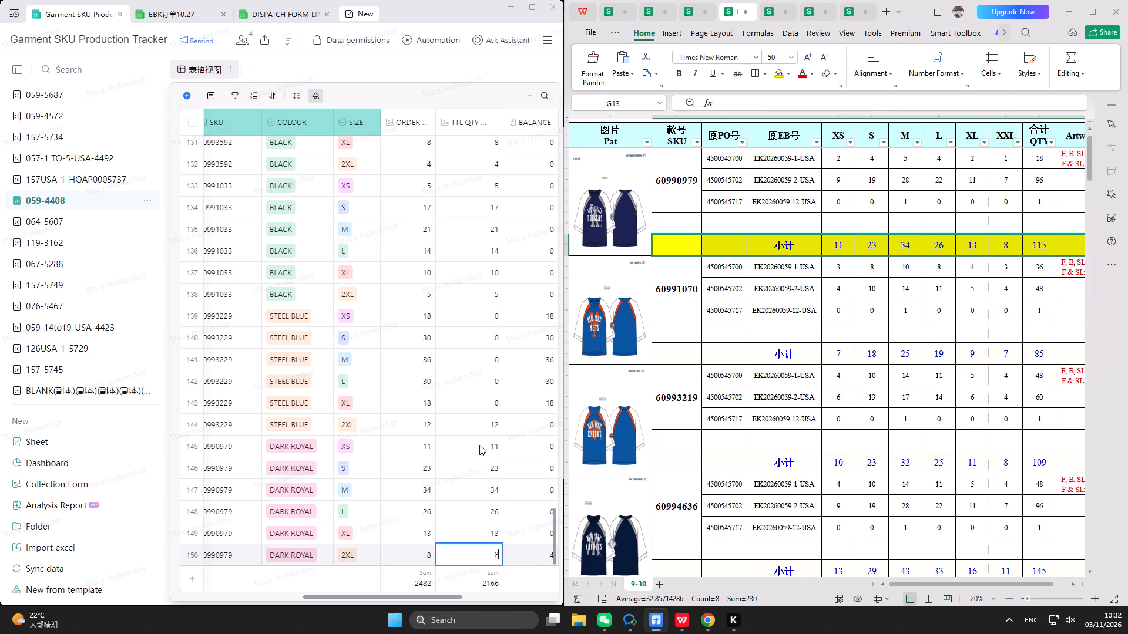
{"action": "key", "text": "Return"}
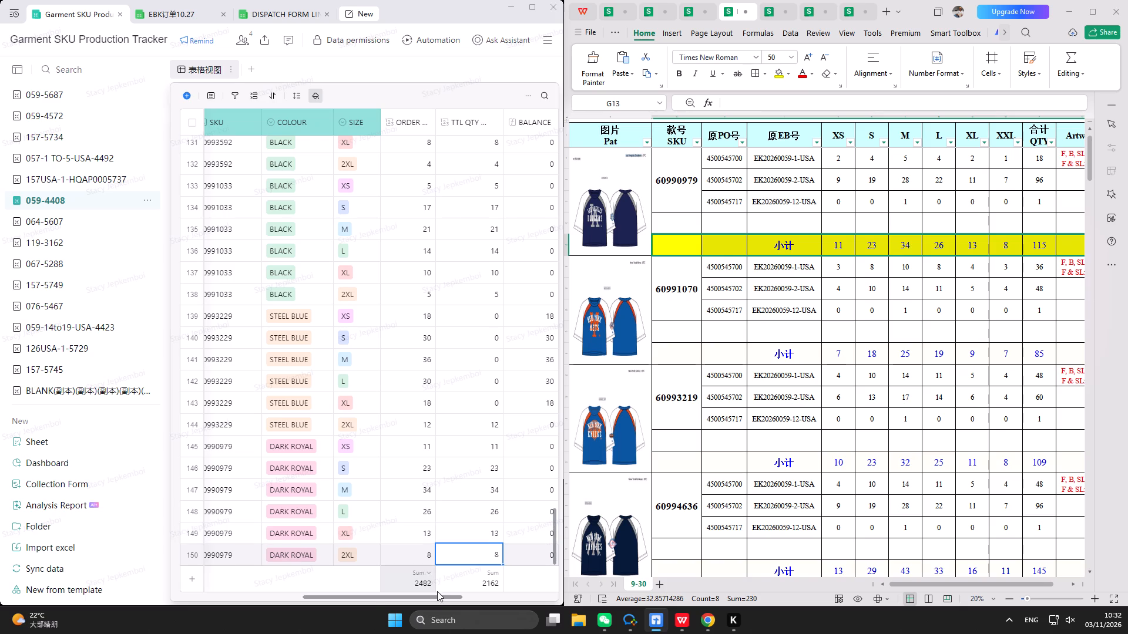
{"action": "left_click_drag", "start_coordinate": [437, 598], "coordinate": [364, 598]}
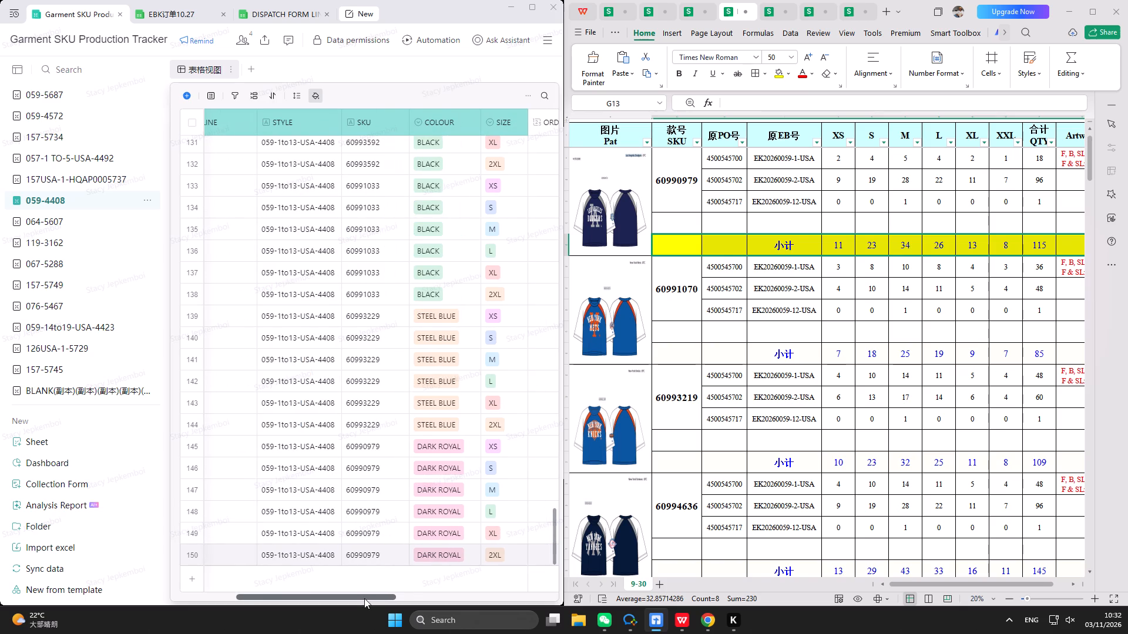
Review the 059-4408 records from the first row down to the Dark Royal records, including their quantities and status.
{"action": "left_click_drag", "start_coordinate": [364, 598], "coordinate": [374, 599]}
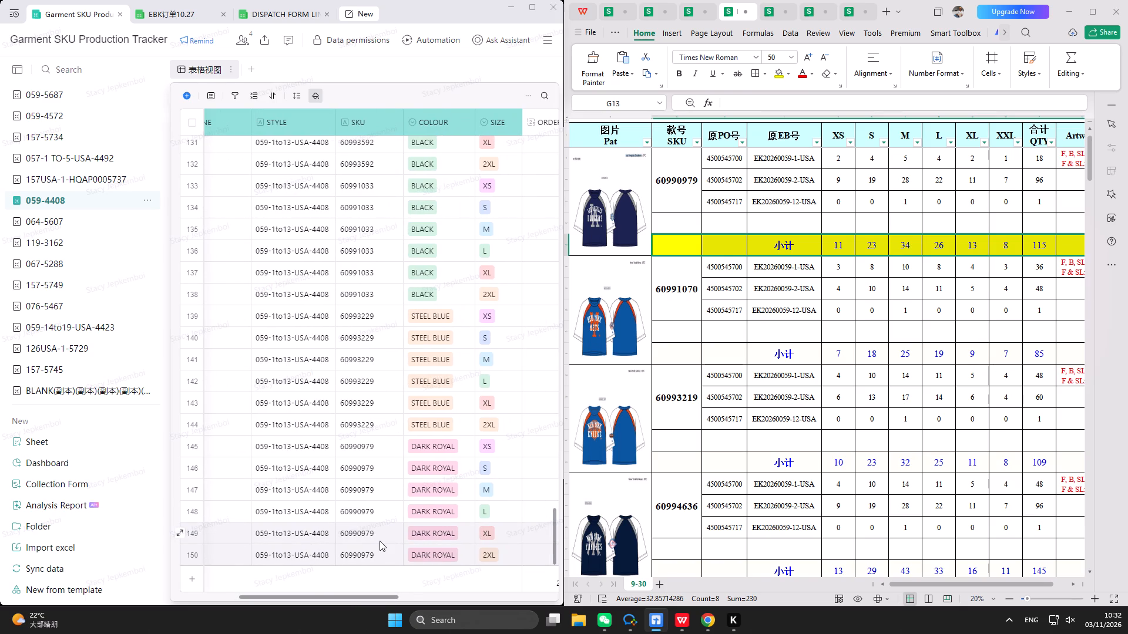
{"action": "scroll", "coordinate": [380, 541], "scroll_direction": "down", "scroll_amount": 3}
{"action": "scroll", "coordinate": [380, 541], "scroll_direction": "up", "scroll_amount": 12}
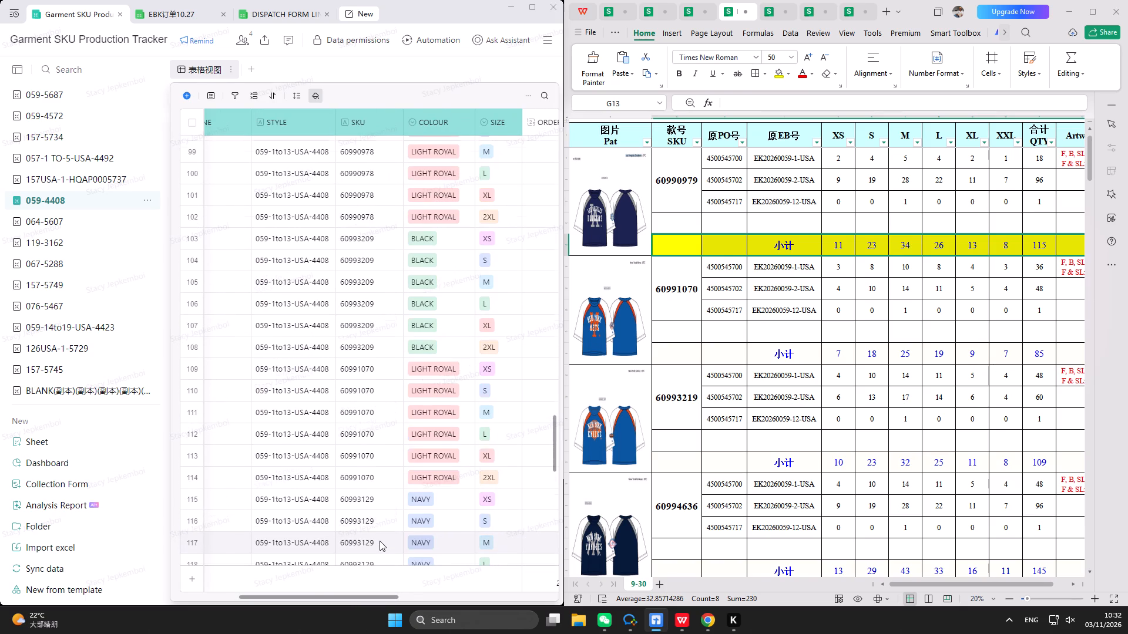
{"action": "scroll", "coordinate": [380, 541], "scroll_direction": "up", "scroll_amount": 4}
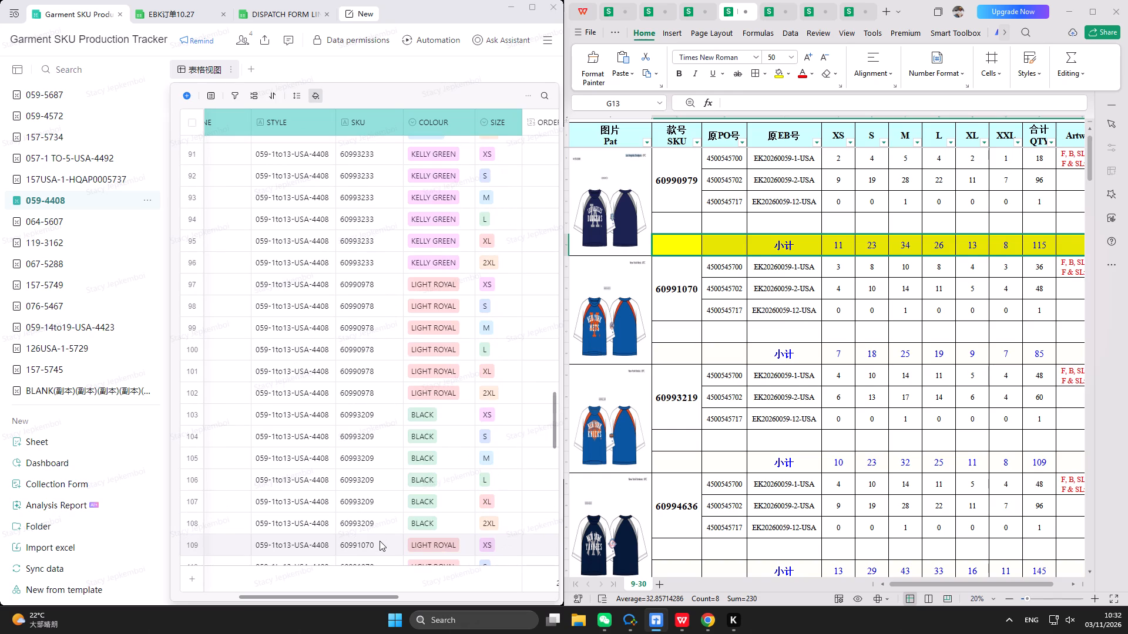
{"action": "scroll", "coordinate": [380, 541], "scroll_direction": "up", "scroll_amount": 3}
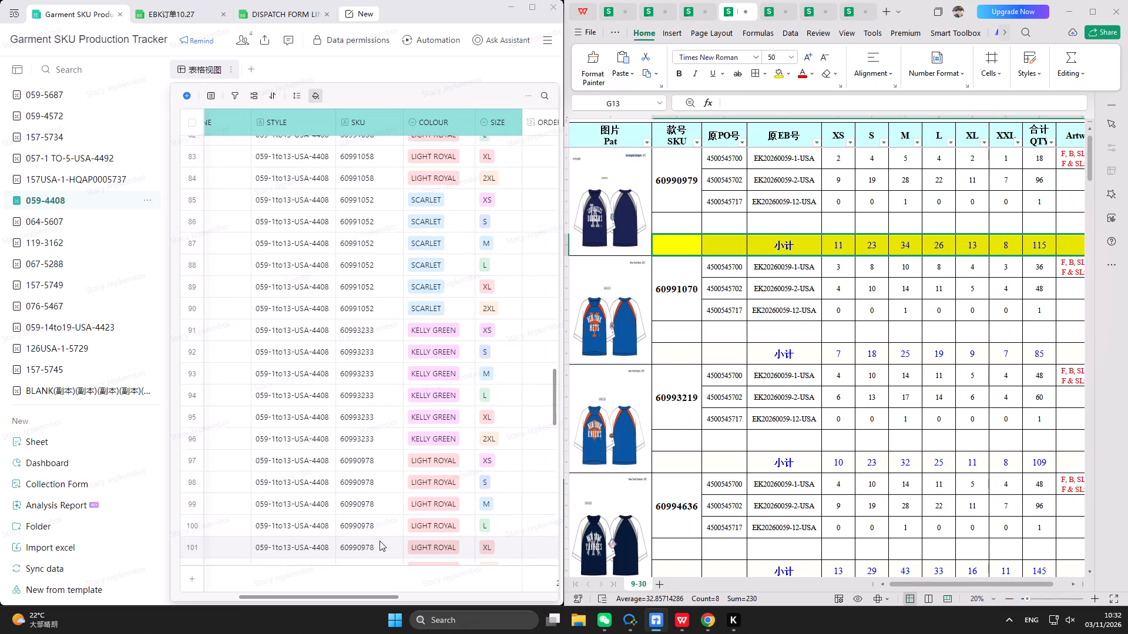
{"action": "scroll", "coordinate": [380, 541], "scroll_direction": "up", "scroll_amount": 17}
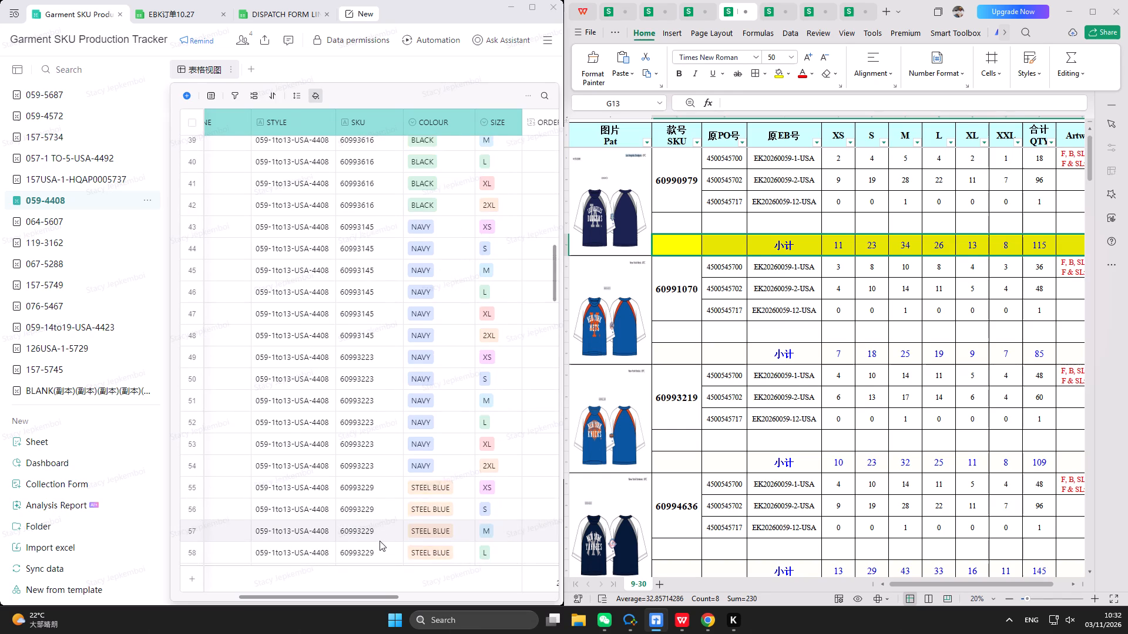
{"action": "scroll", "coordinate": [380, 541], "scroll_direction": "up", "scroll_amount": 6}
{"action": "scroll", "coordinate": [380, 541], "scroll_direction": "up", "scroll_amount": 16}
{"action": "scroll", "coordinate": [380, 541], "scroll_direction": "up", "scroll_amount": 7}
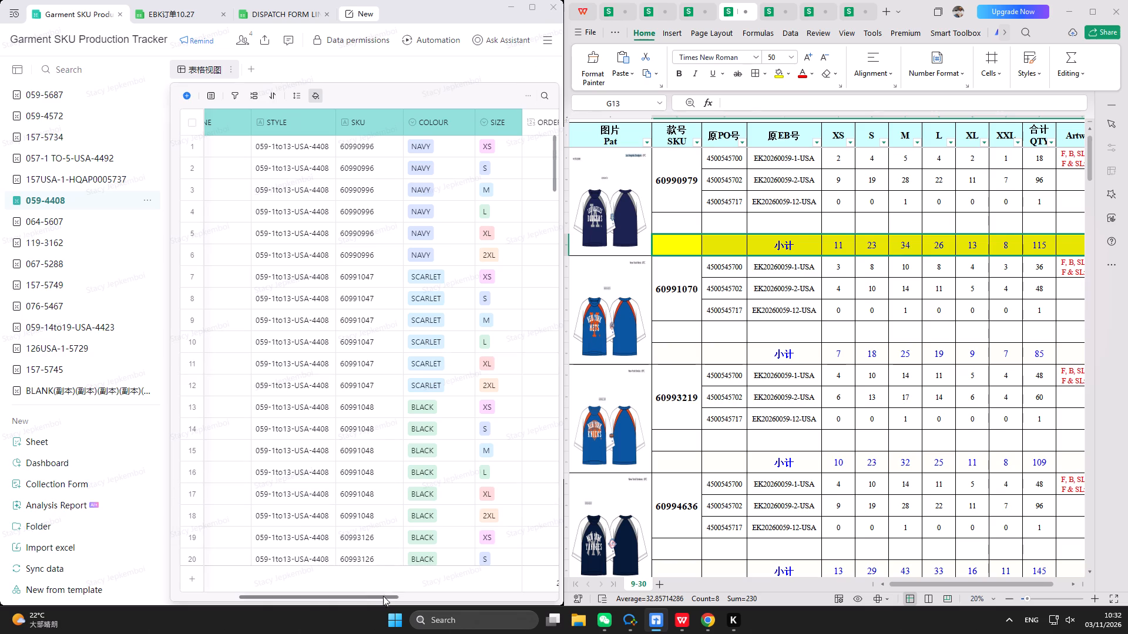
{"action": "left_click", "coordinate": [539, 7]}
{"action": "scroll", "coordinate": [361, 383], "scroll_direction": "down", "scroll_amount": 20}
{"action": "scroll", "coordinate": [361, 383], "scroll_direction": "down", "scroll_amount": 3}
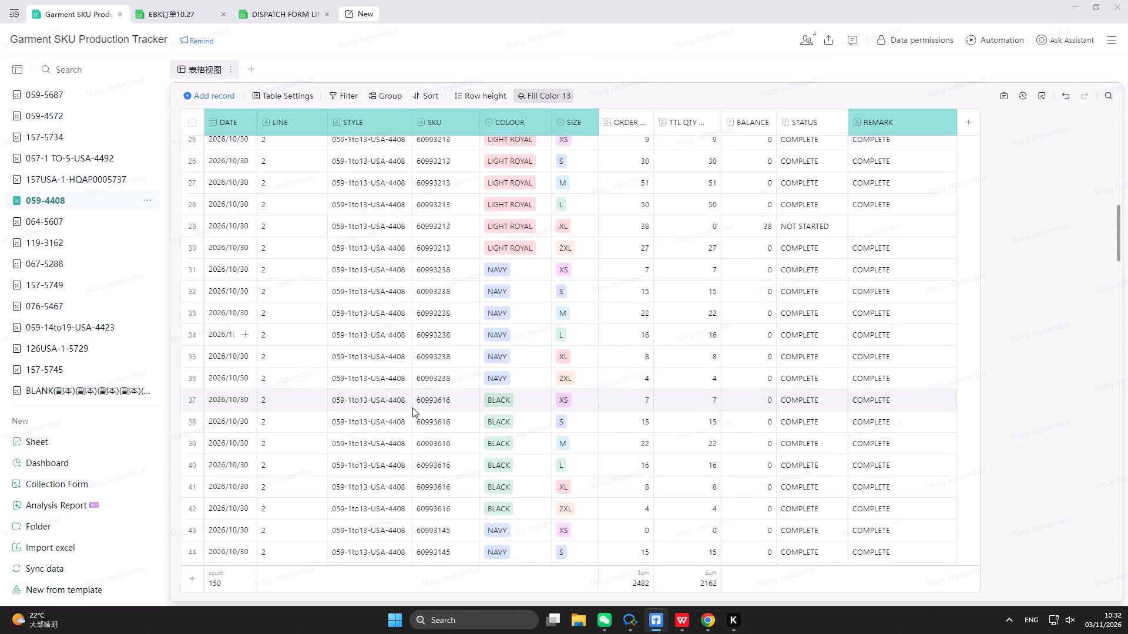
{"action": "scroll", "coordinate": [412, 407], "scroll_direction": "down", "scroll_amount": 20}
{"action": "scroll", "coordinate": [412, 407], "scroll_direction": "down", "scroll_amount": 20}
{"action": "scroll", "coordinate": [412, 407], "scroll_direction": "down", "scroll_amount": 11}
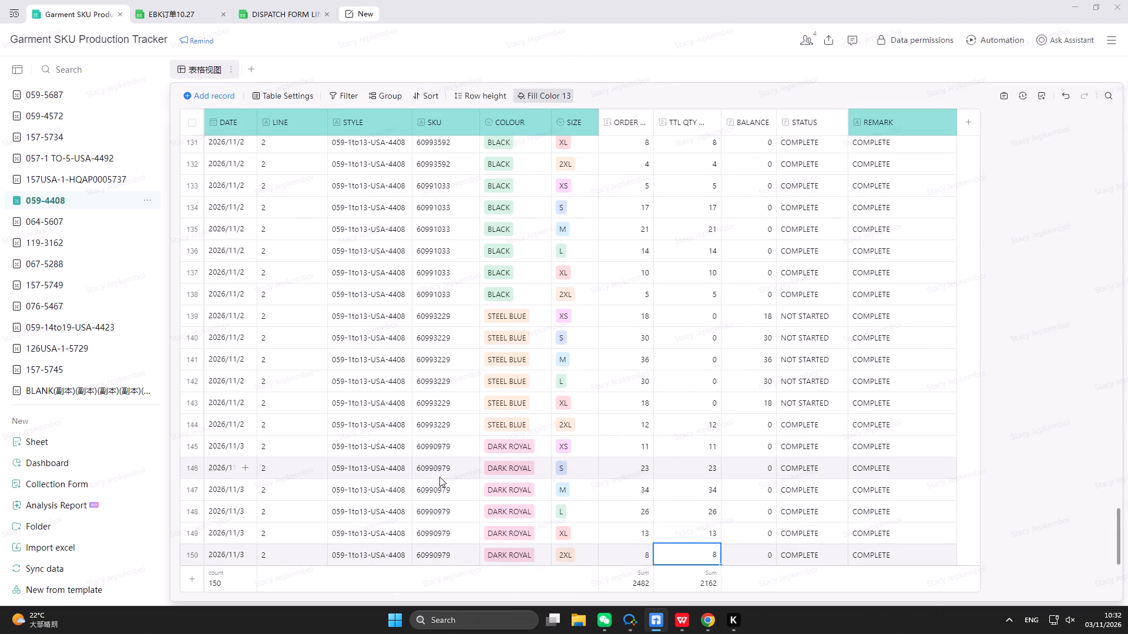
{"action": "scroll", "coordinate": [439, 477], "scroll_direction": "down", "scroll_amount": 9}
{"action": "scroll", "coordinate": [434, 490], "scroll_direction": "up", "scroll_amount": 1}
{"action": "scroll", "coordinate": [397, 530], "scroll_direction": "down", "scroll_amount": 18}
{"action": "scroll", "coordinate": [409, 498], "scroll_direction": "down", "scroll_amount": 15}
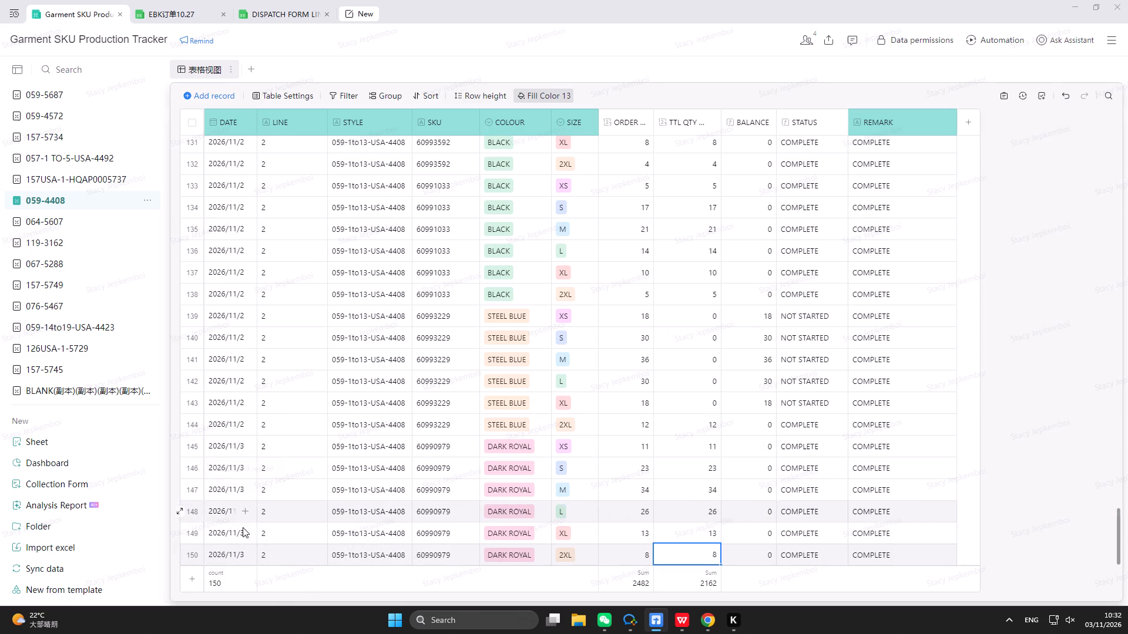
Insert a record below row 150 and paste a copy of the Dark Royal records from rows 145 to 150 there.
{"action": "left_click", "coordinate": [230, 555]}
{"action": "right_click", "coordinate": [217, 553]}
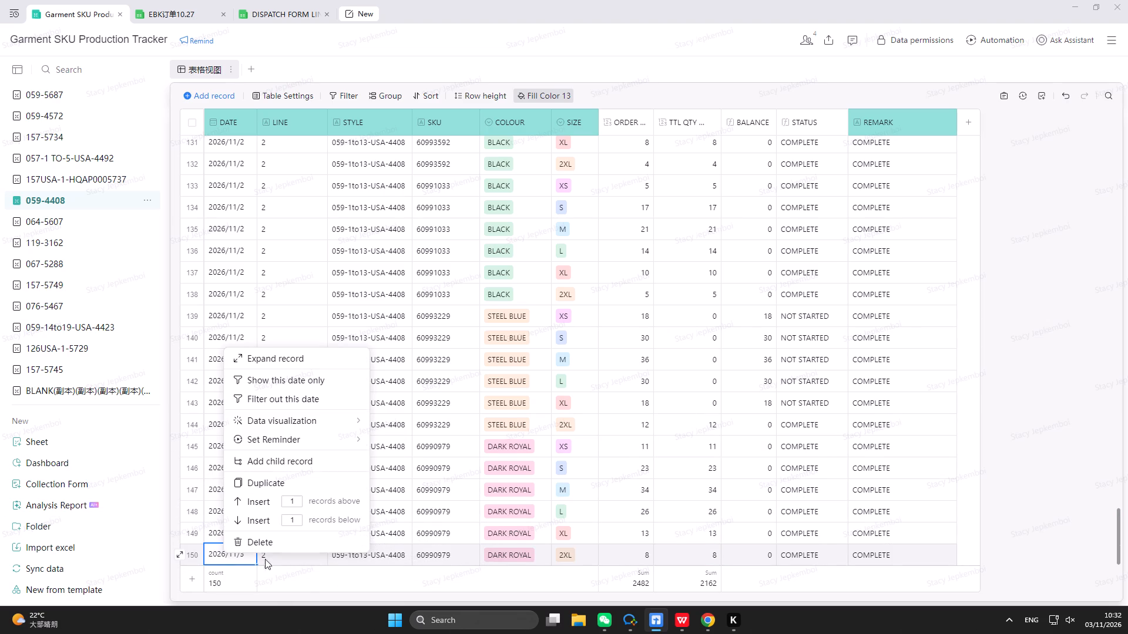
{"action": "left_click", "coordinate": [267, 519]}
{"action": "scroll", "coordinate": [283, 517], "scroll_direction": "down", "scroll_amount": 4}
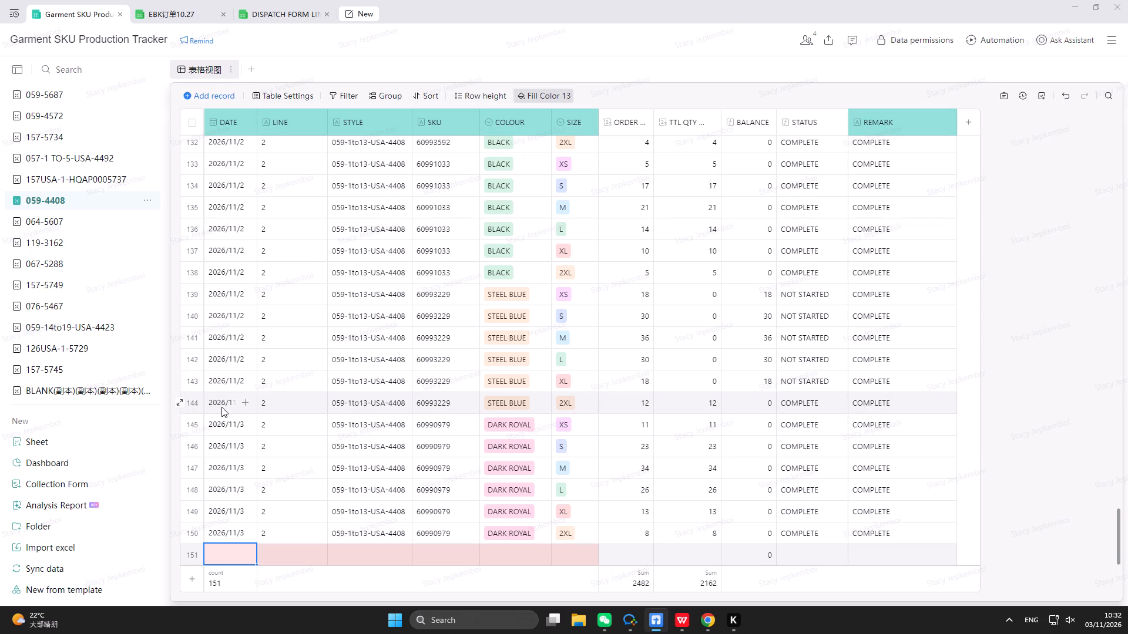
{"action": "left_click_drag", "start_coordinate": [227, 426], "coordinate": [782, 530]}
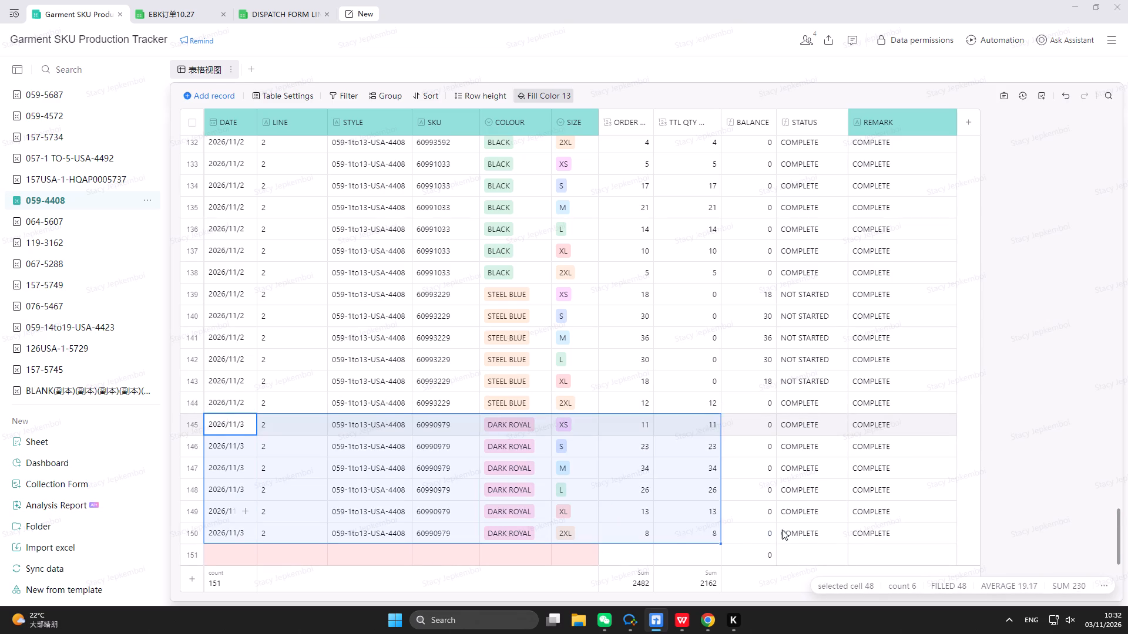
{"action": "left_click_drag", "start_coordinate": [782, 530], "coordinate": [894, 530]}
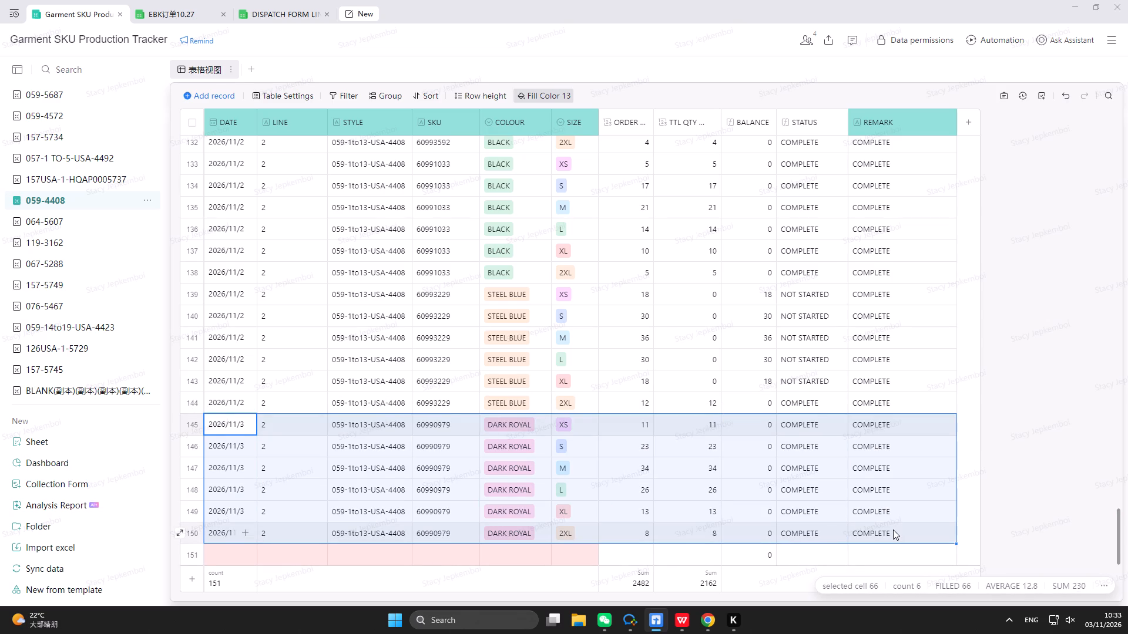
{"action": "key", "text": "ctrl+c"}
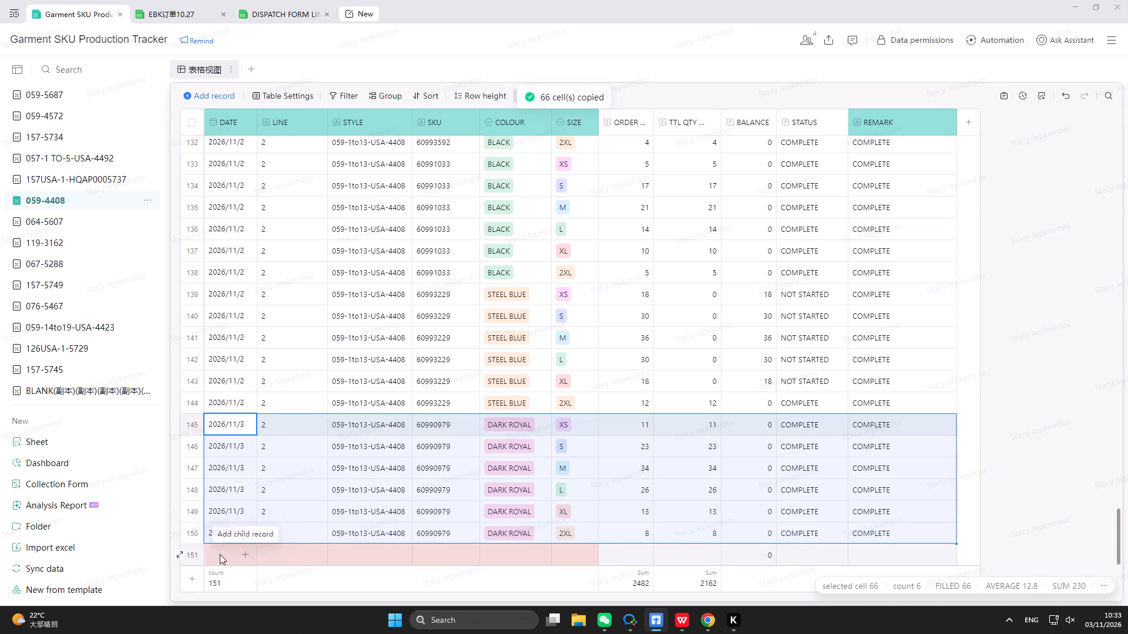
{"action": "left_click", "coordinate": [219, 554]}
{"action": "key", "text": "ctrl+v"}
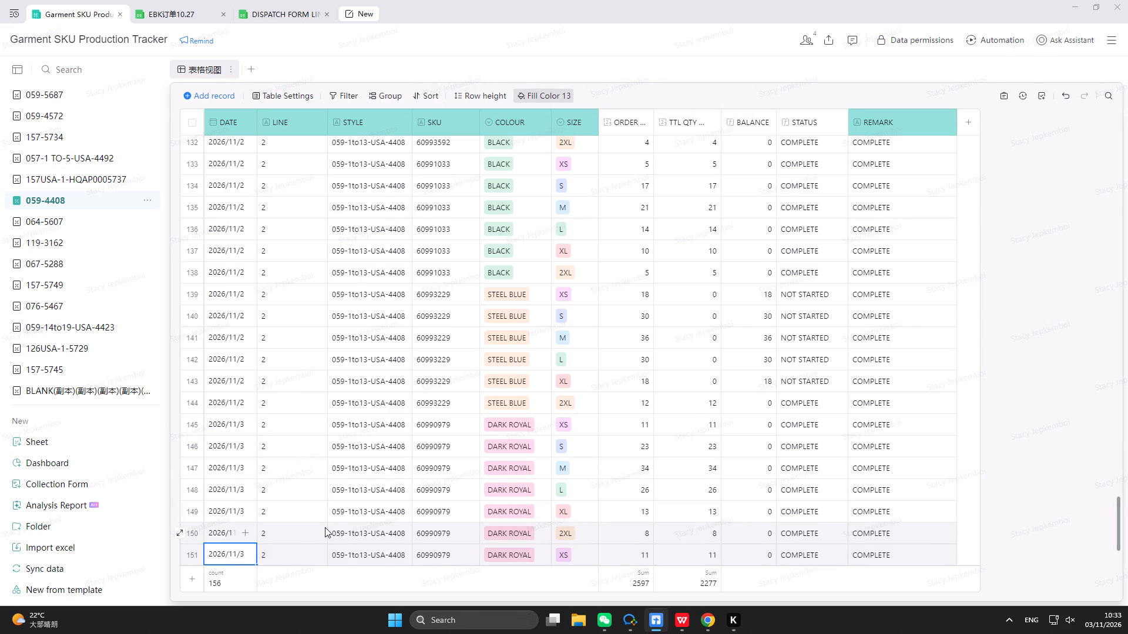
Set the COLOUR of row 151 to TRUE PURPLE and fill it down to row 156.
{"action": "scroll", "coordinate": [325, 527], "scroll_direction": "down", "scroll_amount": 4}
{"action": "left_click", "coordinate": [445, 449]}
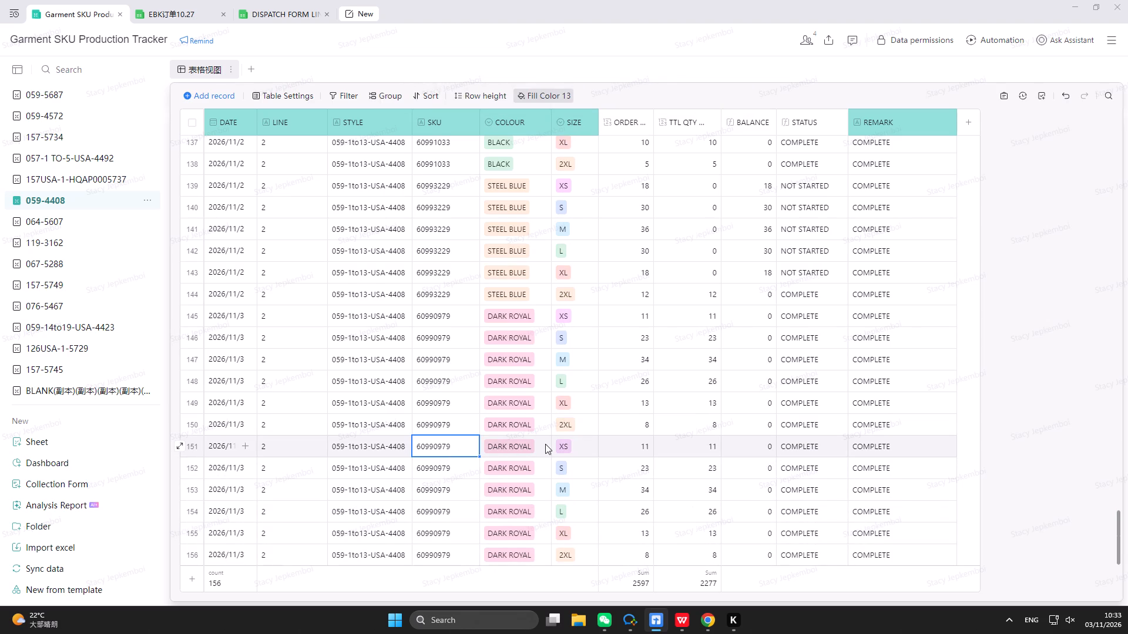
{"action": "left_click", "coordinate": [523, 447]}
{"action": "left_click", "coordinate": [539, 446]}
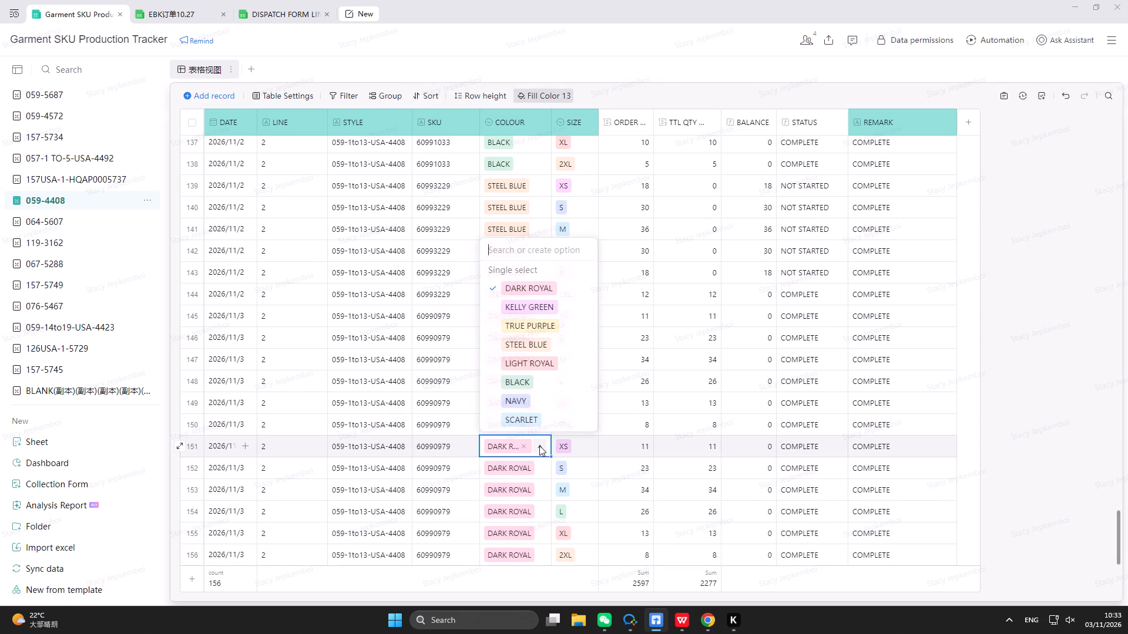
{"action": "left_click", "coordinate": [545, 333]}
{"action": "left_click_drag", "start_coordinate": [552, 457], "coordinate": [536, 558]}
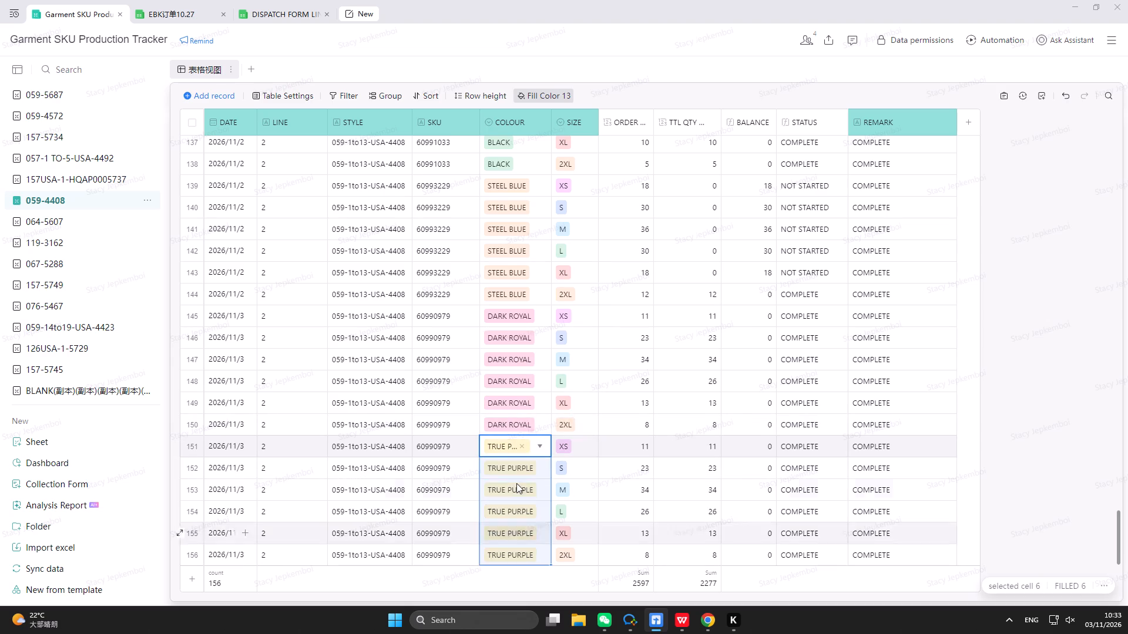
Place the tracker side by side with the 4408 order sheet, with the SKU, COLOUR and SIZE columns in view.
{"action": "scroll", "coordinate": [516, 483], "scroll_direction": "down", "scroll_amount": 3}
{"action": "left_click", "coordinate": [436, 447]}
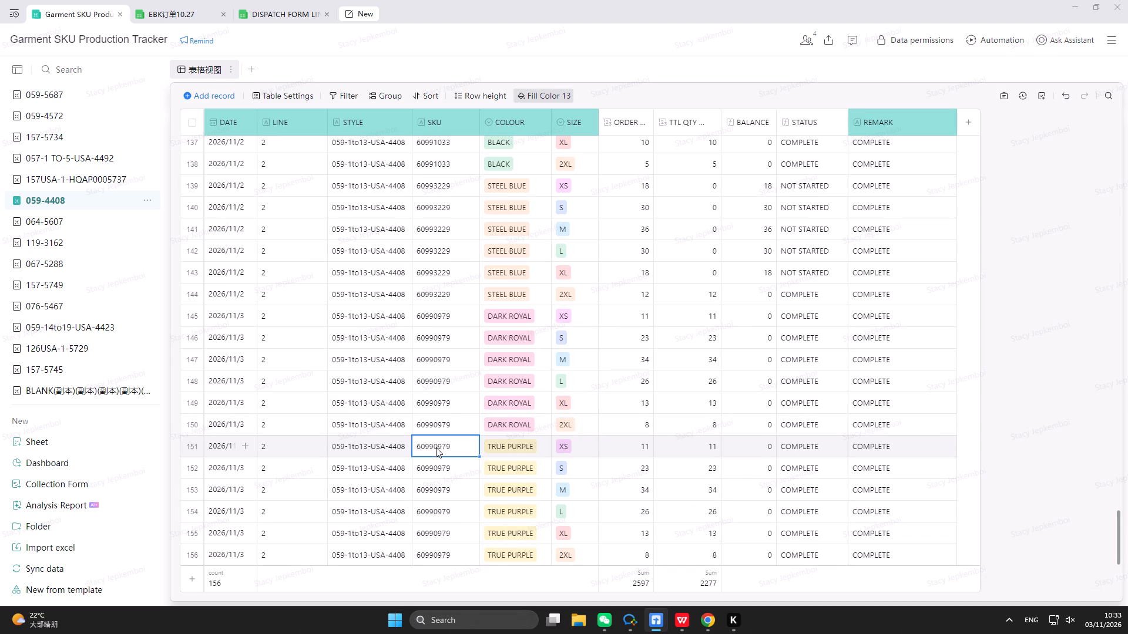
{"action": "left_click", "coordinate": [679, 622]}
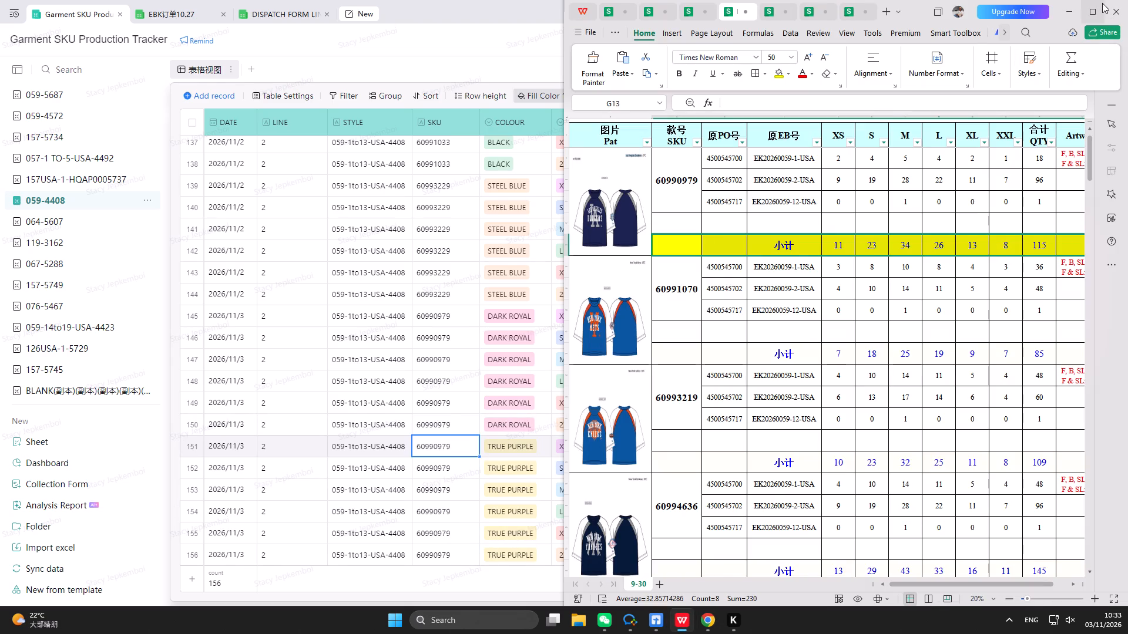
{"action": "left_click", "coordinate": [983, 97]}
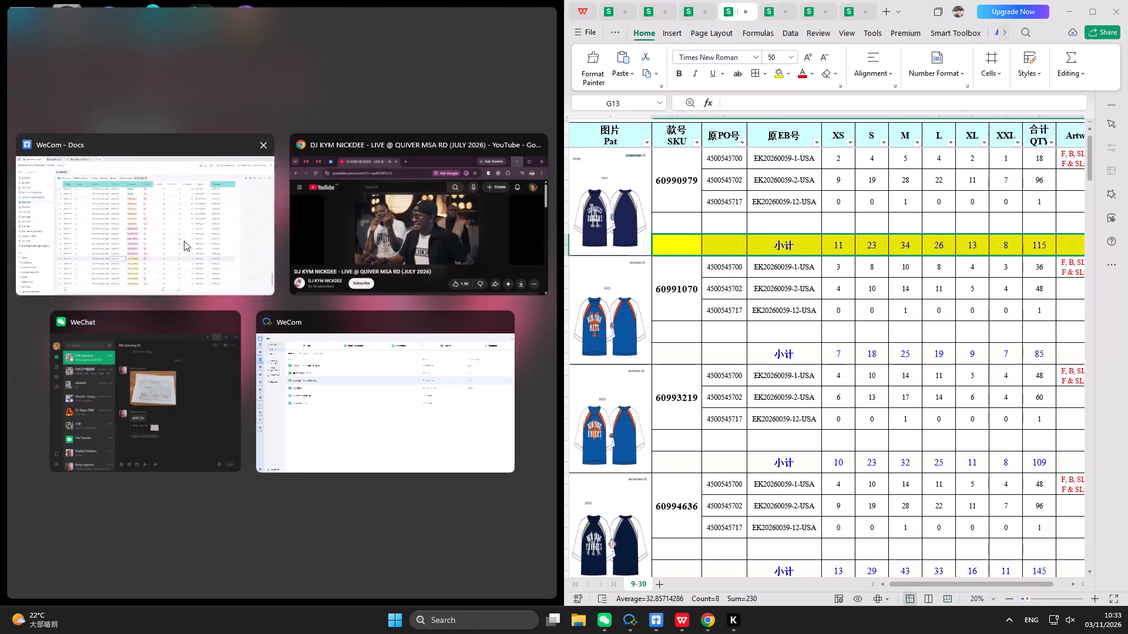
{"action": "left_click", "coordinate": [184, 241]}
{"action": "left_click_drag", "start_coordinate": [267, 598], "coordinate": [308, 597]}
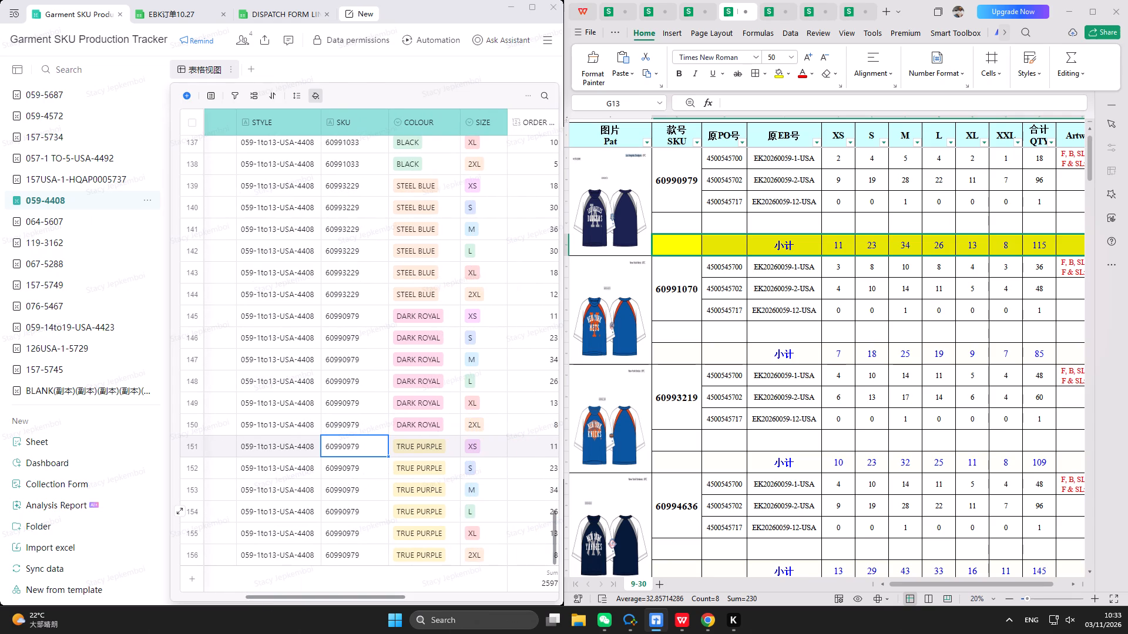
Look through the 4408 order sheet for the purple garment that matches the new True Purple records.
{"action": "scroll", "coordinate": [711, 384], "scroll_direction": "down", "scroll_amount": 13}
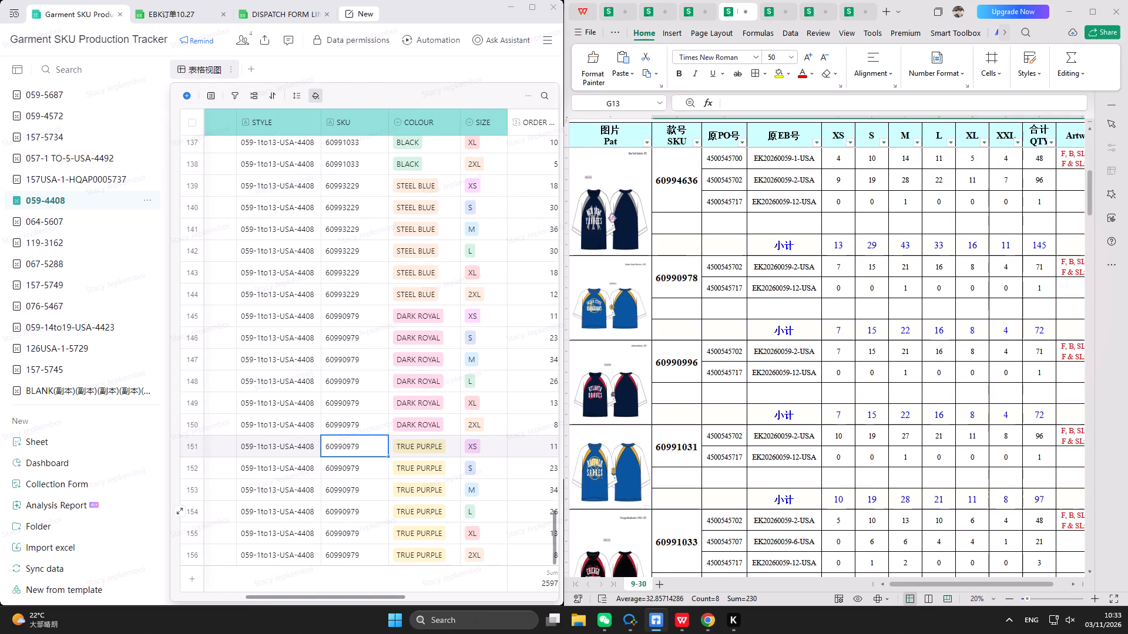
{"action": "scroll", "coordinate": [711, 385], "scroll_direction": "down", "scroll_amount": 18}
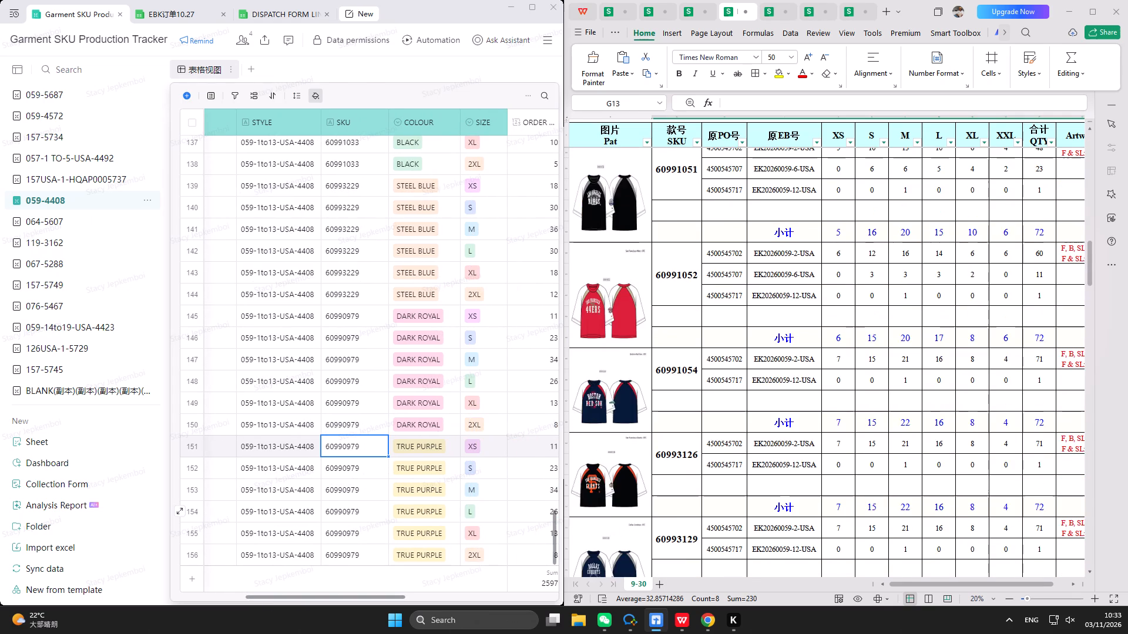
{"action": "scroll", "coordinate": [711, 386], "scroll_direction": "down", "scroll_amount": 17}
{"action": "scroll", "coordinate": [711, 386], "scroll_direction": "down", "scroll_amount": 8}
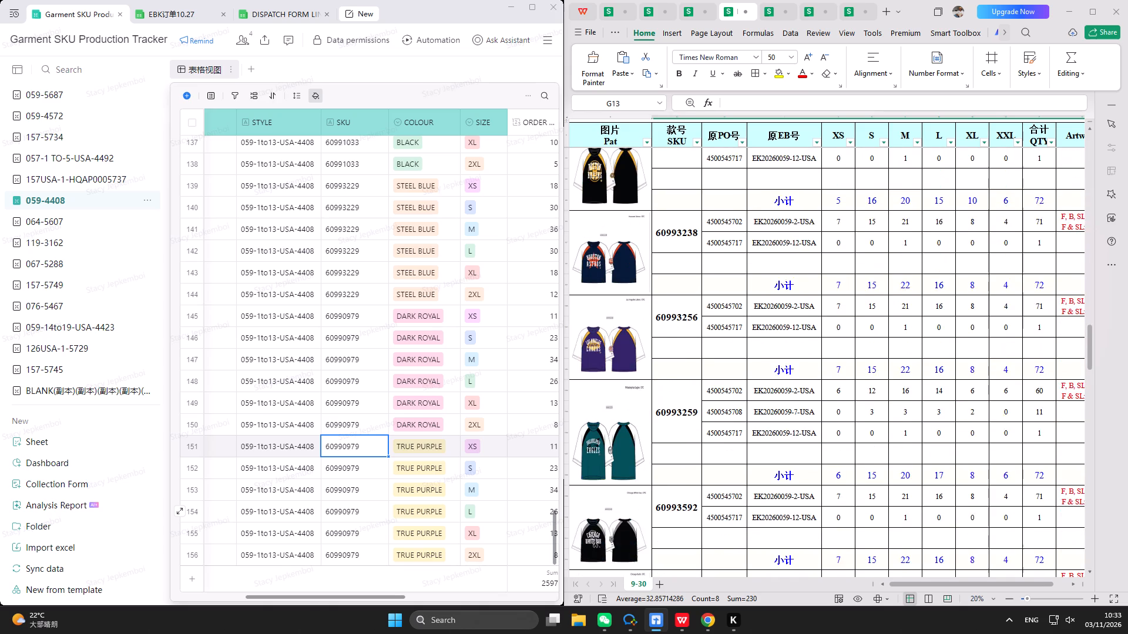
{"action": "scroll", "coordinate": [711, 385], "scroll_direction": "down", "scroll_amount": 14}
{"action": "scroll", "coordinate": [711, 390], "scroll_direction": "down", "scroll_amount": 14}
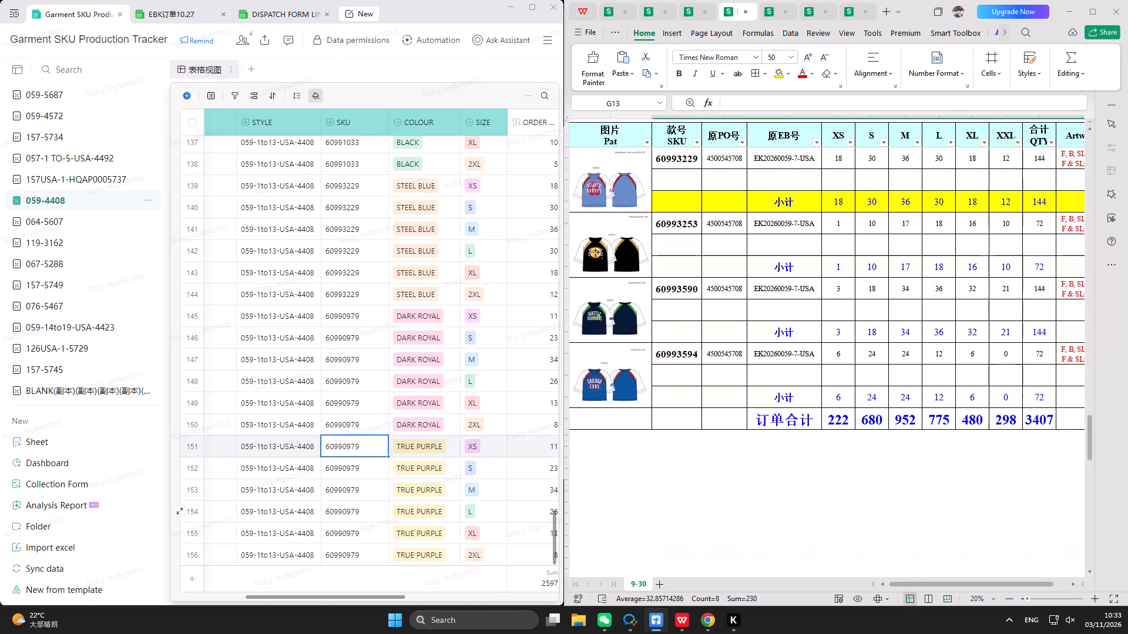
{"action": "scroll", "coordinate": [711, 394], "scroll_direction": "up", "scroll_amount": 17}
{"action": "scroll", "coordinate": [711, 394], "scroll_direction": "down", "scroll_amount": 3}
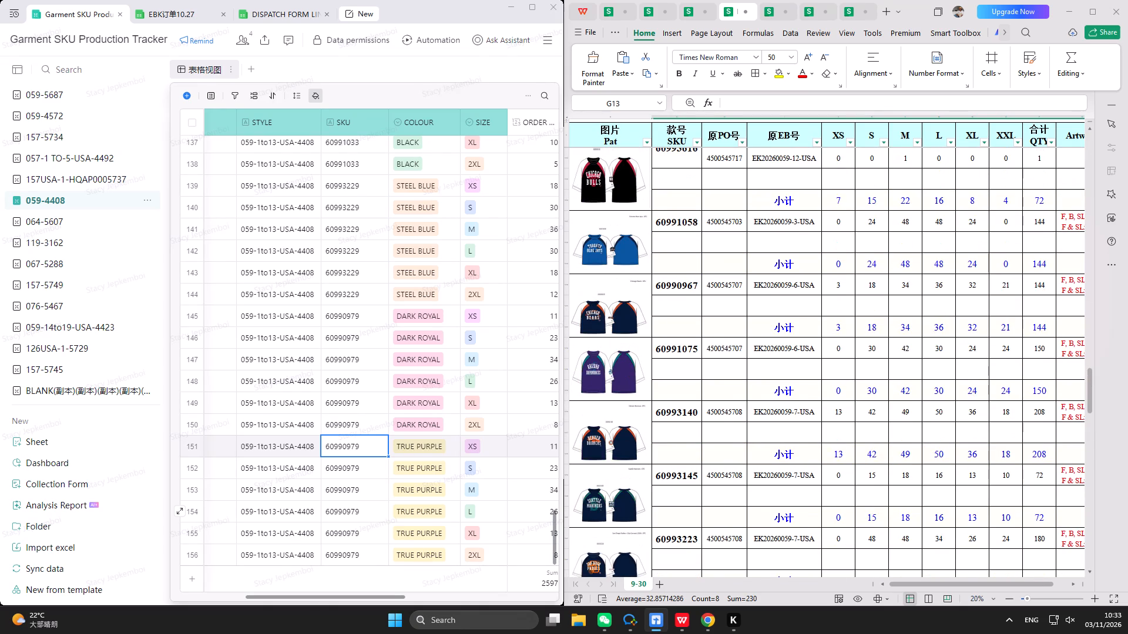
Copy SKU 60991075 from the order sheet into row 151 of the tracker and fill it down to row 156.
{"action": "left_click", "coordinate": [686, 356]}
{"action": "triple_click", "coordinate": [753, 101]}
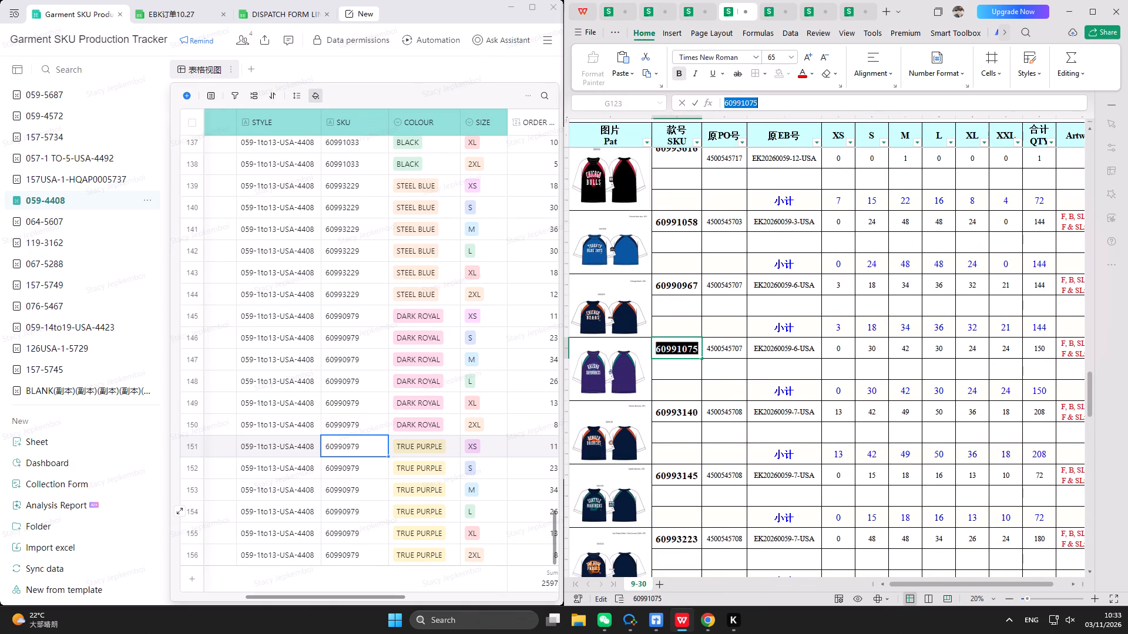
{"action": "triple_click", "coordinate": [767, 58]}
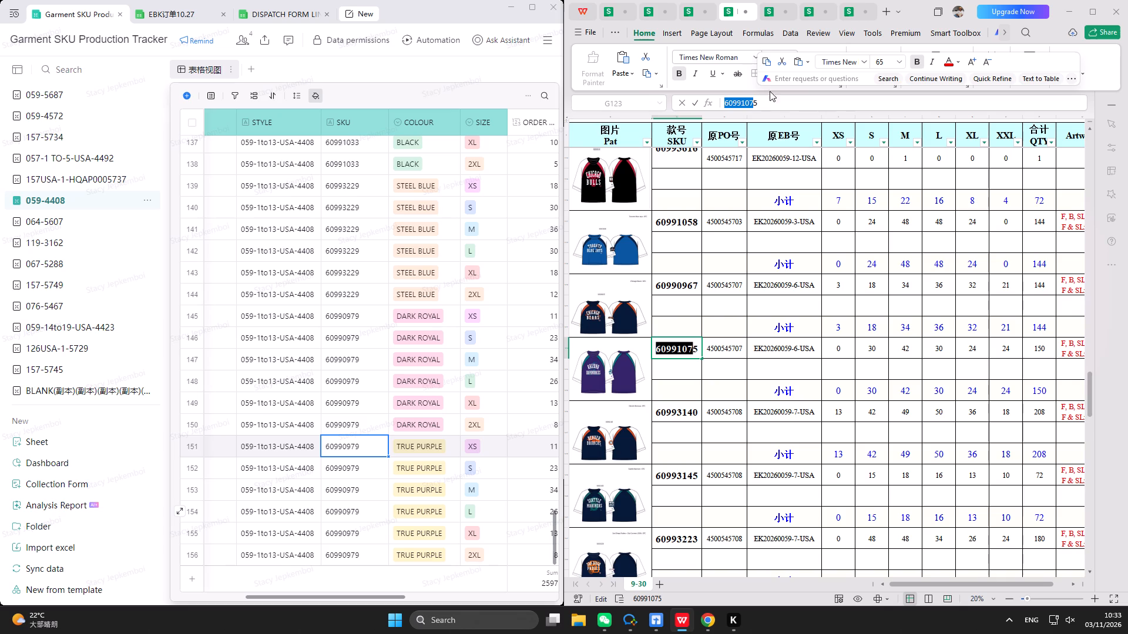
{"action": "triple_click", "coordinate": [766, 100]}
{"action": "triple_click", "coordinate": [777, 69]}
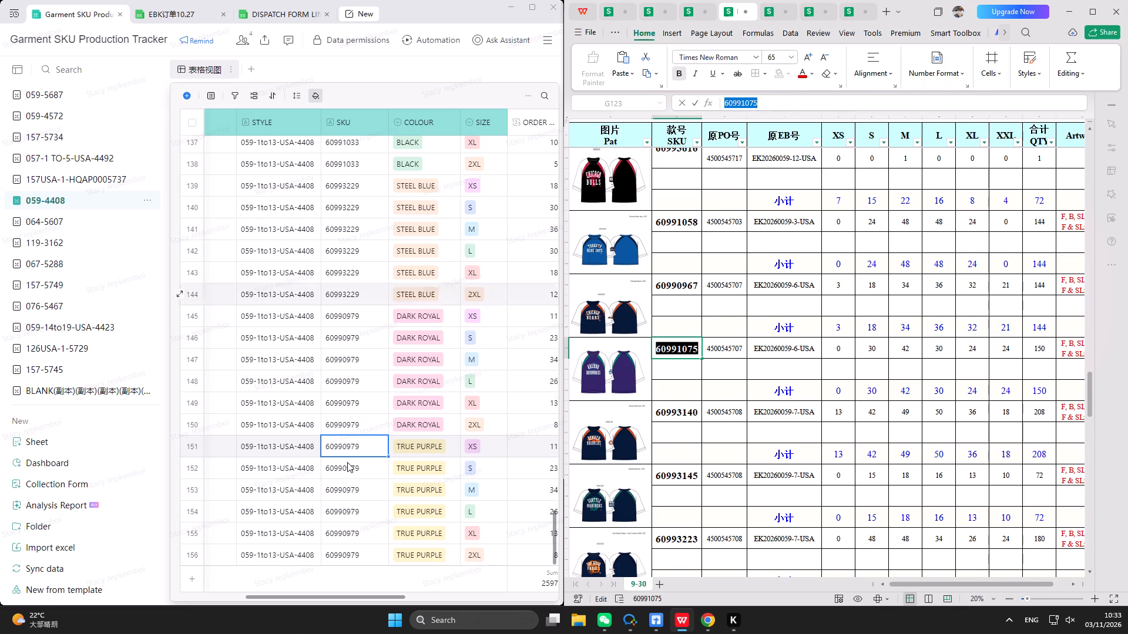
{"action": "triple_click", "coordinate": [355, 440]}
{"action": "key", "text": "ctrl+v"}
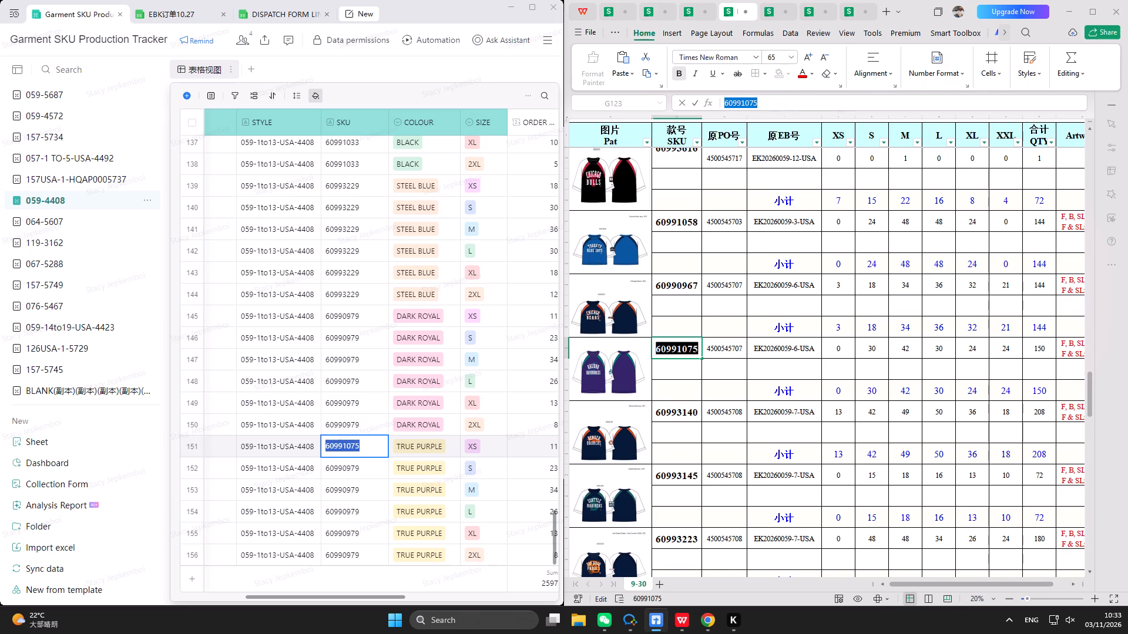
{"action": "left_click", "coordinate": [364, 461]}
{"action": "left_click", "coordinate": [368, 448]}
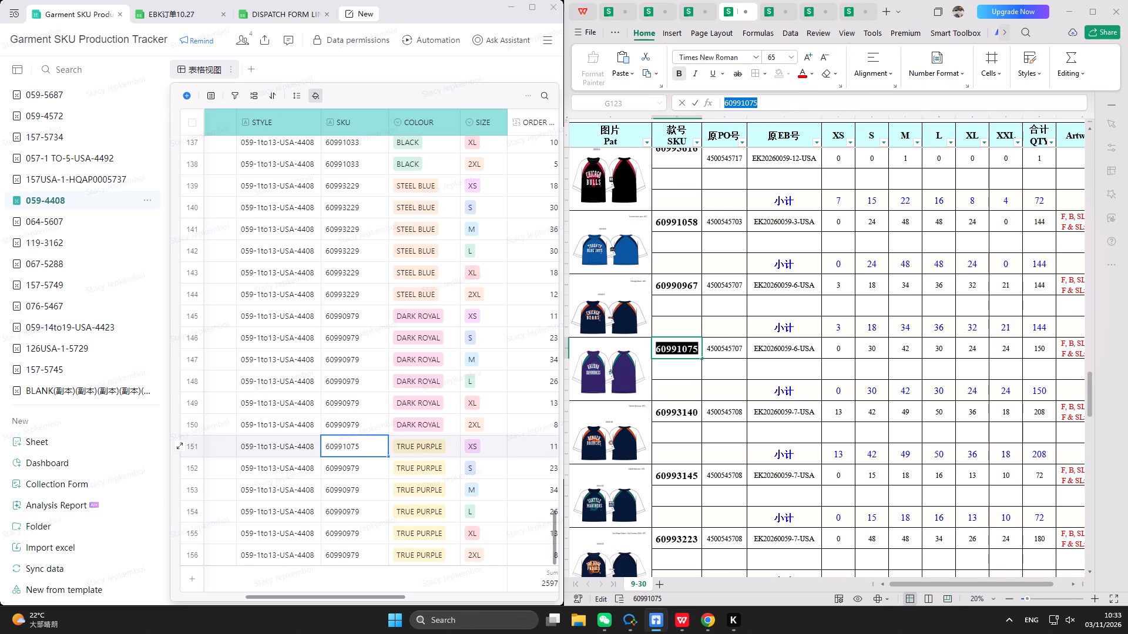
{"action": "left_click_drag", "start_coordinate": [389, 456], "coordinate": [355, 583]}
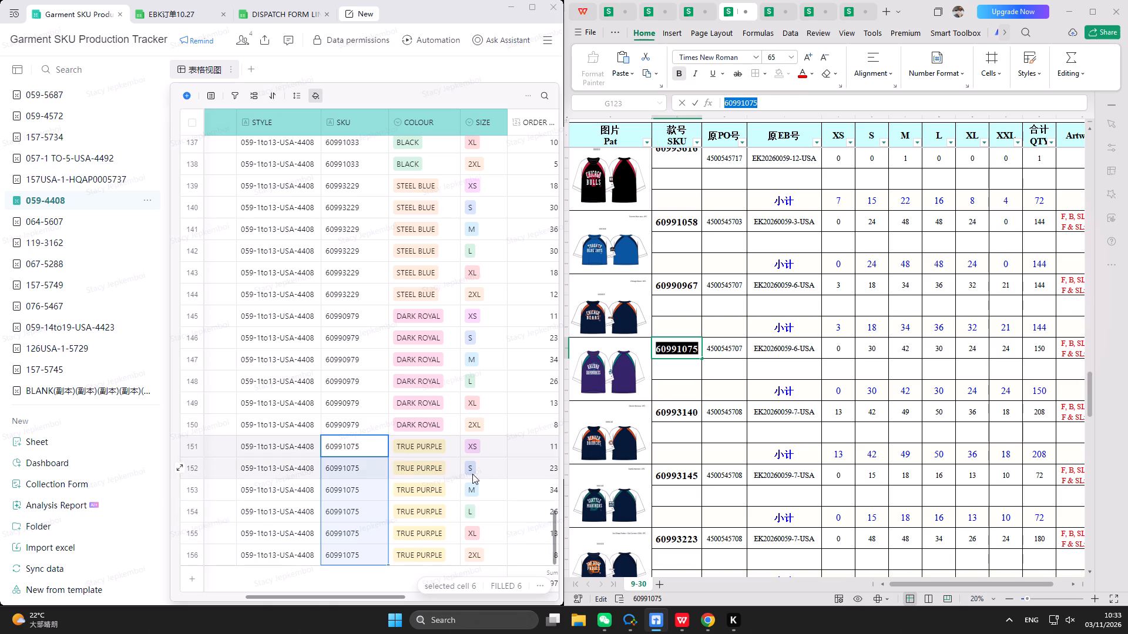
Highlight the 小计 subtotal row of SKU 60991075 in yellow on the 4408 order sheet.
{"action": "left_click_drag", "start_coordinate": [397, 598], "coordinate": [426, 595]}
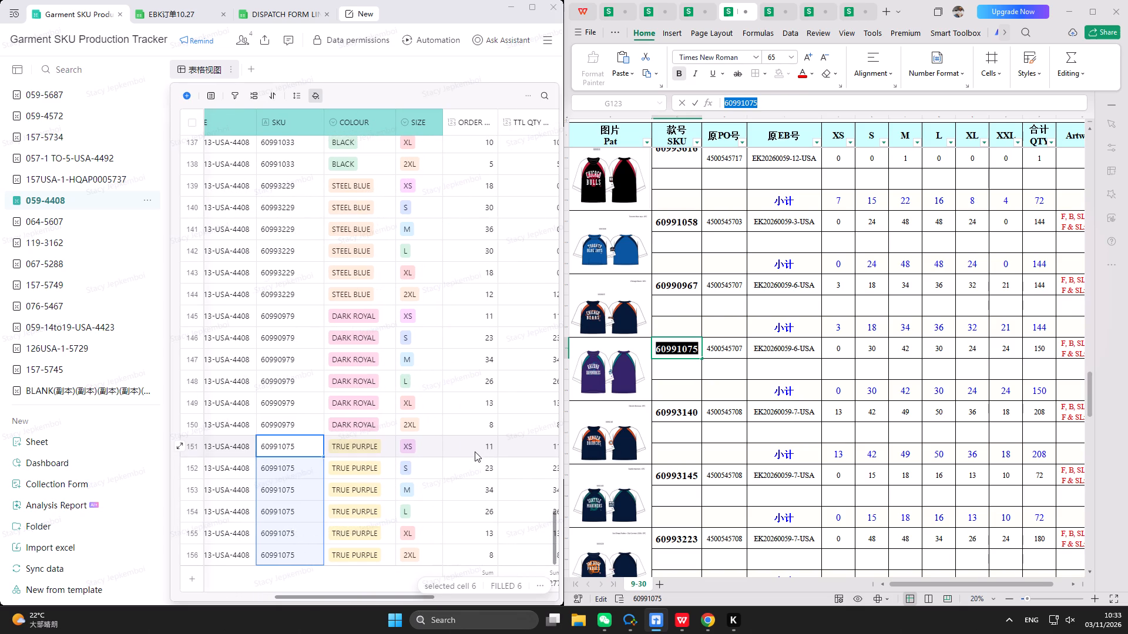
{"action": "left_click", "coordinate": [474, 450]}
{"action": "left_click_drag", "start_coordinate": [693, 391], "coordinate": [1063, 392]}
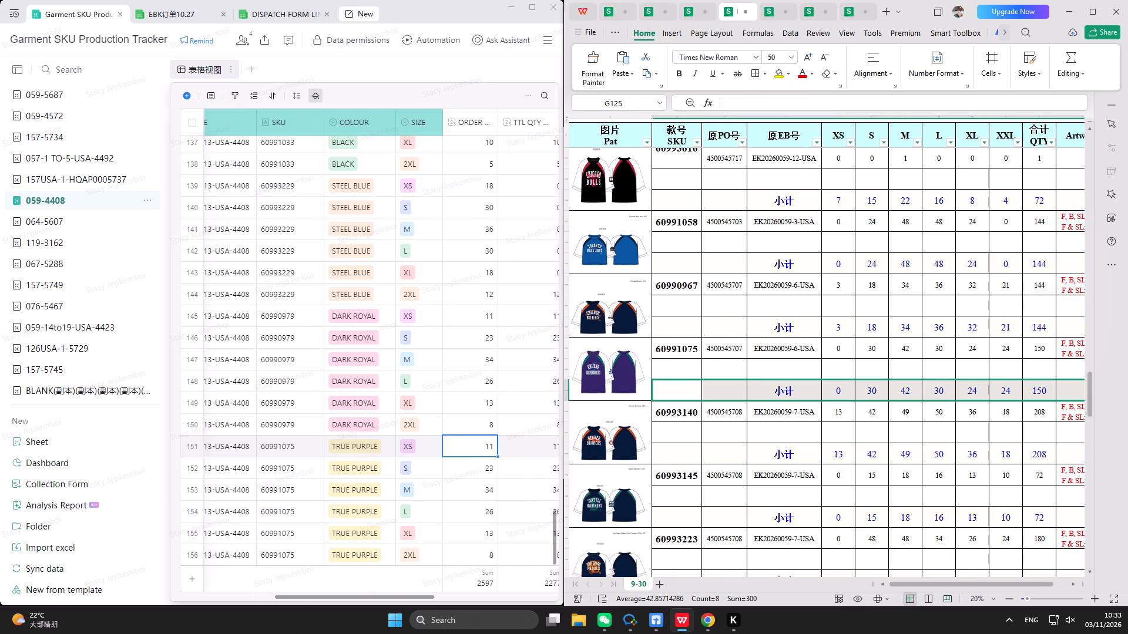
{"action": "left_click", "coordinate": [776, 75]}
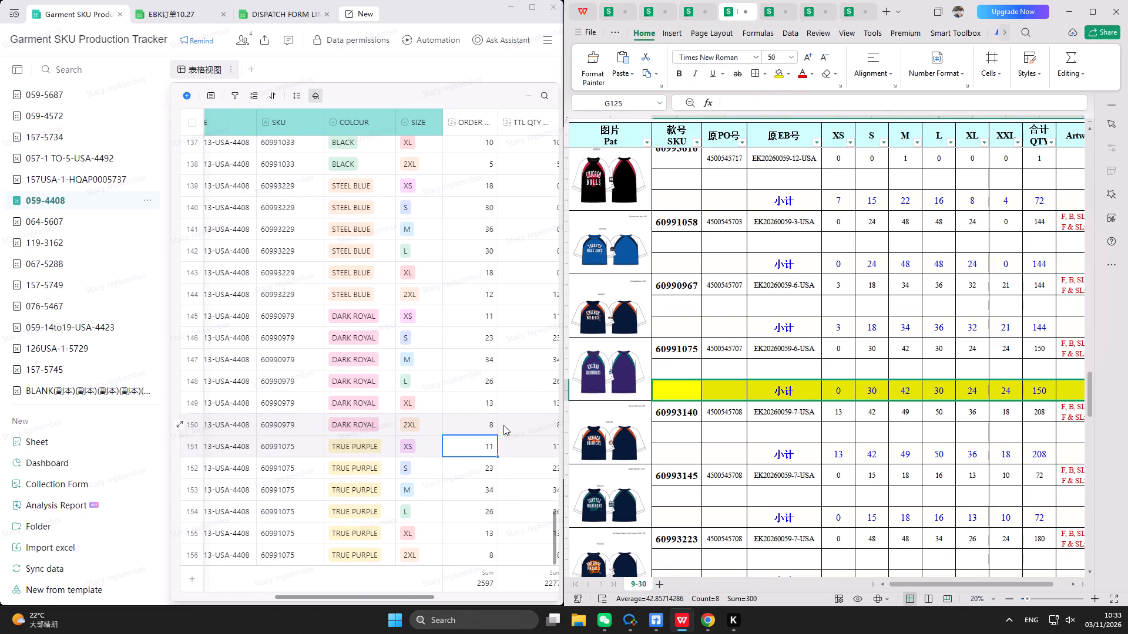
Enter the order quantities of the True Purple rows 151 to 156, XS to 2XL, as 0, 30, 42, 30, 24 and 24.
{"action": "left_click_drag", "start_coordinate": [482, 478], "coordinate": [482, 467]}
{"action": "left_click", "coordinate": [482, 451]}
{"action": "key", "text": "0"}
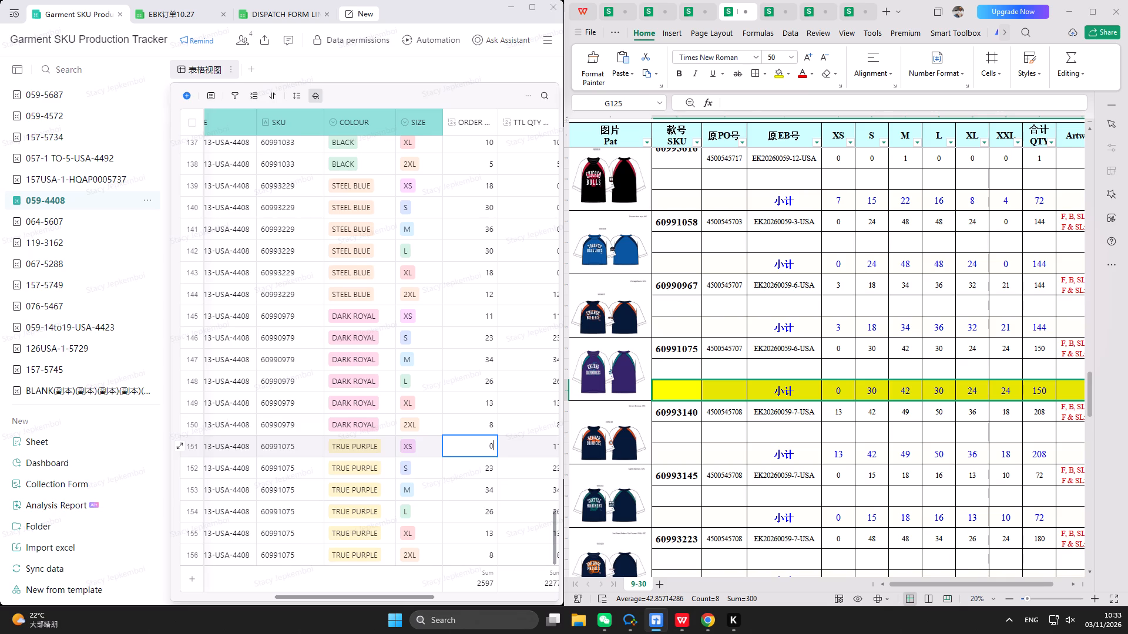
{"action": "key", "text": "Return"}
{"action": "type", "text": "30"}
{"action": "key", "text": "Return"}
{"action": "type", "text": "42"}
{"action": "key", "text": "Return"}
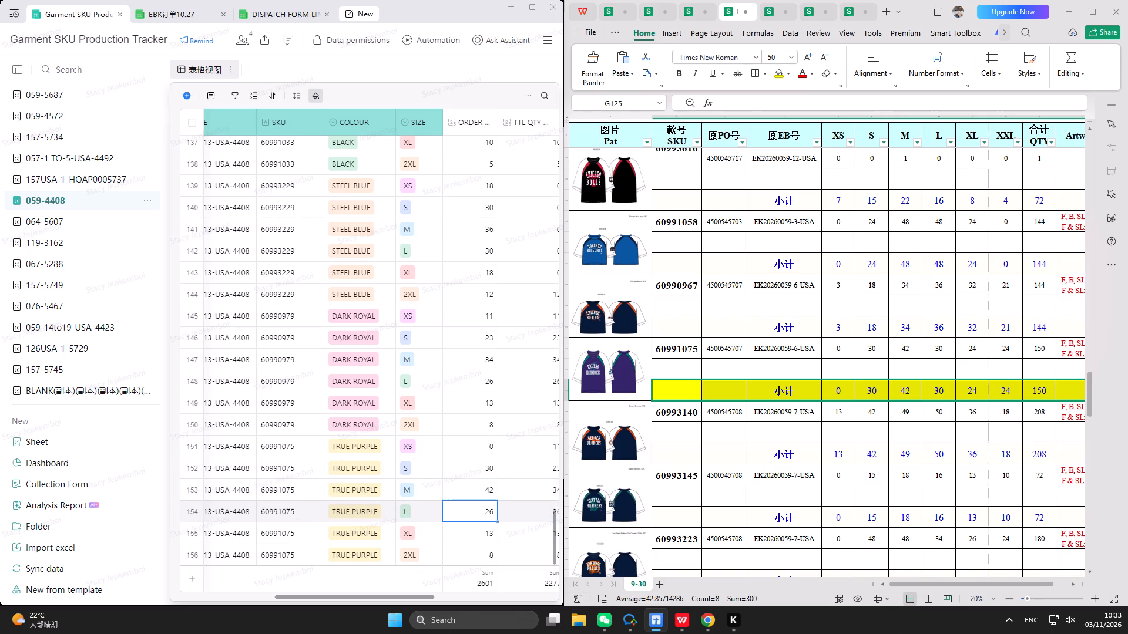
{"action": "type", "text": "30"}
{"action": "key", "text": "Return"}
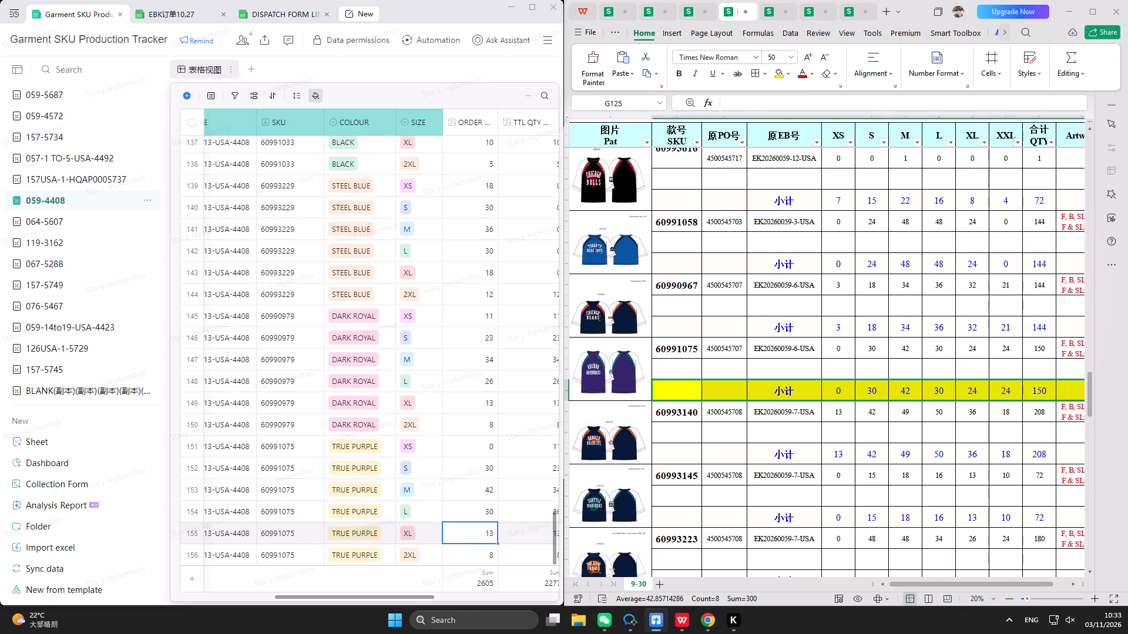
{"action": "type", "text": "24"}
{"action": "key", "text": "Return"}
{"action": "type", "text": "24"}
{"action": "key", "text": "Return"}
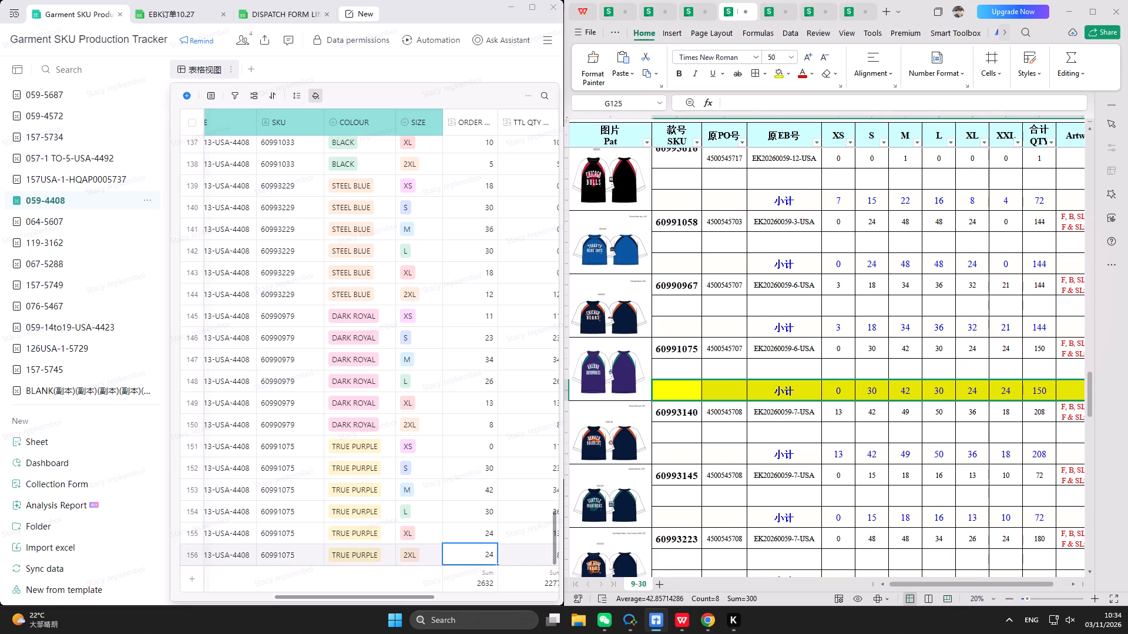
Set the TTL QTY of the True Purple rows 151 to 156, XS to 2XL, to 0, 30, 42, 30, 24 and 24.
{"action": "left_click_drag", "start_coordinate": [391, 598], "coordinate": [423, 598]}
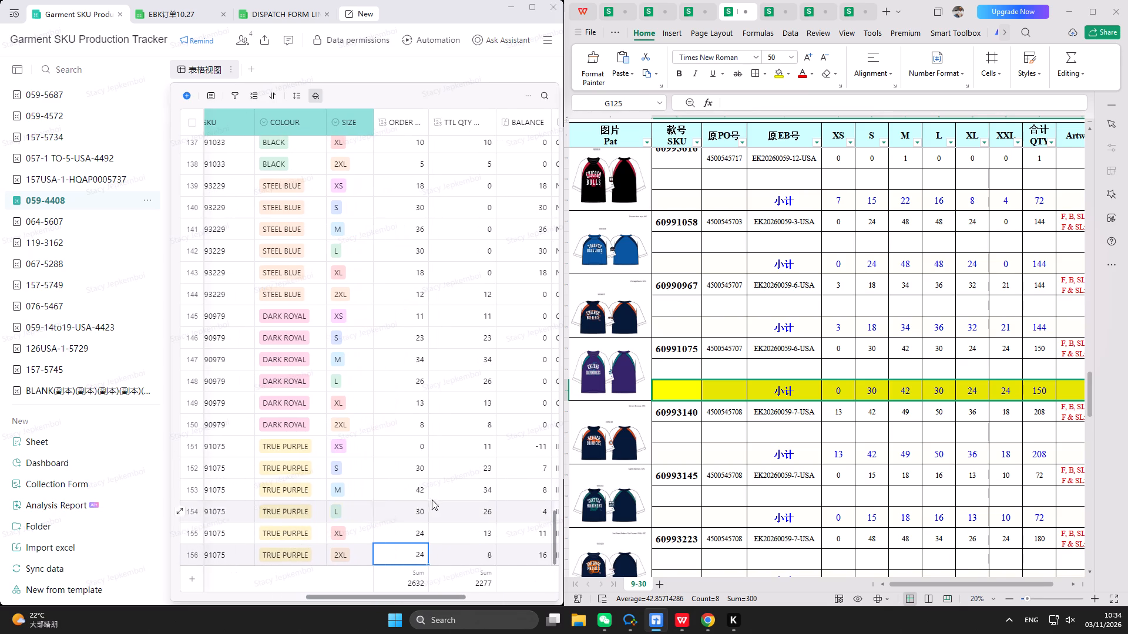
{"action": "left_click", "coordinate": [459, 454]}
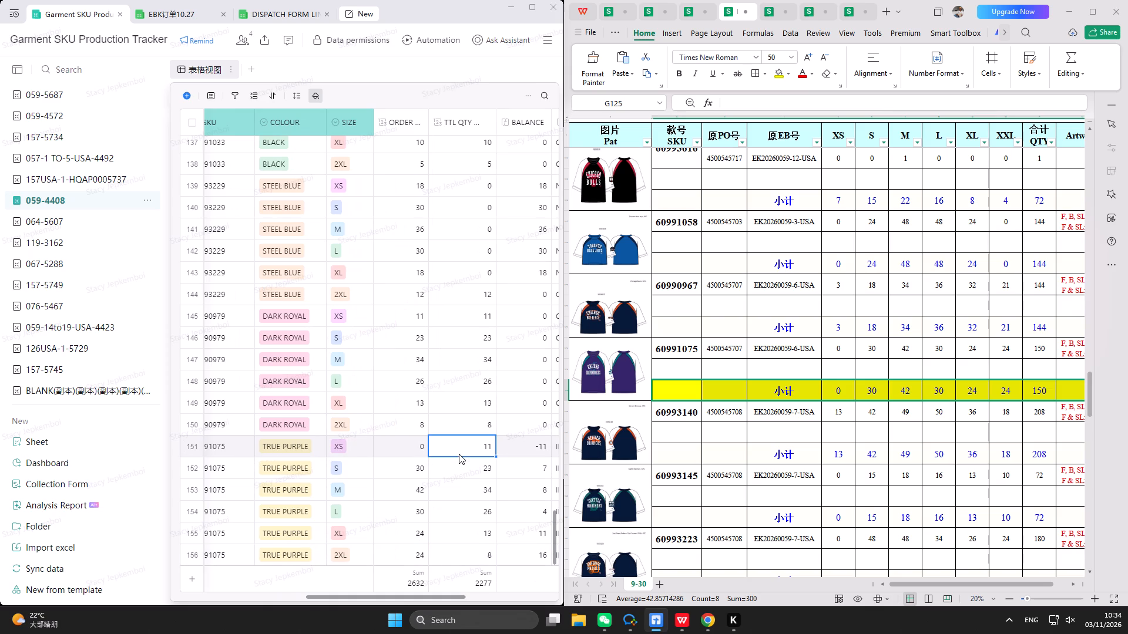
{"action": "key", "text": "0"}
{"action": "key", "text": "Return"}
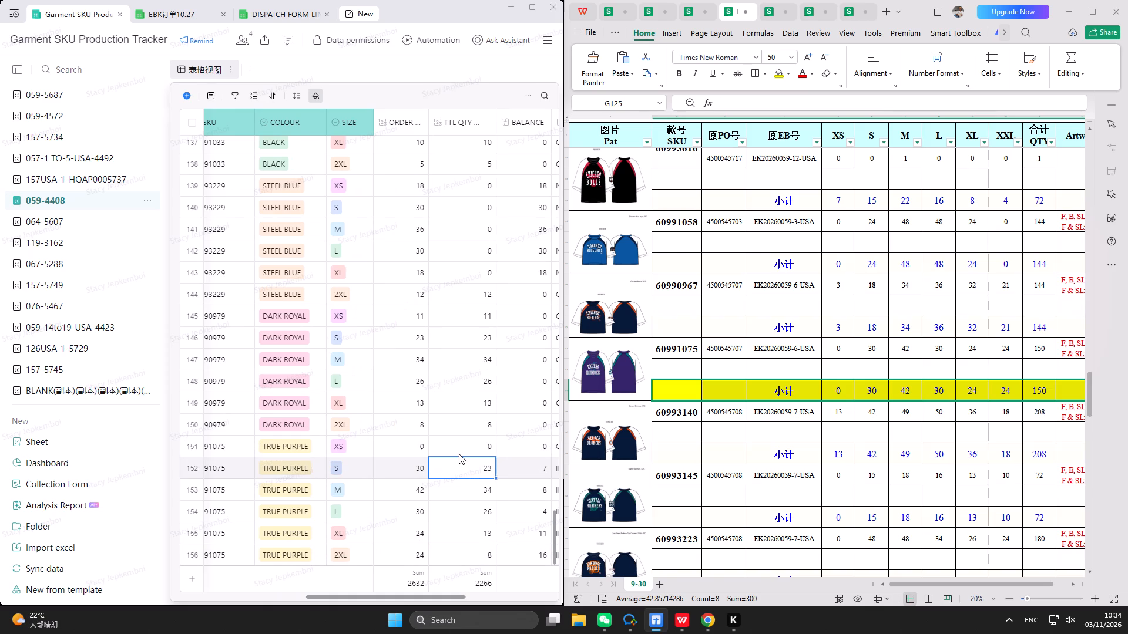
{"action": "type", "text": "30"}
{"action": "key", "text": "Return"}
{"action": "type", "text": "42"}
{"action": "key", "text": "Return"}
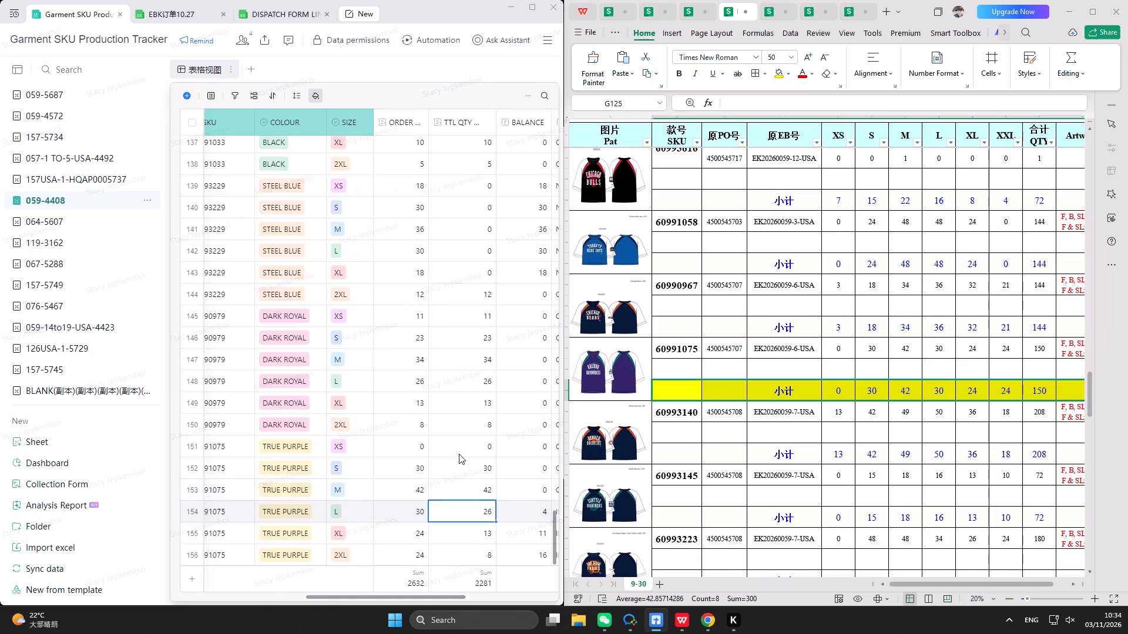
{"action": "type", "text": "30"}
{"action": "key", "text": "Return"}
{"action": "type", "text": "24"}
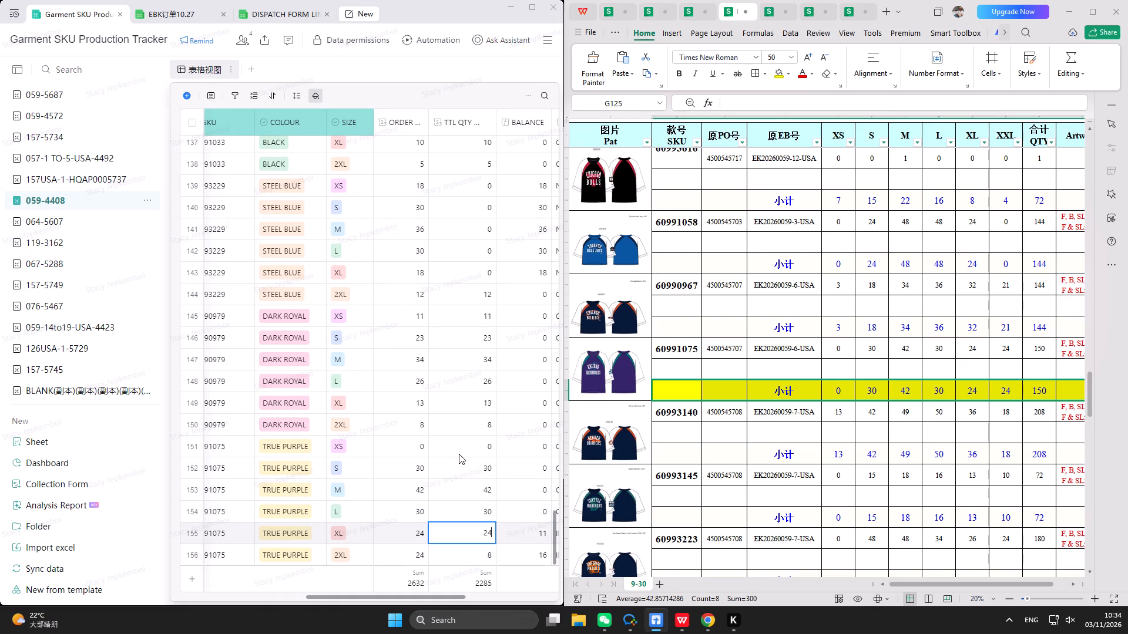
{"action": "key", "text": "Return"}
{"action": "type", "text": "24"}
{"action": "key", "text": "Return"}
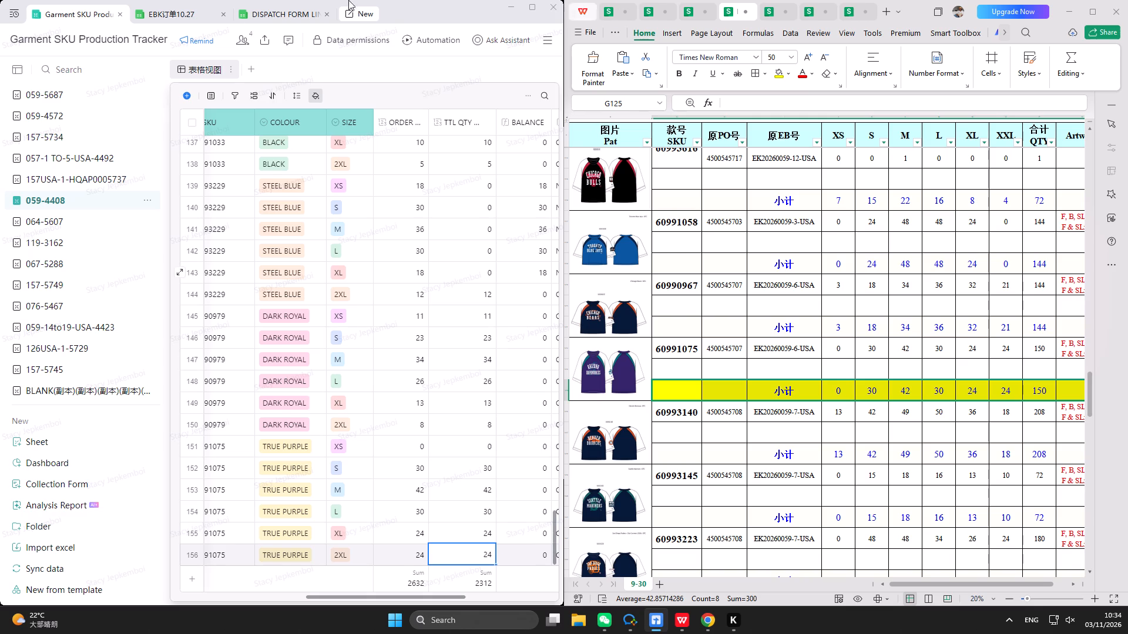
In the 11.3 dispatch form, add 190, 33 and 50 to the OUTPUT formula of group 4, style 373-13-2985.
{"action": "left_click", "coordinate": [299, 22]}
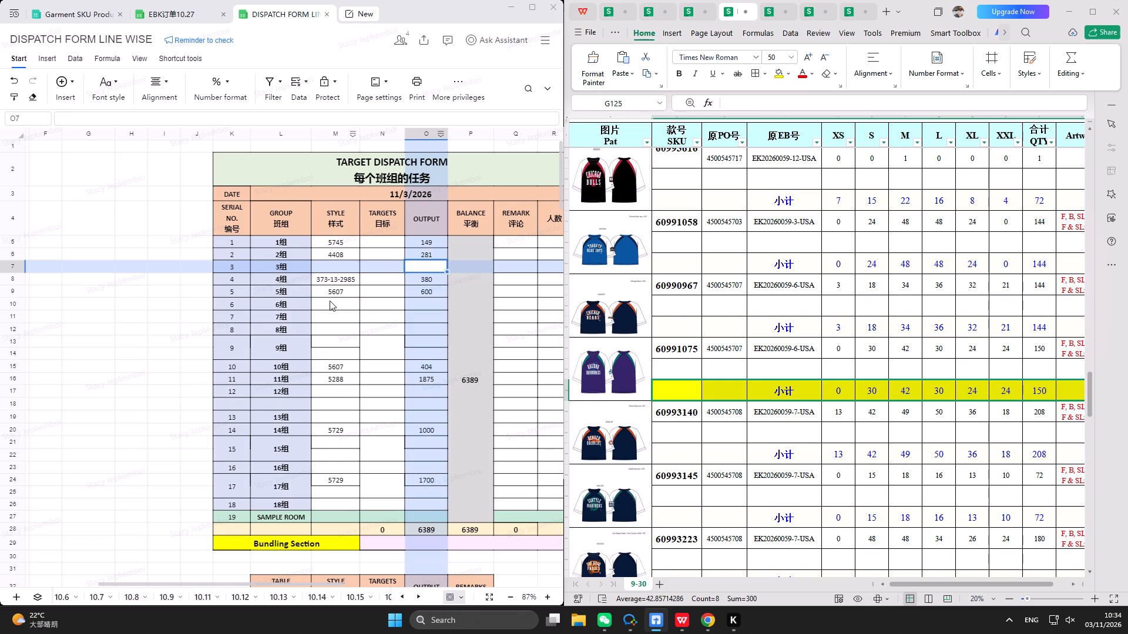
{"action": "left_click", "coordinate": [412, 276]}
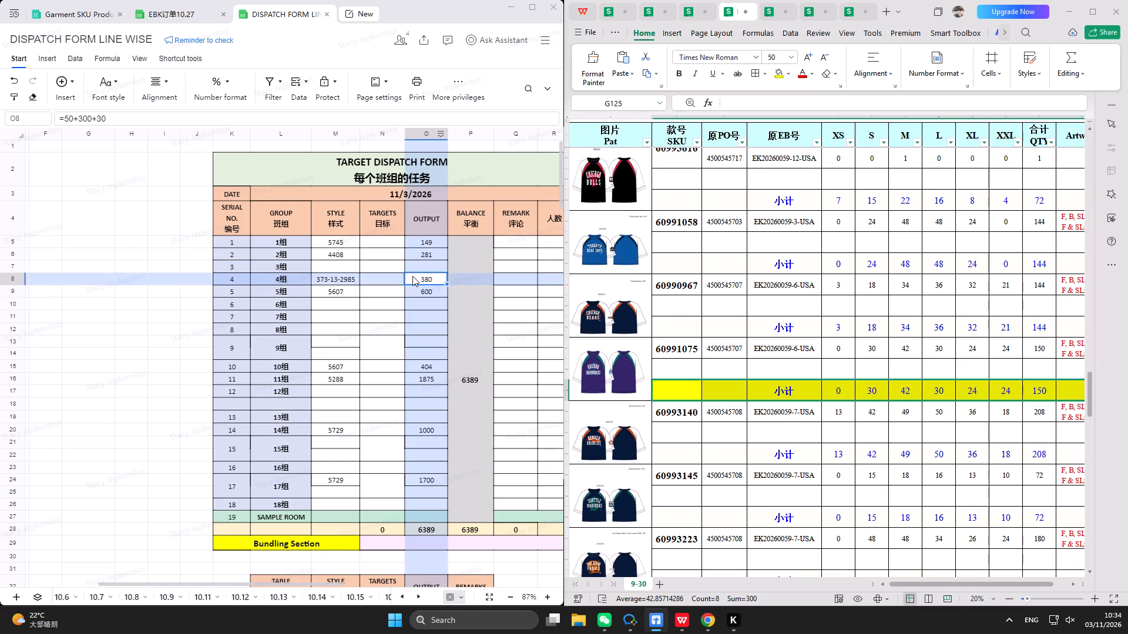
{"action": "left_click", "coordinate": [314, 121]}
{"action": "key", "text": "plus"}
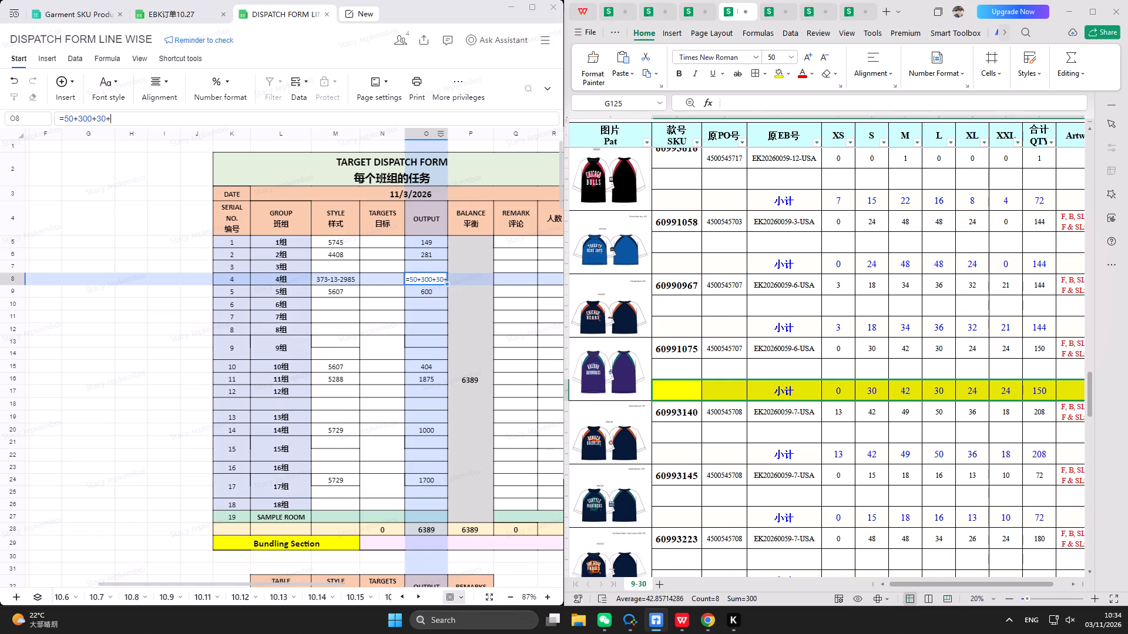
{"action": "key", "text": "1"}
{"action": "type", "text": "90+33+50"}
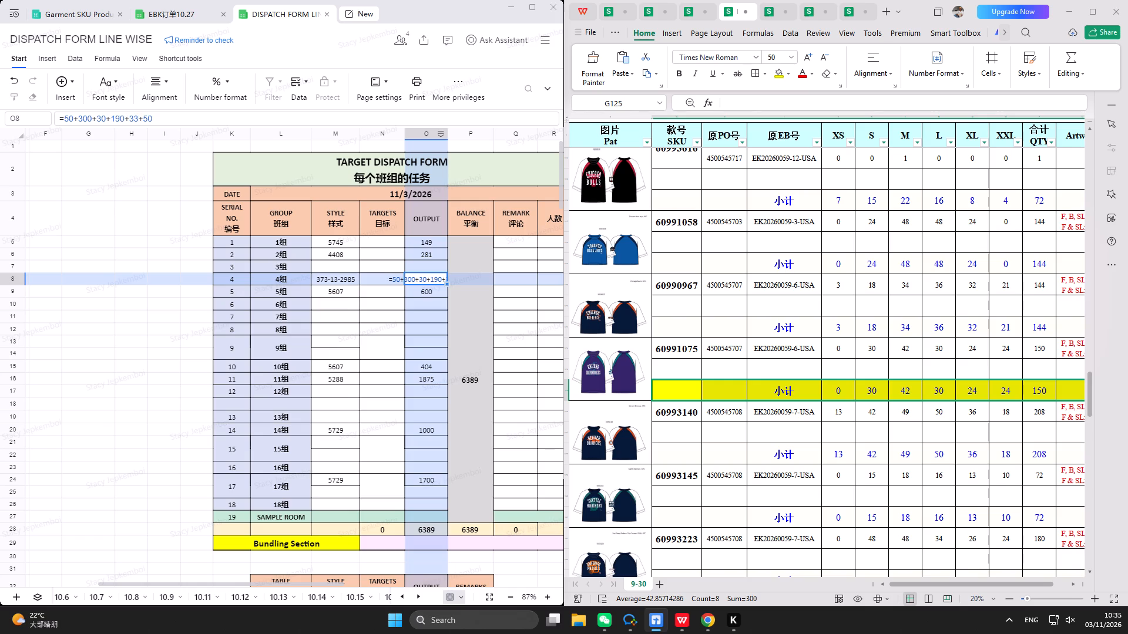
{"action": "key", "text": "Return"}
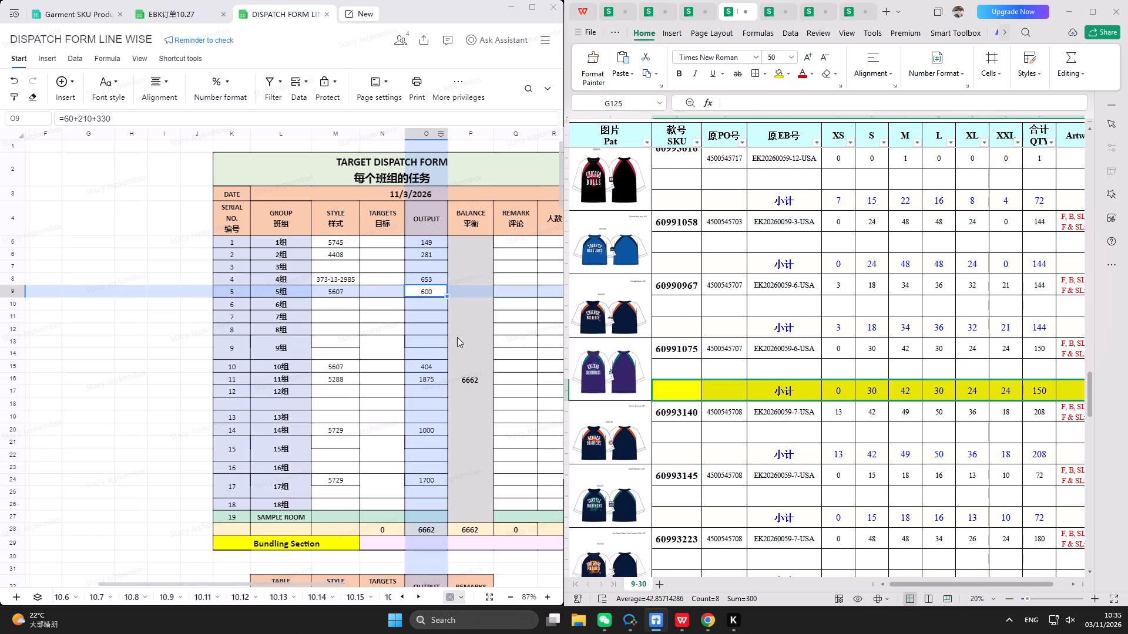
{"action": "left_click", "coordinate": [186, 16]}
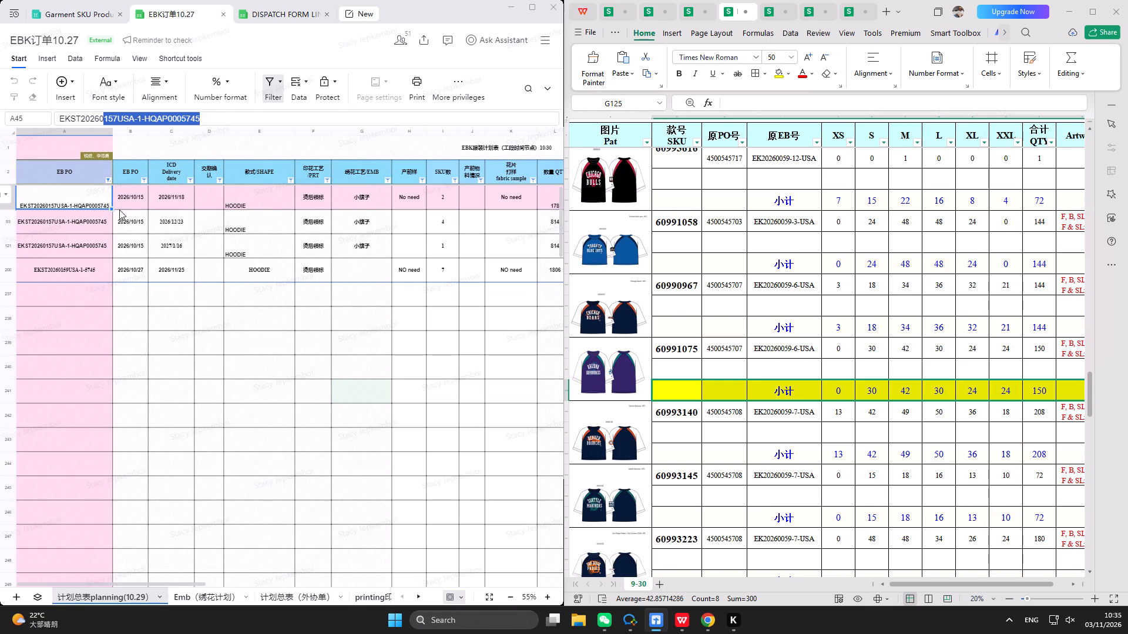
{"action": "left_click", "coordinate": [531, 10]}
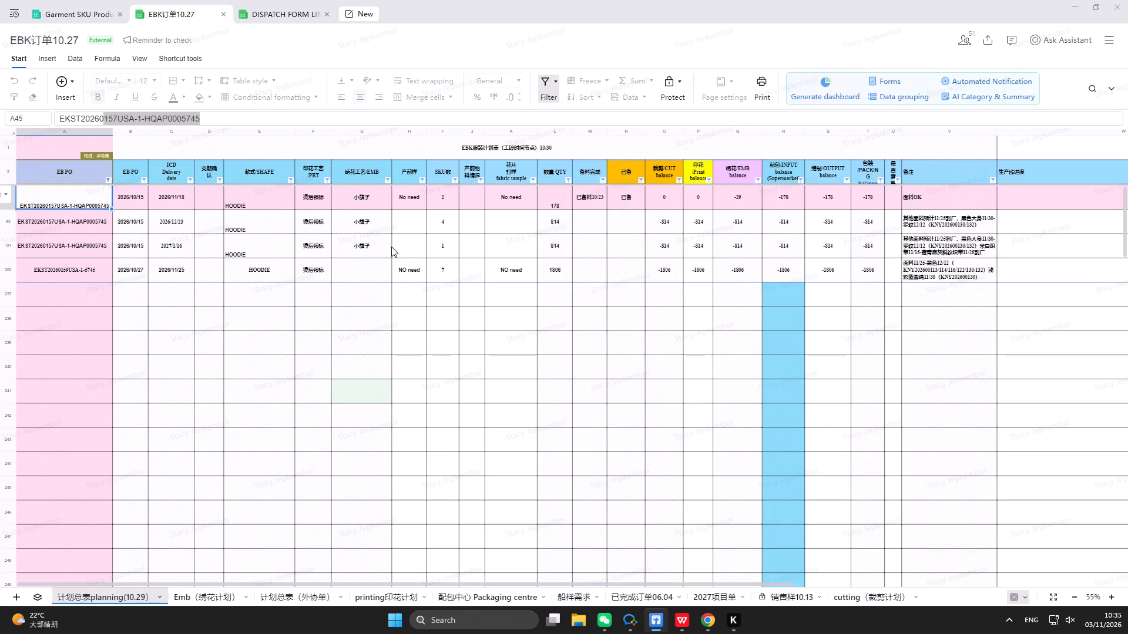
{"action": "left_click", "coordinate": [109, 181]}
{"action": "type", "text": "373"}
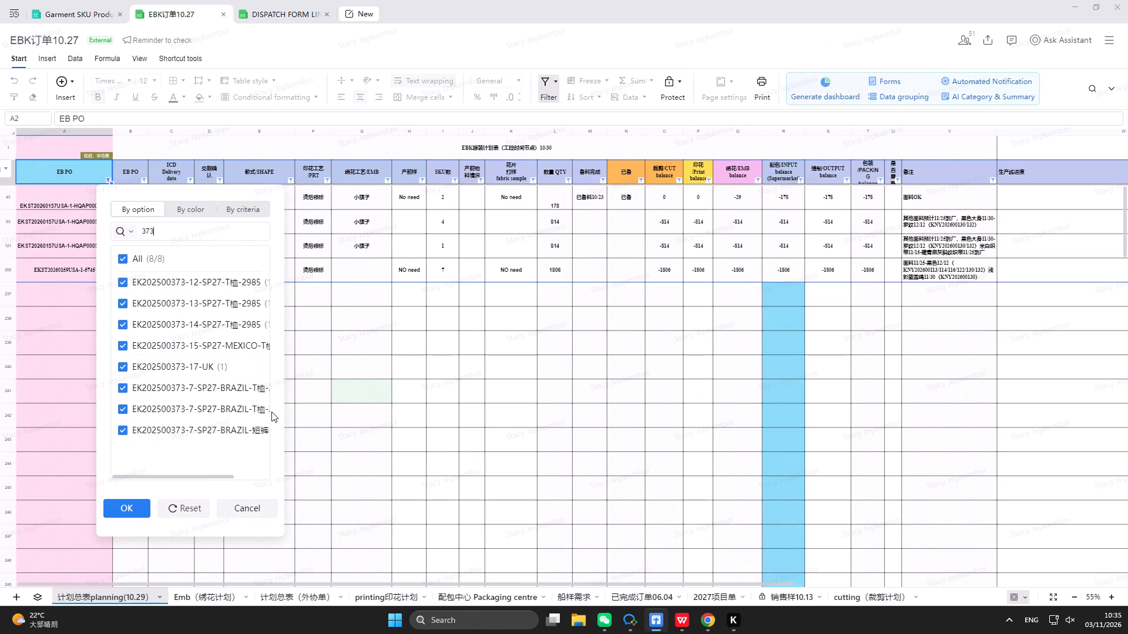
{"action": "left_click", "coordinate": [135, 505]}
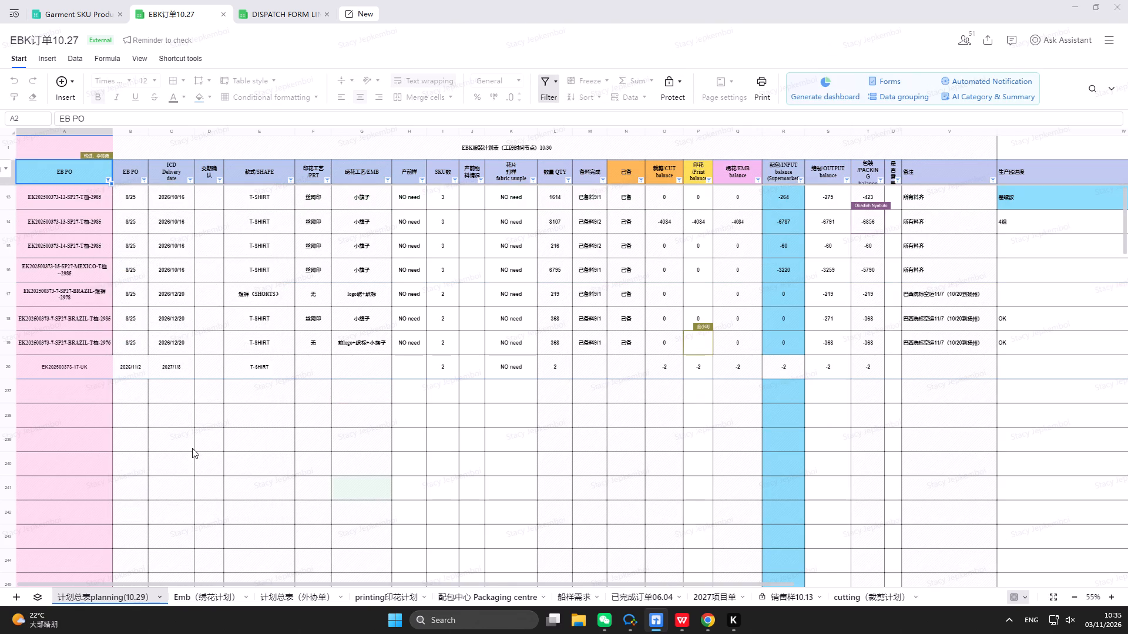
{"action": "left_click", "coordinate": [72, 225]}
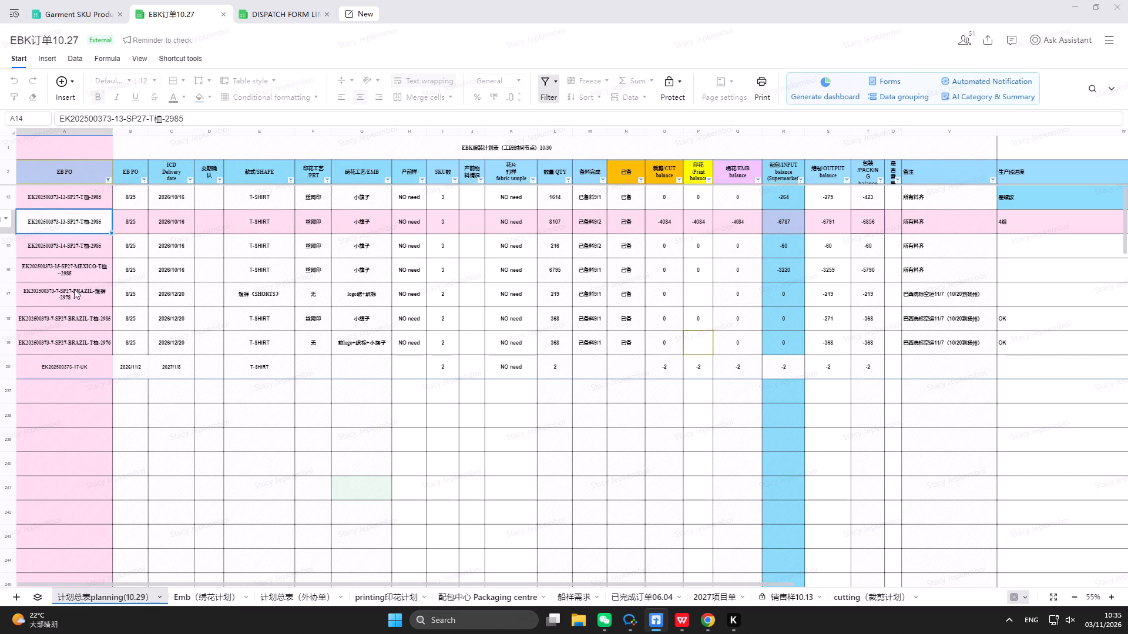
Return to the 11.3 sheet of the dispatch form.
{"action": "left_click", "coordinate": [260, 14]}
{"action": "left_click", "coordinate": [787, 423]}
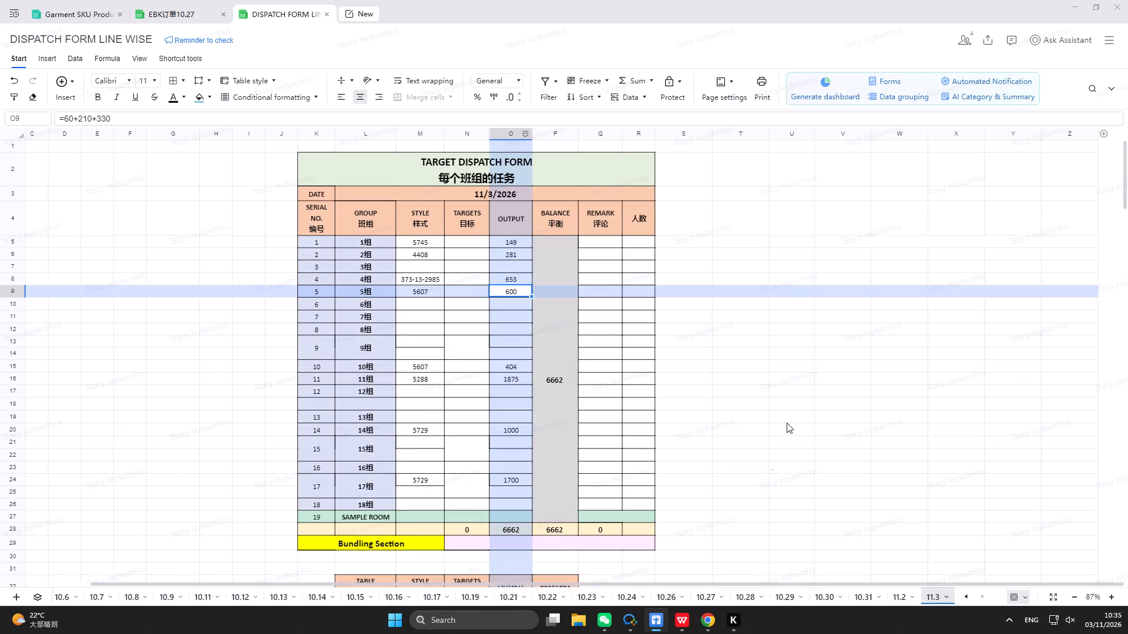
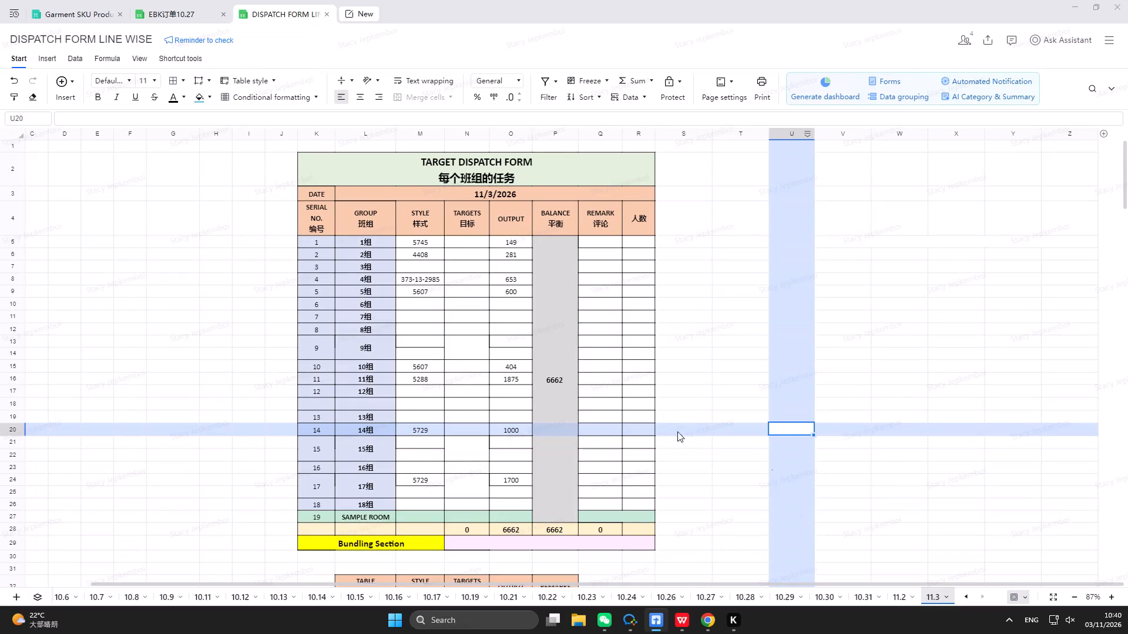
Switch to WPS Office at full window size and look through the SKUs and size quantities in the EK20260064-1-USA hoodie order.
{"action": "left_click", "coordinate": [676, 616]}
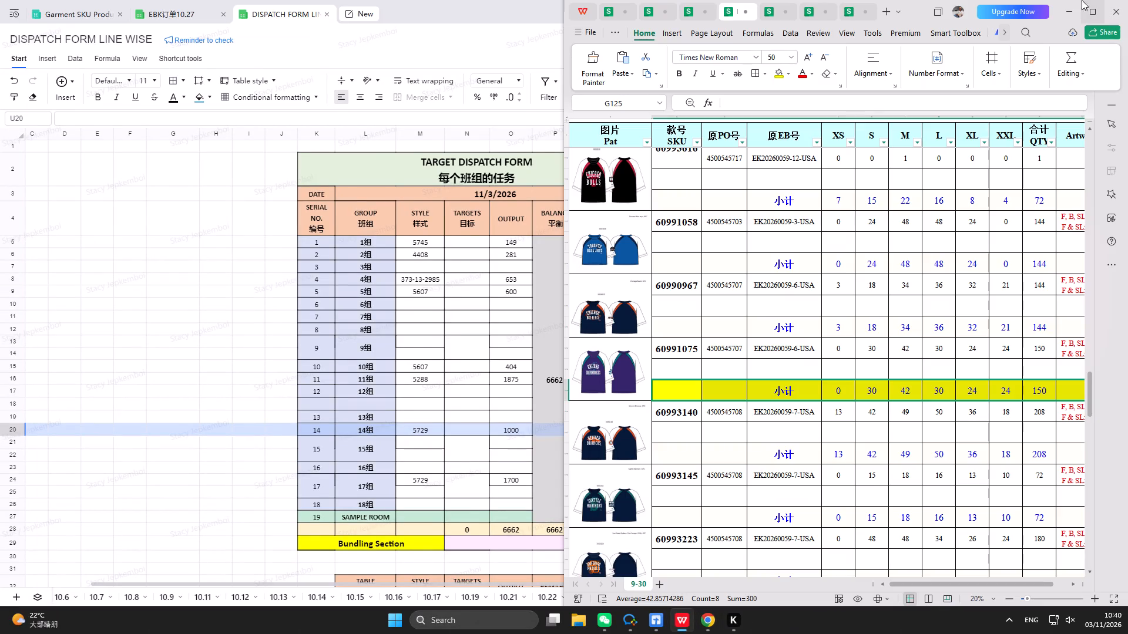
{"action": "left_click", "coordinate": [1091, 13]}
{"action": "left_click", "coordinate": [566, 8]}
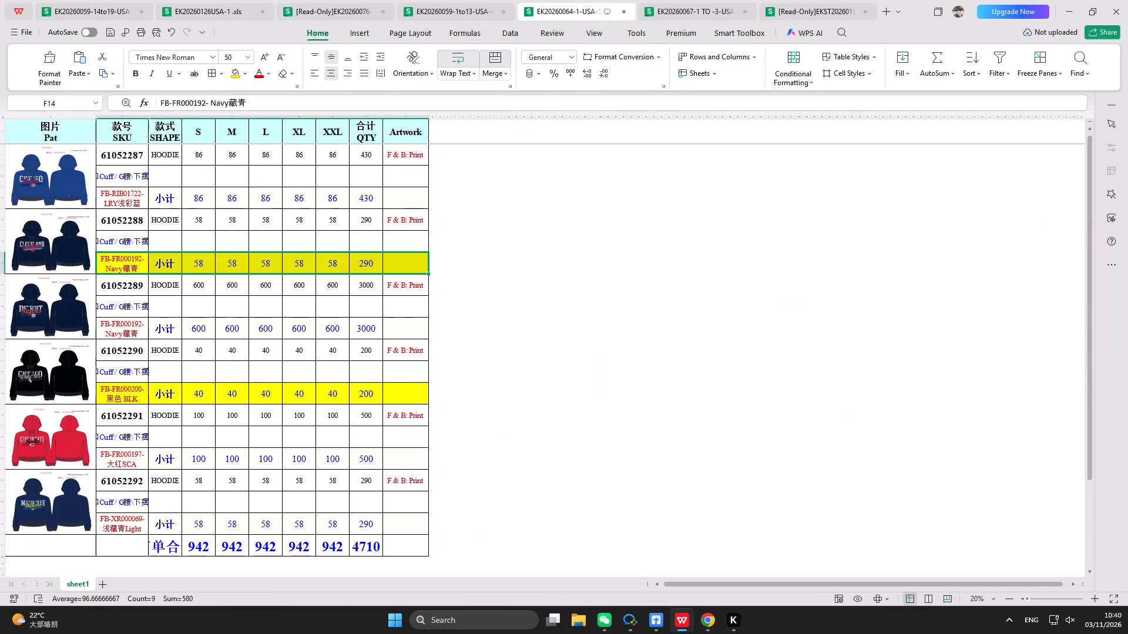
{"action": "scroll", "coordinate": [176, 500], "scroll_direction": "down", "scroll_amount": 1}
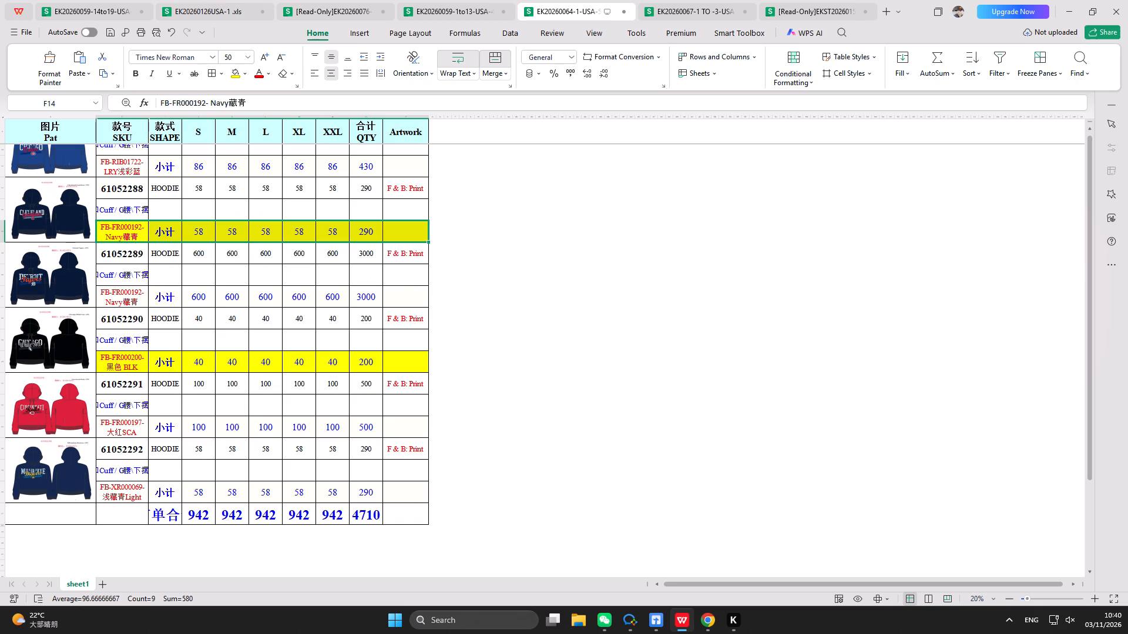
{"action": "scroll", "coordinate": [182, 488], "scroll_direction": "up", "scroll_amount": 20}
{"action": "scroll", "coordinate": [182, 488], "scroll_direction": "up", "scroll_amount": 2}
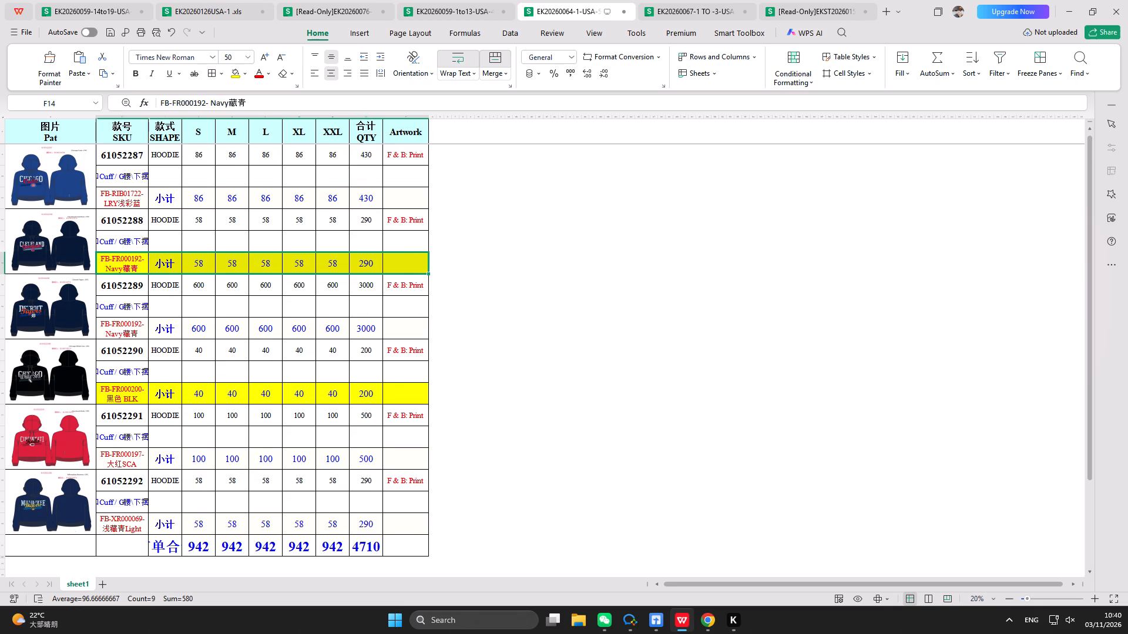
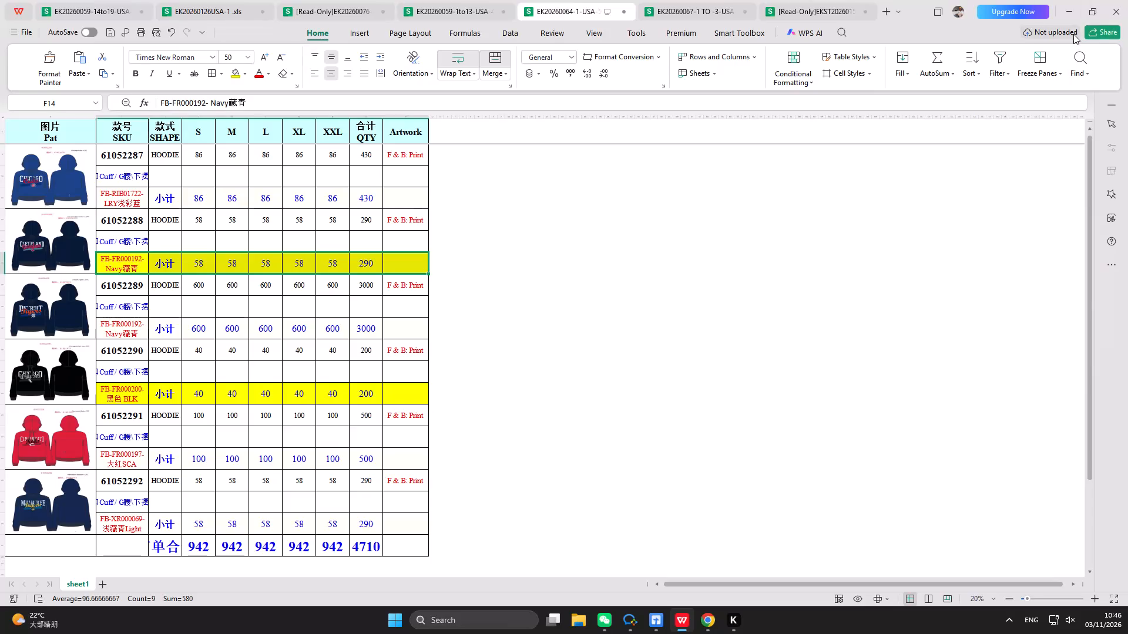
Switch back to the dispatch form in WeMail and check the formula behind group 11's output for style 5288.
{"action": "left_click", "coordinate": [1070, 17]}
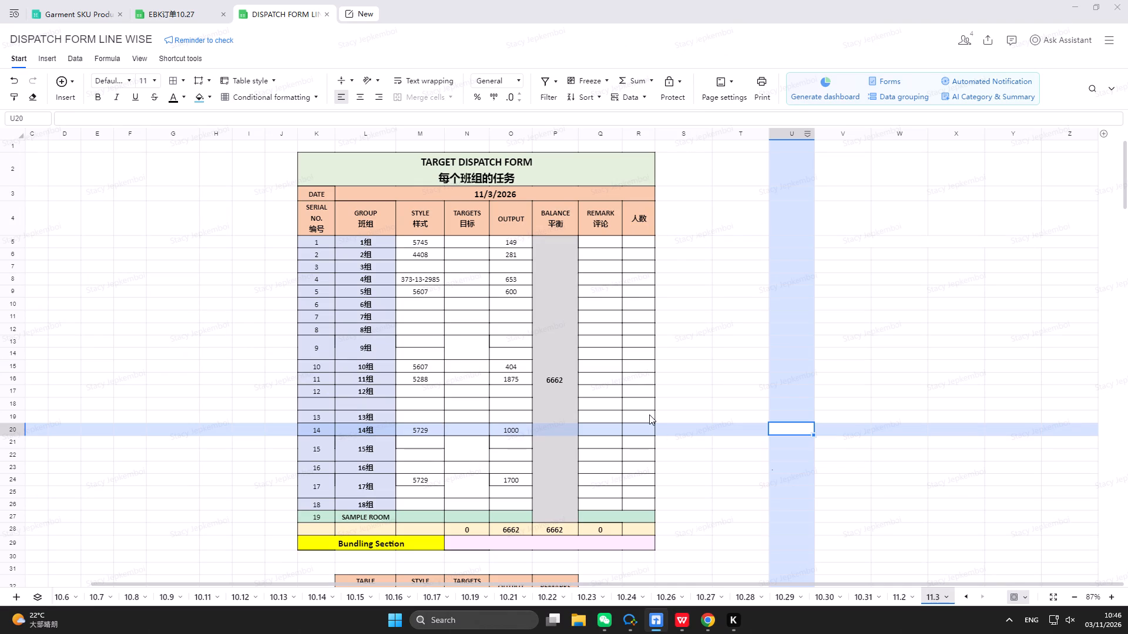
{"action": "left_click", "coordinate": [519, 376]}
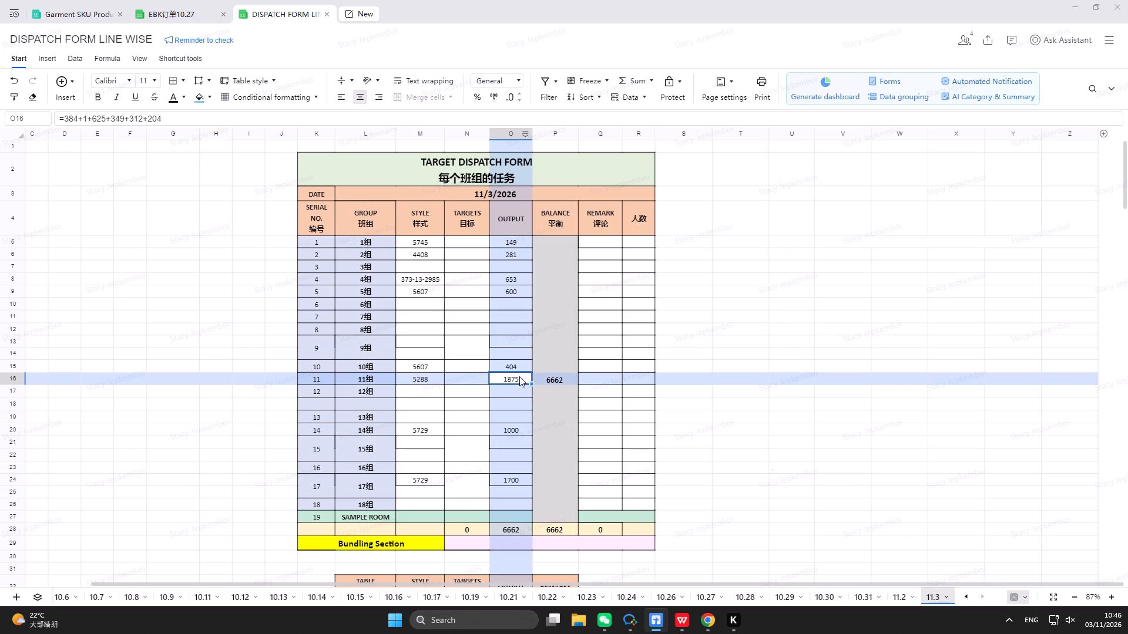
In the EBK订单10.27 planning sheet, filter the EB PO column for 4483 and check that order's row.
{"action": "left_click", "coordinate": [172, 11]}
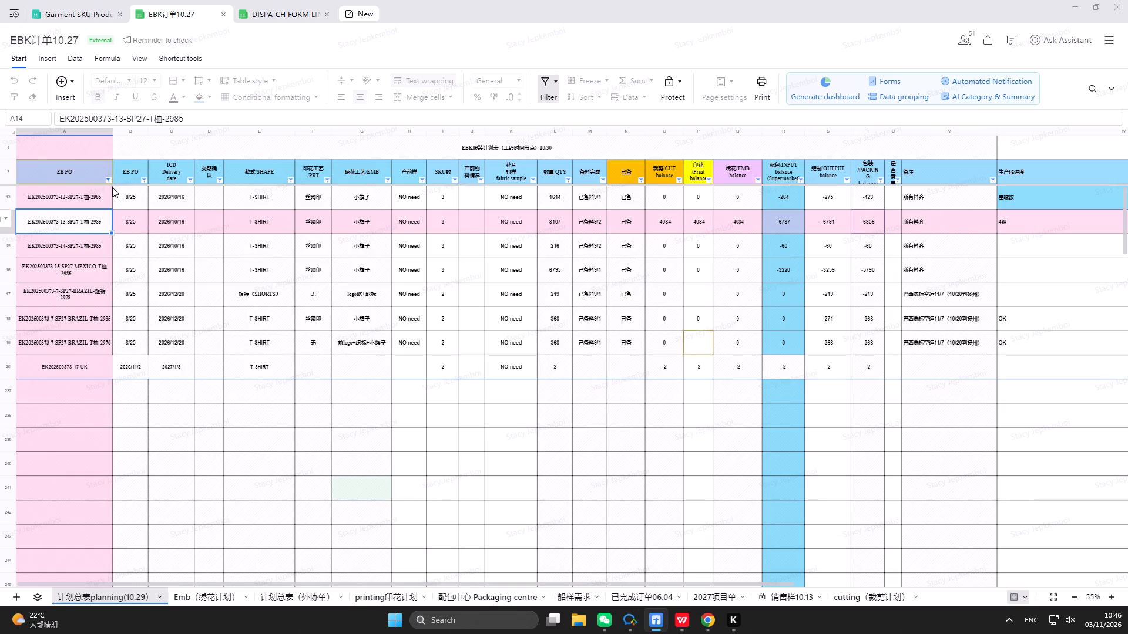
{"action": "left_click", "coordinate": [109, 181]}
{"action": "type", "text": "4483"}
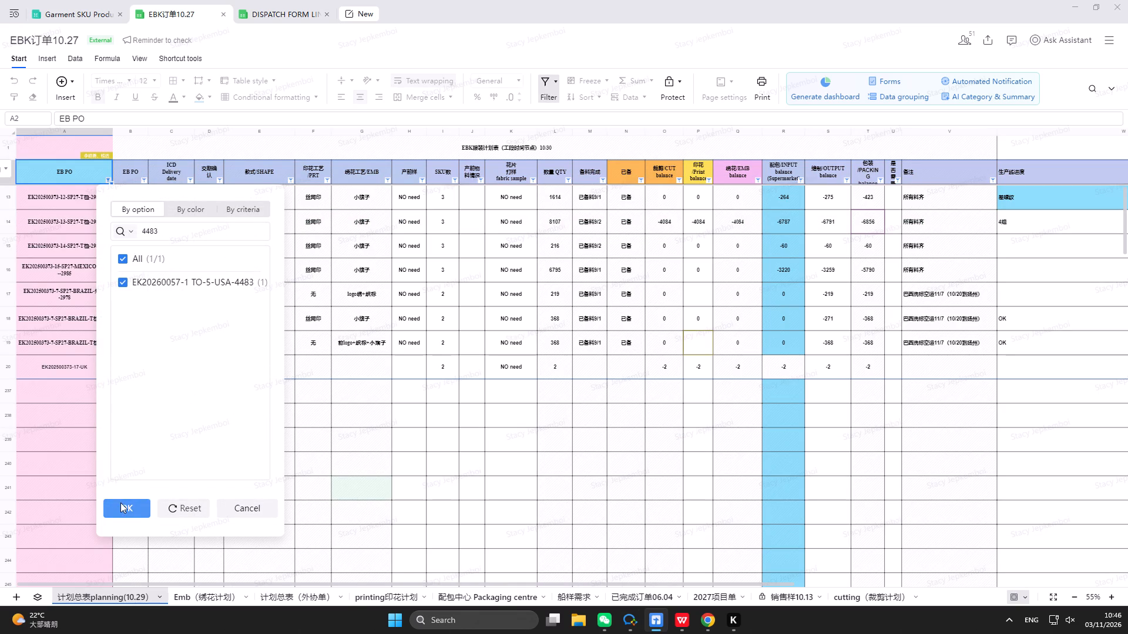
{"action": "left_click", "coordinate": [123, 501]}
{"action": "scroll", "coordinate": [129, 339], "scroll_direction": "up", "scroll_amount": 3}
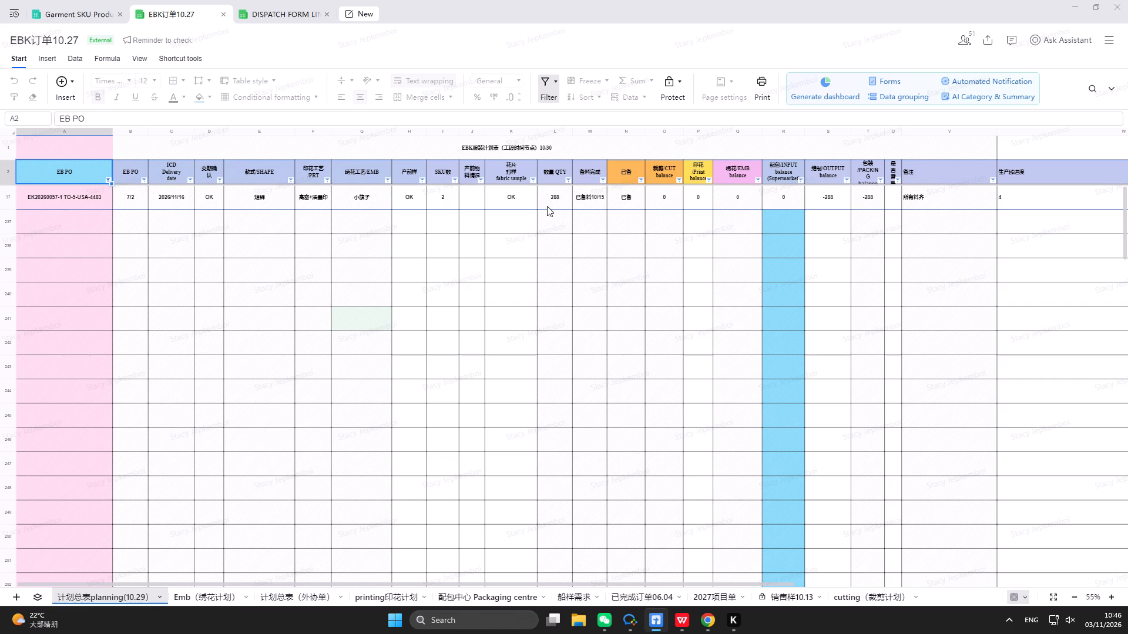
Check the 057-4483 table's records in the Garment SKU Production Tracker and return to the 11.3 dispatch form.
{"action": "left_click", "coordinate": [88, 14]}
{"action": "scroll", "coordinate": [54, 263], "scroll_direction": "up", "scroll_amount": 3}
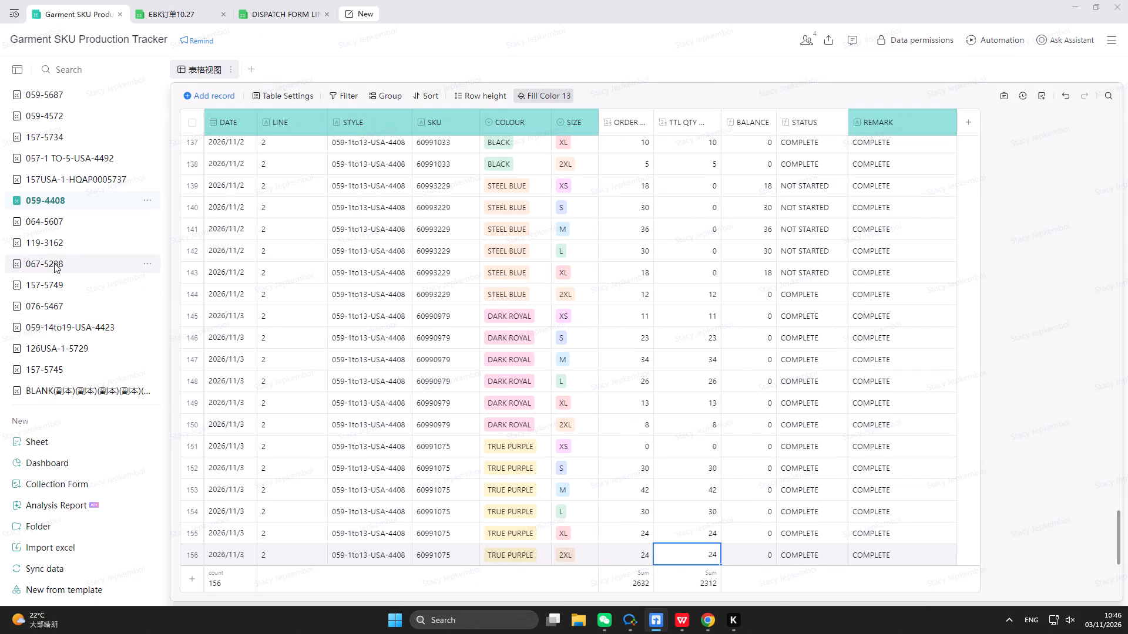
{"action": "scroll", "coordinate": [54, 263], "scroll_direction": "up", "scroll_amount": 20}
{"action": "scroll", "coordinate": [54, 263], "scroll_direction": "up", "scroll_amount": 4}
{"action": "left_click", "coordinate": [59, 201]}
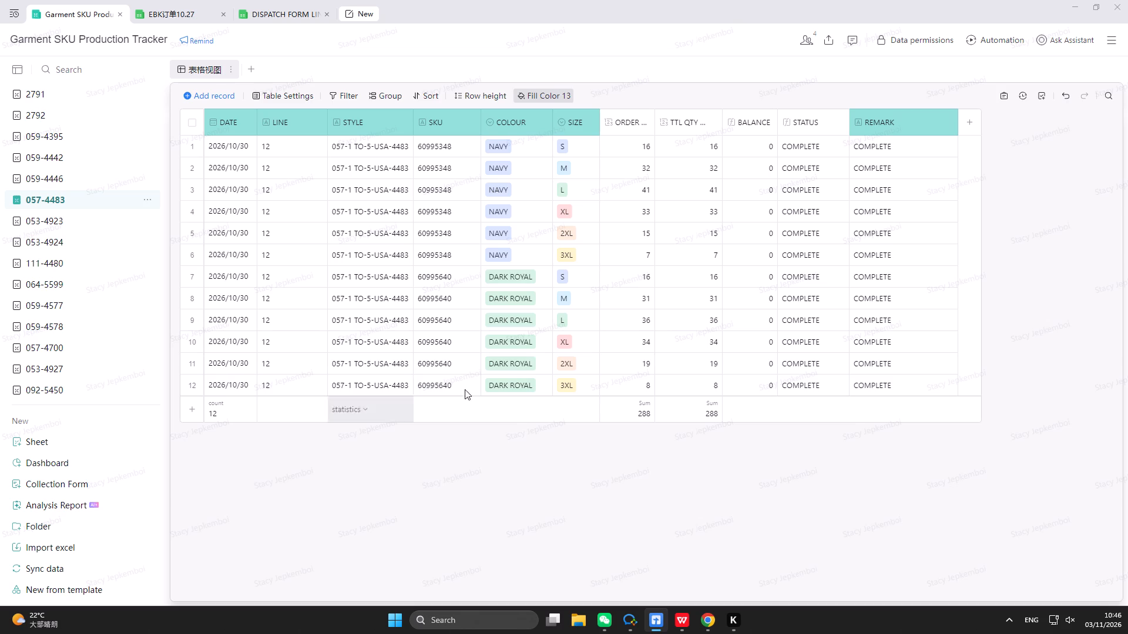
{"action": "left_click", "coordinate": [274, 17]}
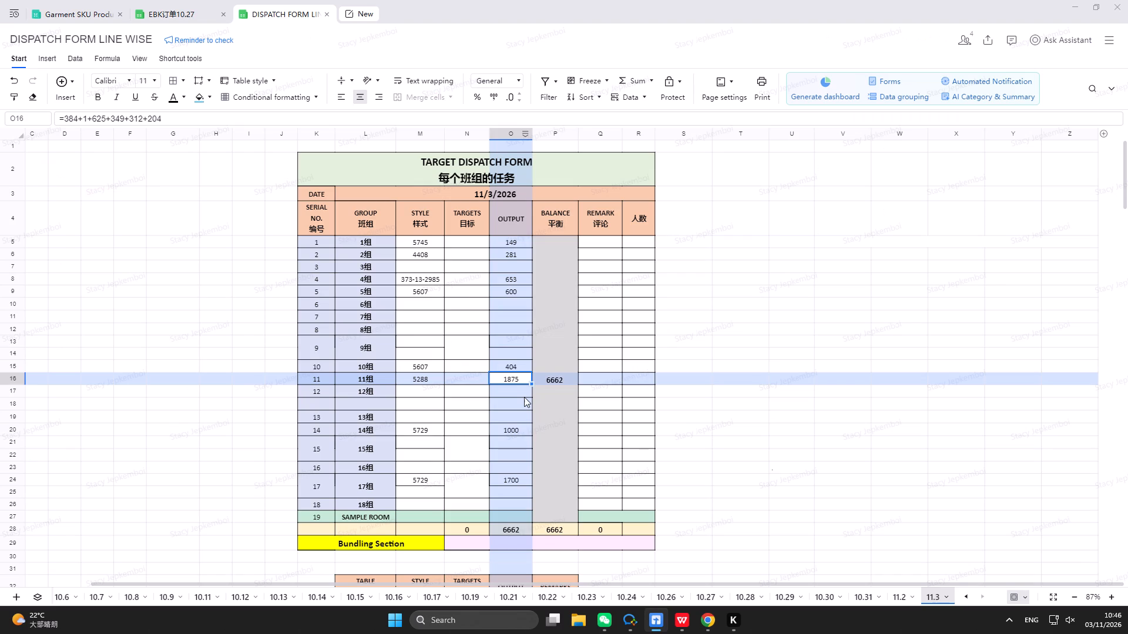
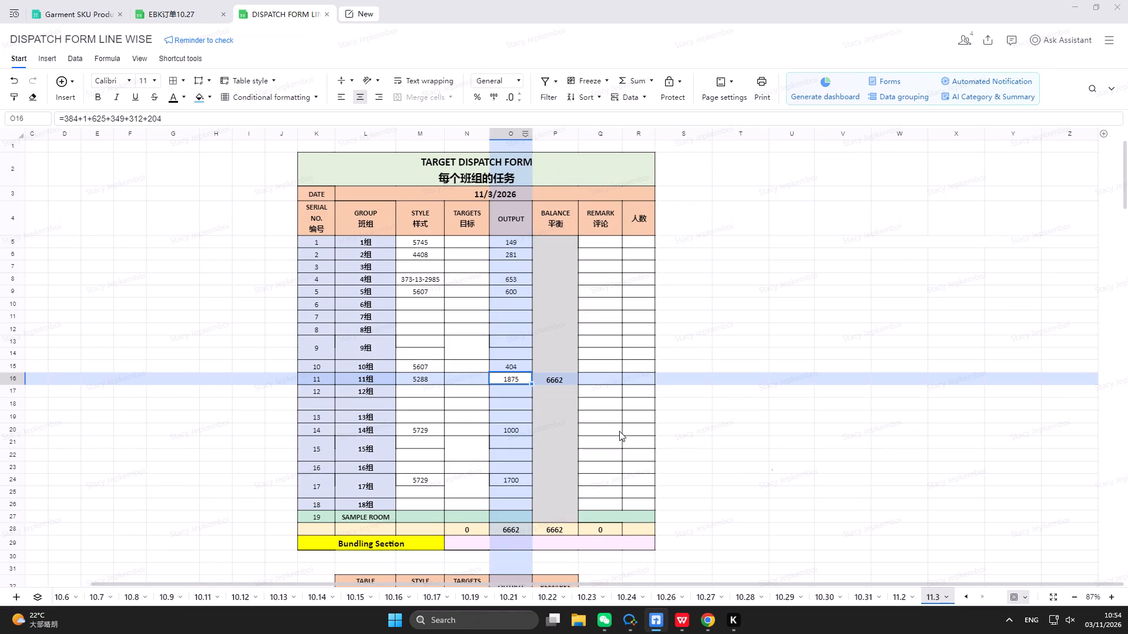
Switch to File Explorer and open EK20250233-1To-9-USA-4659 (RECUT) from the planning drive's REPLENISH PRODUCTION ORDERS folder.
{"action": "left_click", "coordinate": [582, 615]}
{"action": "double_click", "coordinate": [98, 258]}
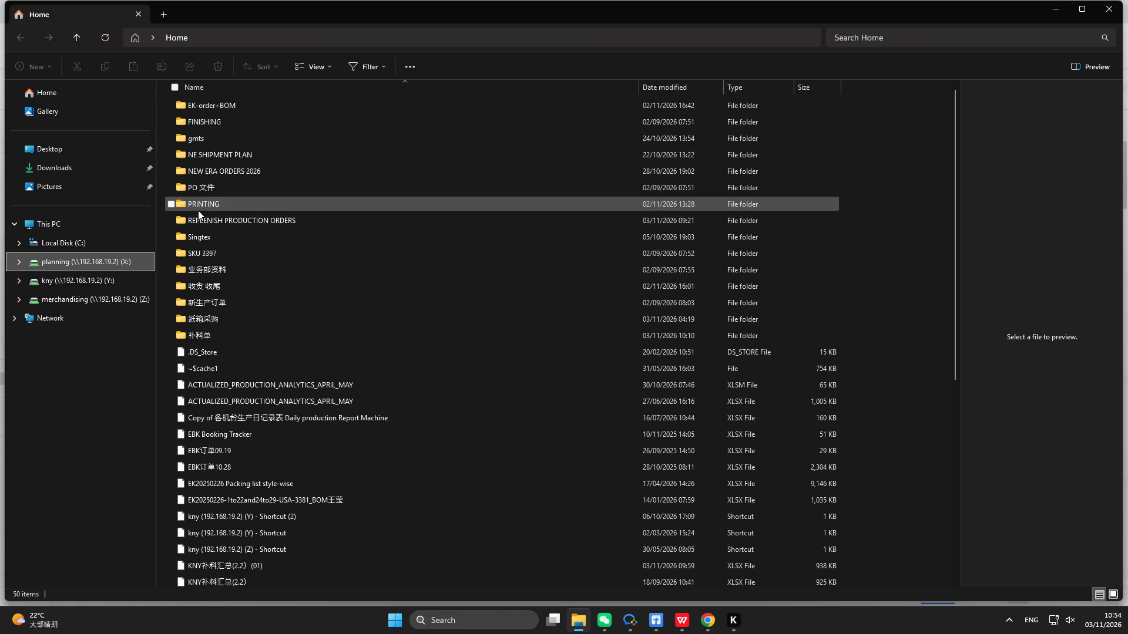
{"action": "double_click", "coordinate": [242, 224]}
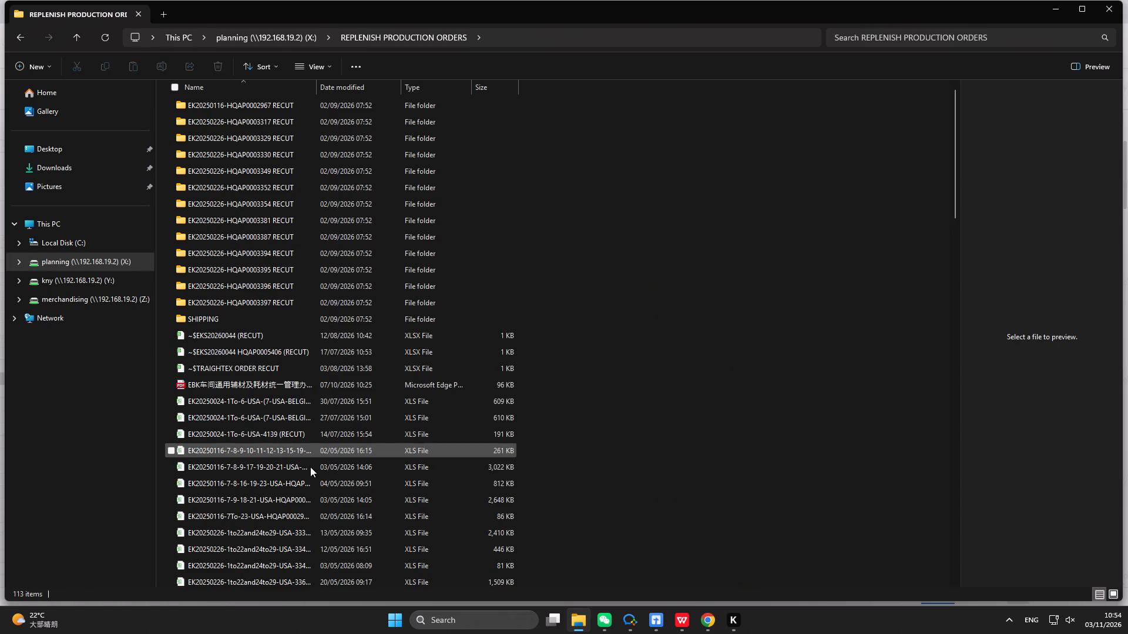
{"action": "scroll", "coordinate": [298, 456], "scroll_direction": "down", "scroll_amount": 4}
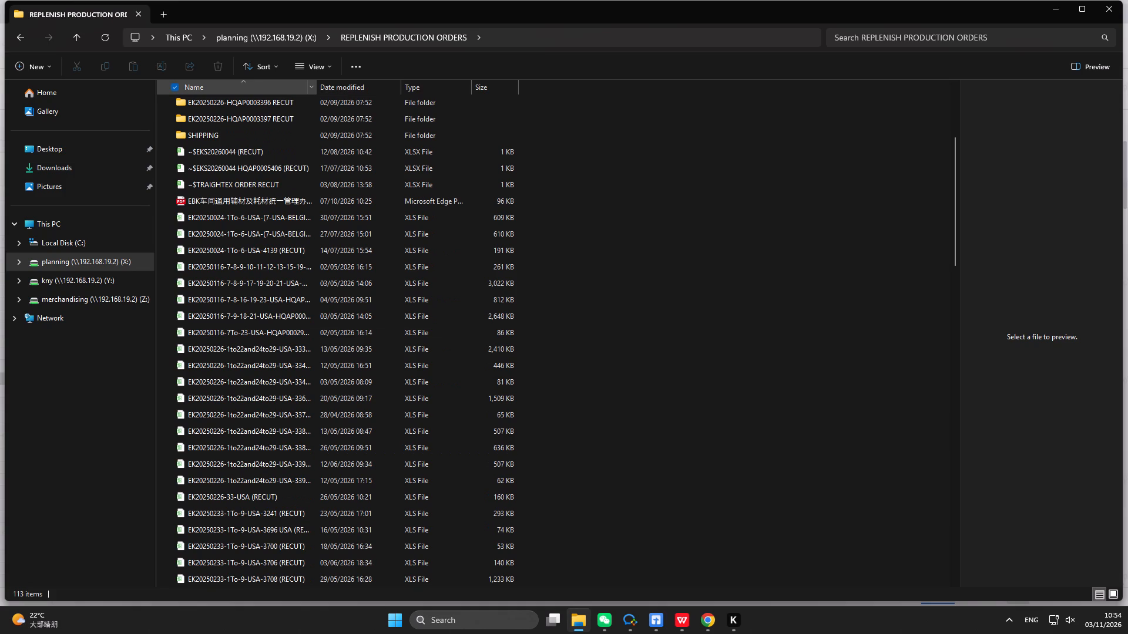
{"action": "left_click_drag", "start_coordinate": [318, 81], "coordinate": [336, 85]}
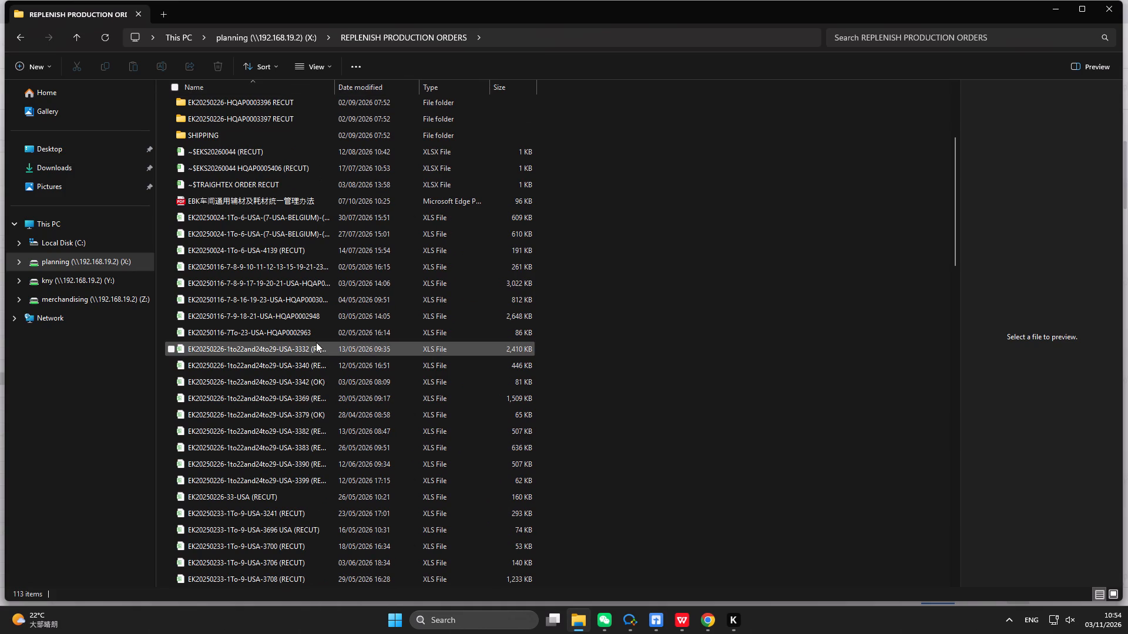
{"action": "scroll", "coordinate": [313, 432], "scroll_direction": "down", "scroll_amount": 3}
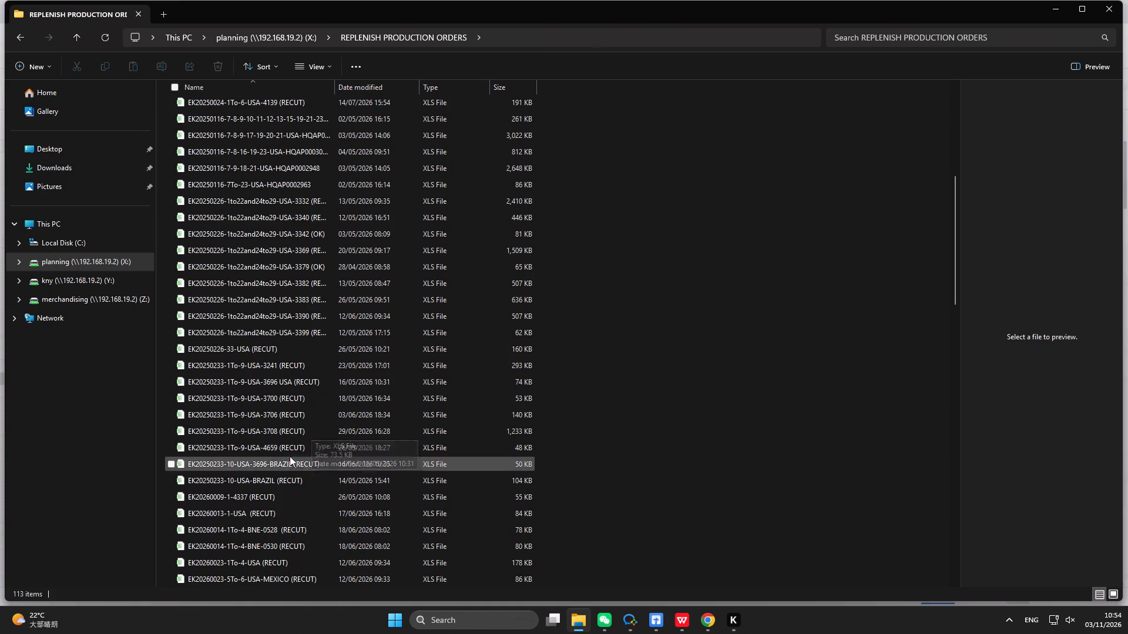
{"action": "double_click", "coordinate": [288, 447]}
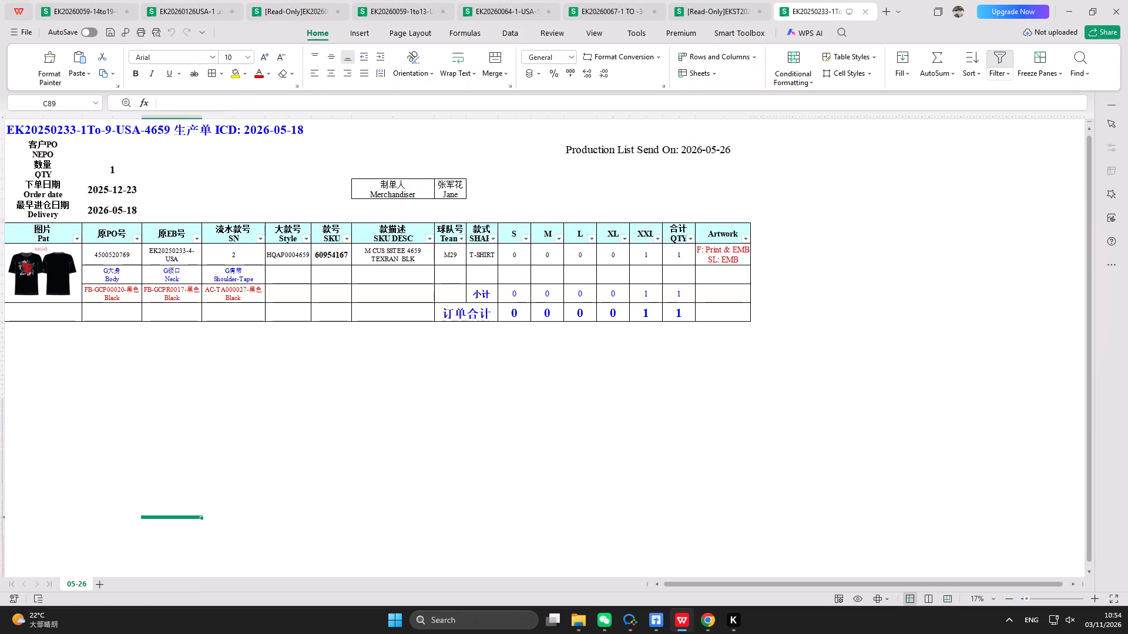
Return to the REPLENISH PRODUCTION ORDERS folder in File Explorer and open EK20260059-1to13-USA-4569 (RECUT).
{"action": "left_click", "coordinate": [586, 619]}
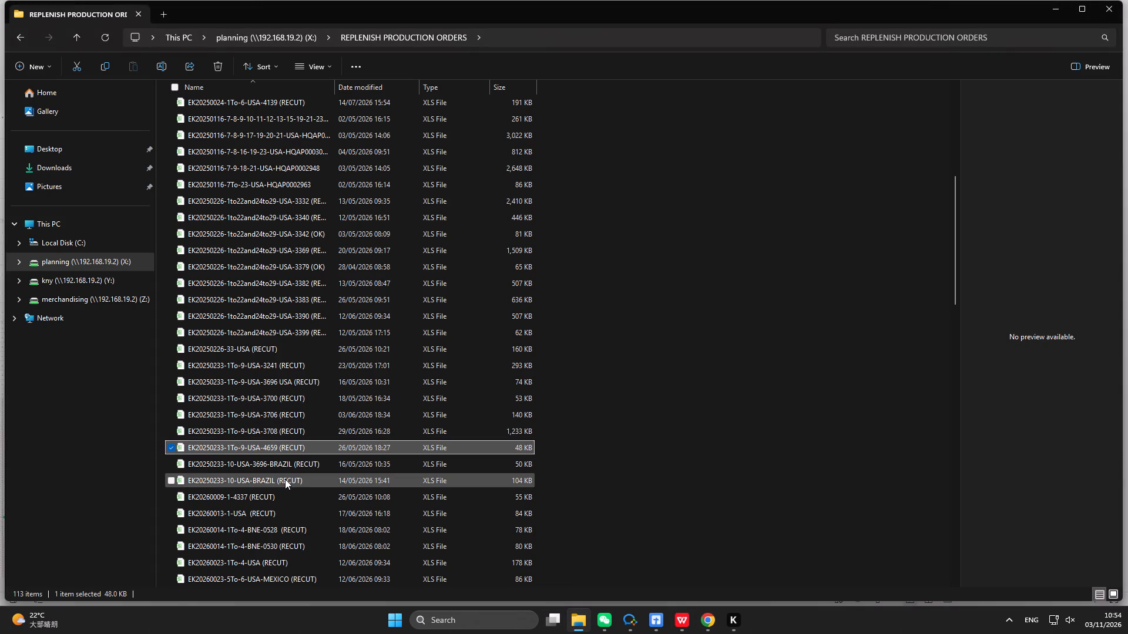
{"action": "scroll", "coordinate": [280, 412], "scroll_direction": "down", "scroll_amount": 1}
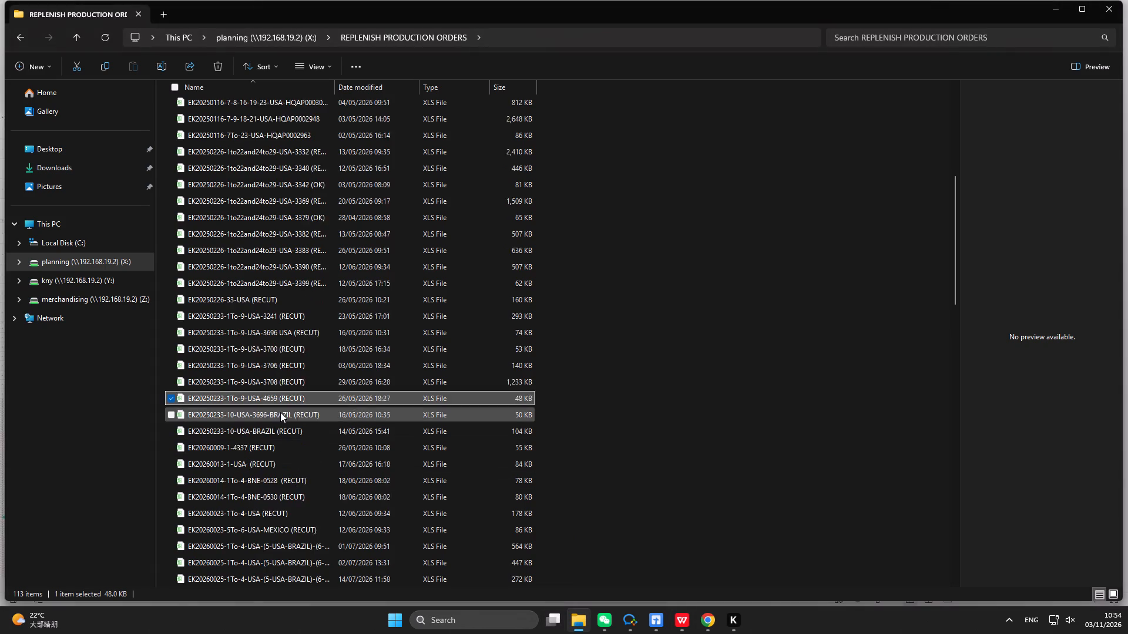
{"action": "scroll", "coordinate": [280, 412], "scroll_direction": "down", "scroll_amount": 5}
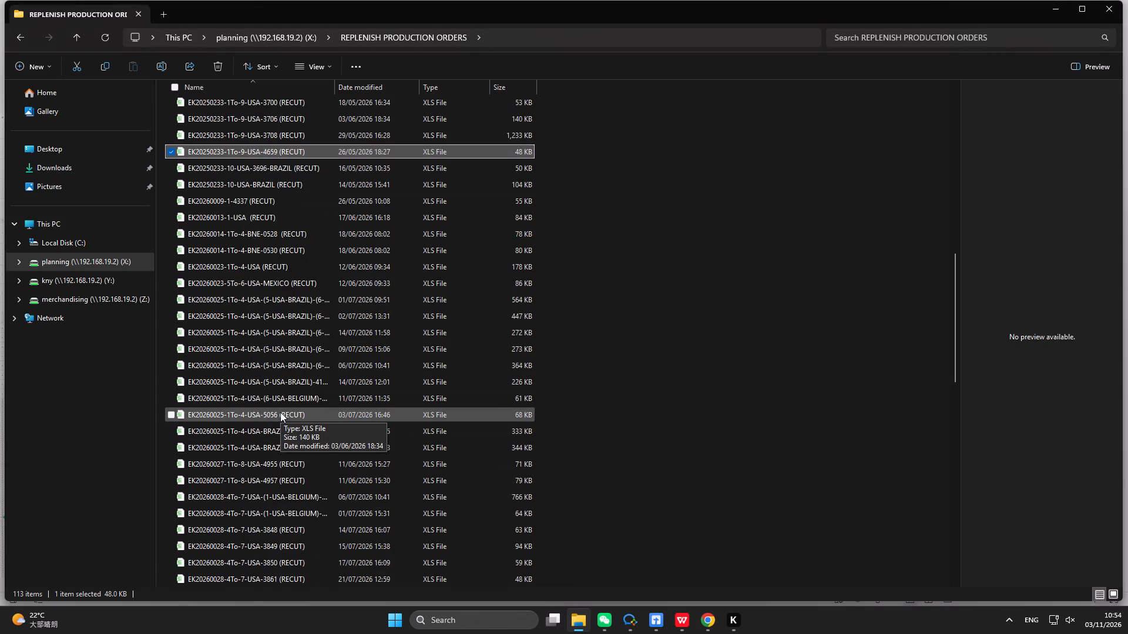
{"action": "scroll", "coordinate": [280, 412], "scroll_direction": "down", "scroll_amount": 4}
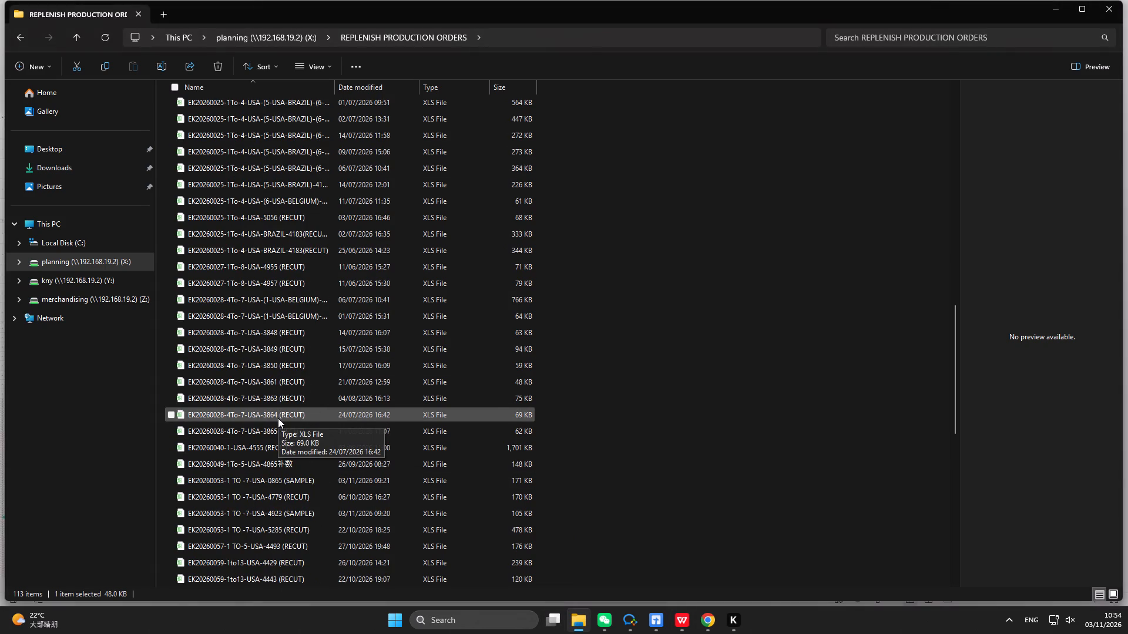
{"action": "scroll", "coordinate": [278, 418], "scroll_direction": "down", "scroll_amount": 6}
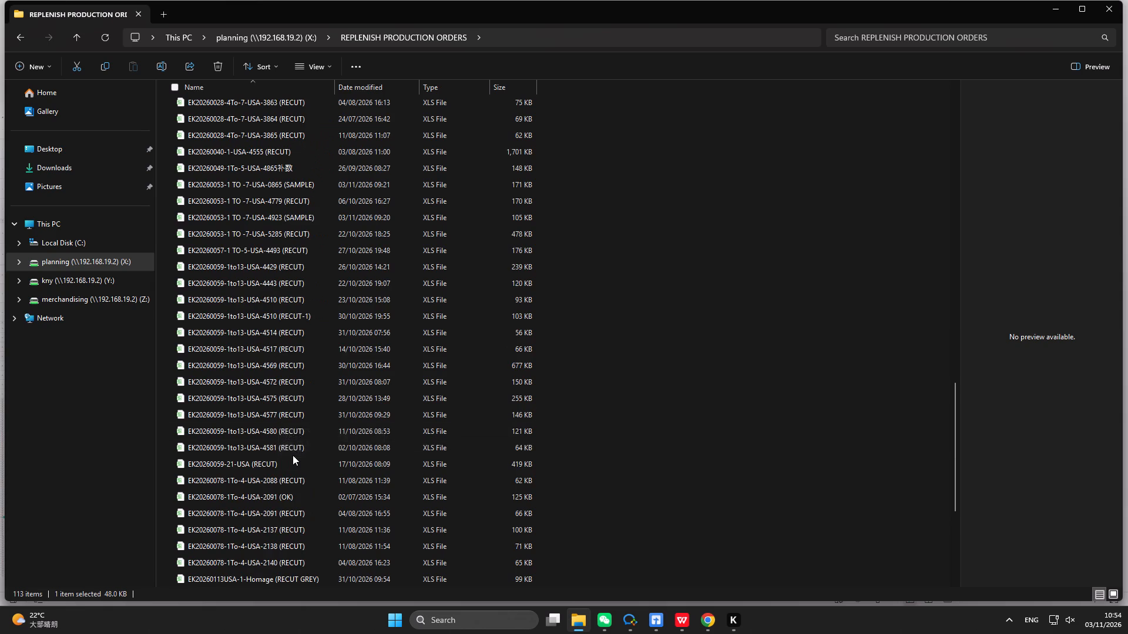
{"action": "scroll", "coordinate": [293, 455], "scroll_direction": "down", "scroll_amount": 5}
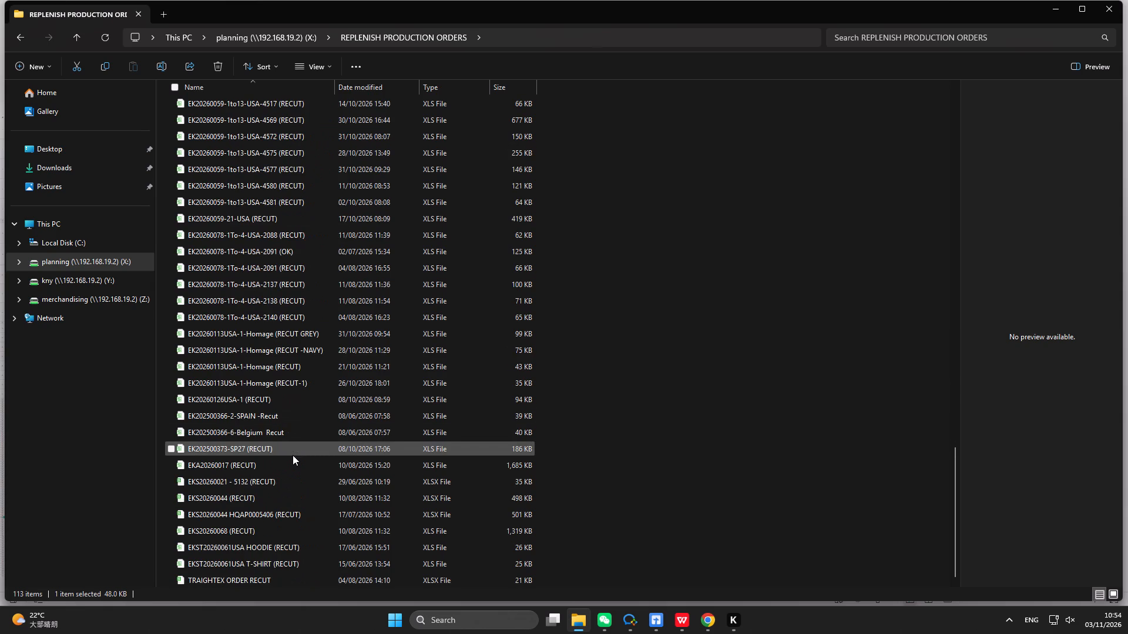
{"action": "scroll", "coordinate": [293, 455], "scroll_direction": "down", "scroll_amount": 8}
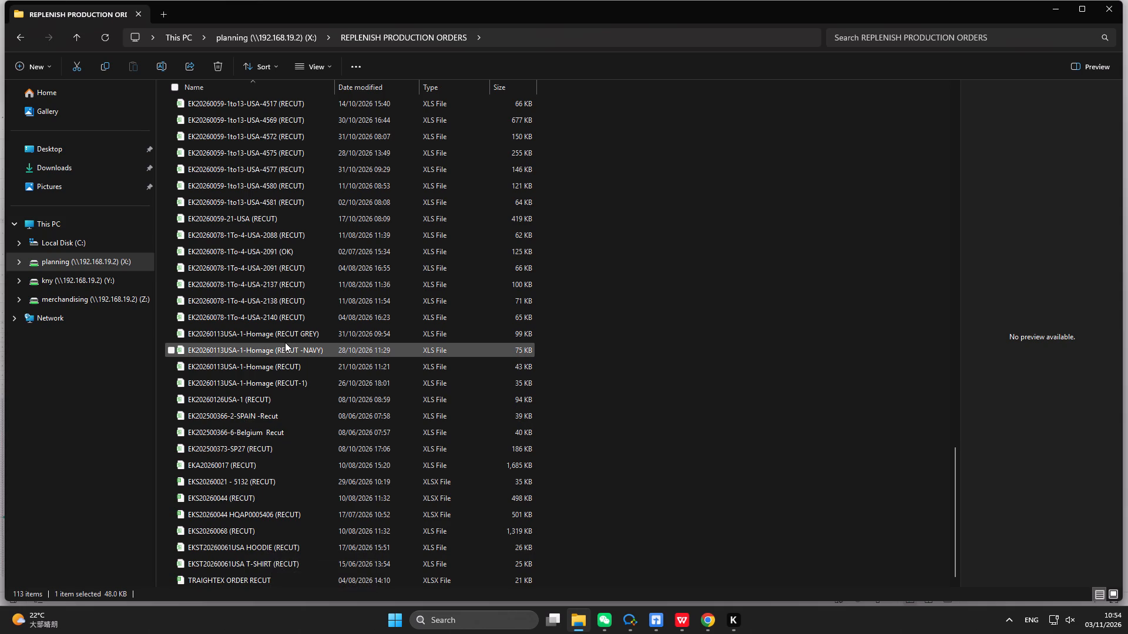
{"action": "scroll", "coordinate": [285, 342], "scroll_direction": "up", "scroll_amount": 2}
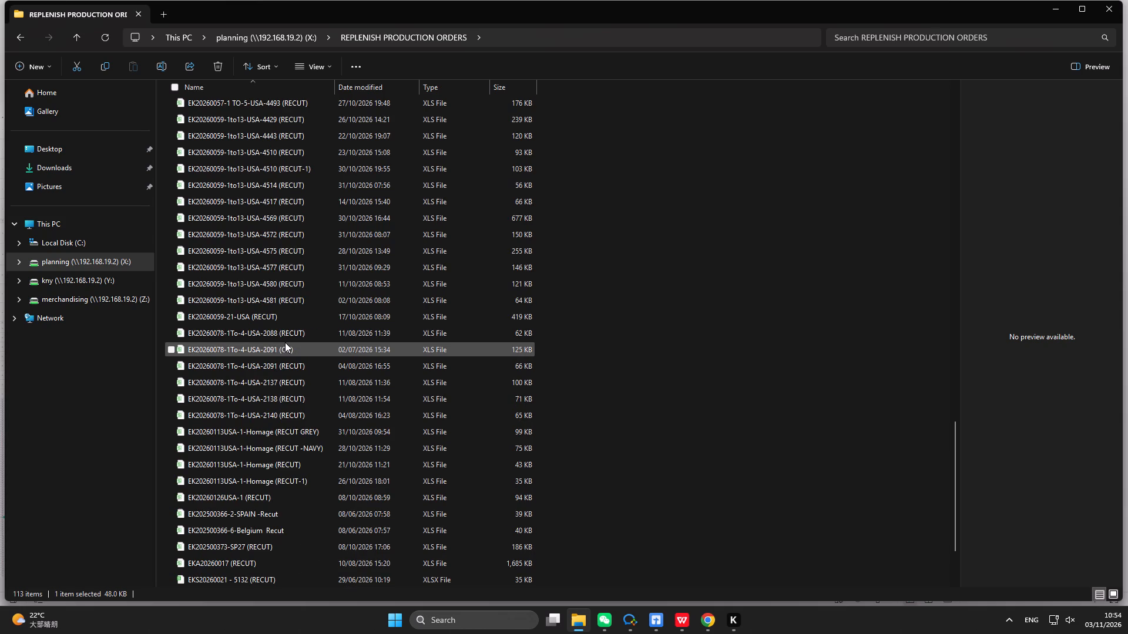
{"action": "double_click", "coordinate": [276, 220]}
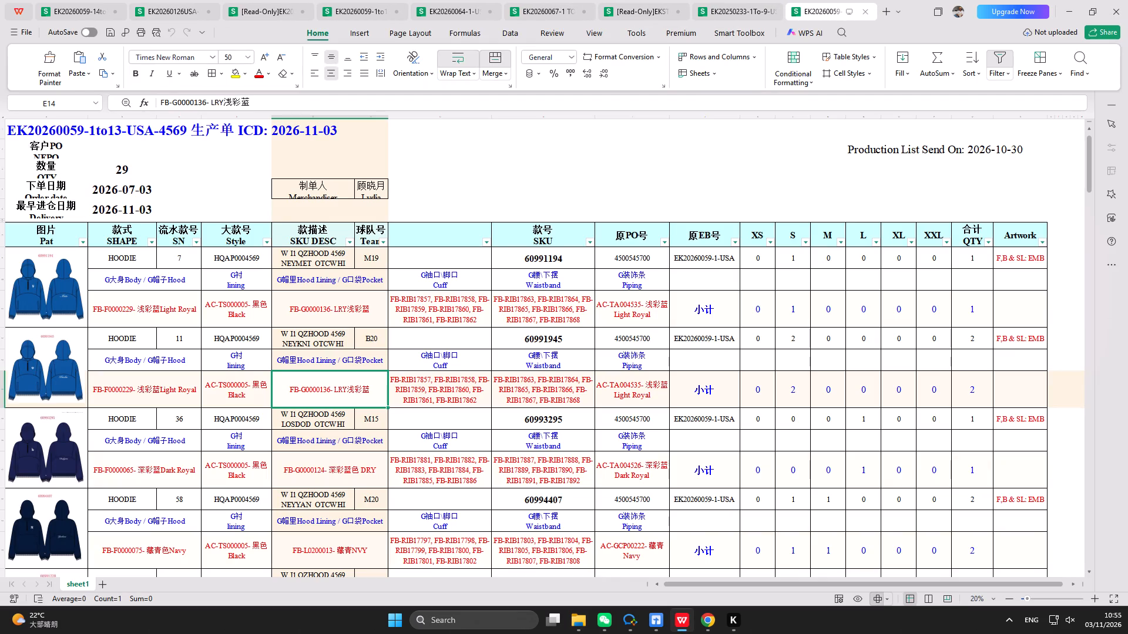
Look through the 4569 recut order's hoodie rows, examining the SKUs, colours and size quantities.
{"action": "scroll", "coordinate": [450, 376], "scroll_direction": "down", "scroll_amount": 6}
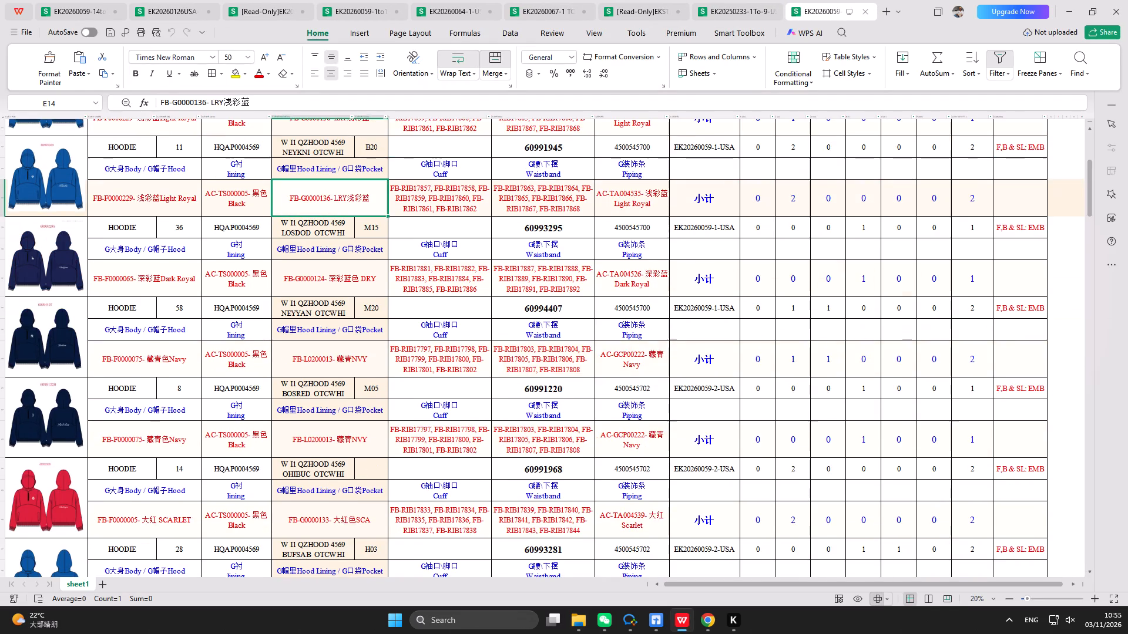
{"action": "scroll", "coordinate": [450, 376], "scroll_direction": "down", "scroll_amount": 20}
{"action": "scroll", "coordinate": [448, 382], "scroll_direction": "down", "scroll_amount": 13}
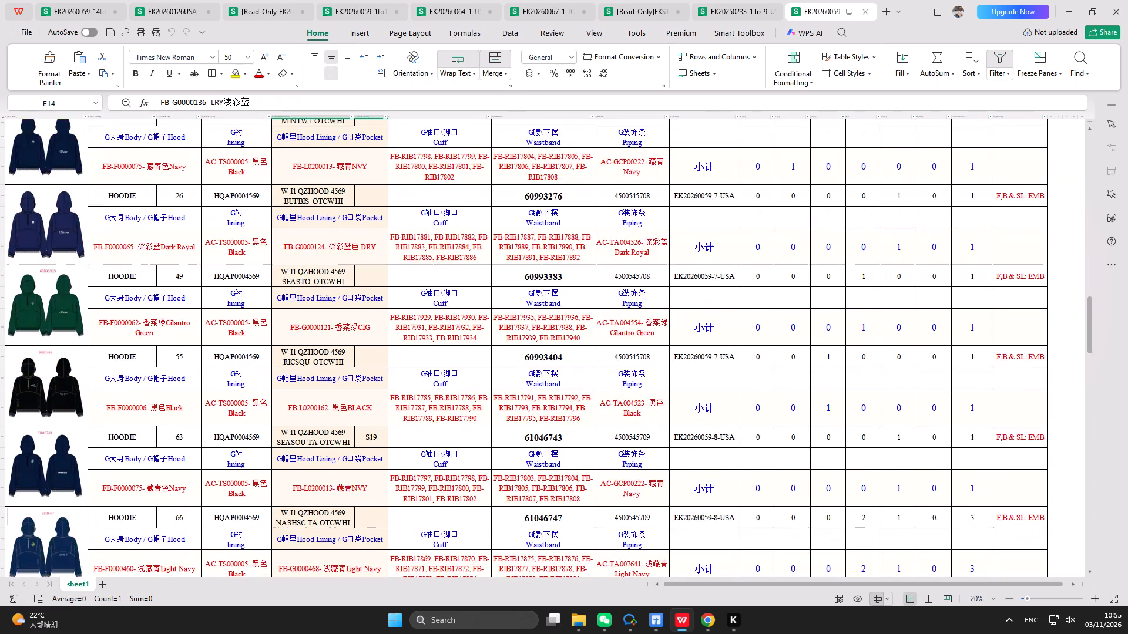
{"action": "scroll", "coordinate": [448, 385], "scroll_direction": "down", "scroll_amount": 7}
{"action": "scroll", "coordinate": [453, 392], "scroll_direction": "up", "scroll_amount": 20}
{"action": "scroll", "coordinate": [453, 392], "scroll_direction": "up", "scroll_amount": 5}
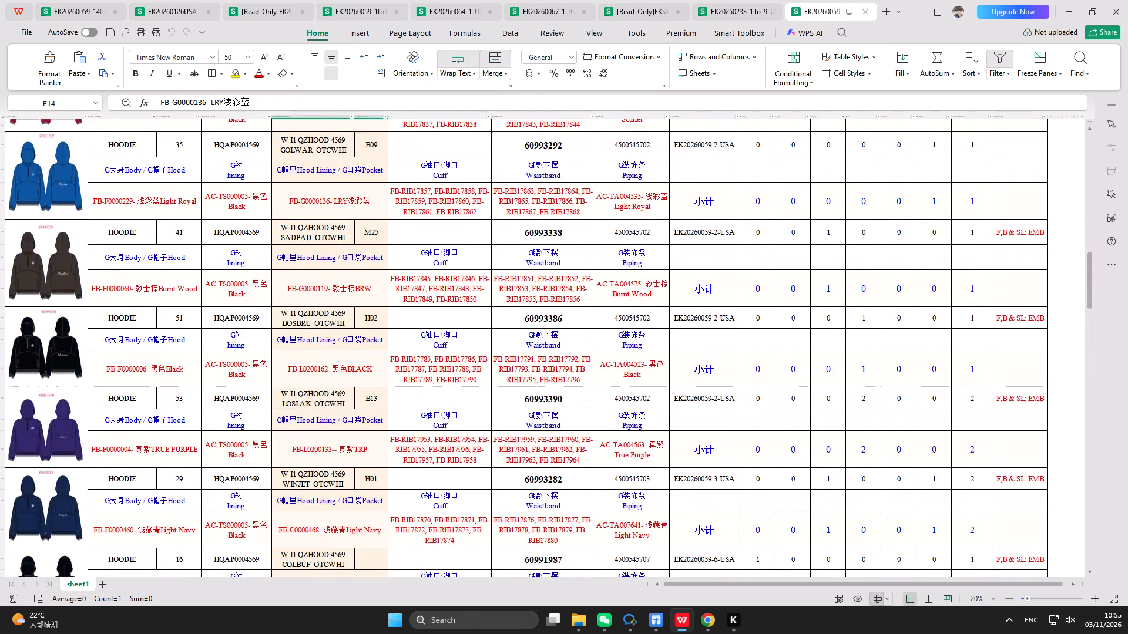
{"action": "scroll", "coordinate": [453, 392], "scroll_direction": "up", "scroll_amount": 20}
{"action": "scroll", "coordinate": [453, 392], "scroll_direction": "up", "scroll_amount": 8}
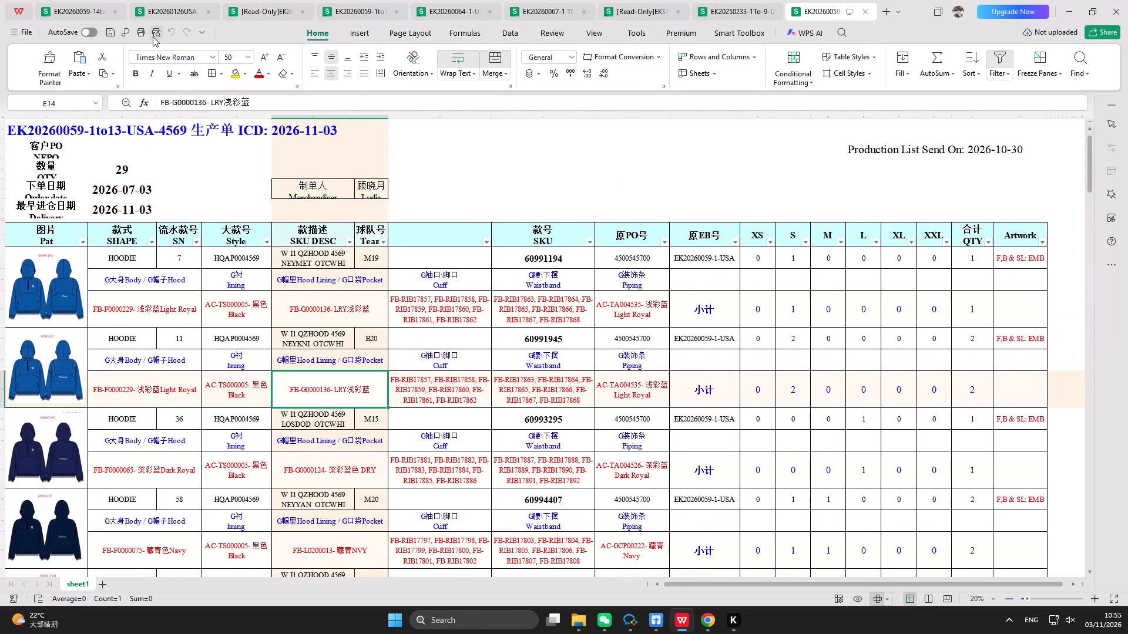
Check the print preview pages of the 4569 recut order and print it on the Kyocera TASKalfa 3253ci KX.
{"action": "left_click", "coordinate": [156, 36]}
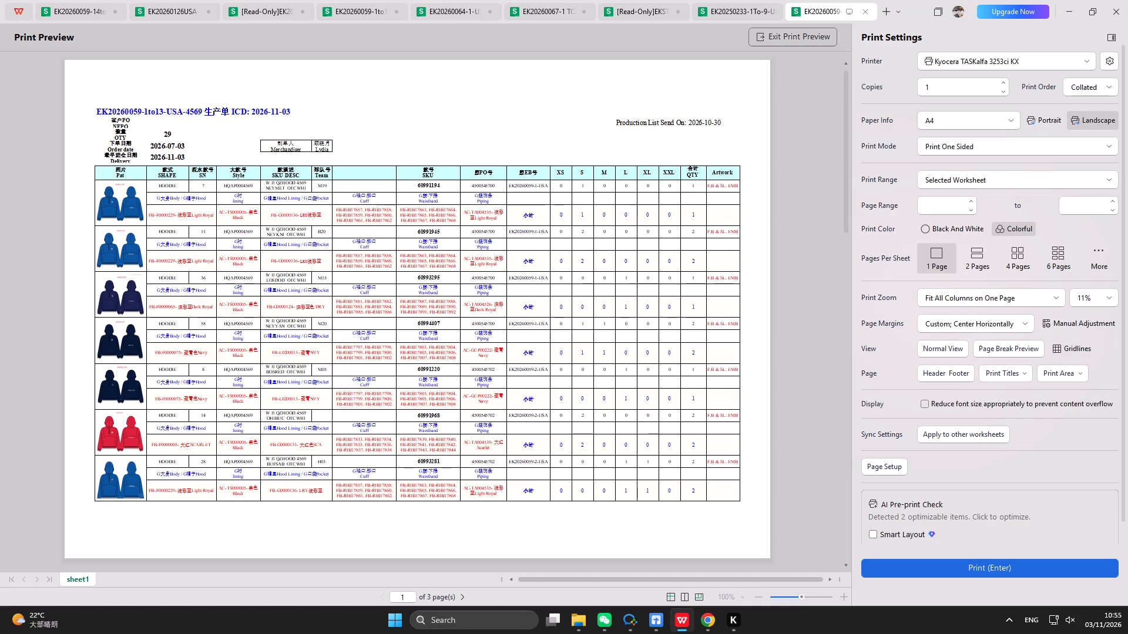
{"action": "scroll", "coordinate": [458, 313], "scroll_direction": "down", "scroll_amount": 15}
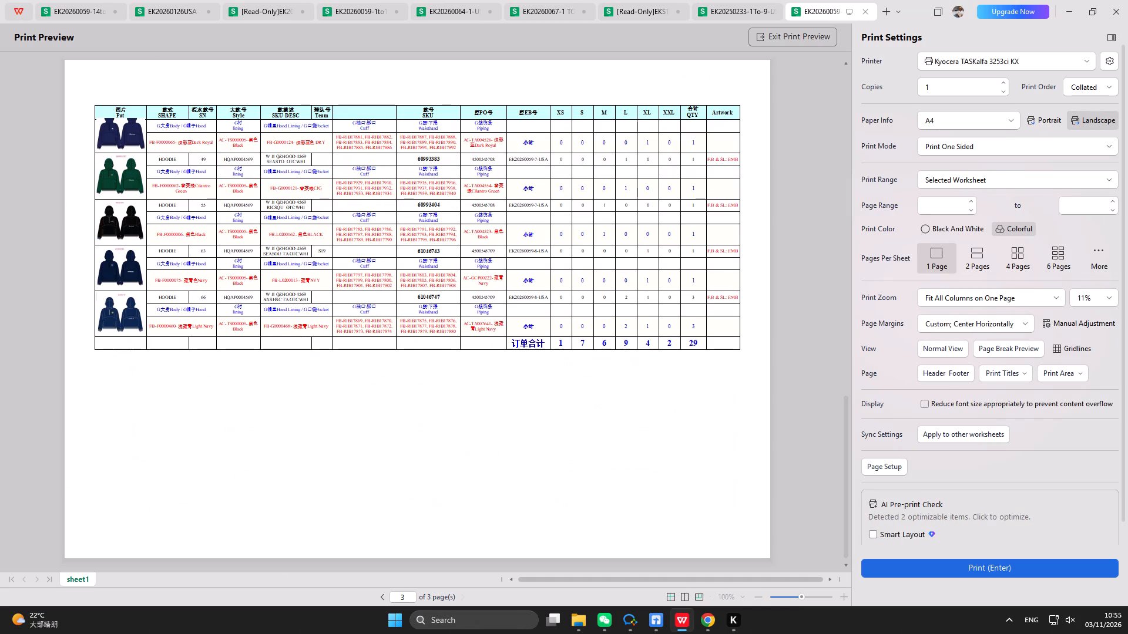
{"action": "scroll", "coordinate": [458, 313], "scroll_direction": "up", "scroll_amount": 8}
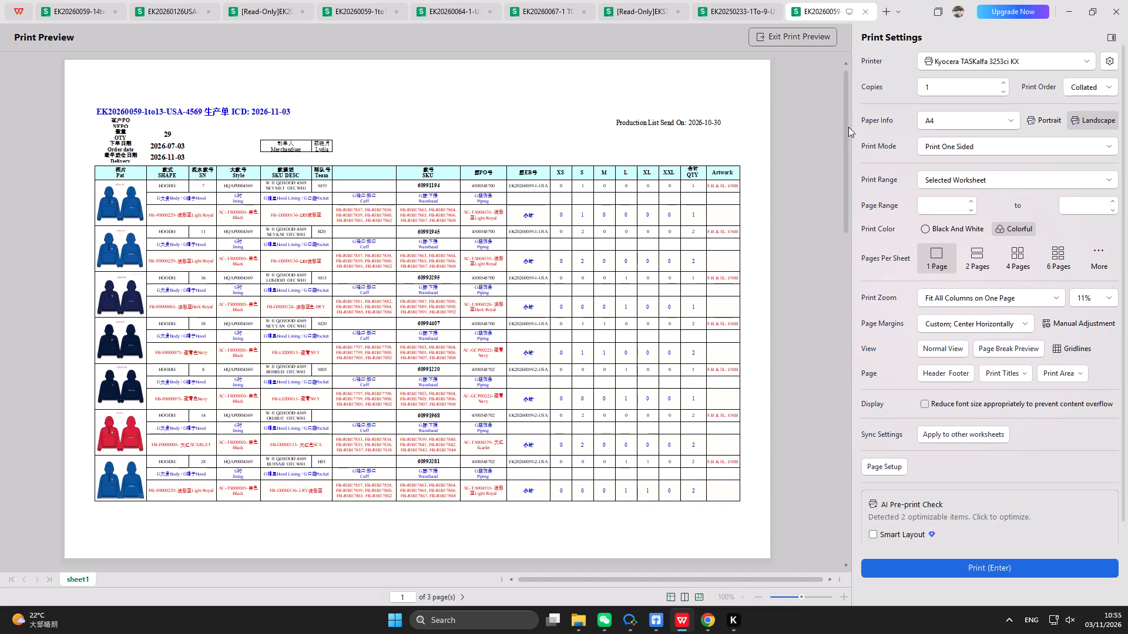
{"action": "left_click", "coordinate": [1023, 568]}
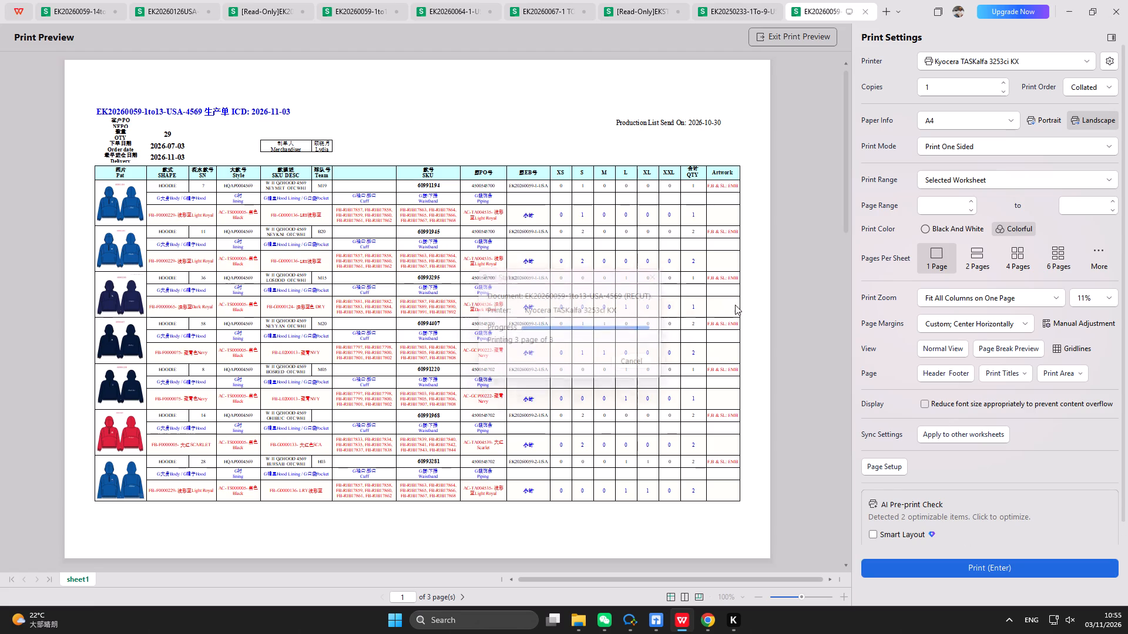
{"action": "left_click", "coordinate": [733, 1]}
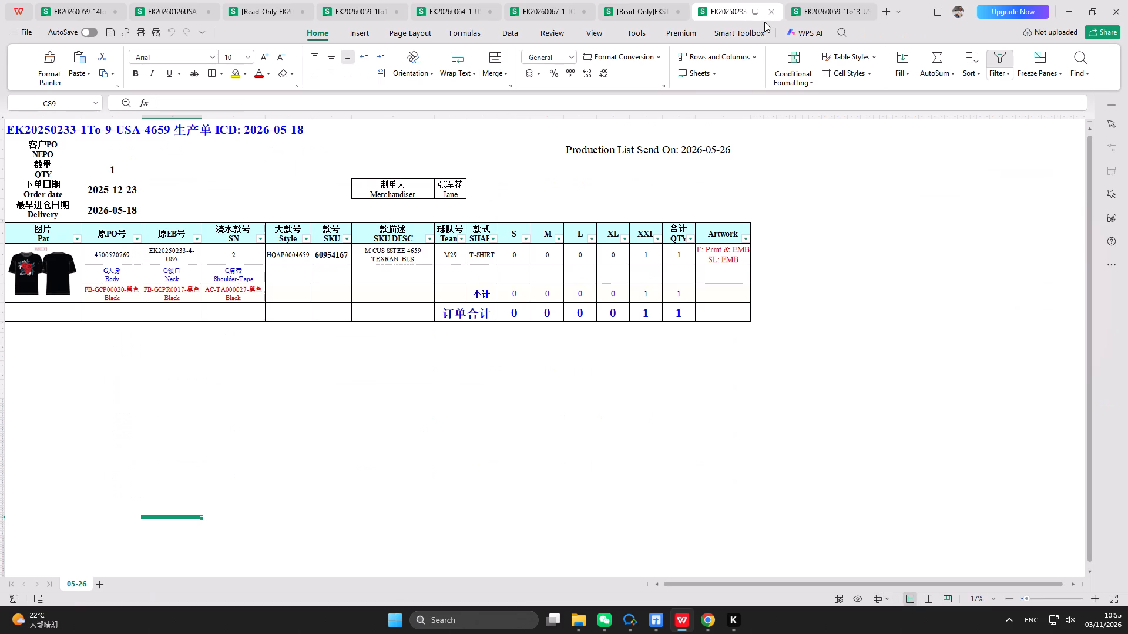
{"action": "left_click", "coordinate": [769, 14]}
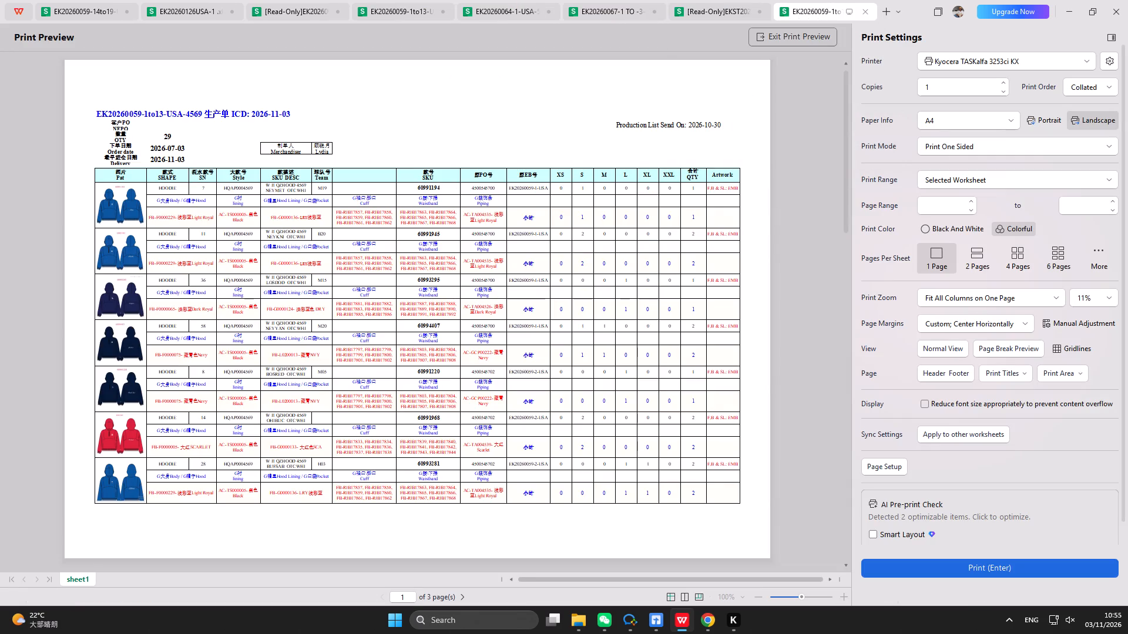
{"action": "left_click", "coordinate": [786, 41]}
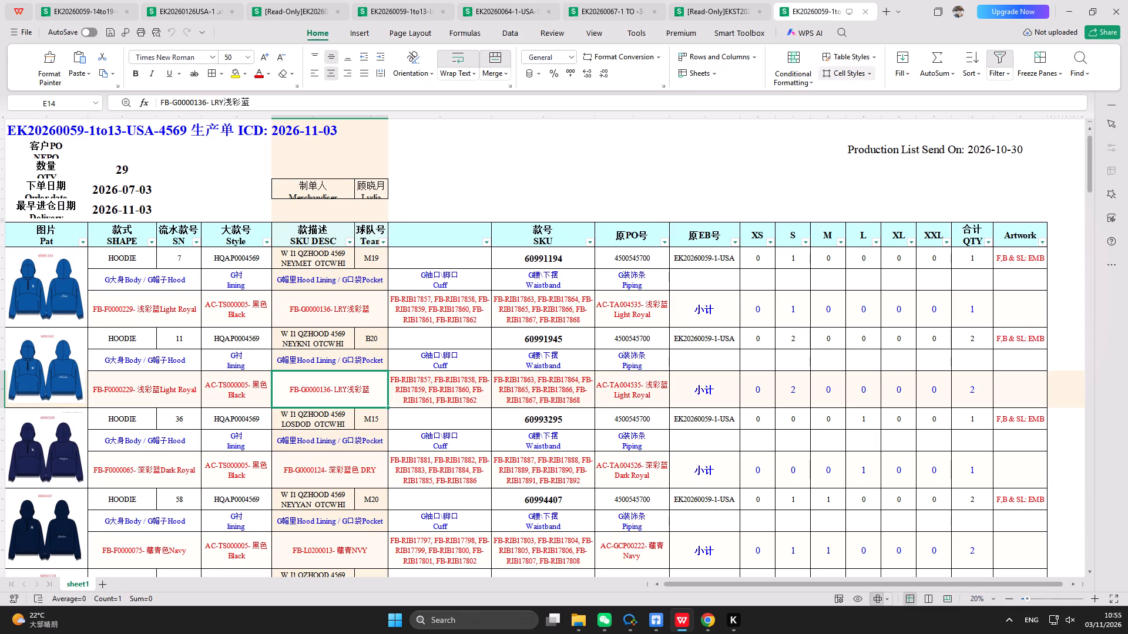
{"action": "left_click", "coordinate": [1070, 446]}
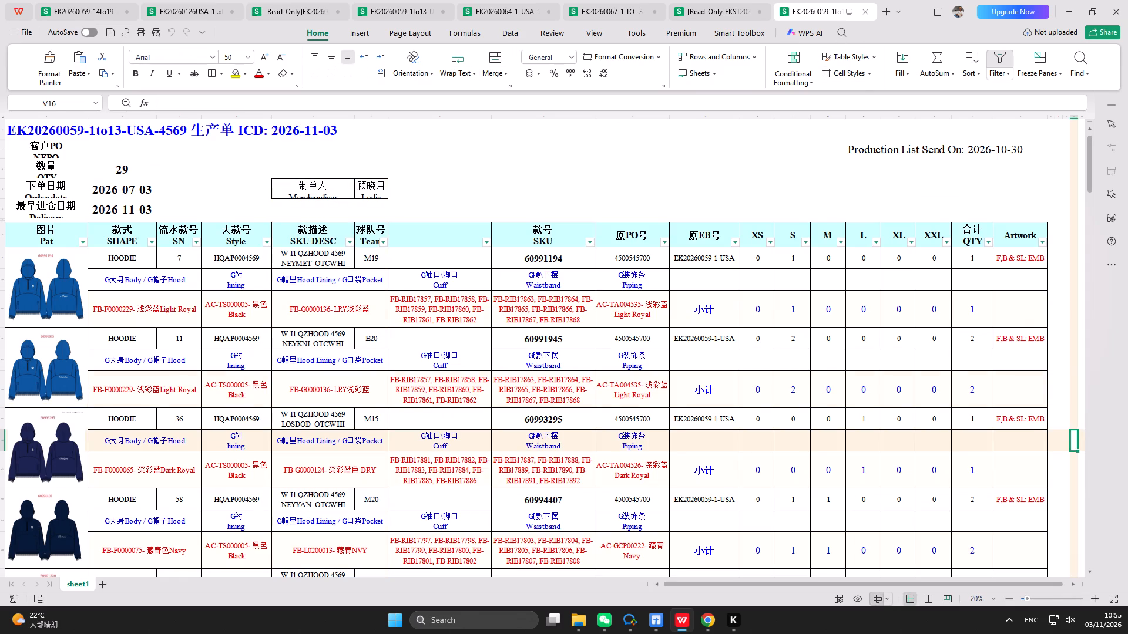
Switch to Chrome and close the YouTube video tab, leaving the LinkedIn feed open.
{"action": "left_click", "coordinate": [713, 618]}
{"action": "left_click", "coordinate": [654, 316]}
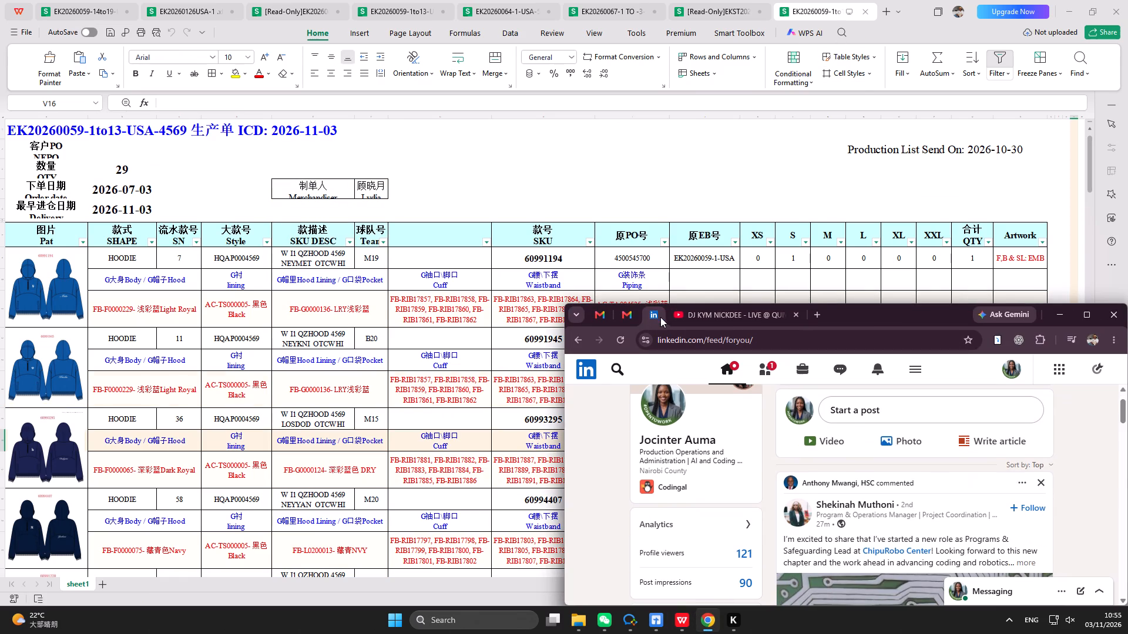
{"action": "left_click", "coordinate": [790, 315]}
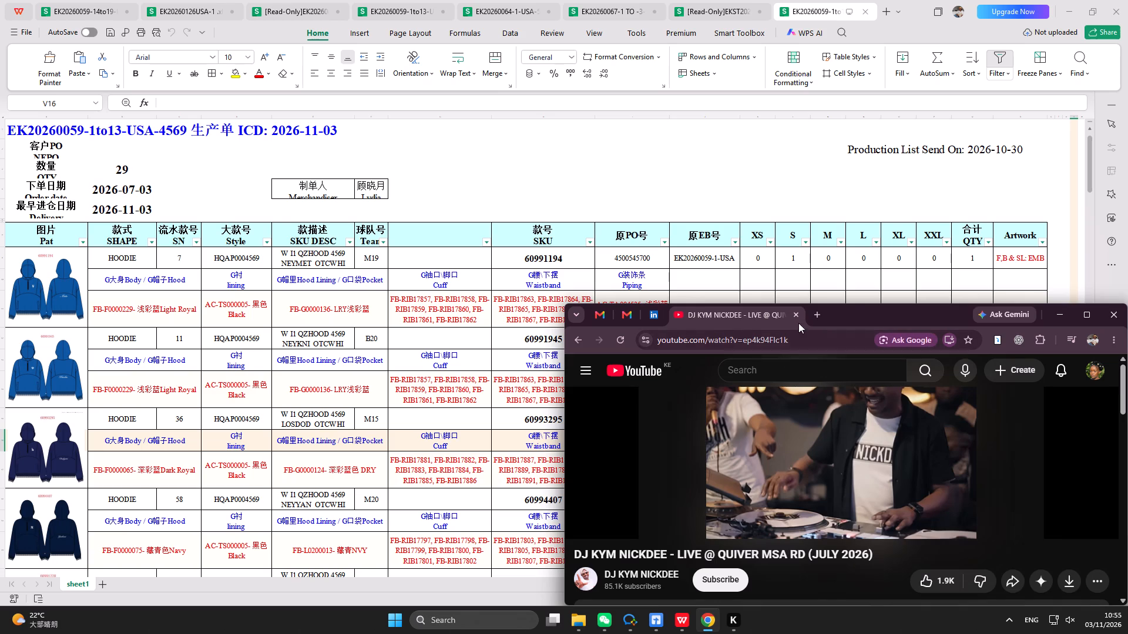
{"action": "left_click", "coordinate": [795, 312]}
Check the top of the LinkedIn feed and the My Network page's invitations and updates, and go back to the home feed.
{"action": "scroll", "coordinate": [736, 456], "scroll_direction": "up", "scroll_amount": 10}
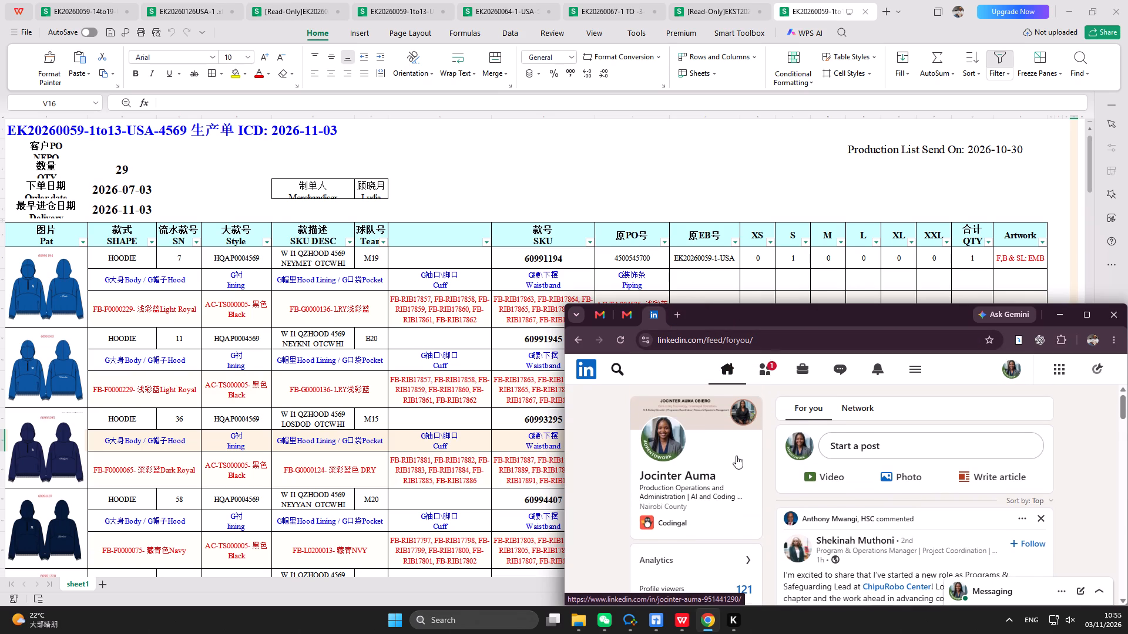
{"action": "scroll", "coordinate": [736, 456], "scroll_direction": "up", "scroll_amount": 2}
{"action": "scroll", "coordinate": [736, 456], "scroll_direction": "down", "scroll_amount": 1}
{"action": "scroll", "coordinate": [736, 456], "scroll_direction": "up", "scroll_amount": 4}
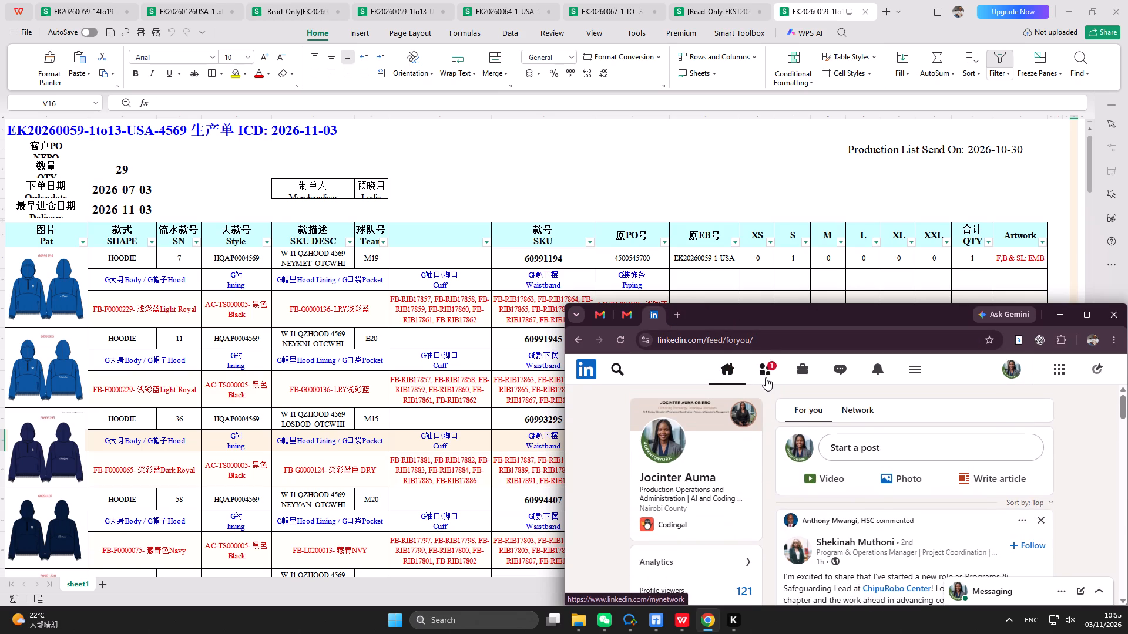
{"action": "left_click", "coordinate": [766, 377]}
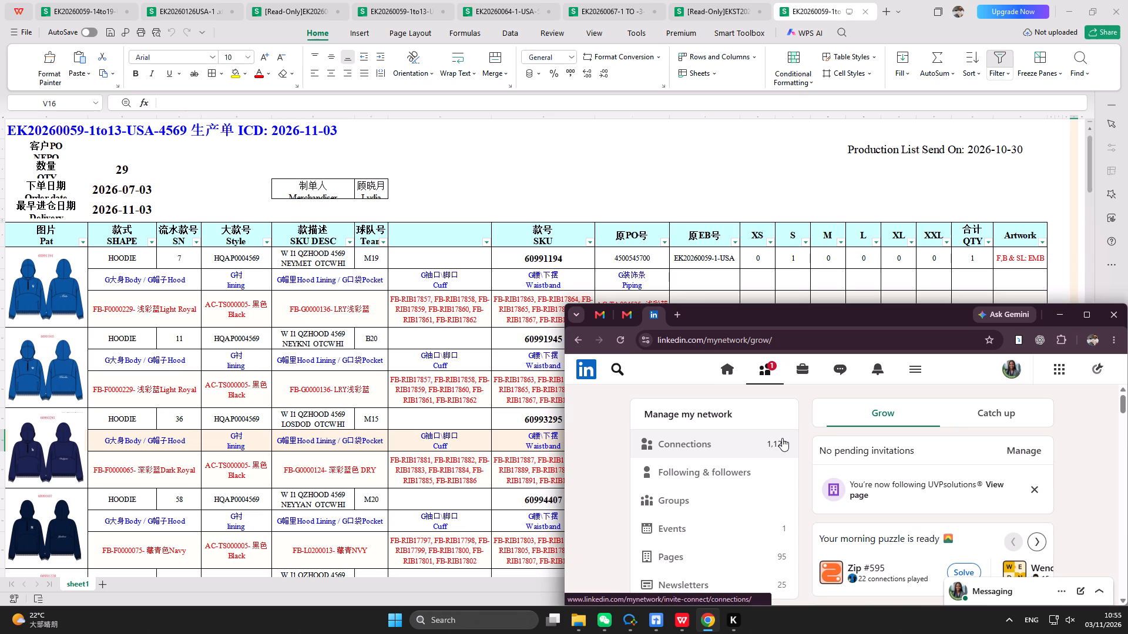
{"action": "left_click", "coordinate": [771, 366]}
{"action": "left_click", "coordinate": [734, 365]}
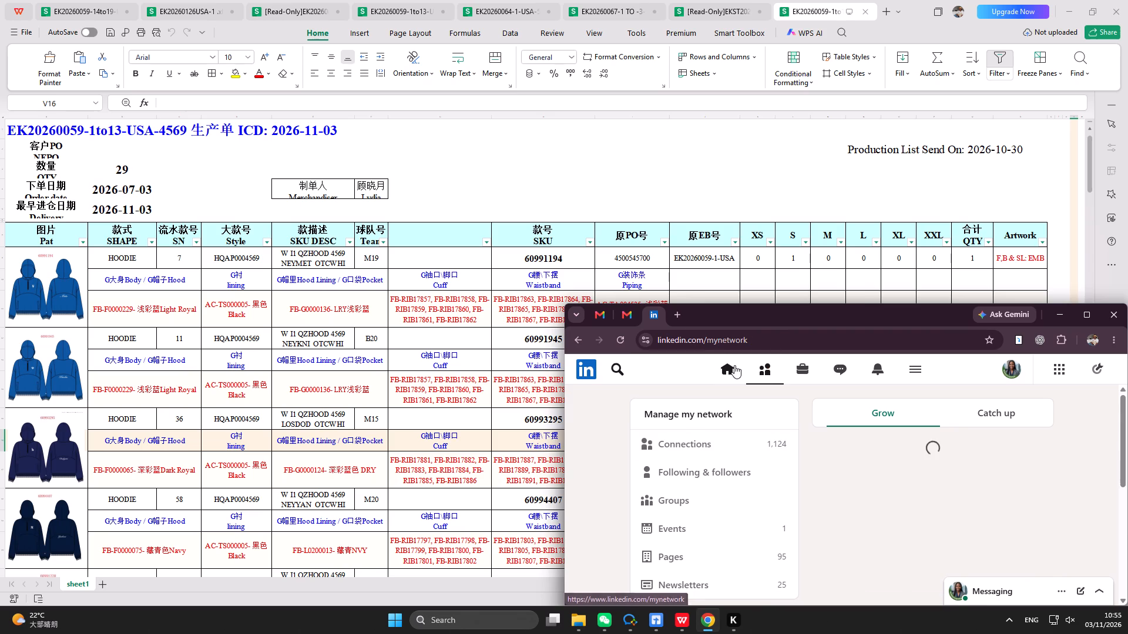
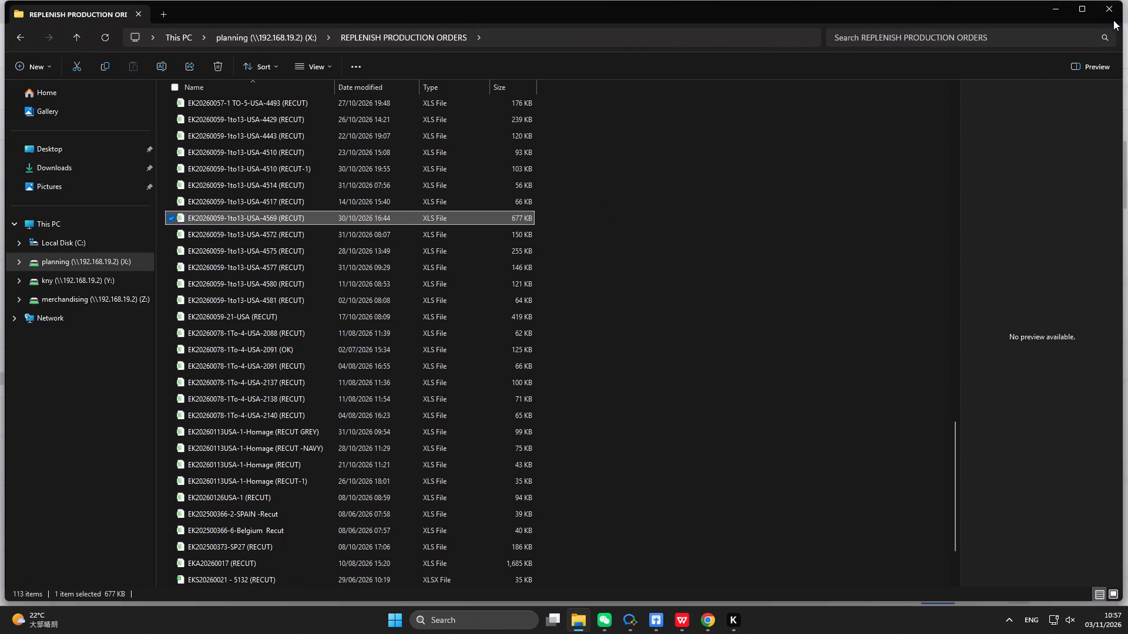
Add filters to the 11.3 dispatch form's header row from SERIAL NO. to 人数 and filter STYLE to 5745.
{"action": "left_click_drag", "start_coordinate": [311, 218], "coordinate": [603, 210]}
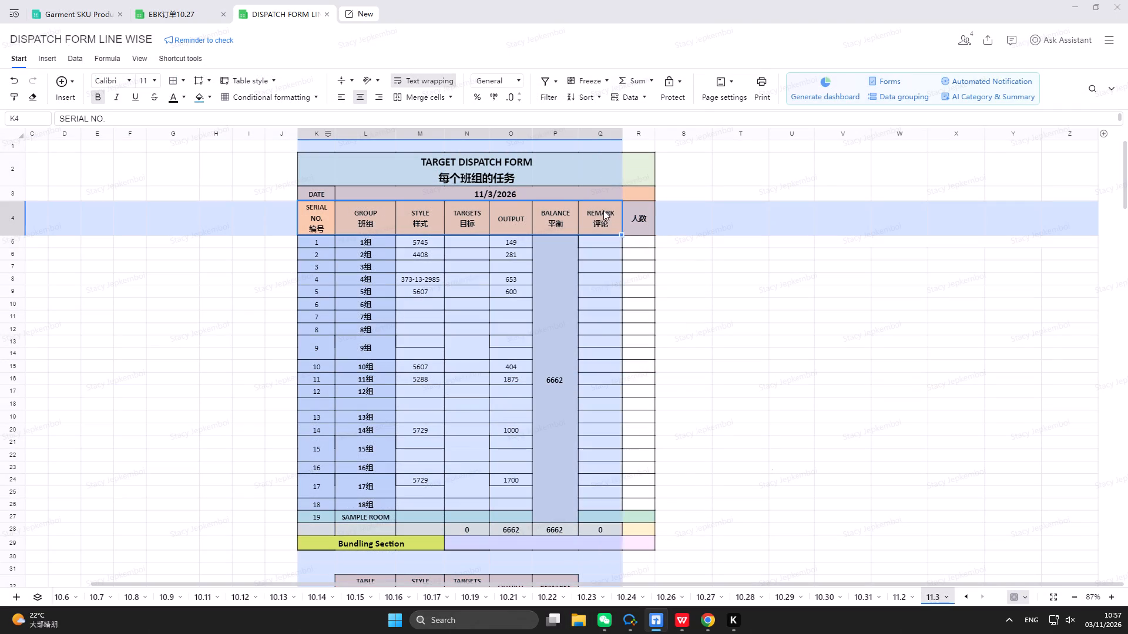
{"action": "left_click_drag", "start_coordinate": [603, 210], "coordinate": [632, 217]}
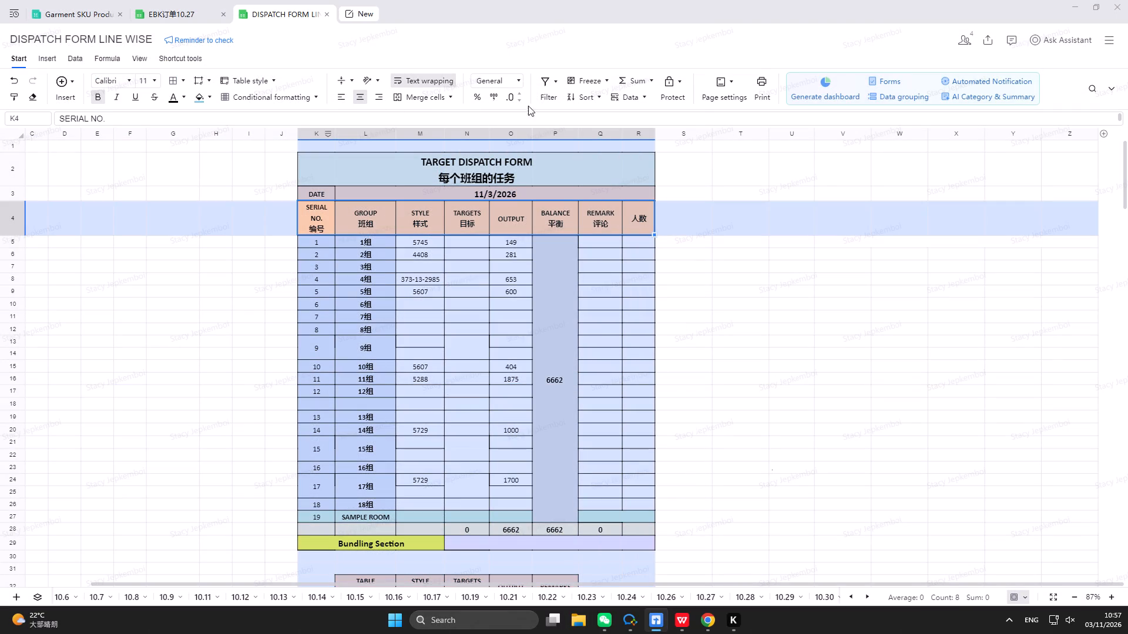
{"action": "left_click", "coordinate": [546, 94]}
{"action": "left_click", "coordinate": [440, 231]}
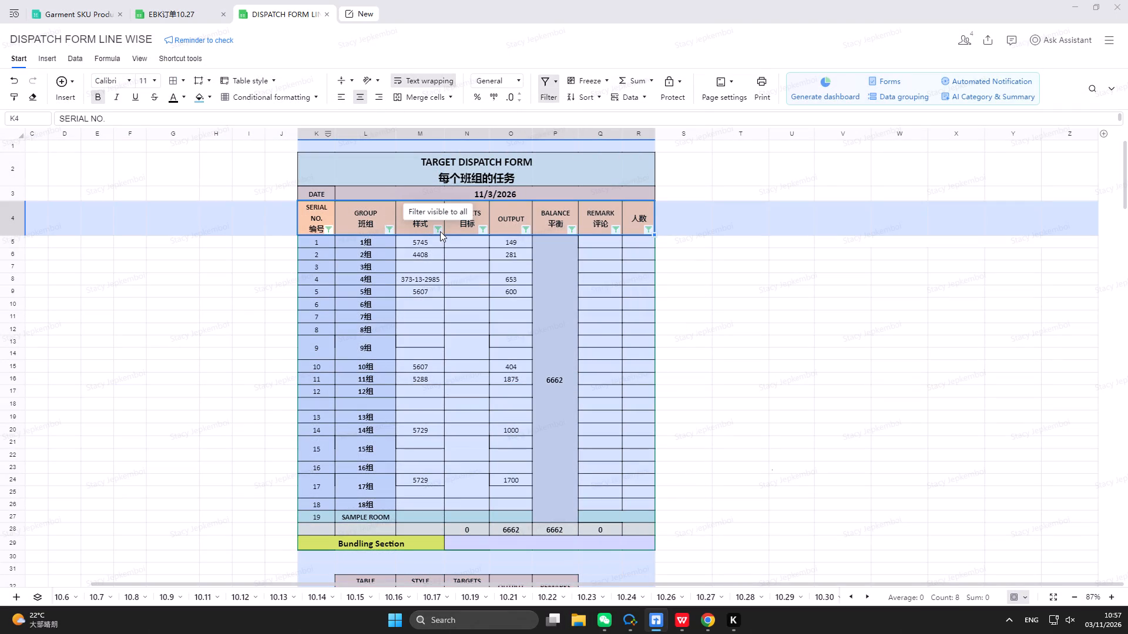
{"action": "type", "text": "5745"}
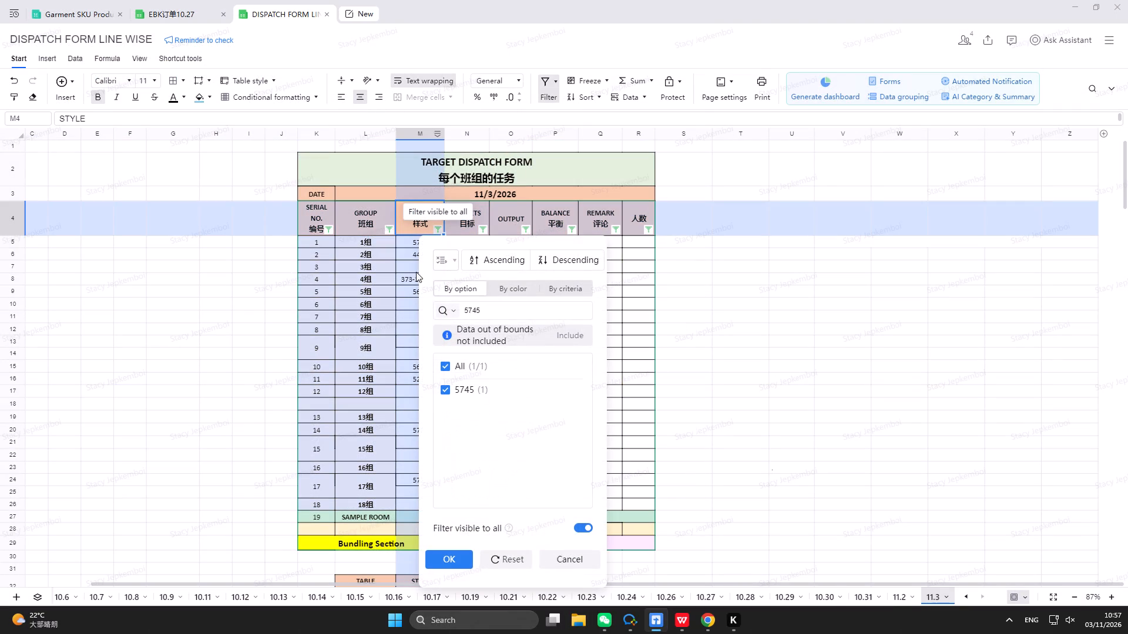
{"action": "left_click", "coordinate": [455, 562]}
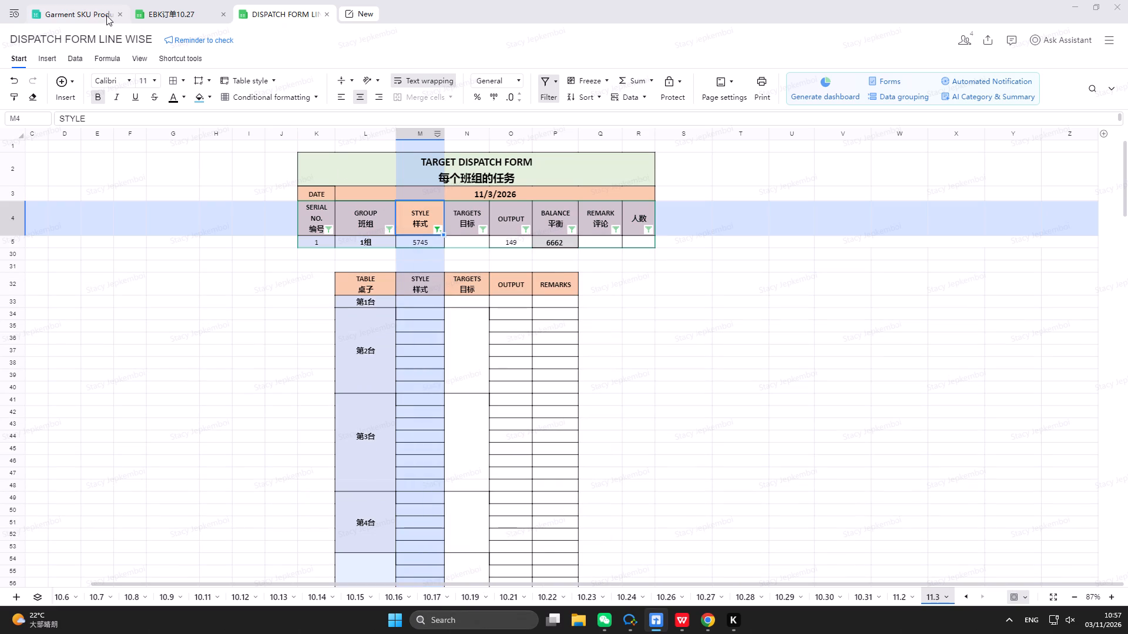
In EBK订单10.27, filter the planning sheet's EB PO column to the orders containing 5745.
{"action": "left_click", "coordinate": [188, 19]}
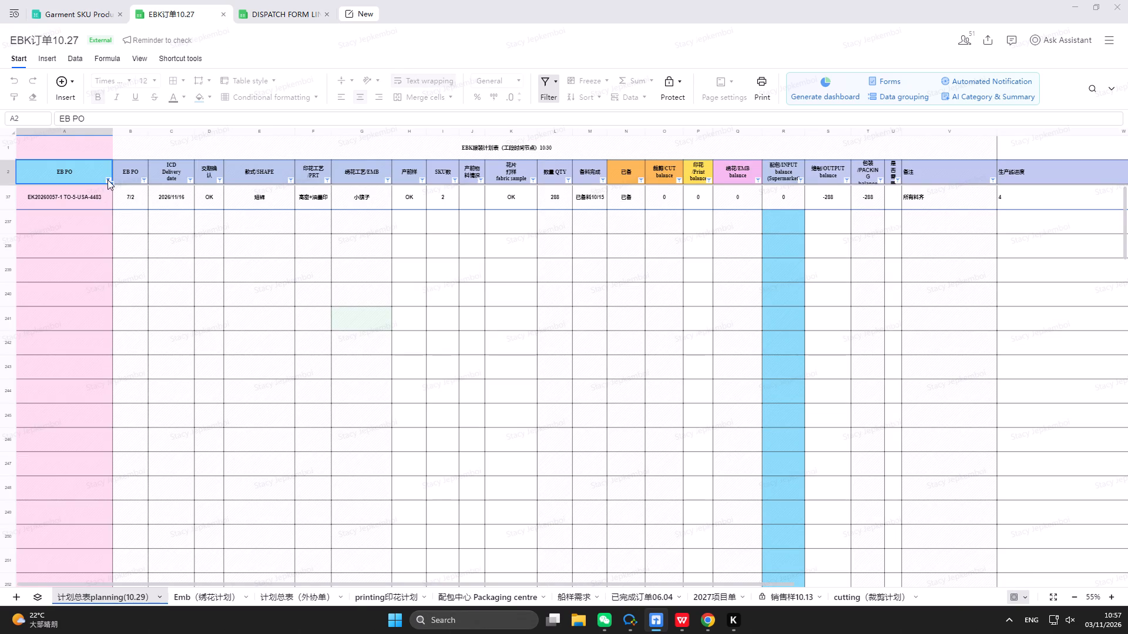
{"action": "left_click", "coordinate": [108, 180]}
{"action": "type", "text": "5745"}
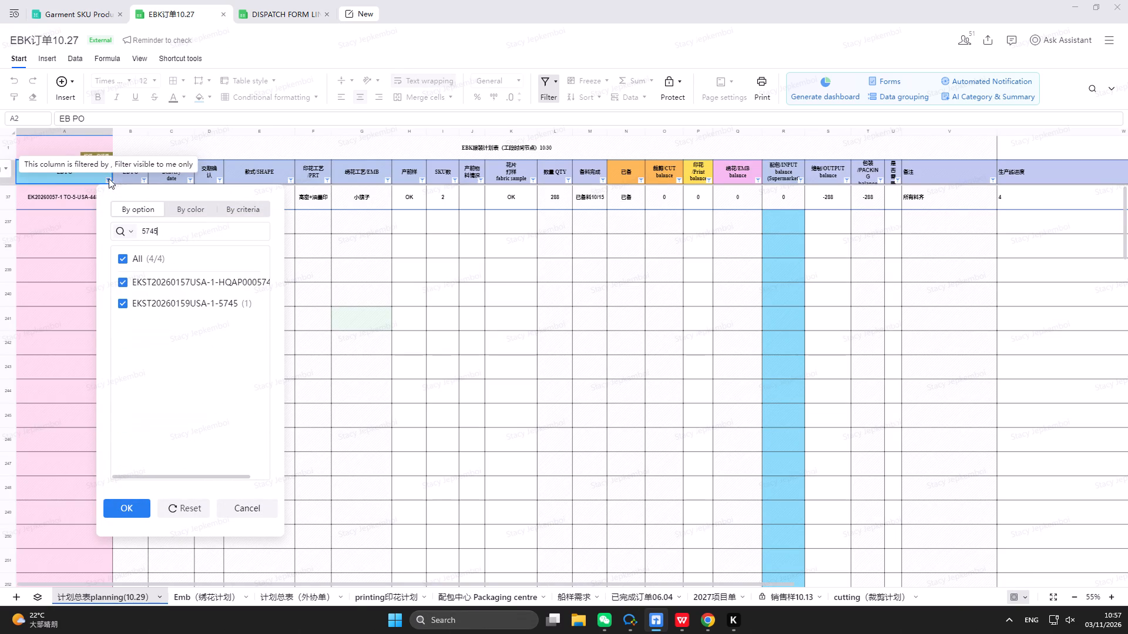
{"action": "left_click", "coordinate": [132, 512]}
{"action": "scroll", "coordinate": [206, 342], "scroll_direction": "up", "scroll_amount": 4}
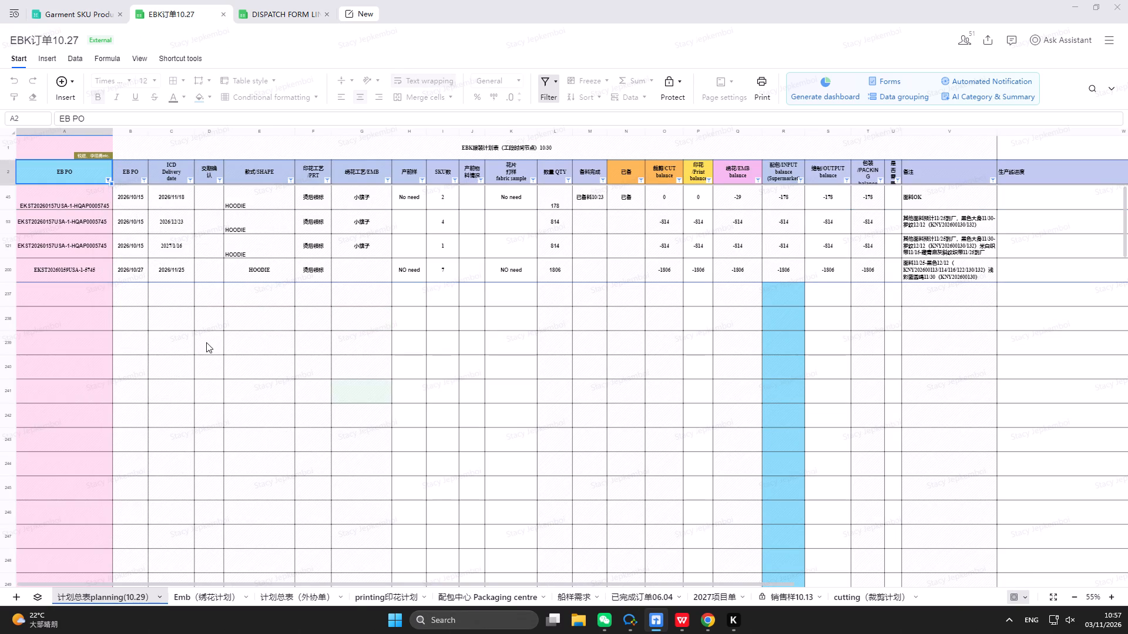
{"action": "left_click", "coordinate": [282, 17]}
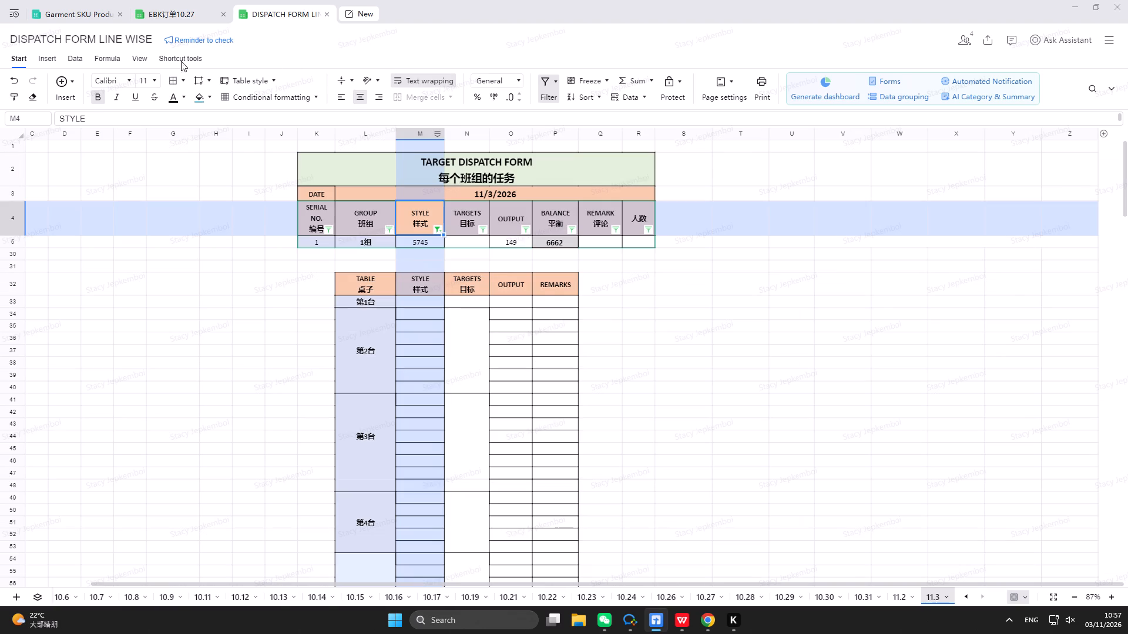
{"action": "left_click", "coordinate": [152, 15]}
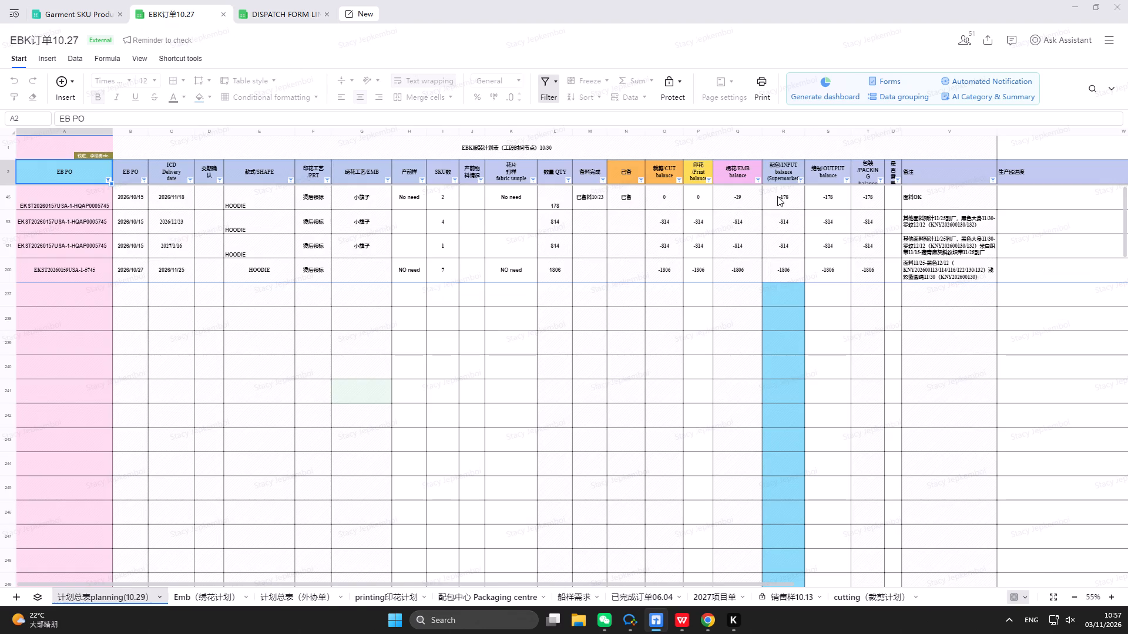
Enter =-178+149 as the INPUT balance of the EKST20260157USA-1-HQAP0005745 order with ICD delivery date 2026/11/18.
{"action": "left_click", "coordinate": [777, 196]}
{"action": "left_click", "coordinate": [581, 116]}
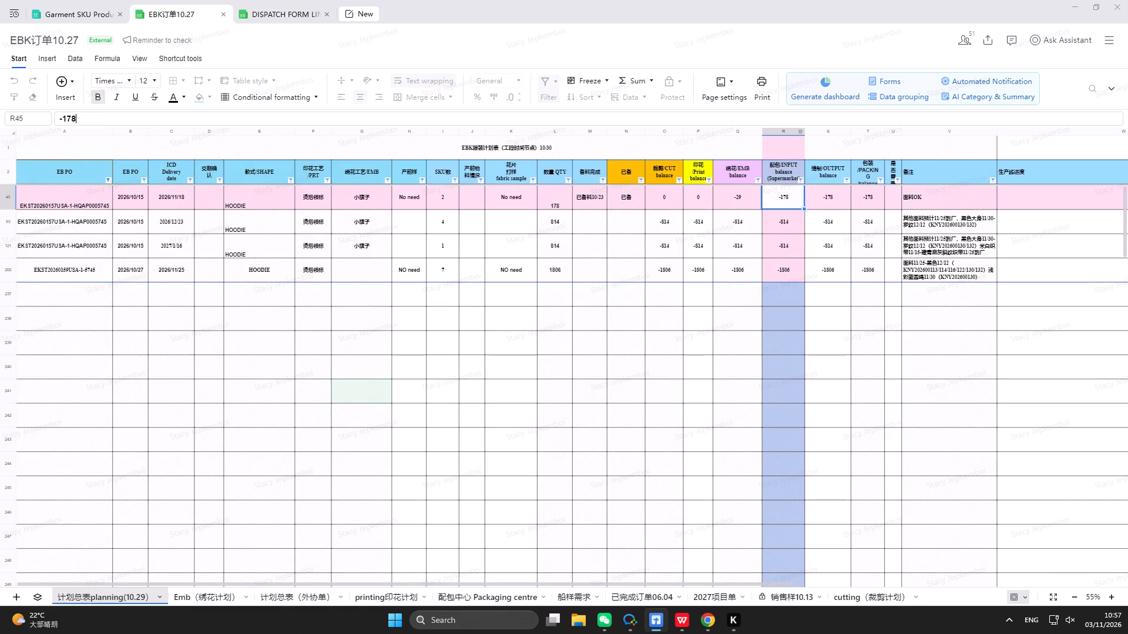
{"action": "type", "text": "++149"}
{"action": "left_click", "coordinate": [81, 117]}
{"action": "key", "text": "BackSpace"}
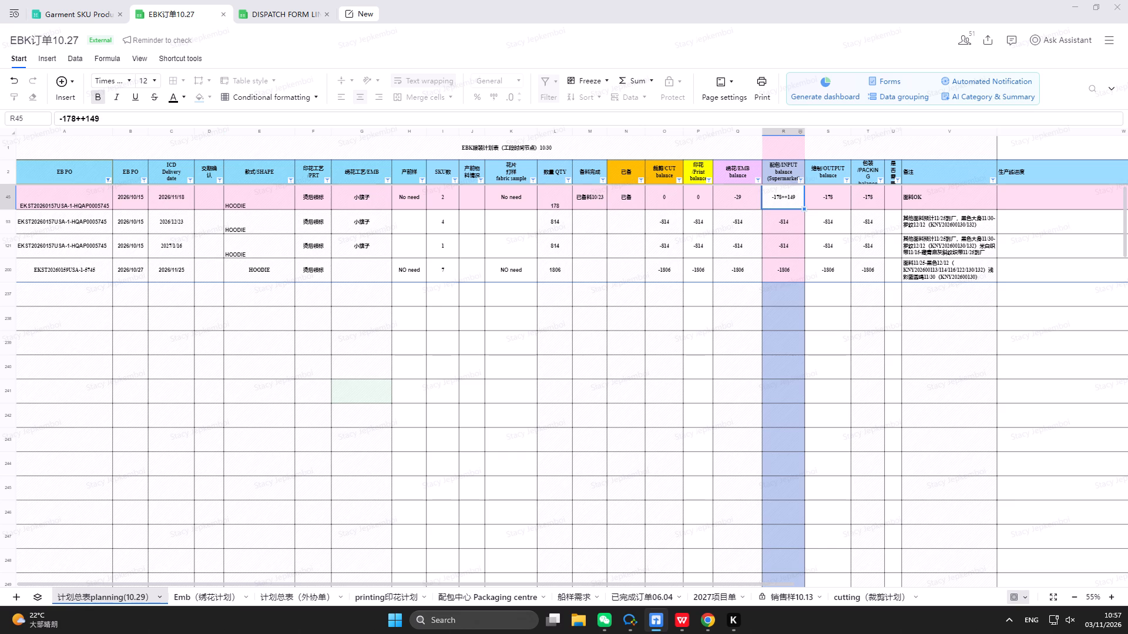
{"action": "left_click", "coordinate": [61, 118]}
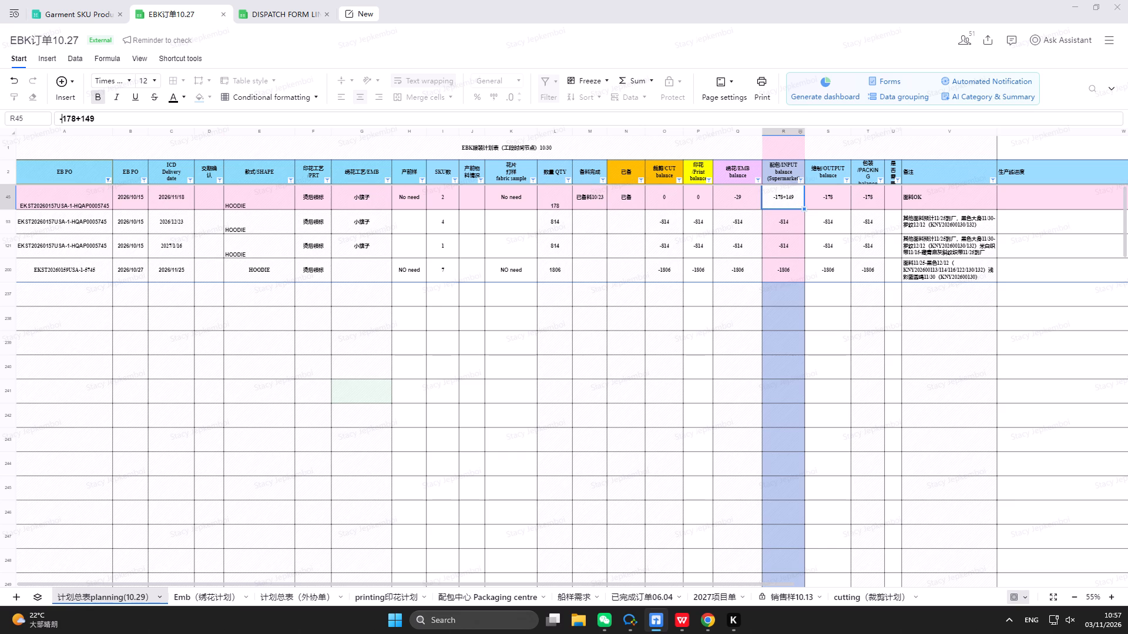
{"action": "left_click", "coordinate": [60, 117]}
{"action": "key", "text": "equal"}
{"action": "key", "text": "Return"}
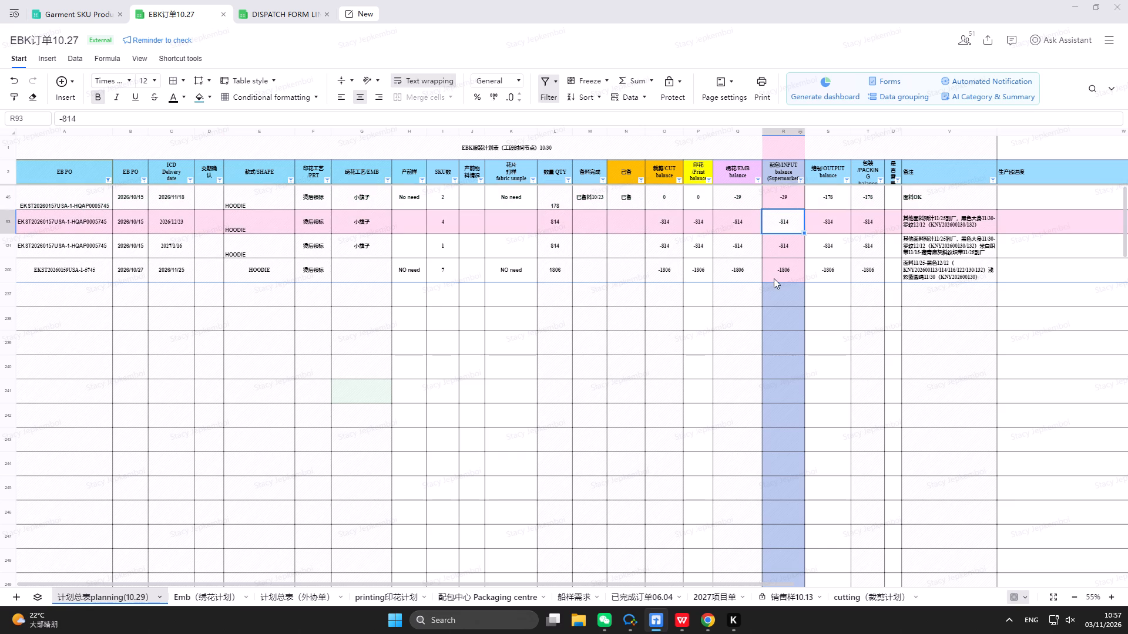
{"action": "left_click", "coordinate": [786, 251]}
{"action": "left_click", "coordinate": [789, 269]}
In the 11.3 dispatch form, fill the style 5745 cell of 1组 yellow and clear the STYLE filter.
{"action": "left_click", "coordinate": [280, 3]}
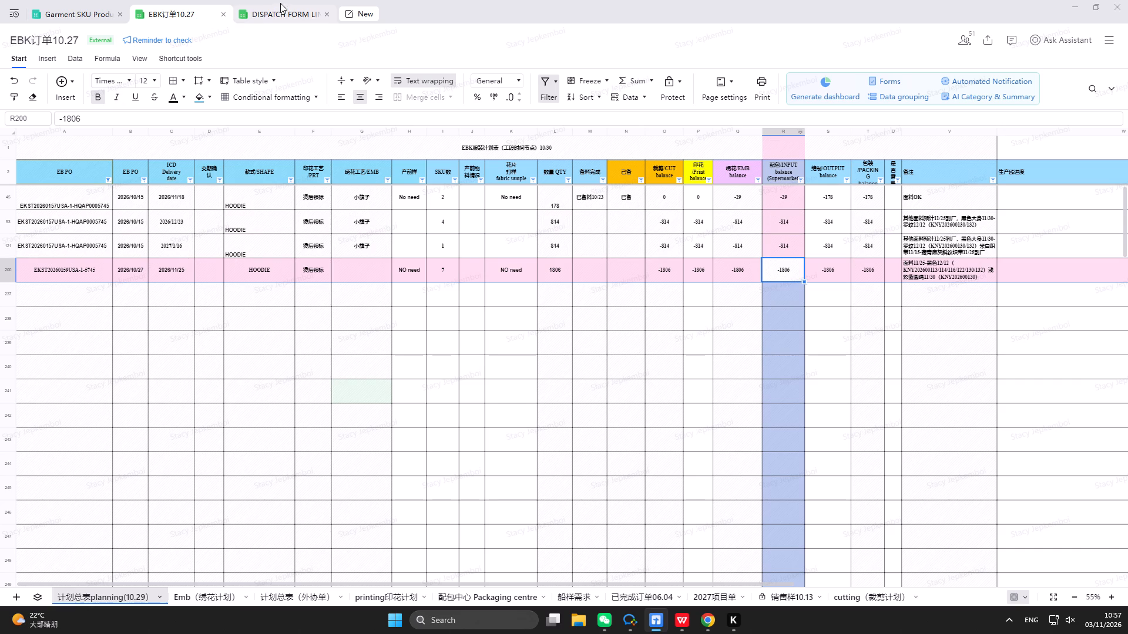
{"action": "left_click", "coordinate": [281, 9]}
{"action": "left_click", "coordinate": [435, 243]}
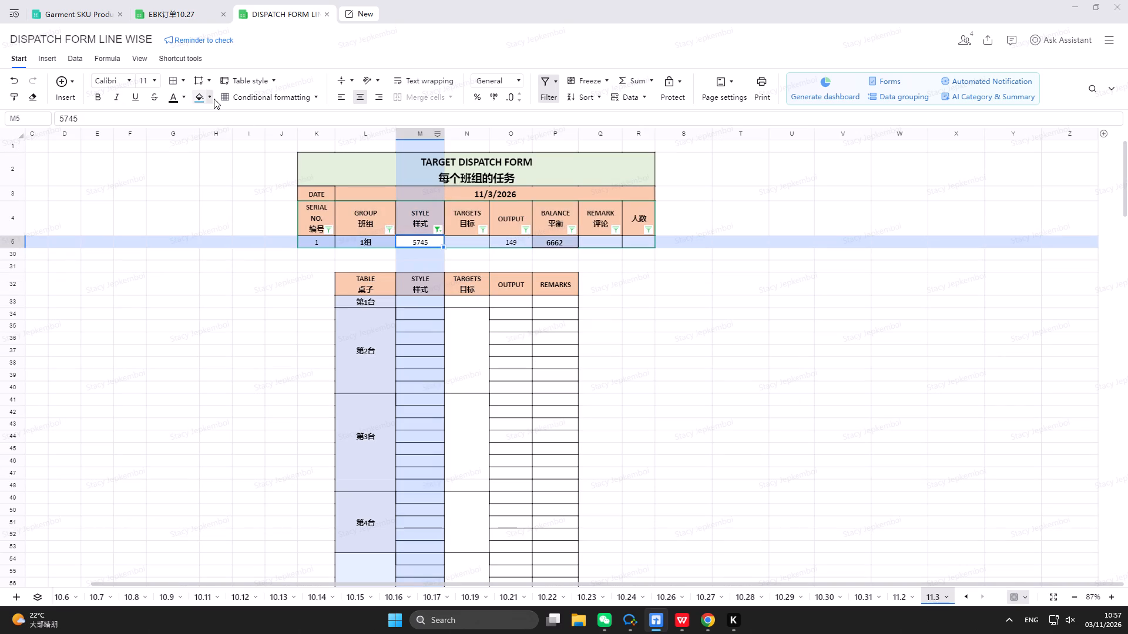
{"action": "left_click", "coordinate": [209, 98]}
{"action": "left_click", "coordinate": [247, 243]}
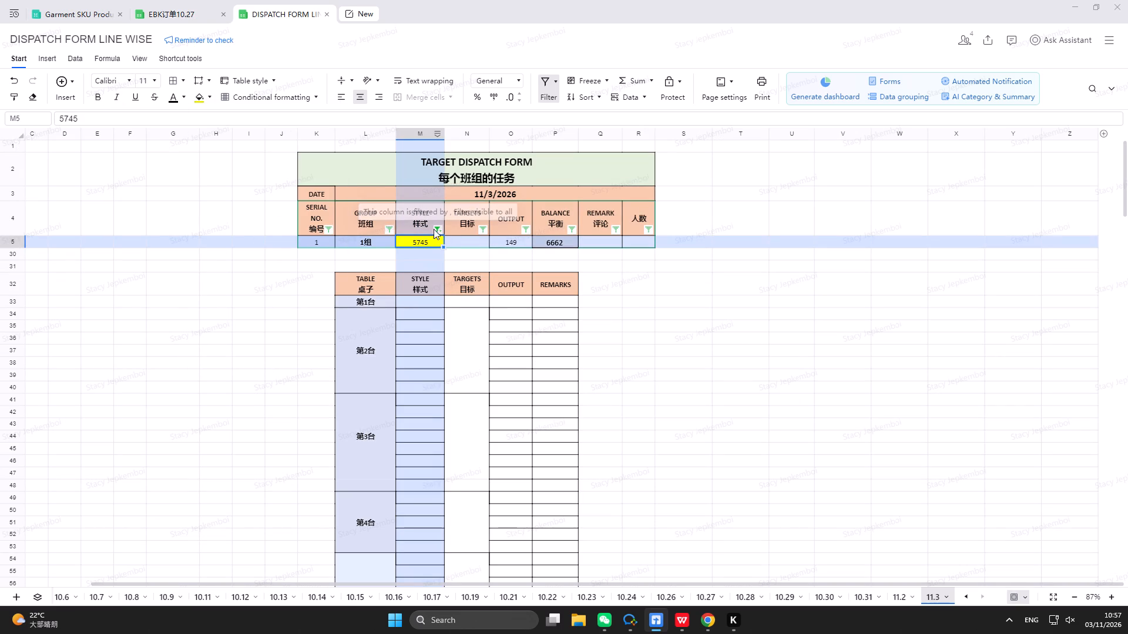
{"action": "left_click", "coordinate": [439, 230]}
{"action": "left_click", "coordinate": [514, 566]}
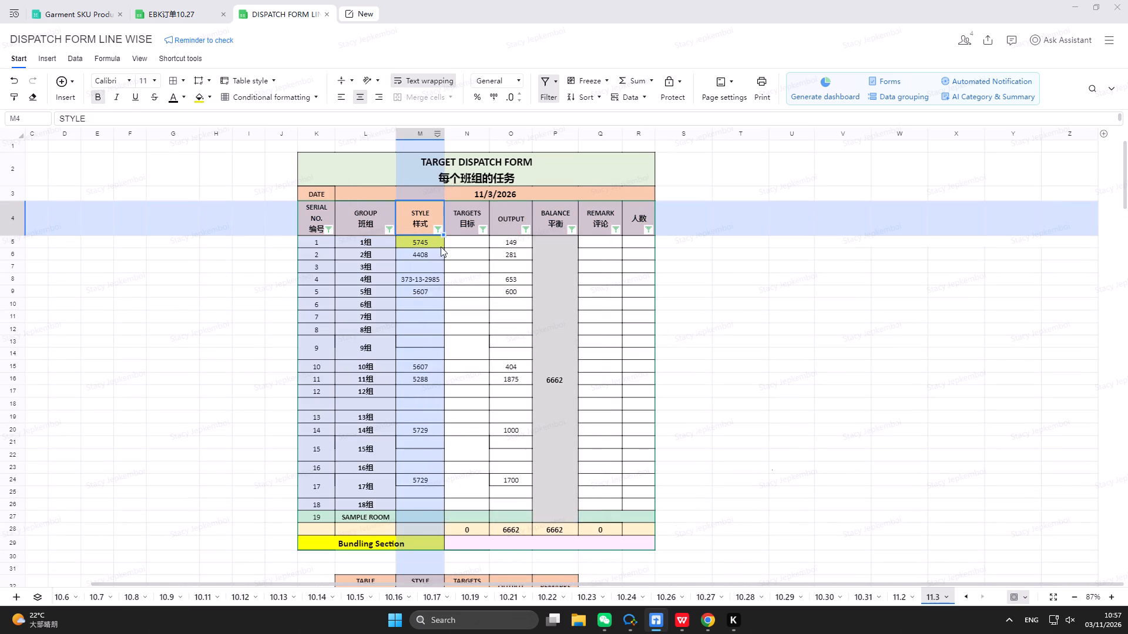
Filter the dispatch form's STYLE column to 4408 and select that style's cell.
{"action": "left_click", "coordinate": [439, 232]}
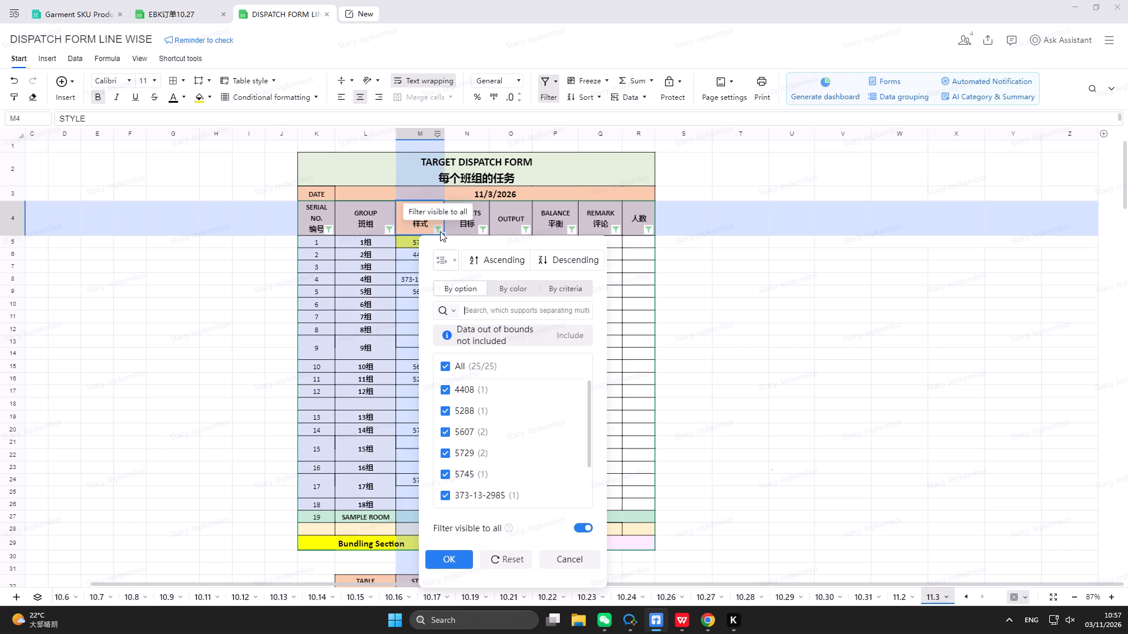
{"action": "type", "text": "4408"}
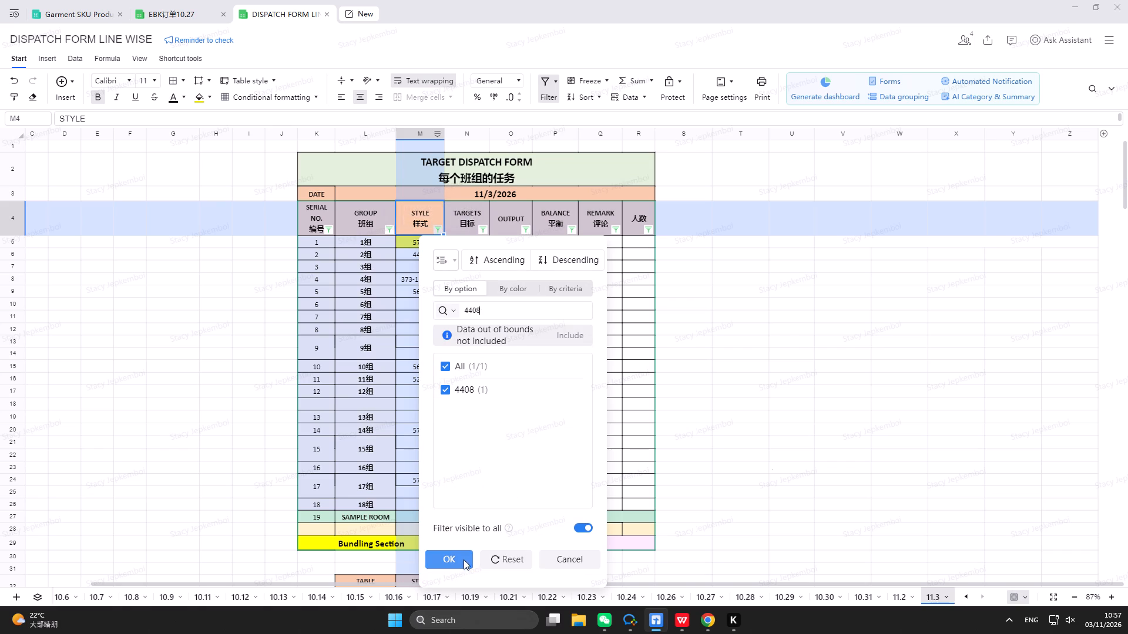
{"action": "left_click", "coordinate": [463, 558]}
{"action": "left_click", "coordinate": [424, 242]}
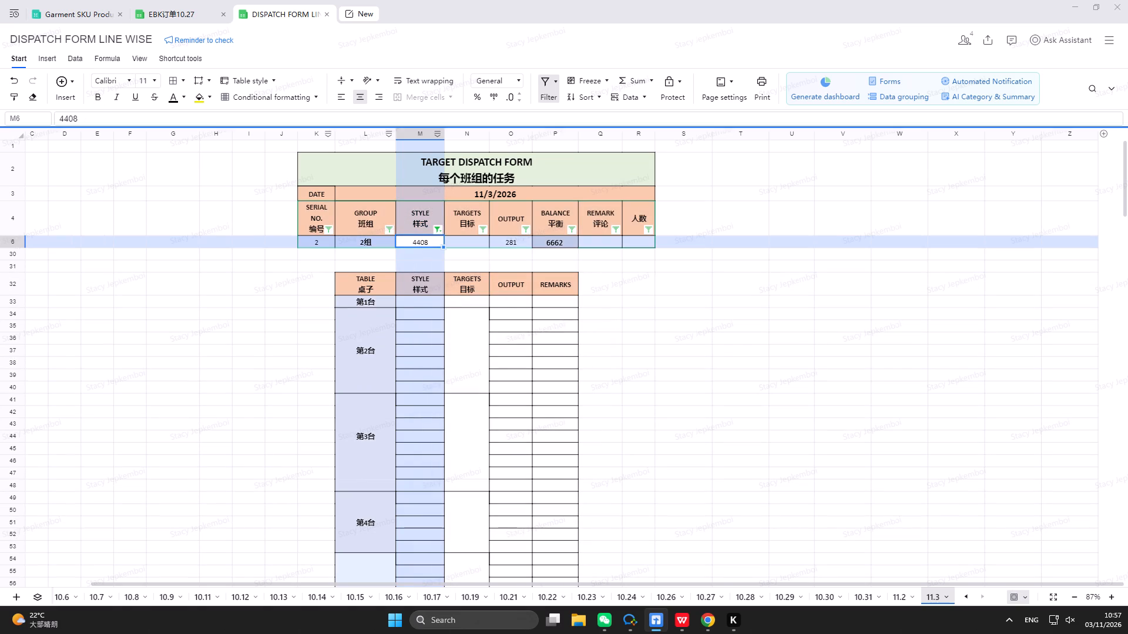
{"action": "left_click", "coordinate": [197, 106]}
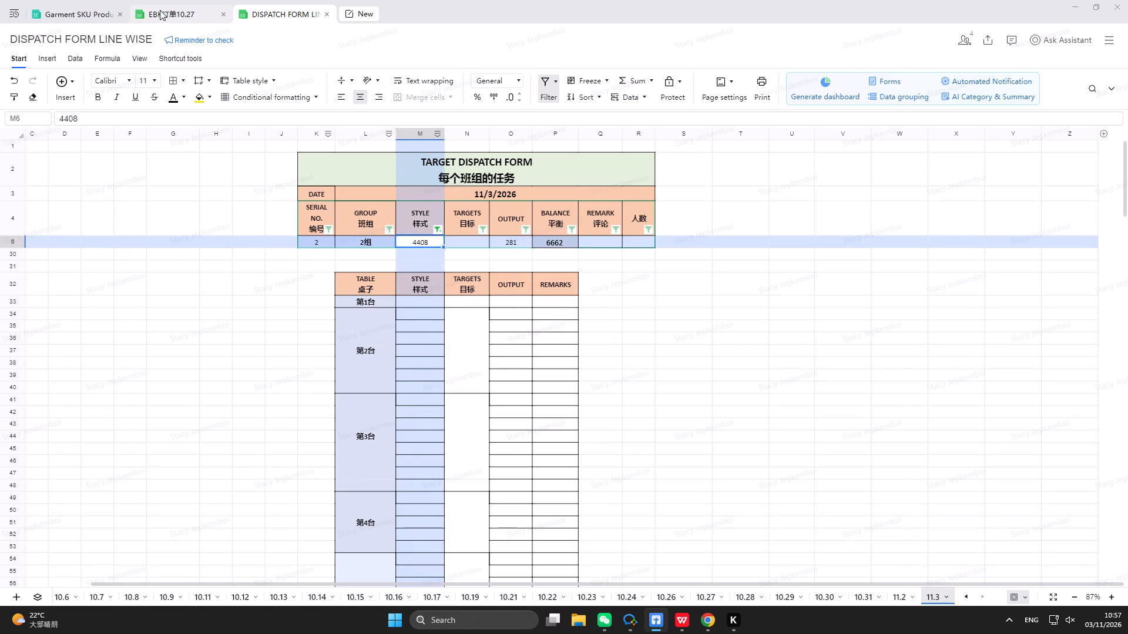
In EBK订单10.27, filter the EB PO column to the order containing 4408, checking back against the dispatch form.
{"action": "left_click", "coordinate": [162, 11]}
{"action": "left_click", "coordinate": [109, 180]}
{"action": "type", "text": "4408"}
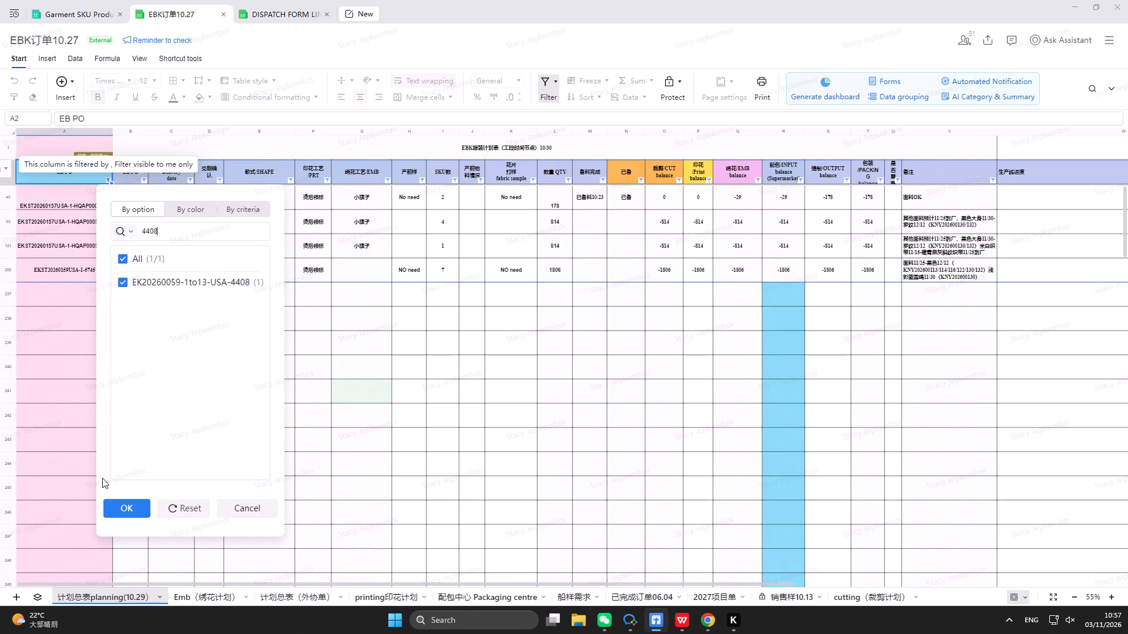
{"action": "left_click", "coordinate": [117, 508]}
{"action": "left_click", "coordinate": [279, 19]}
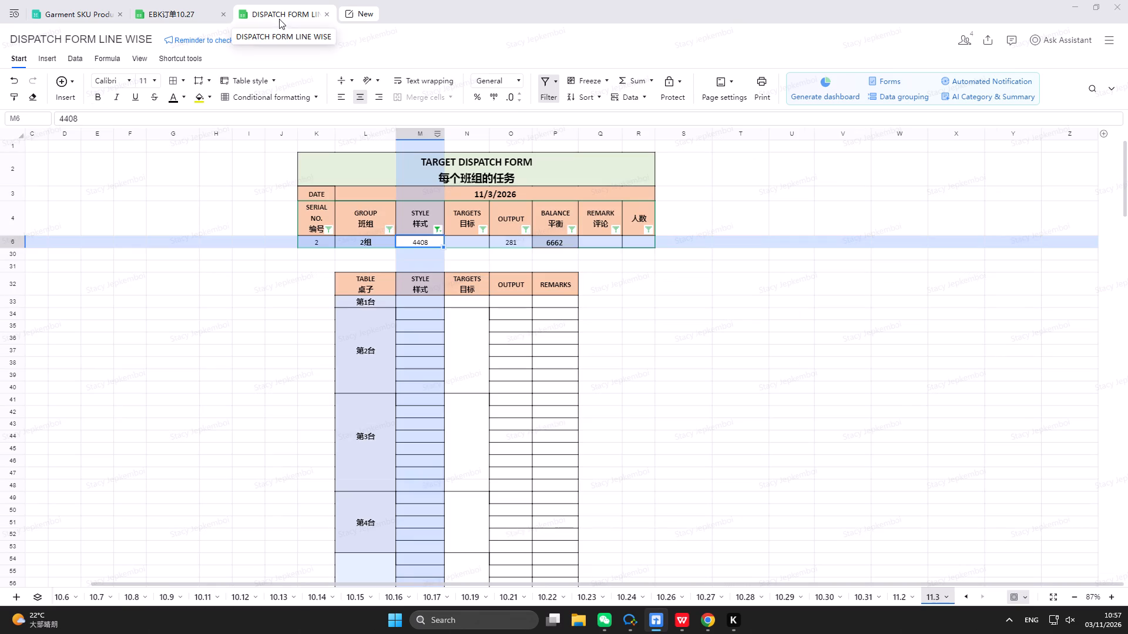
{"action": "left_click", "coordinate": [192, 11]}
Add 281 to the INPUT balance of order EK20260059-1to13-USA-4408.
{"action": "left_click", "coordinate": [734, 202]}
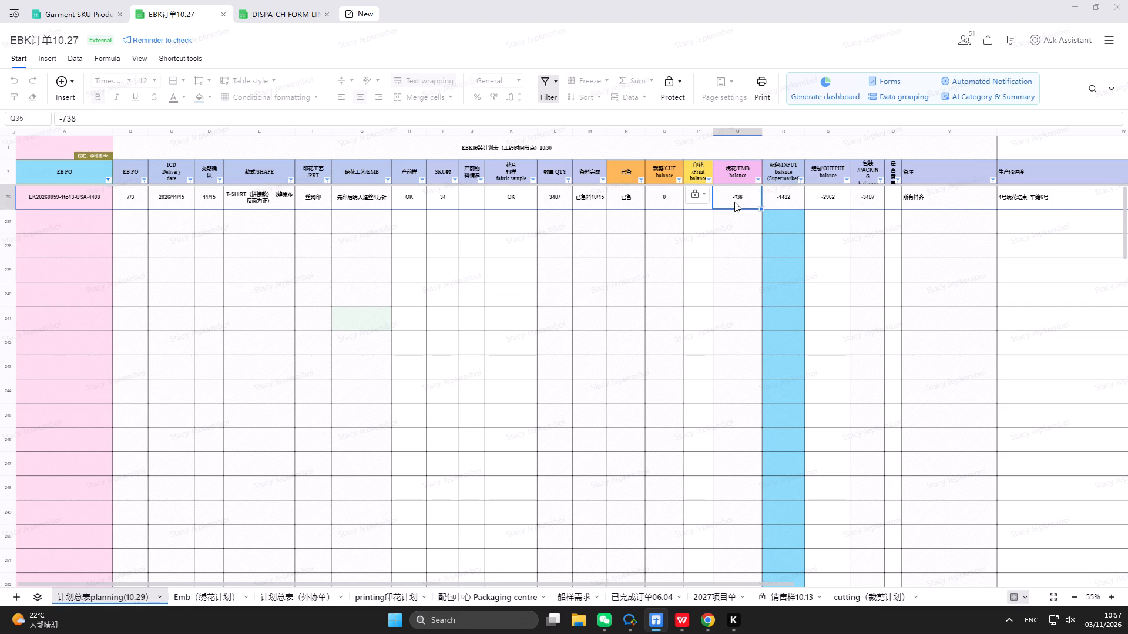
{"action": "left_click", "coordinate": [784, 204]}
{"action": "left_click", "coordinate": [746, 119]}
{"action": "type", "text": "+281"}
{"action": "key", "text": "Return"}
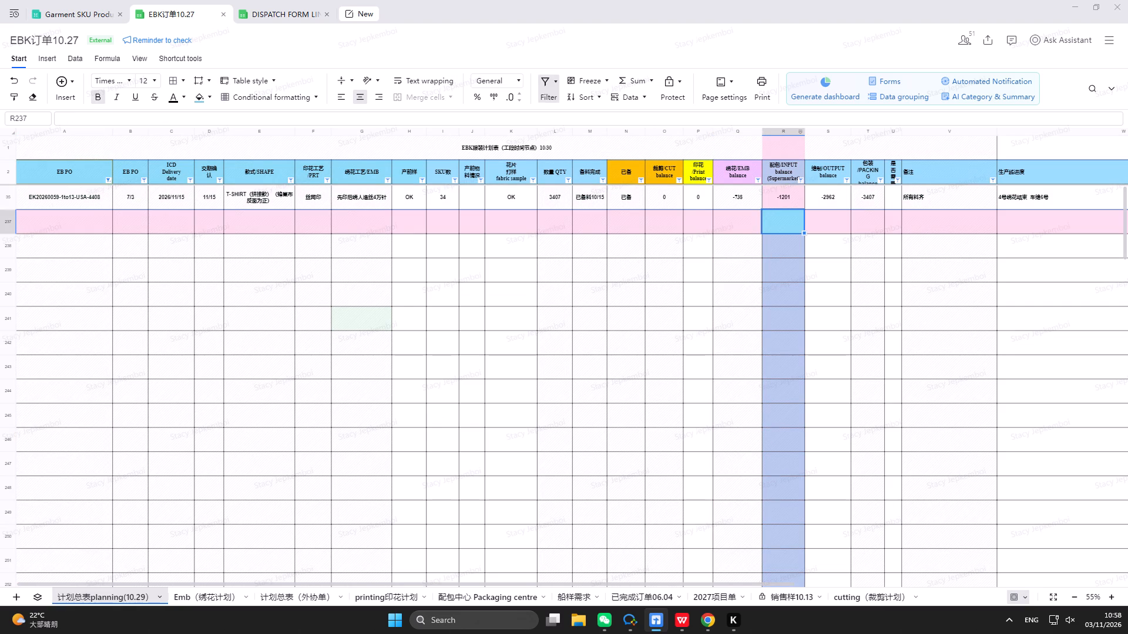
In the 11.3 dispatch form, fill the style 4408 cell of 2组 yellow and clear the STYLE filter.
{"action": "left_click", "coordinate": [261, 10]}
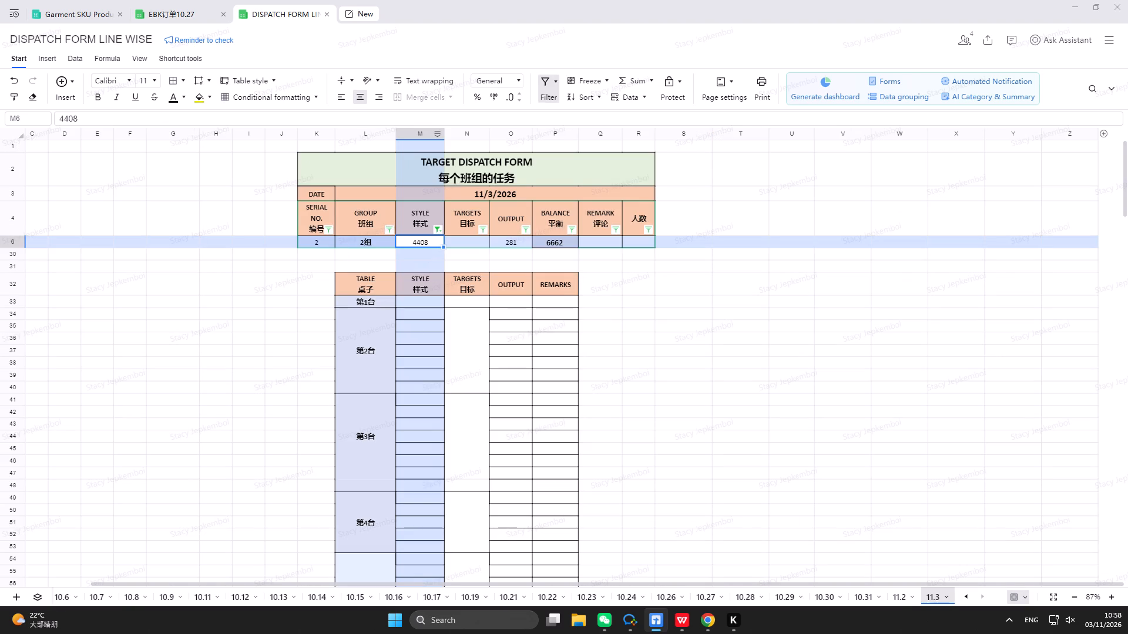
{"action": "left_click", "coordinate": [197, 97]}
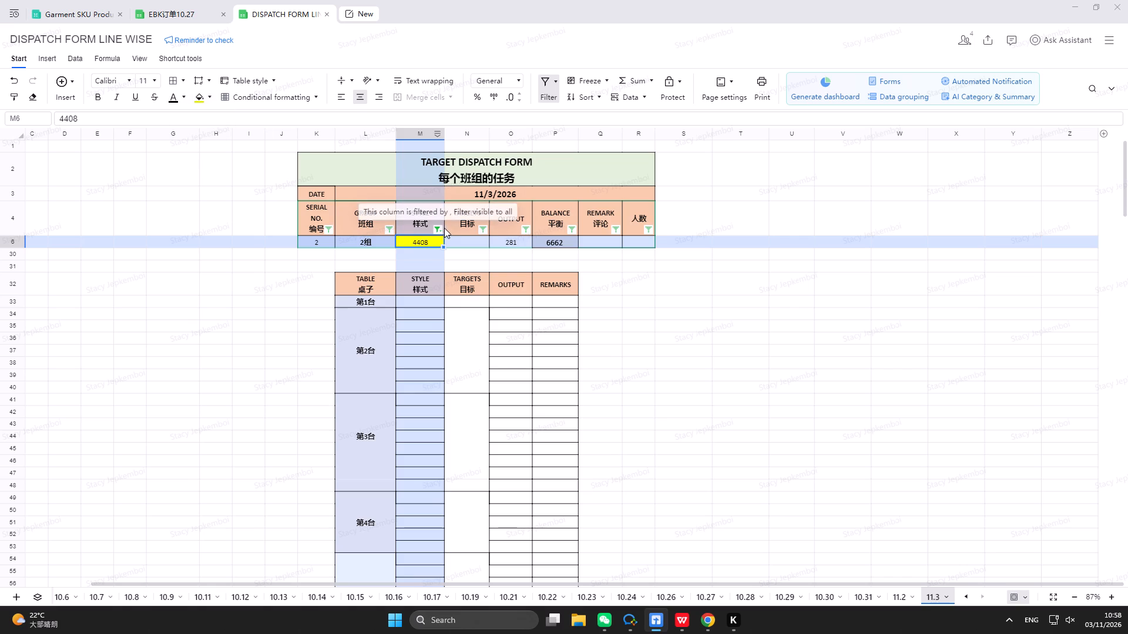
{"action": "left_click", "coordinate": [440, 228]}
{"action": "left_click", "coordinate": [512, 556]}
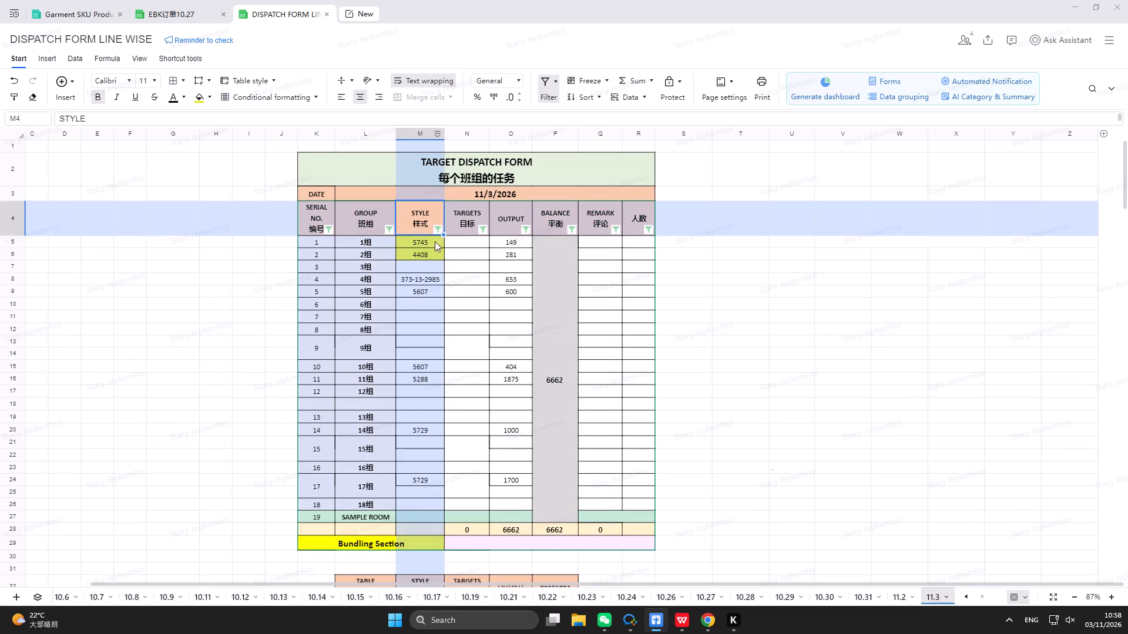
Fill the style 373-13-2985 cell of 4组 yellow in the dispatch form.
{"action": "left_click", "coordinate": [438, 230]}
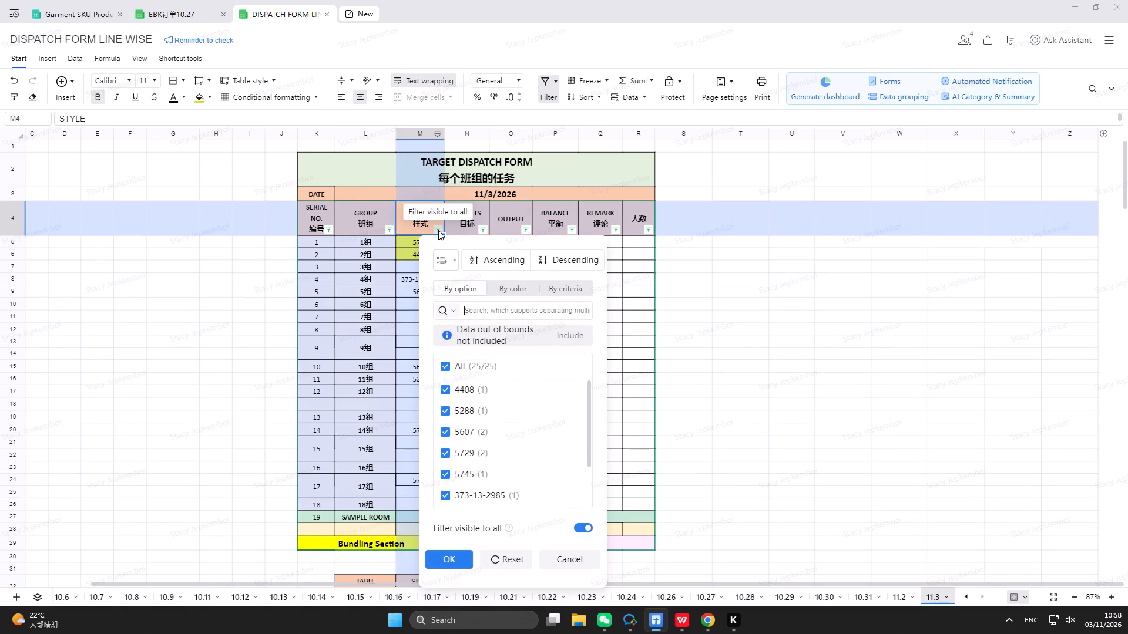
{"action": "left_click", "coordinate": [407, 283]}
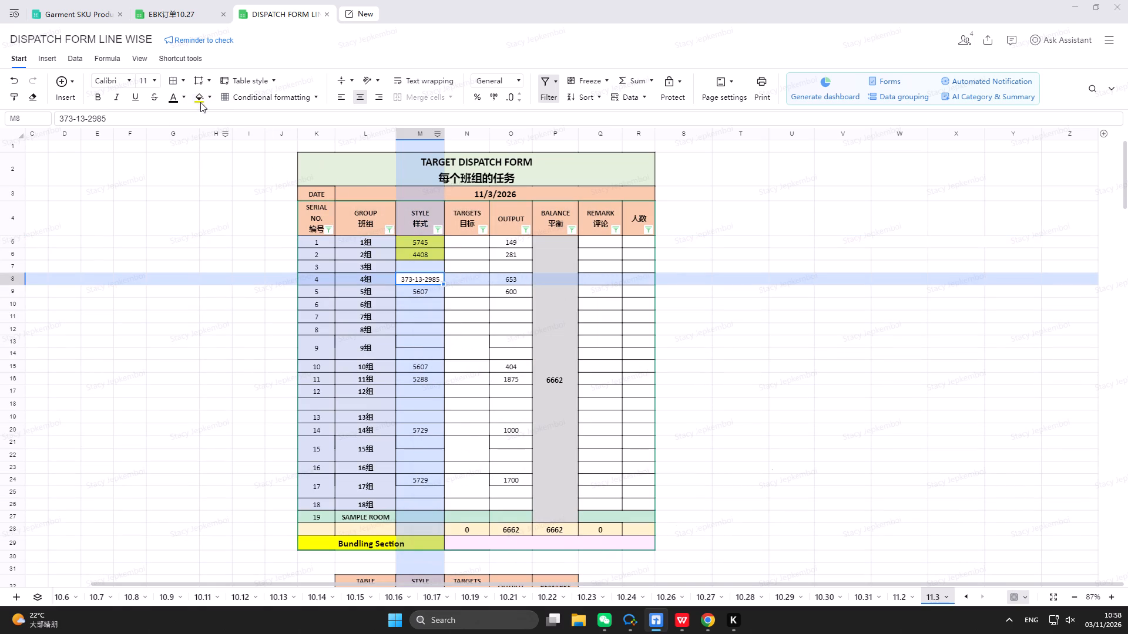
{"action": "left_click", "coordinate": [199, 100]}
In EBK订单10.27, filter the EB PO column to the order containing 373-13, checking back against the dispatch form.
{"action": "left_click", "coordinate": [73, 17]}
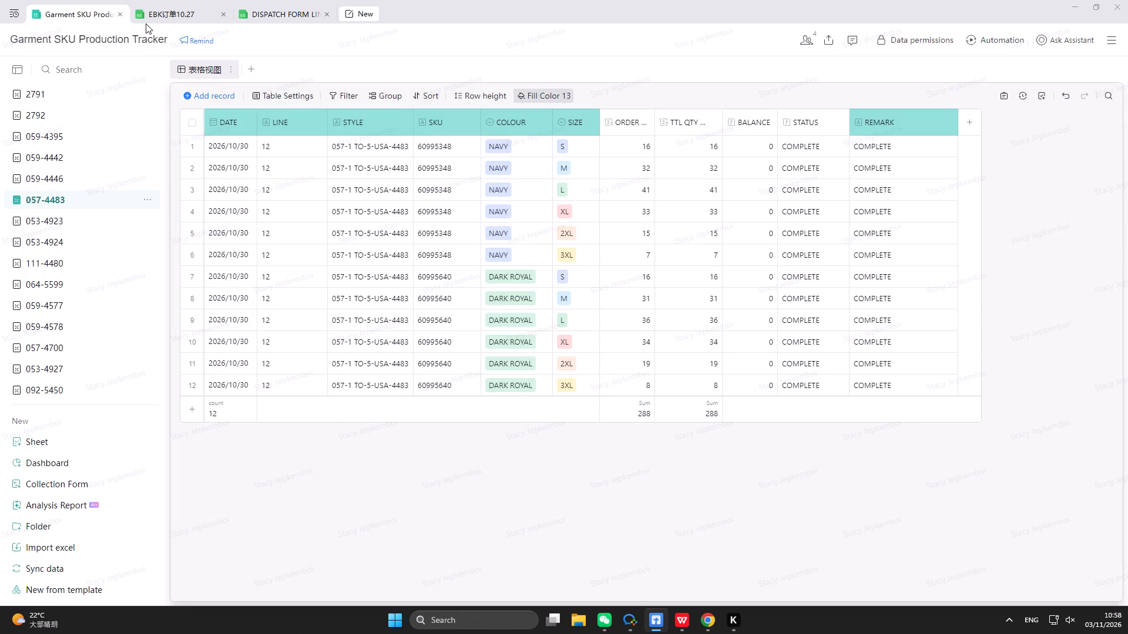
{"action": "left_click", "coordinate": [146, 23]}
{"action": "left_click", "coordinate": [176, 15]}
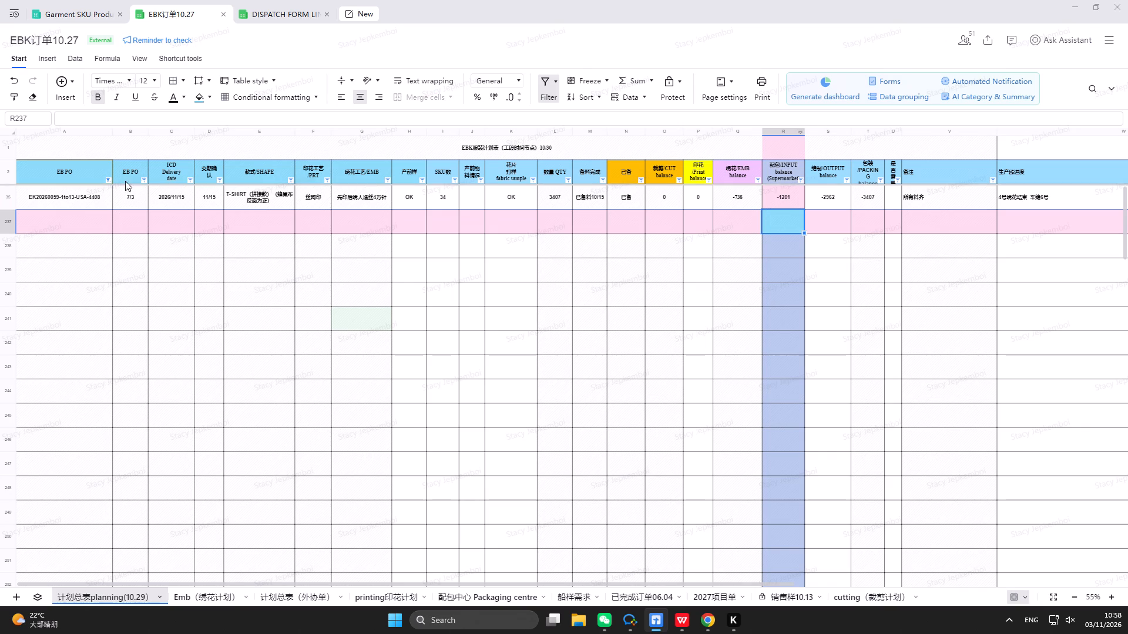
{"action": "left_click", "coordinate": [107, 180]}
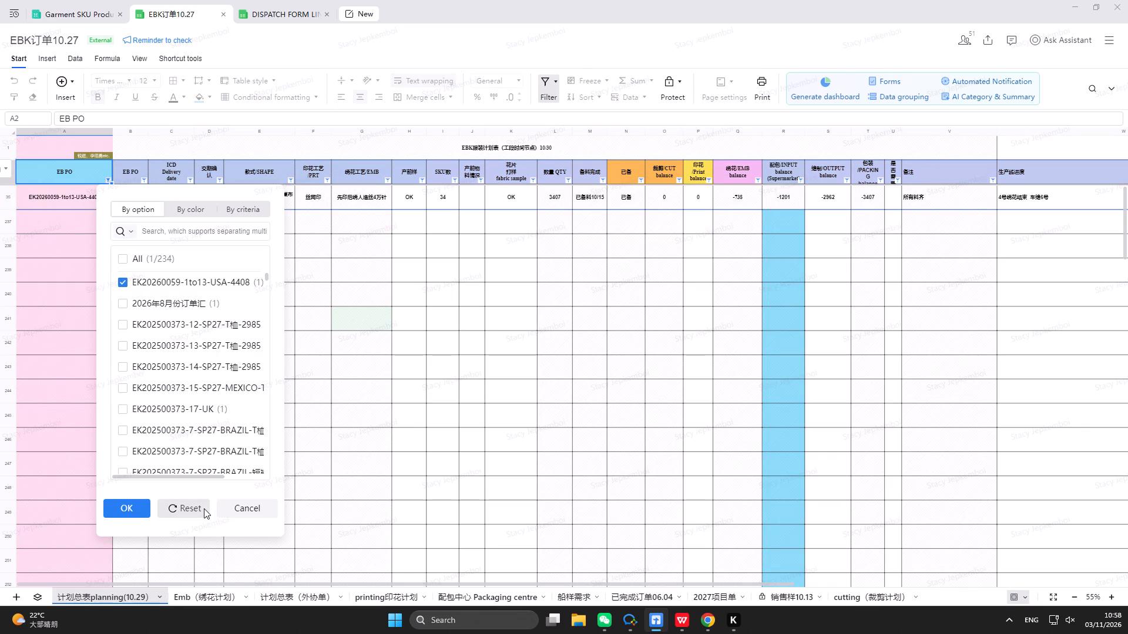
{"action": "type", "text": "373"}
{"action": "key", "text": "Return"}
{"action": "key", "text": "minus"}
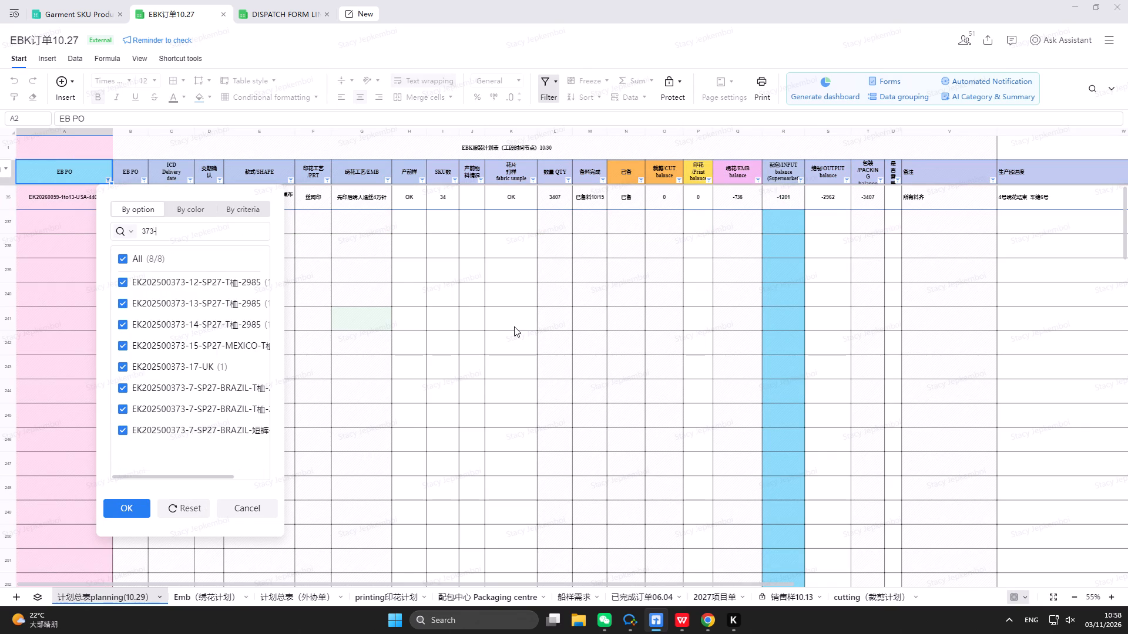
{"action": "type", "text": "13"}
{"action": "left_click", "coordinate": [127, 510]}
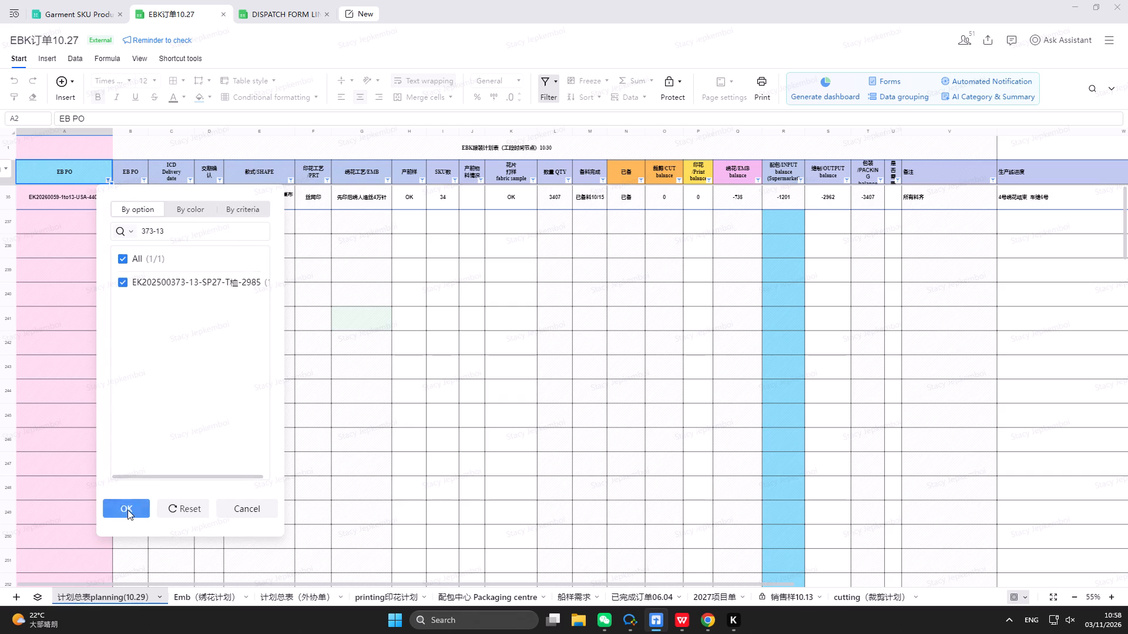
{"action": "left_click", "coordinate": [264, 18]}
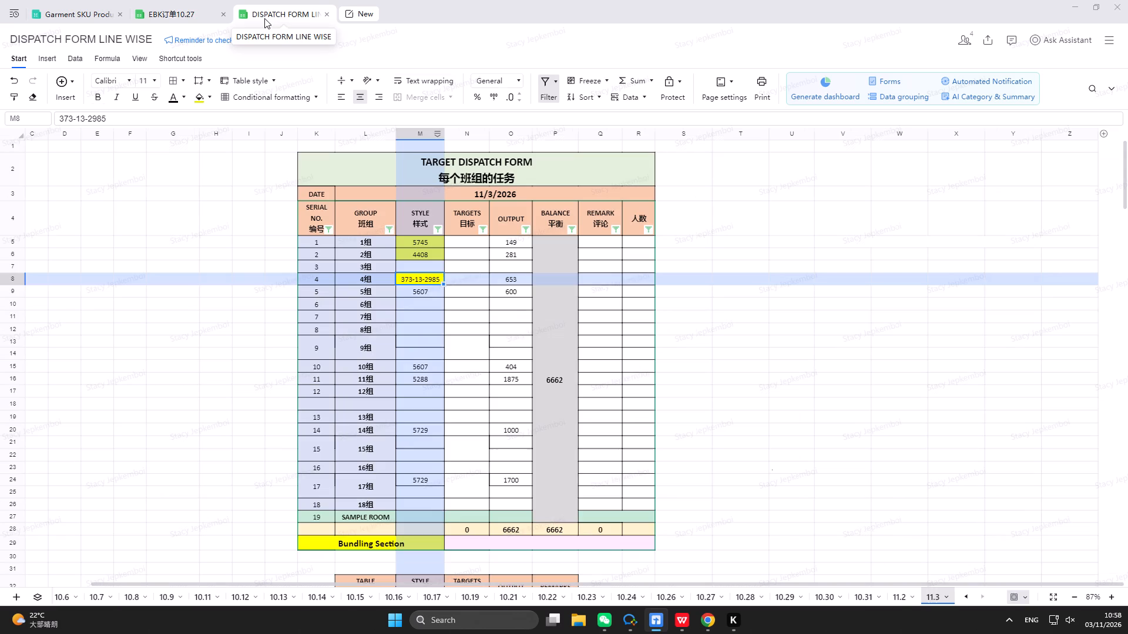
{"action": "left_click", "coordinate": [159, 16]}
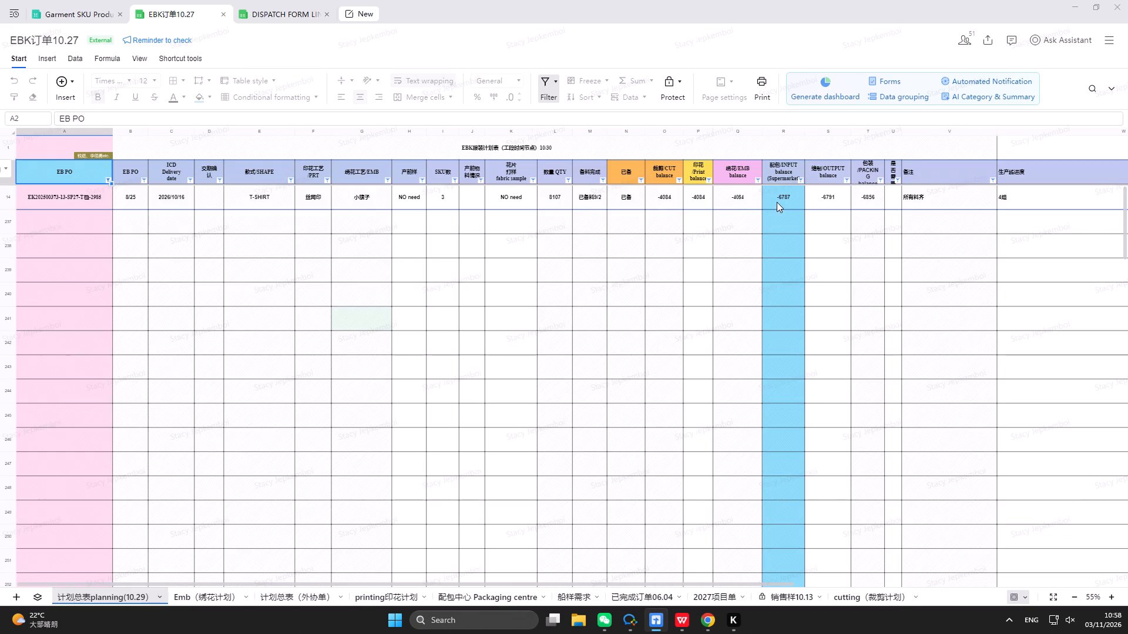
{"action": "left_click", "coordinate": [777, 202]}
{"action": "left_click", "coordinate": [657, 120]}
{"action": "type", "text": "+653"}
{"action": "key", "text": "Return"}
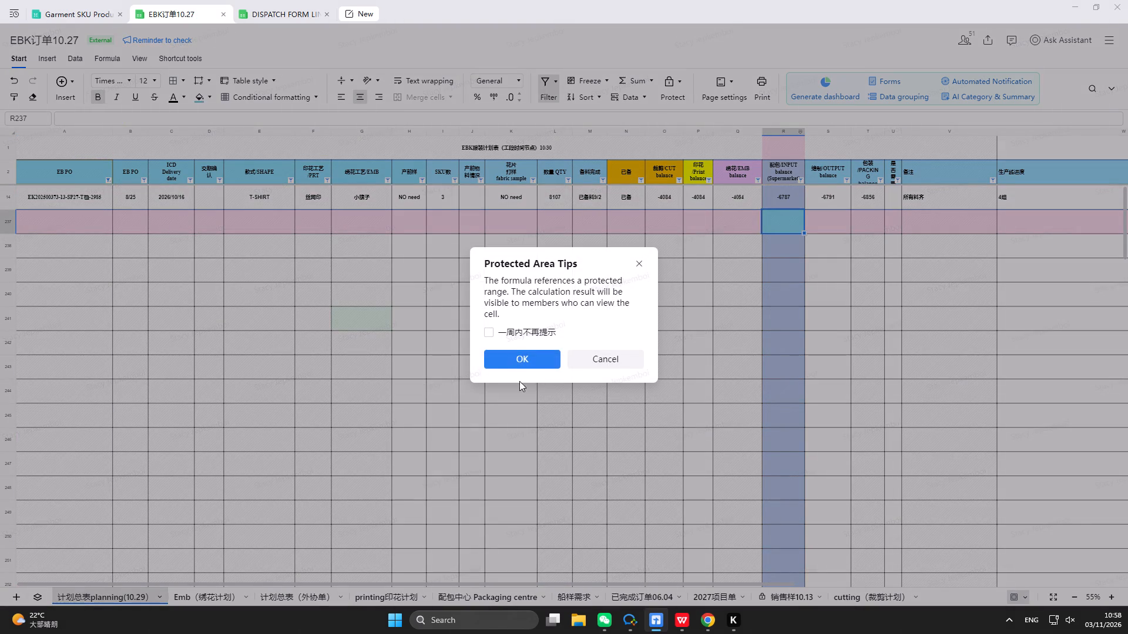
{"action": "left_click", "coordinate": [519, 364]}
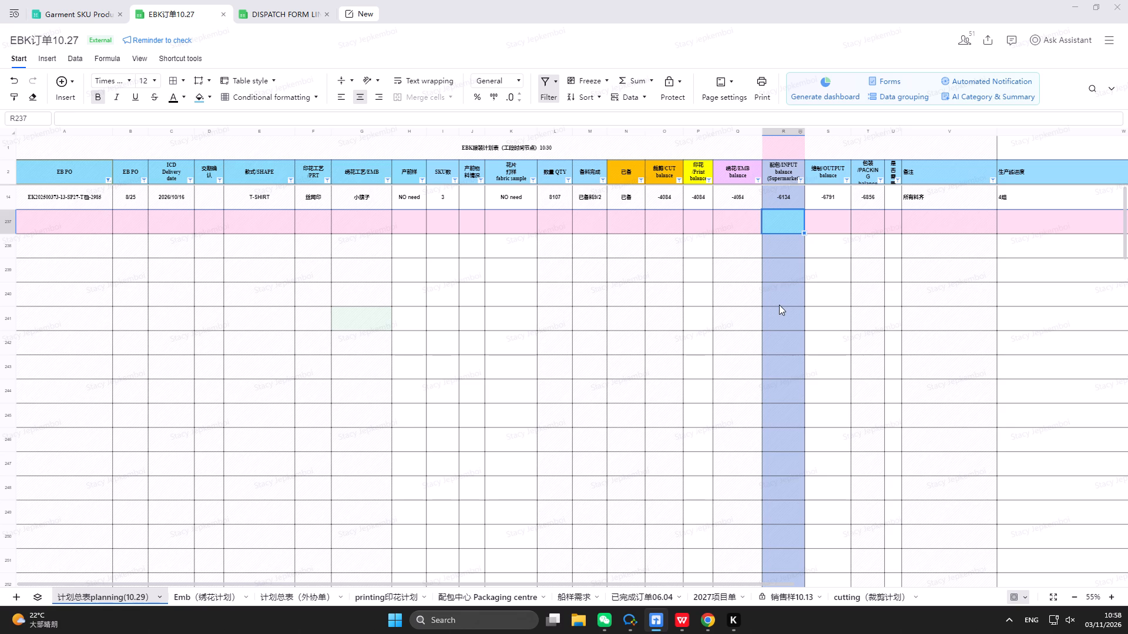
{"action": "left_click_drag", "start_coordinate": [757, 339], "coordinate": [0, 633]}
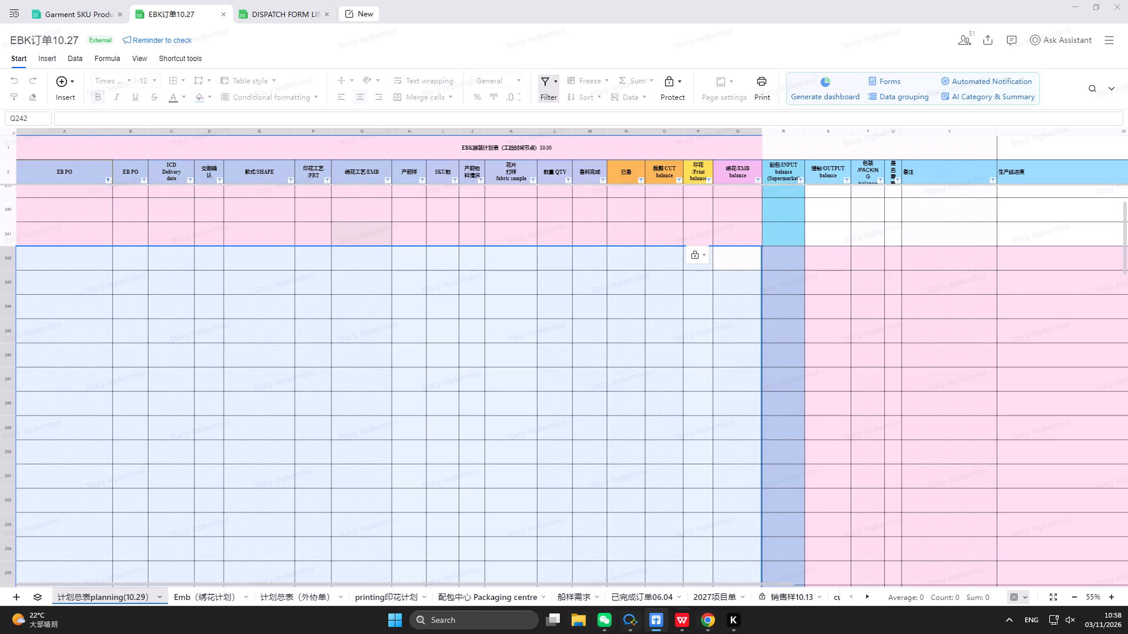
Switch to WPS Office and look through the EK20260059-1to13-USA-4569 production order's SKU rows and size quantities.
{"action": "left_click", "coordinate": [686, 625]}
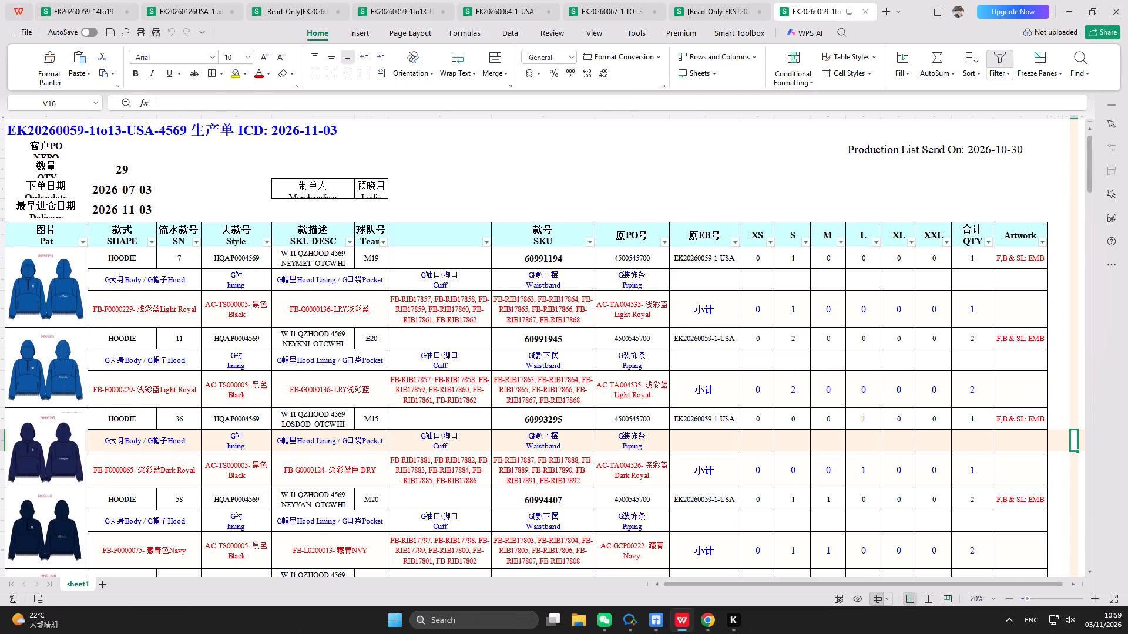
{"action": "scroll", "coordinate": [374, 362], "scroll_direction": "down", "scroll_amount": 18}
{"action": "scroll", "coordinate": [385, 409], "scroll_direction": "down", "scroll_amount": 8}
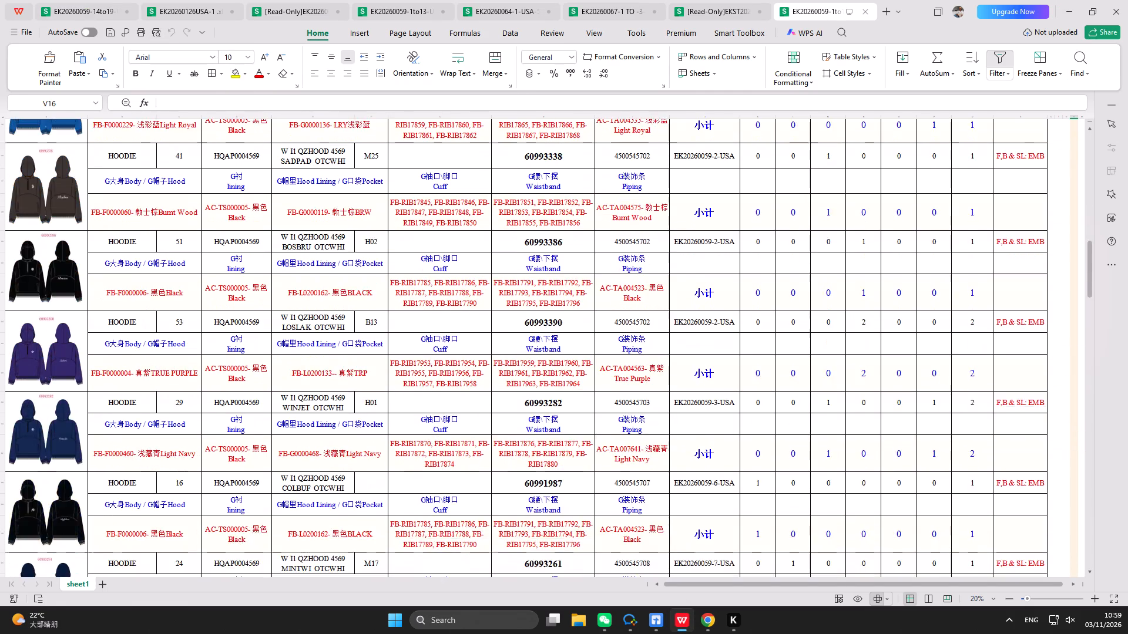
{"action": "scroll", "coordinate": [387, 414], "scroll_direction": "down", "scroll_amount": 19}
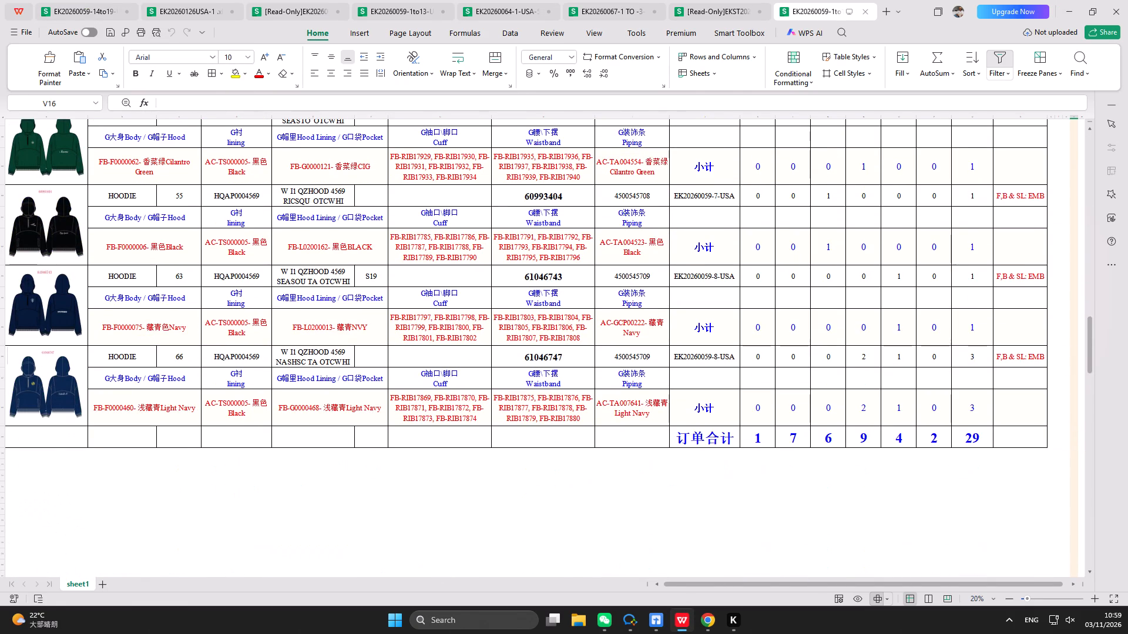
{"action": "scroll", "coordinate": [547, 421], "scroll_direction": "up", "scroll_amount": 4}
{"action": "scroll", "coordinate": [566, 353], "scroll_direction": "up", "scroll_amount": 1}
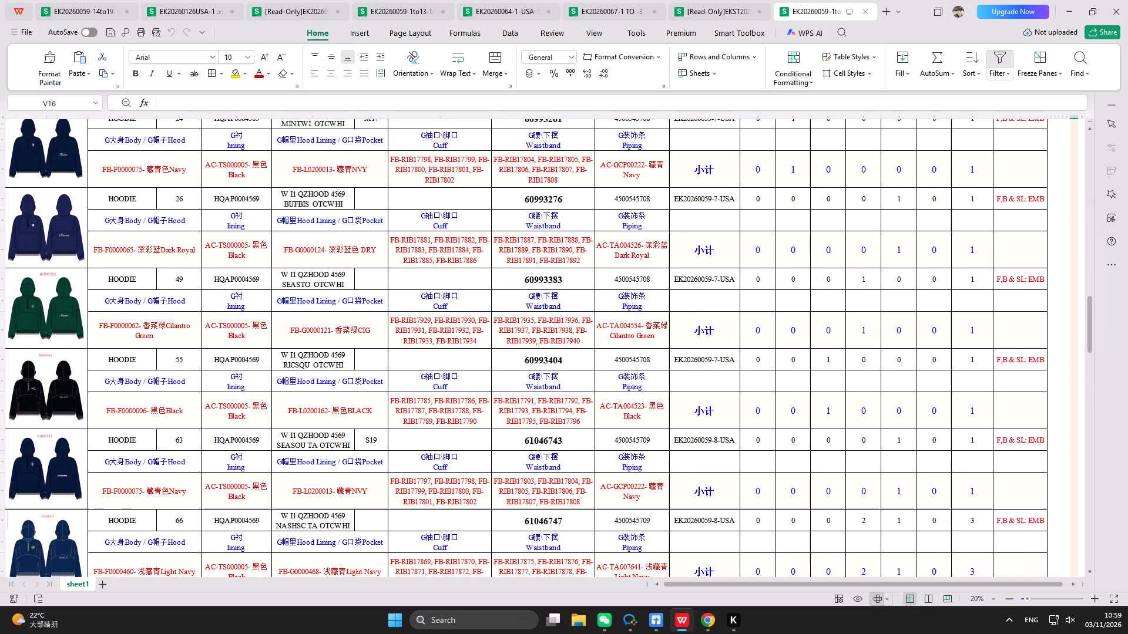
{"action": "left_click", "coordinate": [910, 257]}
{"action": "scroll", "coordinate": [910, 257], "scroll_direction": "up", "scroll_amount": 20}
{"action": "scroll", "coordinate": [910, 257], "scroll_direction": "up", "scroll_amount": 2}
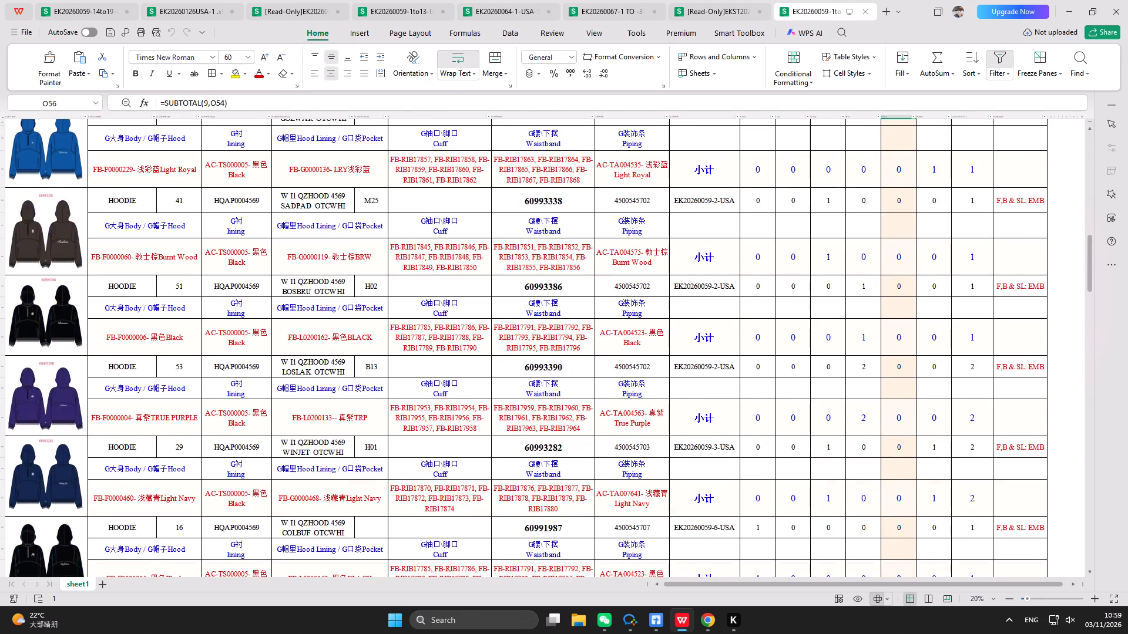
{"action": "scroll", "coordinate": [910, 257], "scroll_direction": "up", "scroll_amount": 20}
{"action": "scroll", "coordinate": [910, 257], "scroll_direction": "up", "scroll_amount": 2}
{"action": "scroll", "coordinate": [910, 257], "scroll_direction": "down", "scroll_amount": 8}
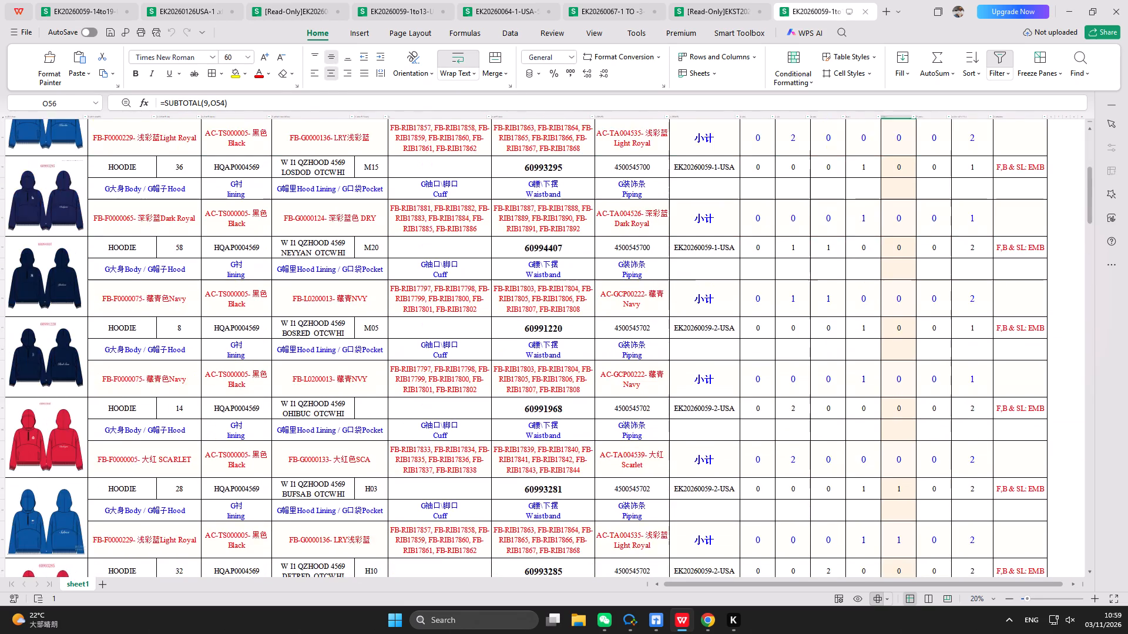
{"action": "scroll", "coordinate": [910, 257], "scroll_direction": "down", "scroll_amount": 18}
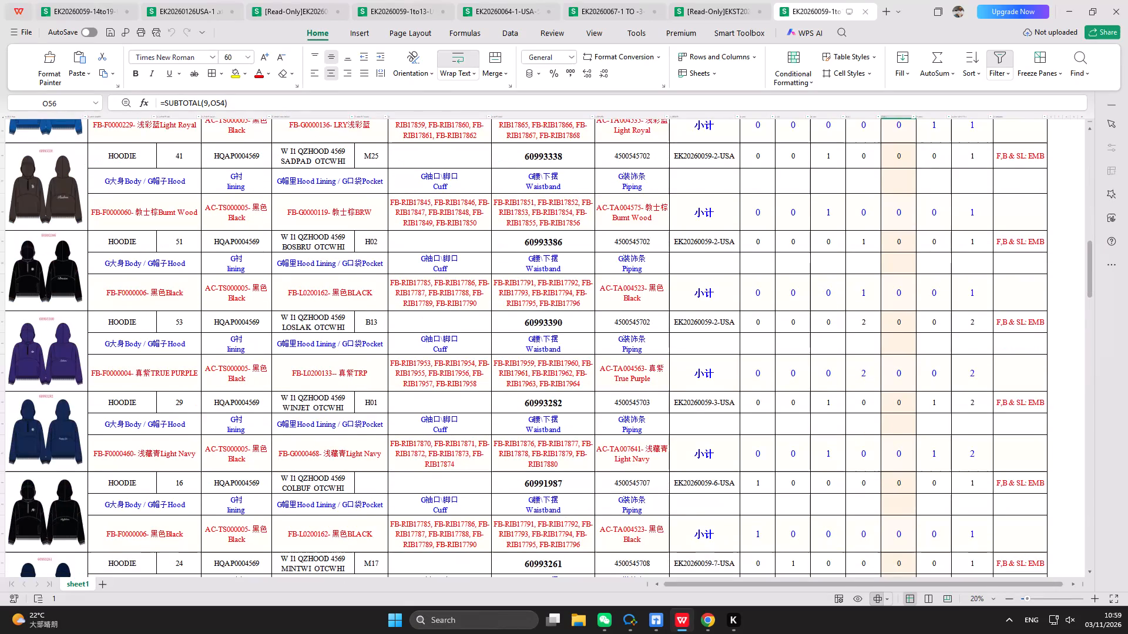
{"action": "scroll", "coordinate": [911, 269], "scroll_direction": "down", "scroll_amount": 6}
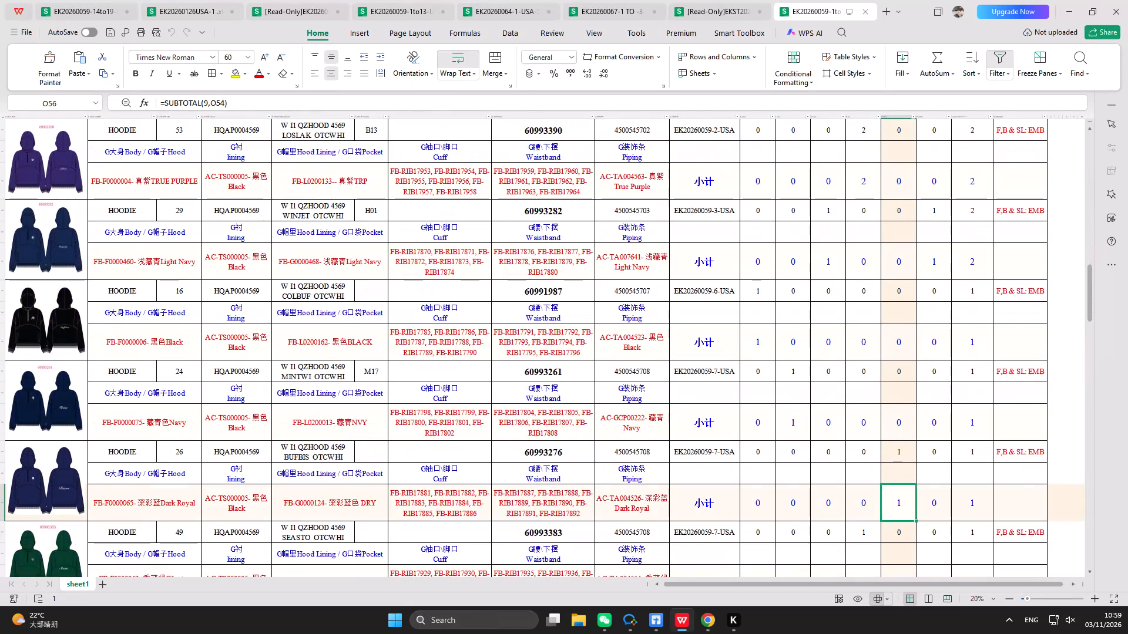
{"action": "left_click", "coordinate": [1065, 9]}
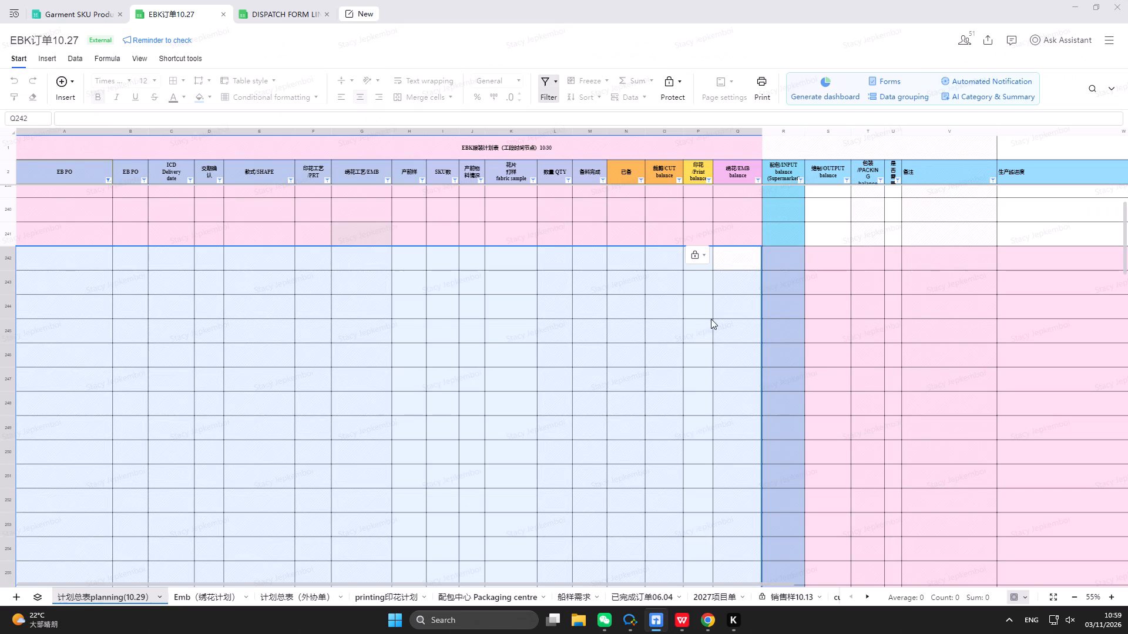
In the 11.3 dispatch form, filter the STYLE column to 5607 and fill the 5组 and 10组 style cells yellow.
{"action": "scroll", "coordinate": [281, 241], "scroll_direction": "up", "scroll_amount": 15}
{"action": "left_click", "coordinate": [384, 250]}
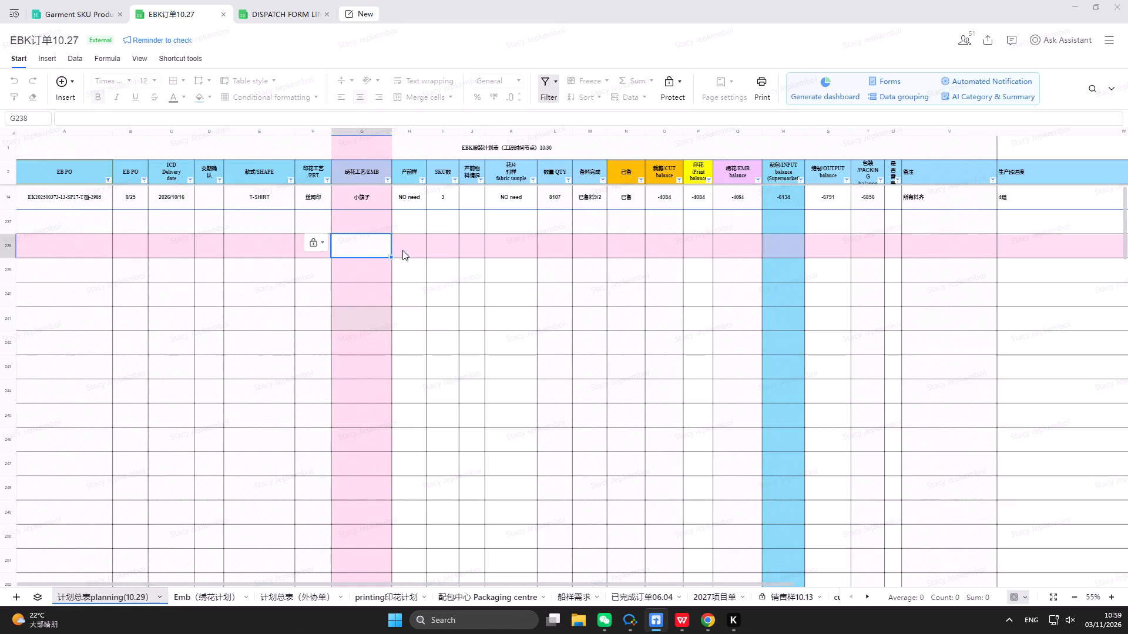
{"action": "left_click", "coordinate": [282, 19]}
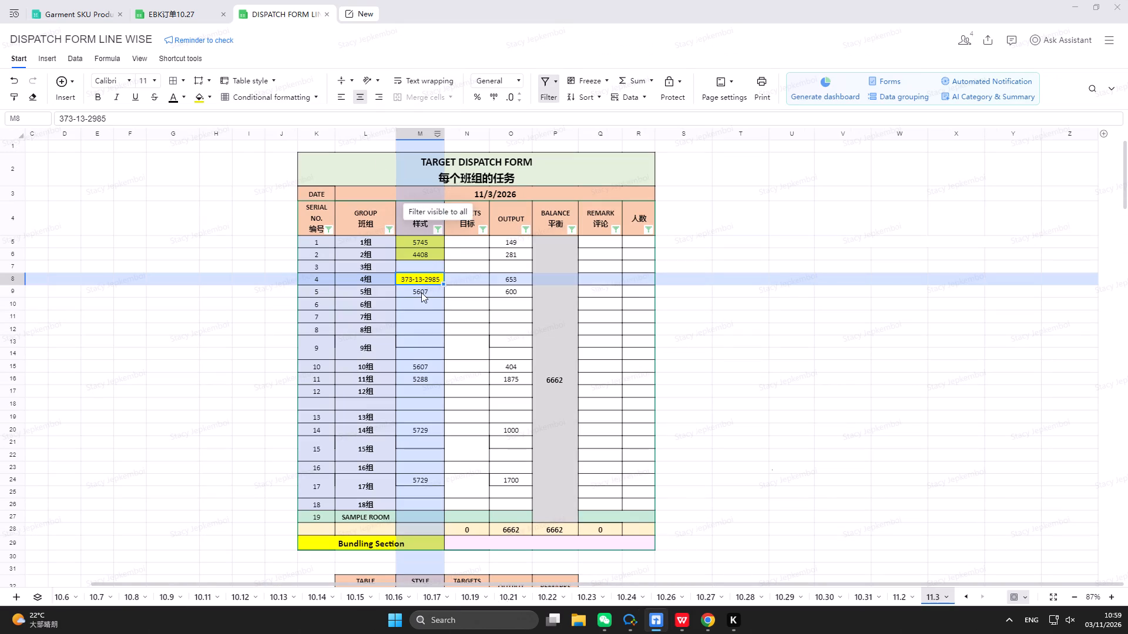
{"action": "left_click", "coordinate": [441, 232]}
{"action": "type", "text": "5607"}
{"action": "left_click", "coordinate": [450, 557]}
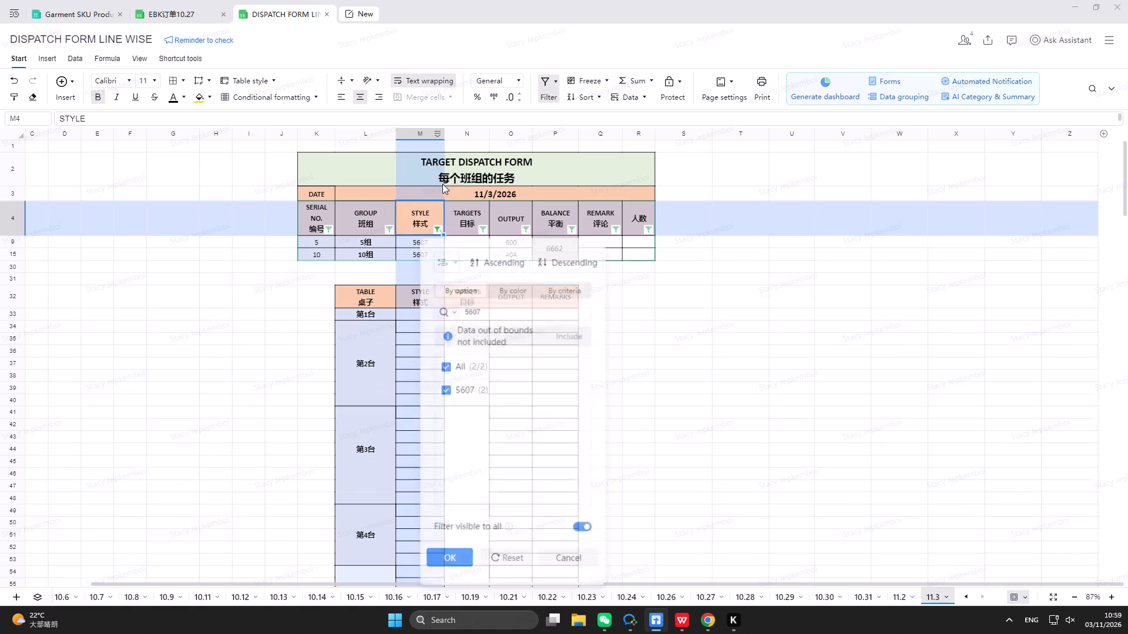
{"action": "left_click_drag", "start_coordinate": [417, 245], "coordinate": [420, 255]}
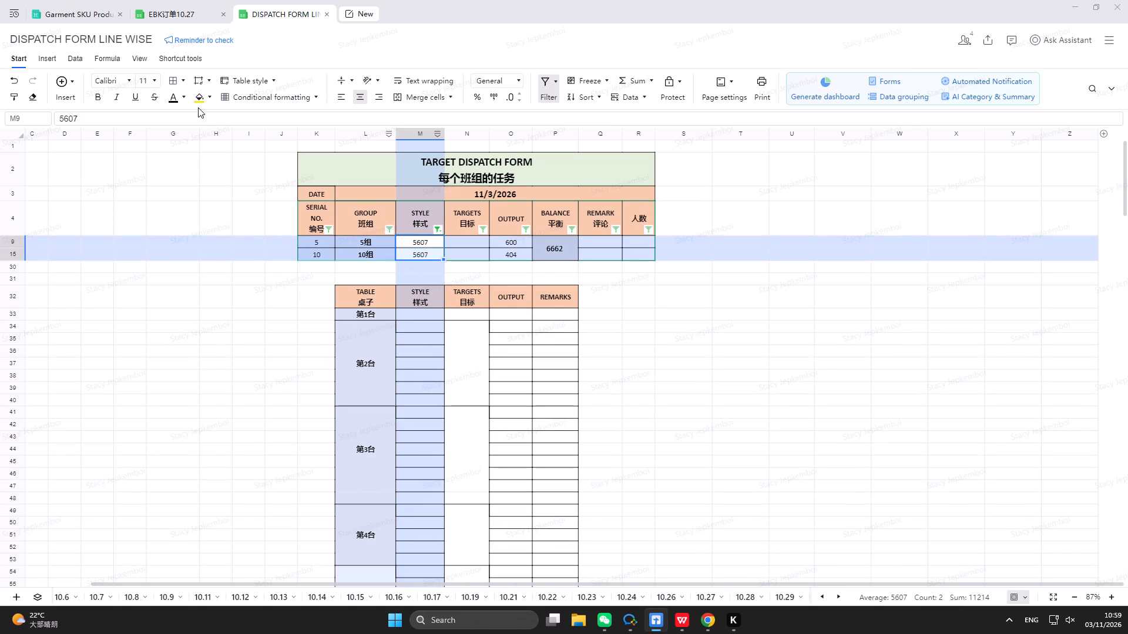
{"action": "left_click", "coordinate": [197, 103]}
In EBK订单10.27, filter the EB PO column to the order containing 5607.
{"action": "left_click", "coordinate": [174, 6]}
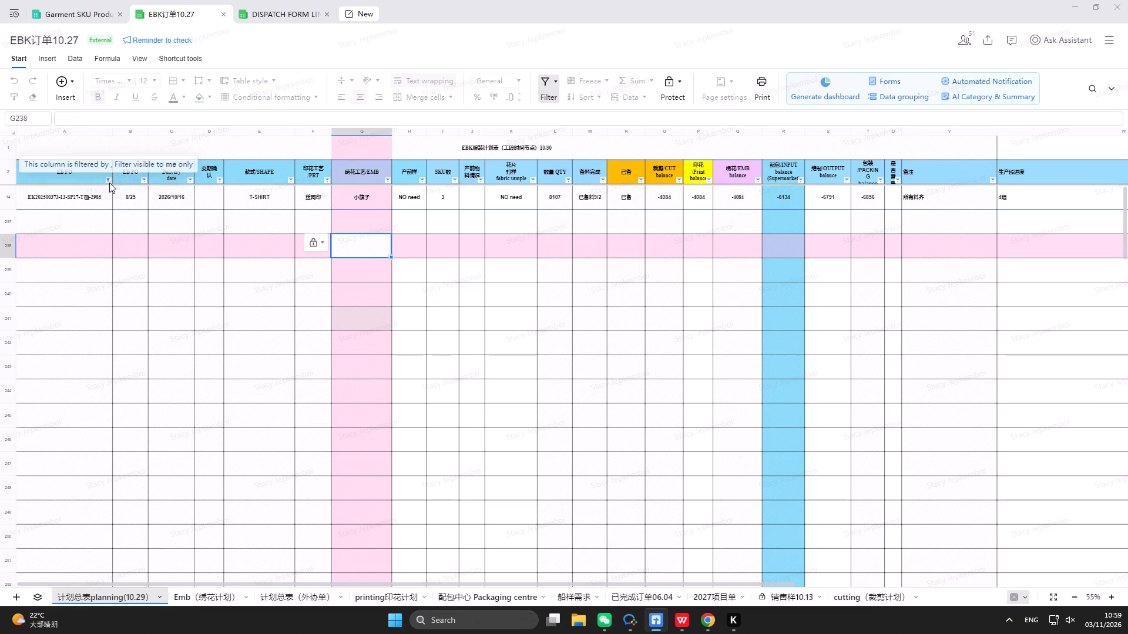
{"action": "left_click", "coordinate": [109, 183]}
{"action": "type", "text": "5607"}
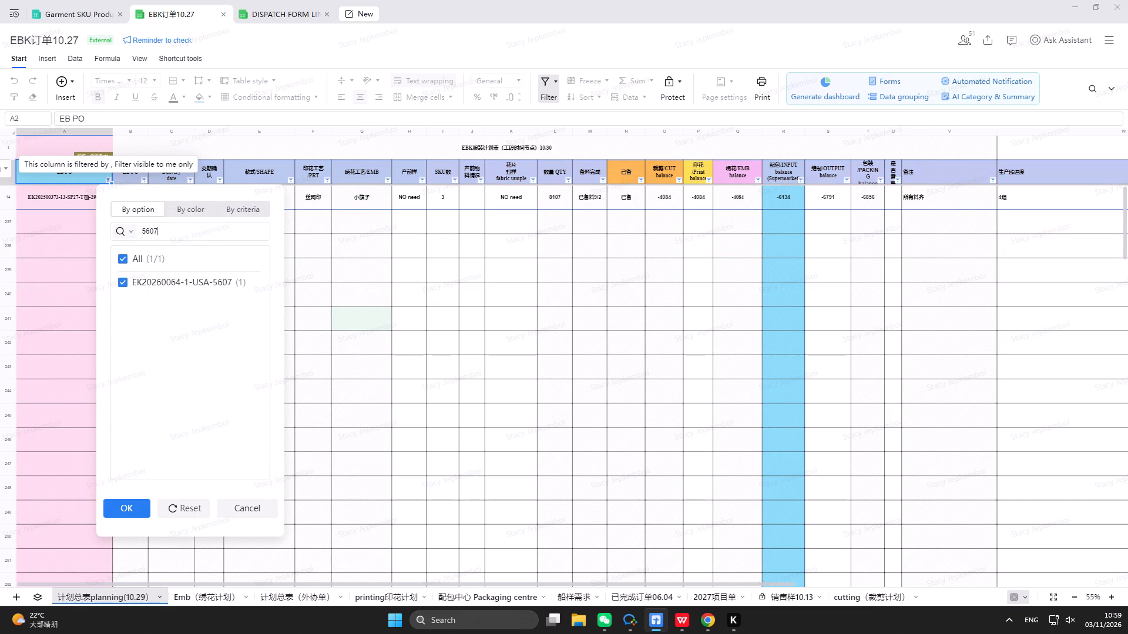
{"action": "left_click", "coordinate": [119, 503]}
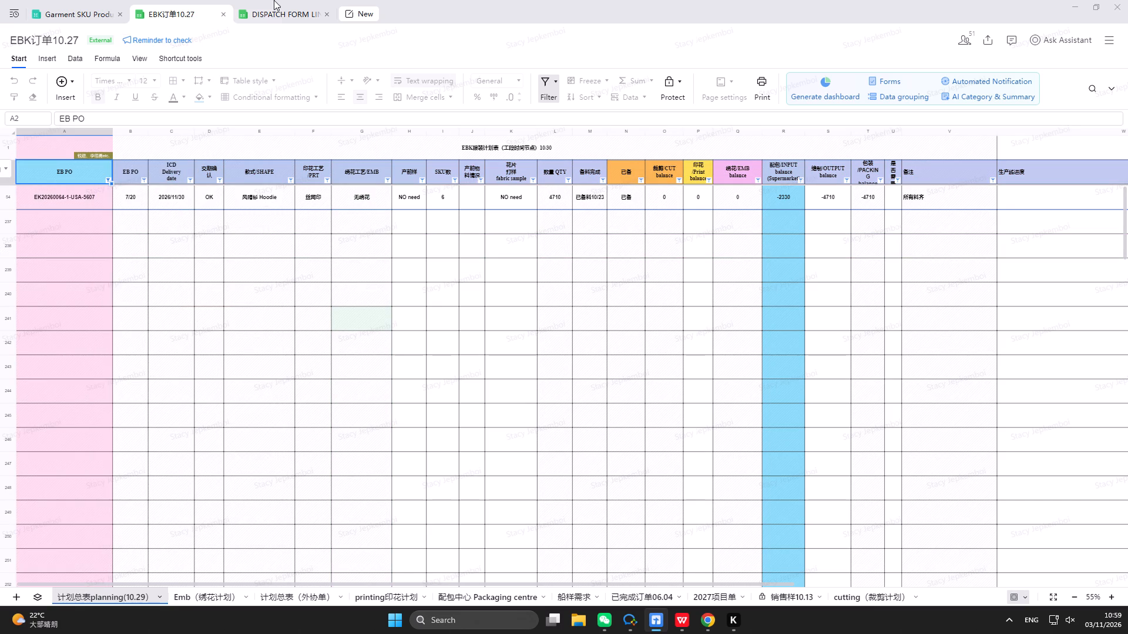
{"action": "left_click", "coordinate": [283, 11]}
{"action": "left_click_drag", "start_coordinate": [519, 243], "coordinate": [519, 253]}
{"action": "left_click", "coordinate": [169, 16]}
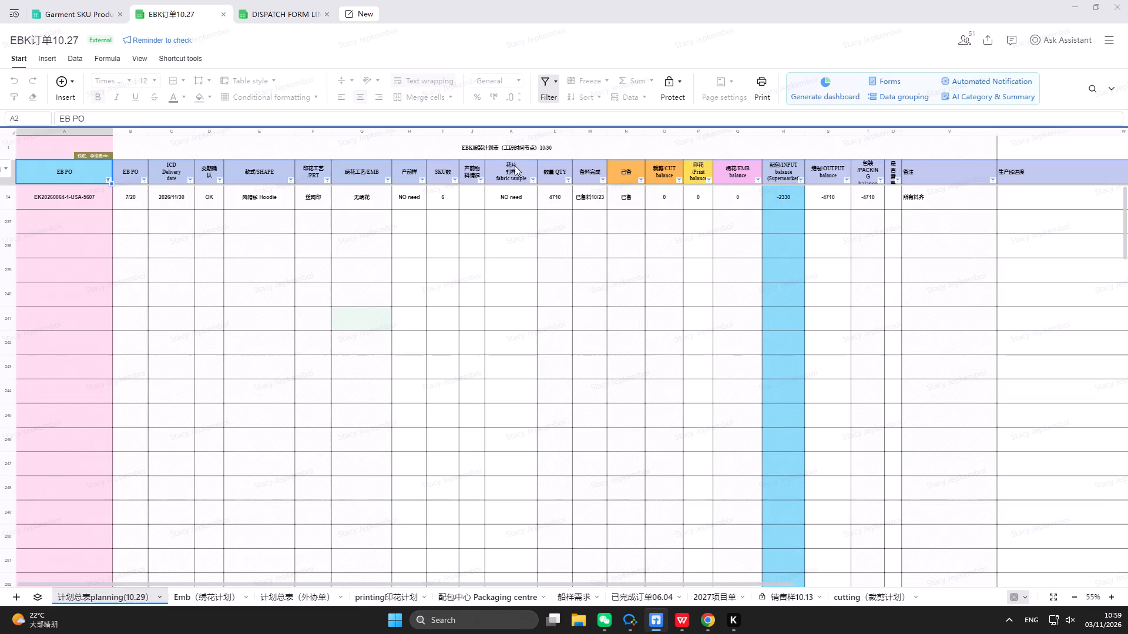
{"action": "left_click", "coordinate": [771, 195]}
{"action": "left_click", "coordinate": [763, 117]}
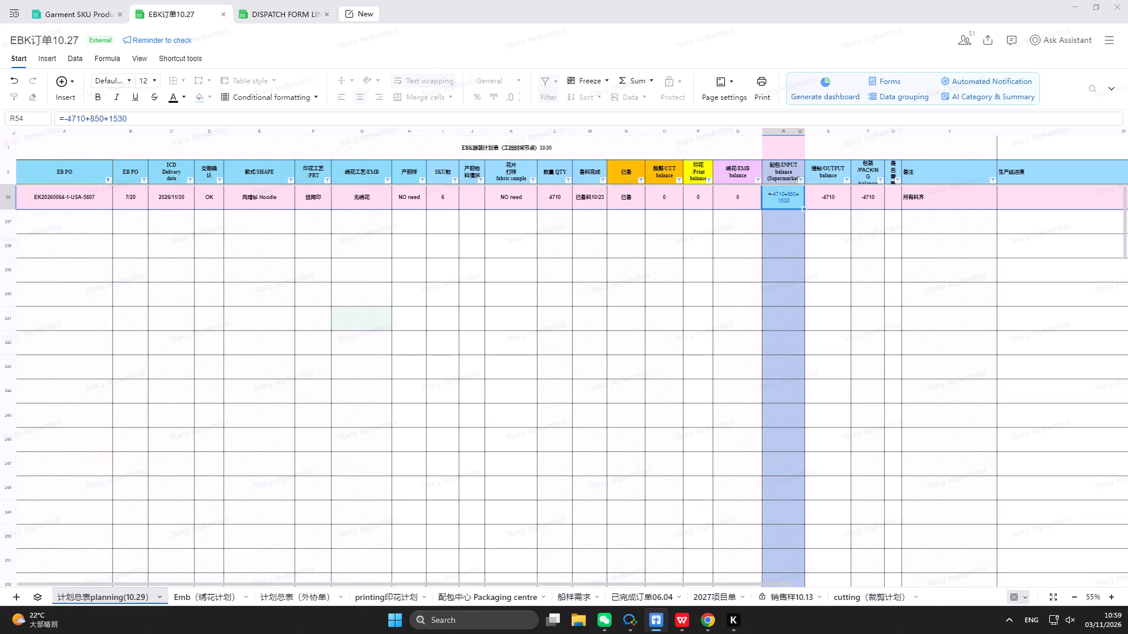
{"action": "type", "text": "+1004"}
{"action": "key", "text": "Return"}
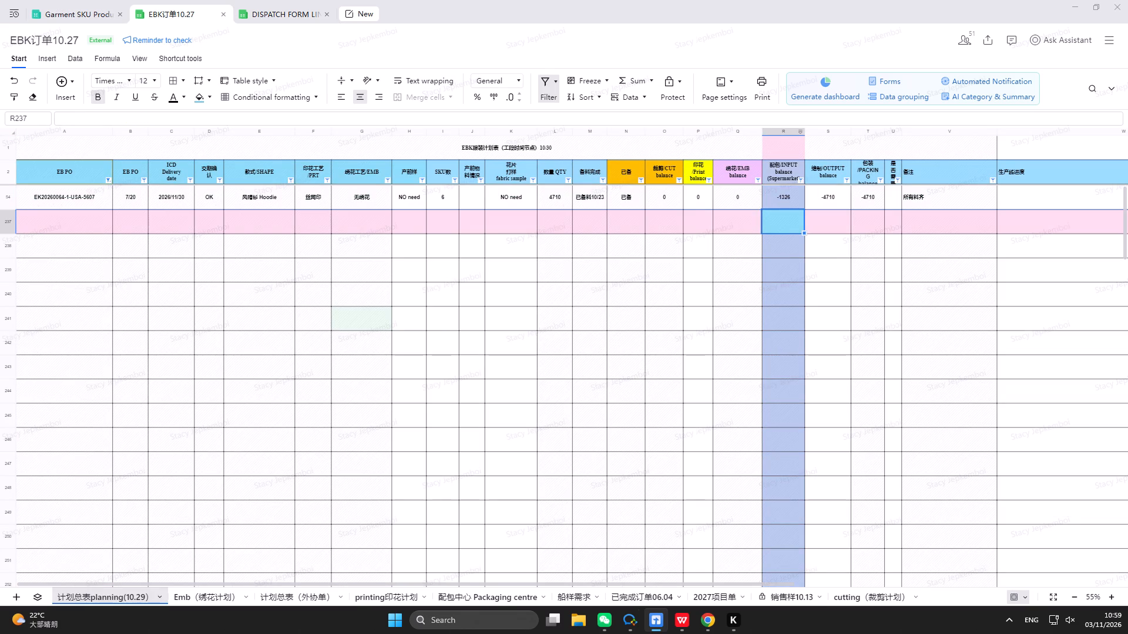
Clear the STYLE filter in the 11.3 dispatch form.
{"action": "left_click", "coordinate": [265, 5]}
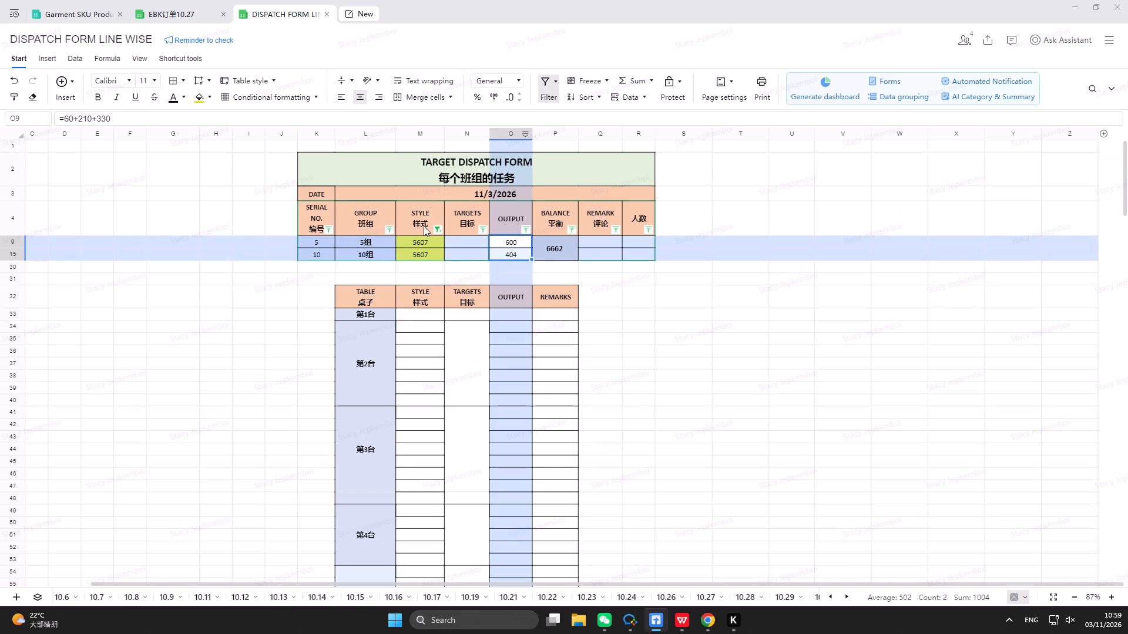
{"action": "left_click", "coordinate": [439, 230]}
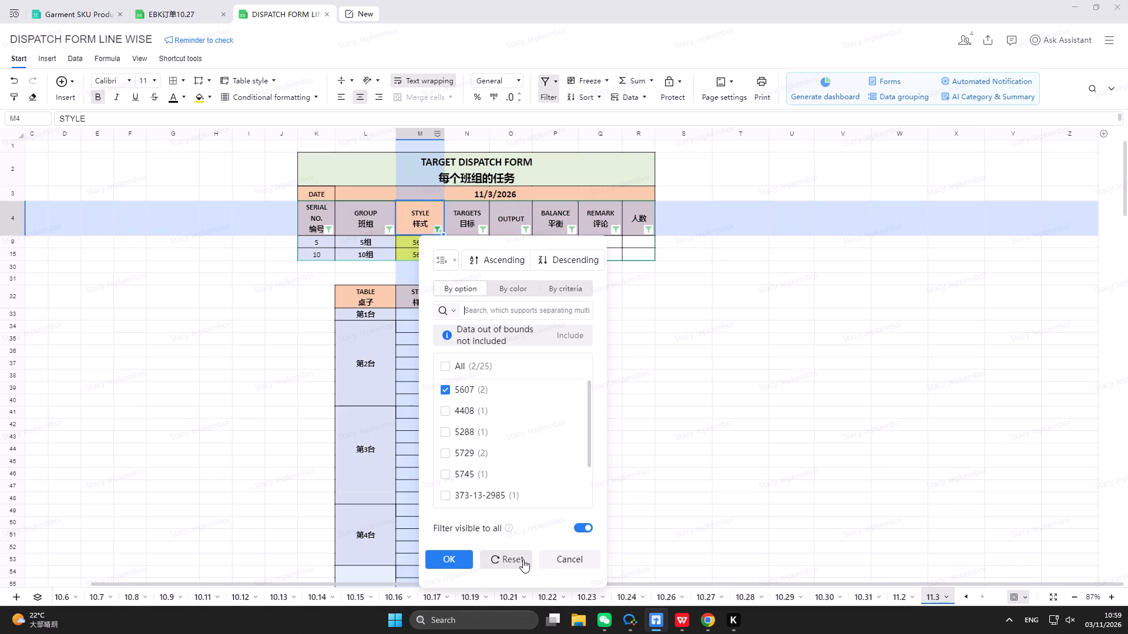
{"action": "left_click", "coordinate": [523, 559]}
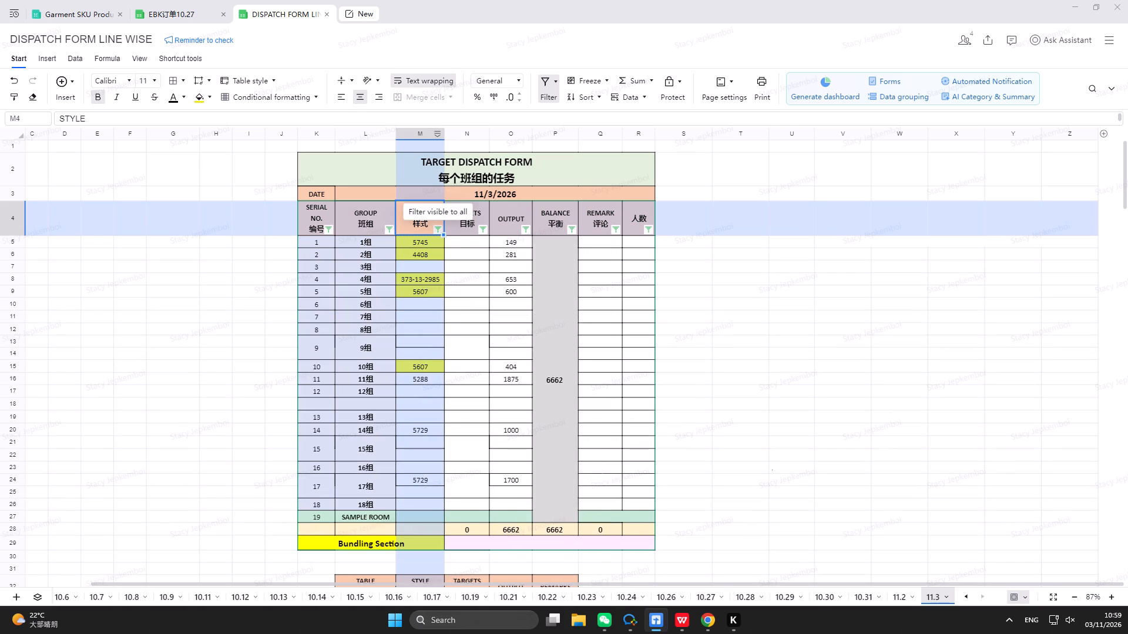
In the 11.3 dispatch form, filter the STYLE column to 5288 and fill the 11组 style cell yellow.
{"action": "left_click", "coordinate": [441, 232]}
{"action": "left_click", "coordinate": [439, 231]}
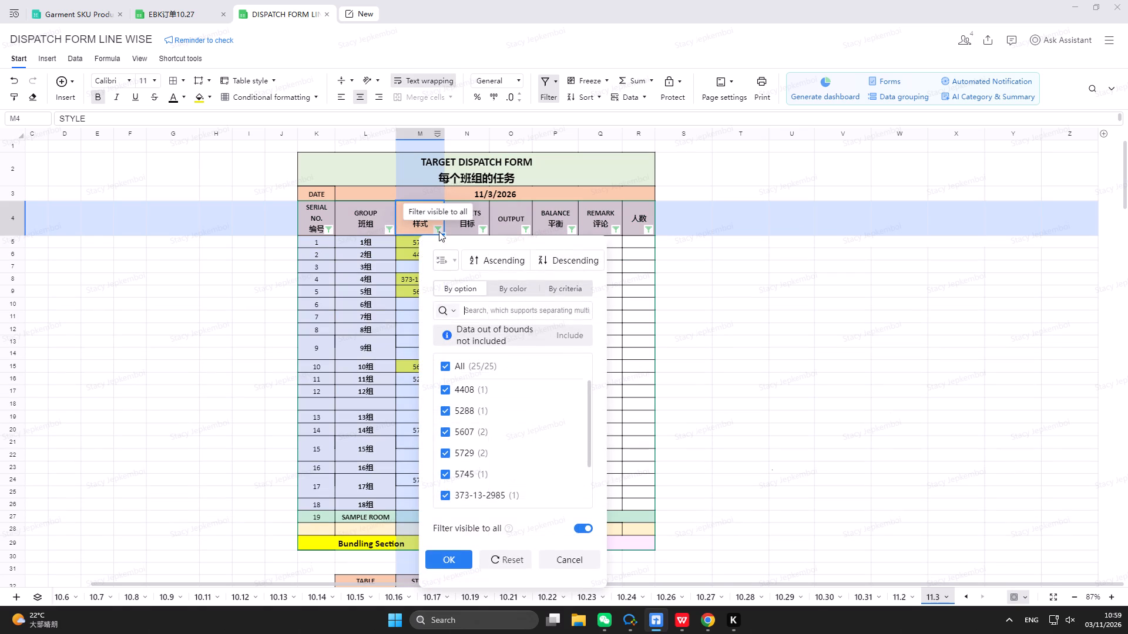
{"action": "type", "text": "5288"}
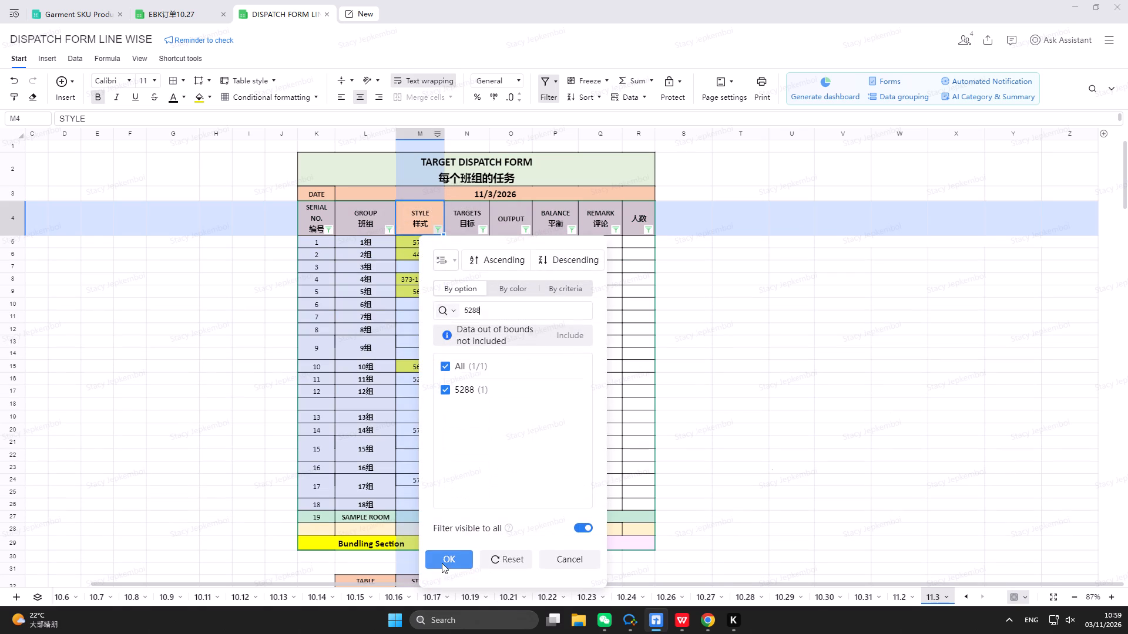
{"action": "left_click", "coordinate": [446, 561]}
{"action": "left_click", "coordinate": [422, 244]}
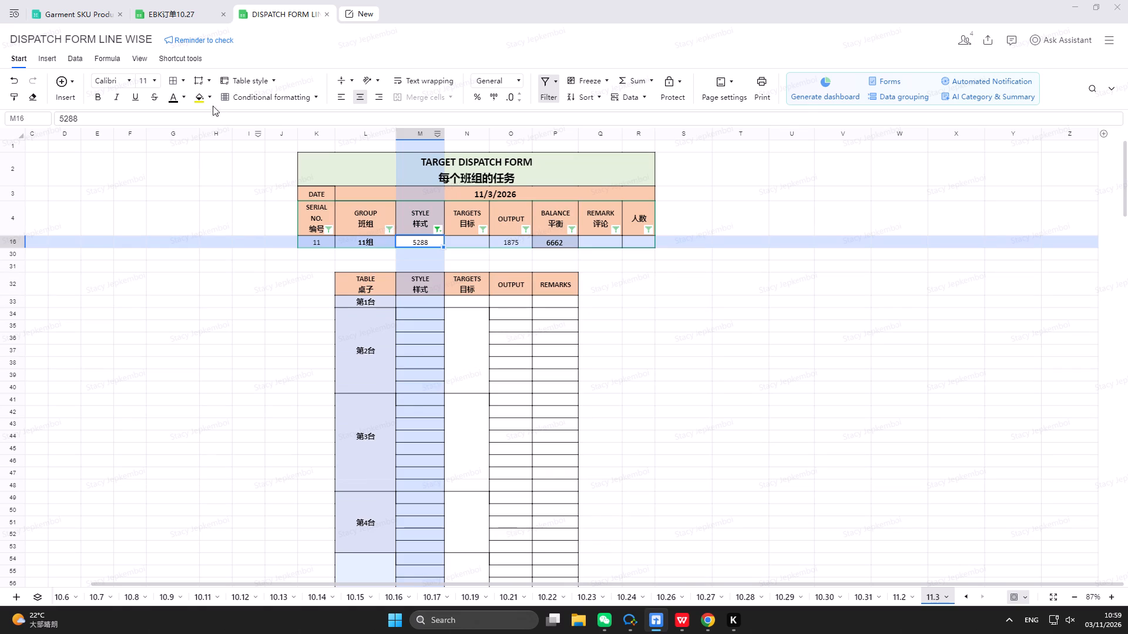
{"action": "left_click", "coordinate": [203, 102]}
In EBK订单10.27, filter the EB PO column to the order containing 5288.
{"action": "left_click", "coordinate": [169, 15]}
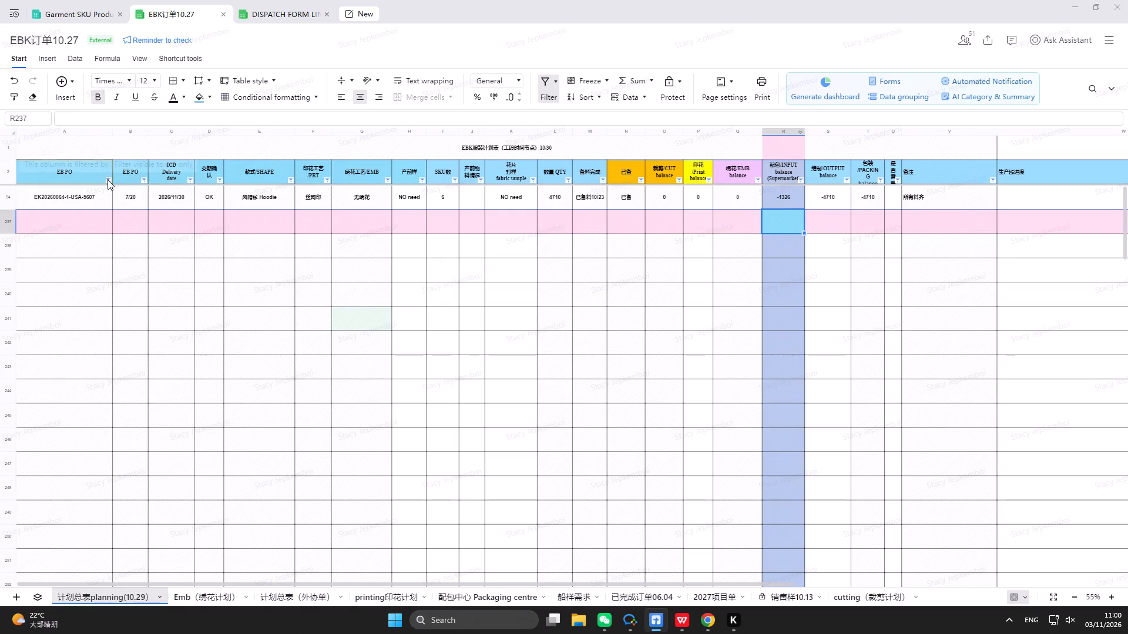
{"action": "left_click", "coordinate": [108, 180]}
{"action": "type", "text": "5288"}
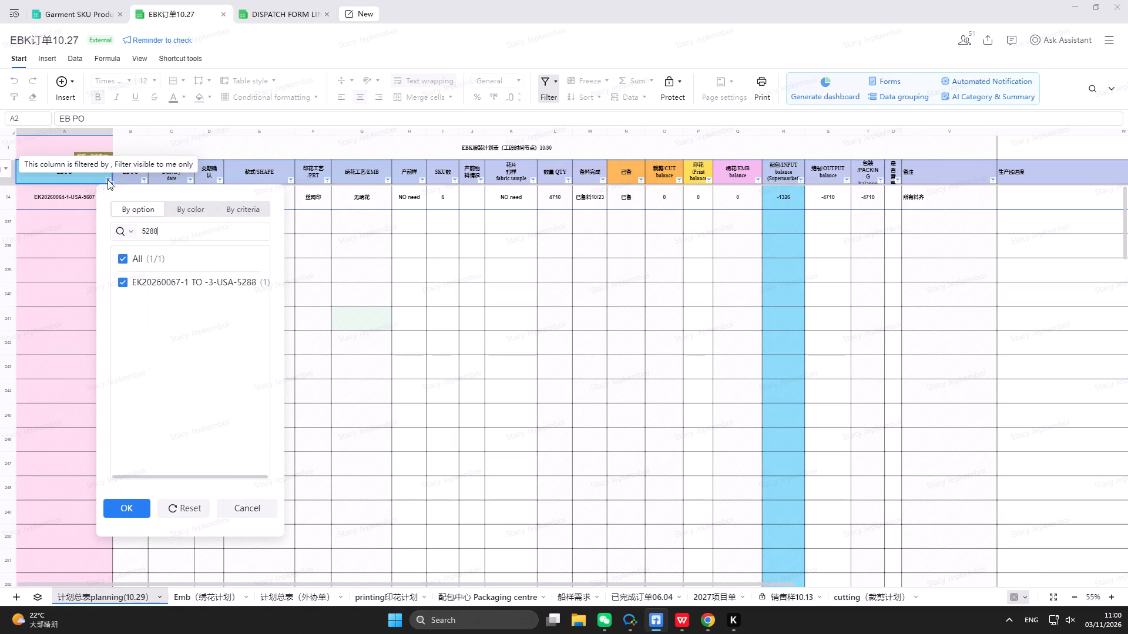
{"action": "left_click", "coordinate": [124, 515]}
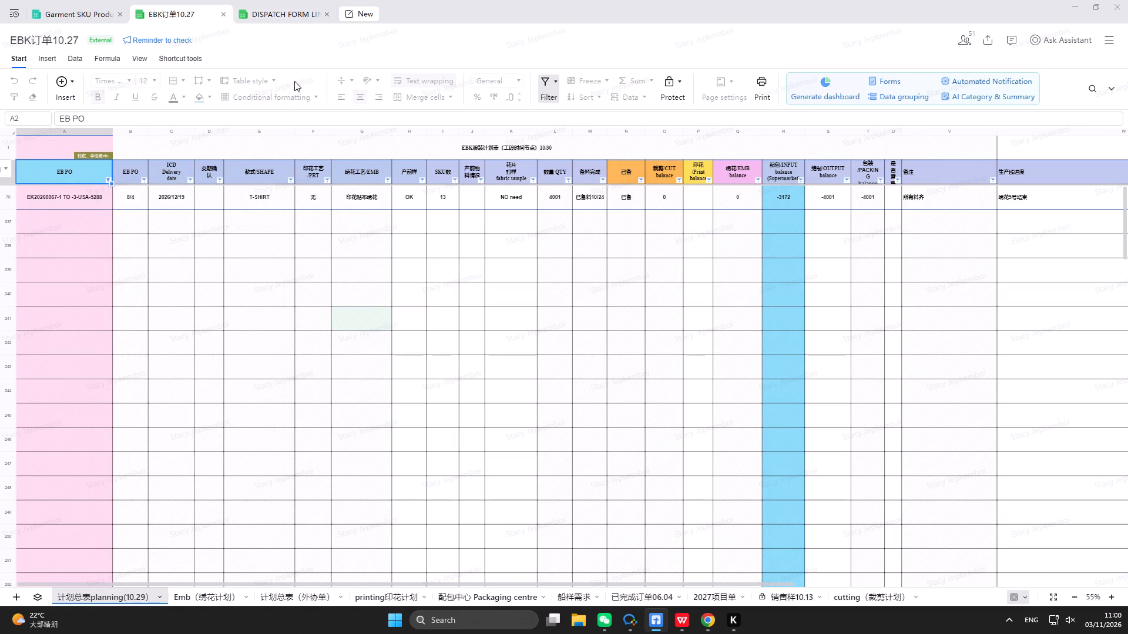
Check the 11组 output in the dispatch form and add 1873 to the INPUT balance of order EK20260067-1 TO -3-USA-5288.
{"action": "left_click", "coordinate": [287, 12]}
{"action": "left_click", "coordinate": [169, 12]}
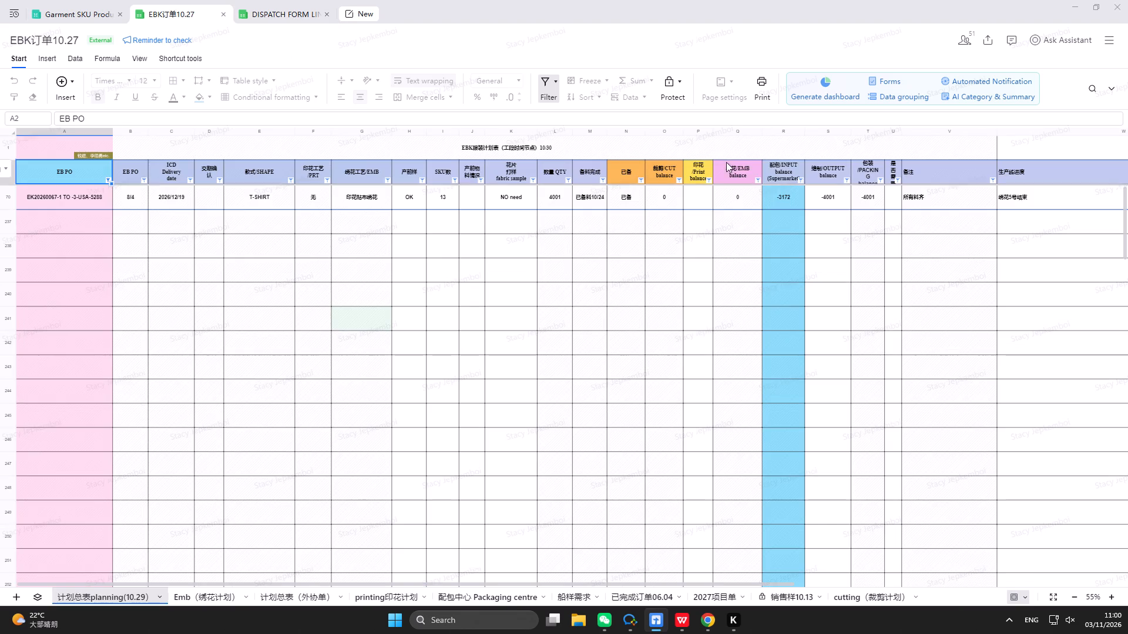
{"action": "left_click", "coordinate": [780, 200]}
{"action": "left_click", "coordinate": [760, 122]}
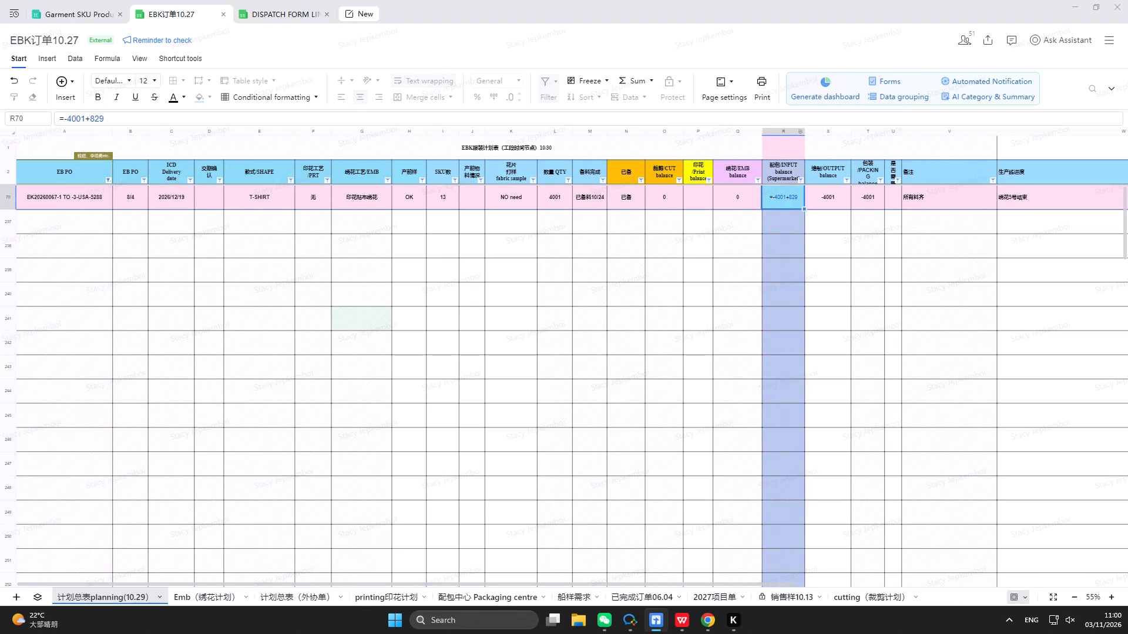
{"action": "type", "text": "+1873"}
{"action": "key", "text": "Return"}
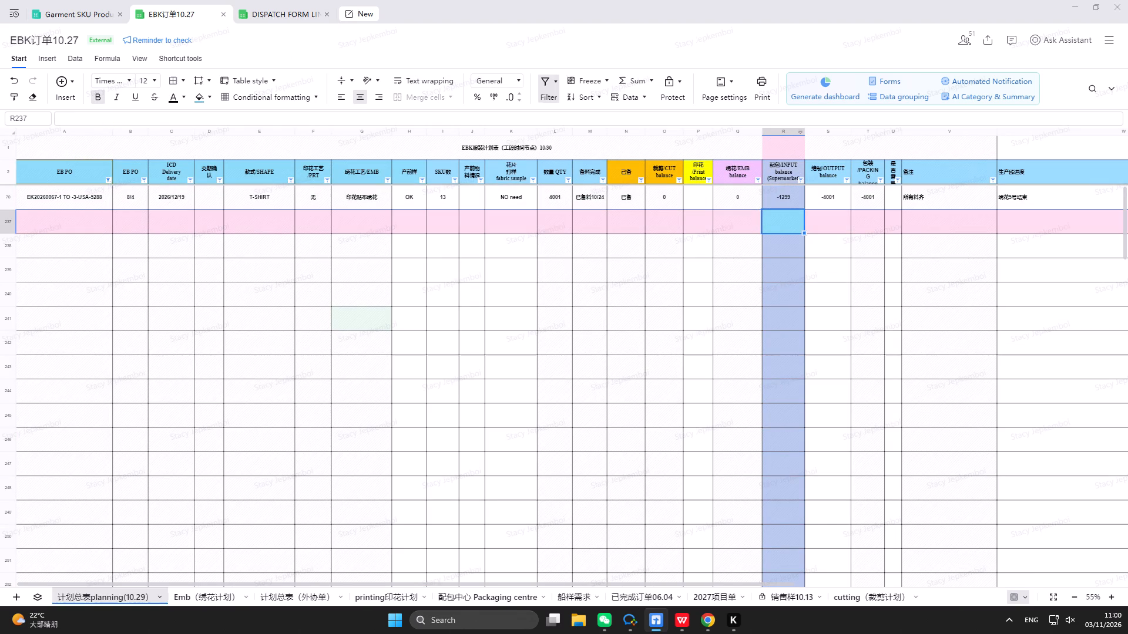
Check the 5288 output in the 11.2 dispatch form against the INPUT balance formula of the 5288 order.
{"action": "left_click", "coordinate": [286, 18]}
{"action": "left_click", "coordinate": [897, 592]}
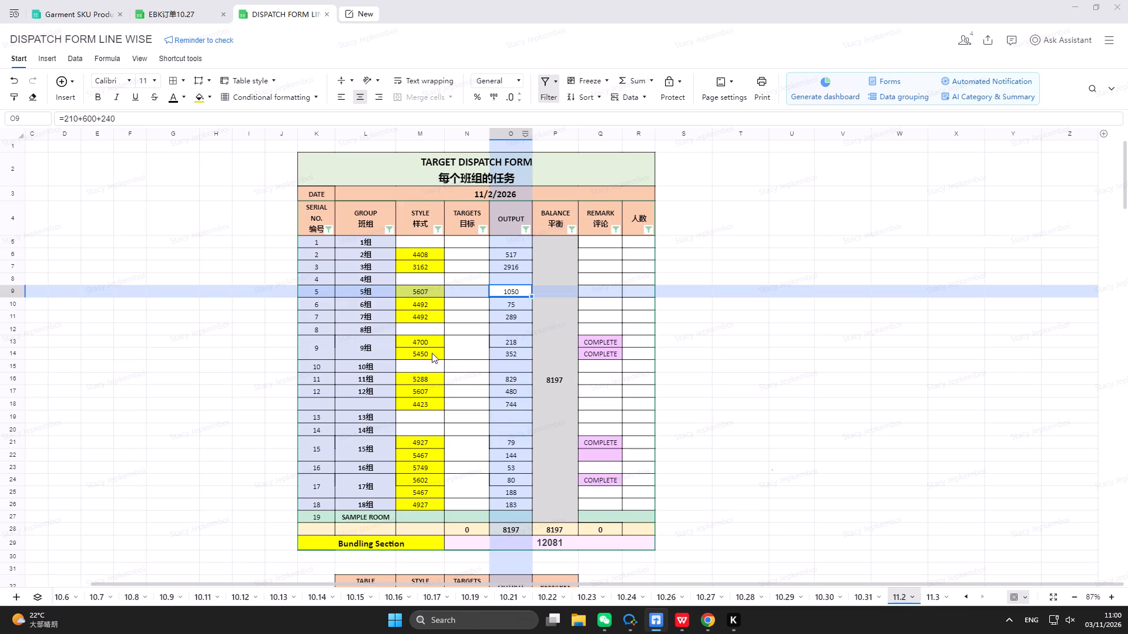
{"action": "left_click", "coordinate": [145, 12]}
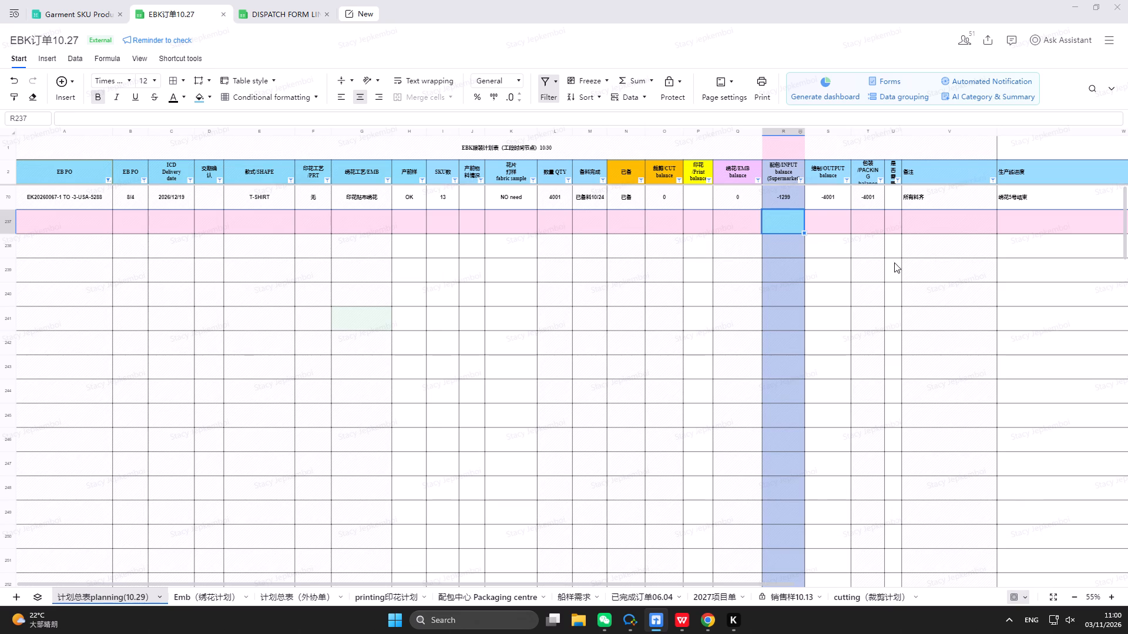
{"action": "left_click", "coordinate": [787, 198]}
{"action": "left_click", "coordinate": [286, 14]}
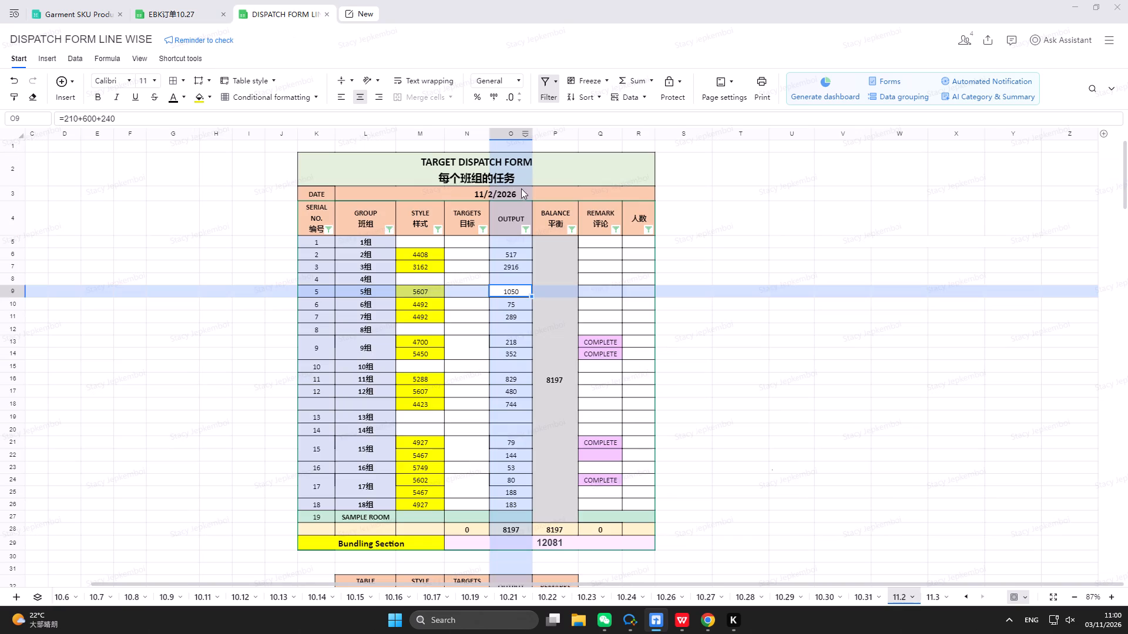
{"action": "left_click", "coordinate": [946, 423]}
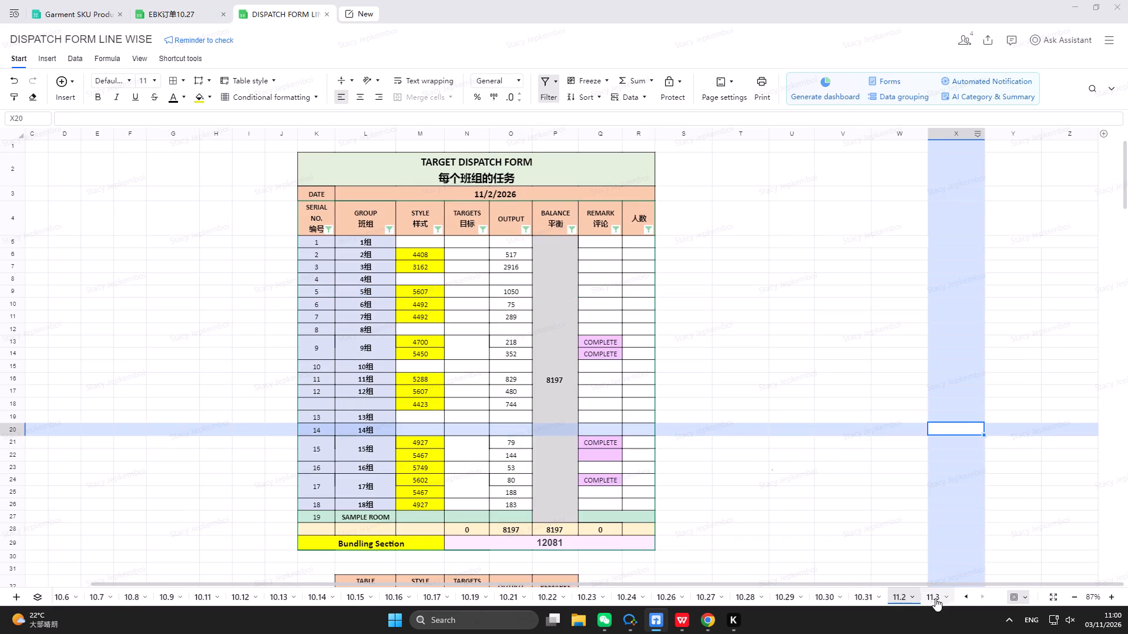
Return to the 11.3 dispatch form and clear its STYLE filter.
{"action": "left_click", "coordinate": [936, 596]}
{"action": "left_click", "coordinate": [445, 230]}
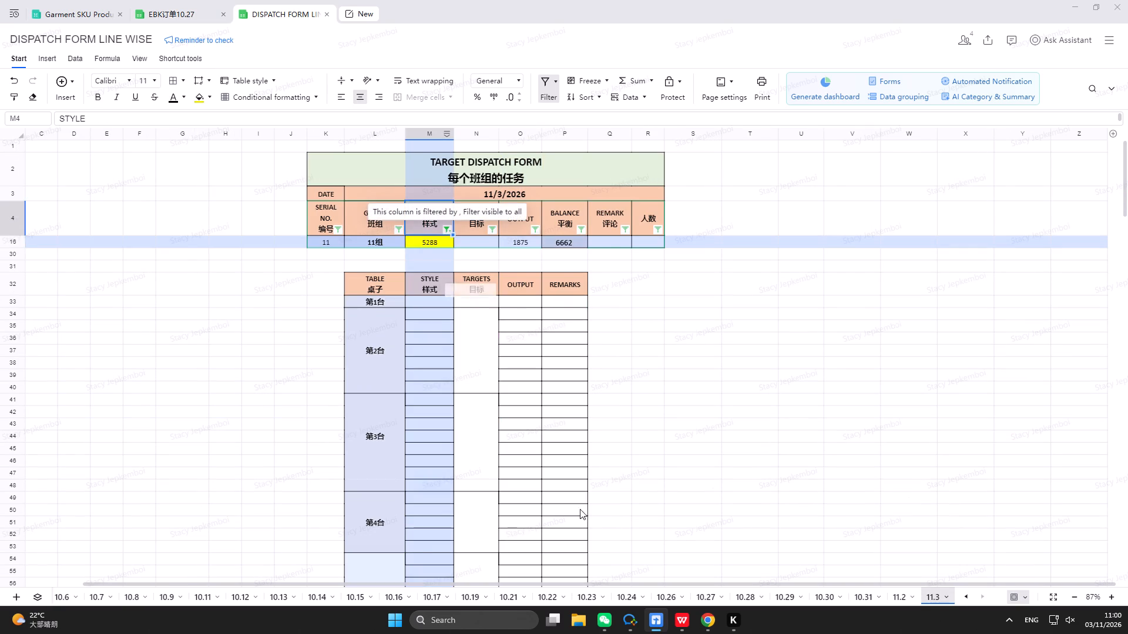
{"action": "left_click", "coordinate": [513, 559]}
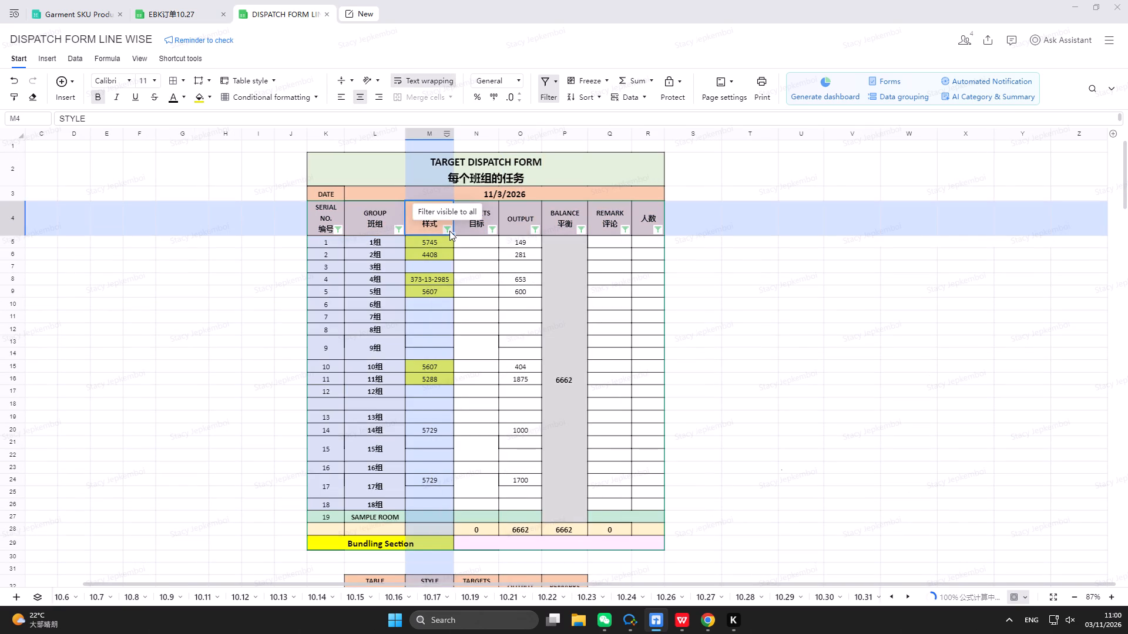
Filter the STYLE column of the 11.3 dispatch form to 5729 and fill the 14组 and 17组 style cells yellow.
{"action": "left_click", "coordinate": [449, 231]}
{"action": "type", "text": "5729"}
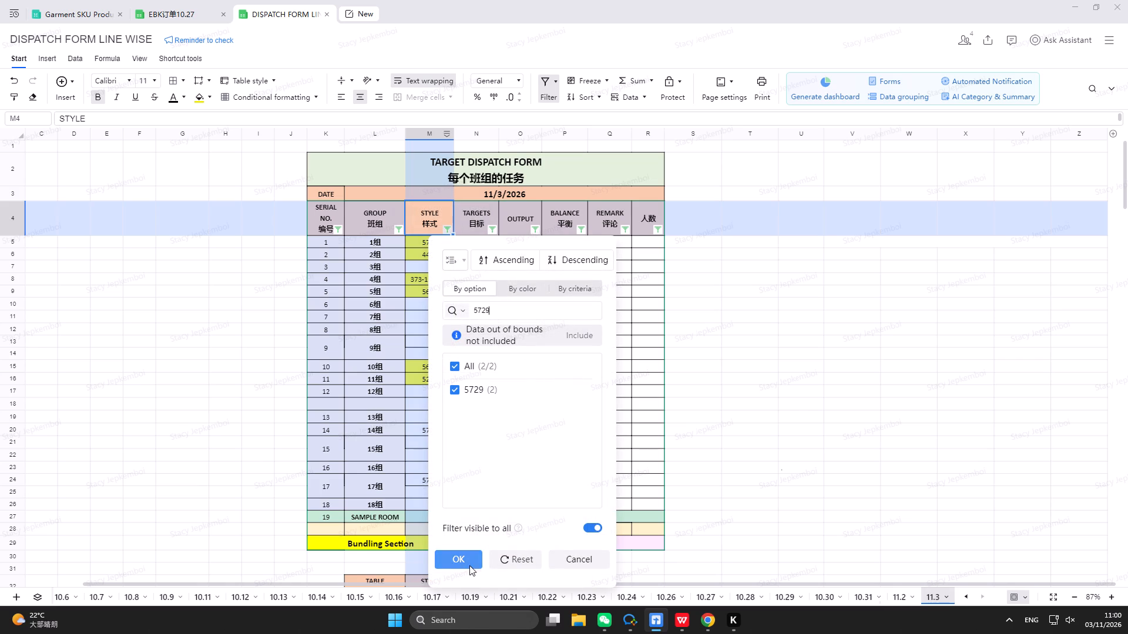
{"action": "left_click", "coordinate": [469, 565]}
{"action": "left_click_drag", "start_coordinate": [437, 240], "coordinate": [438, 249]}
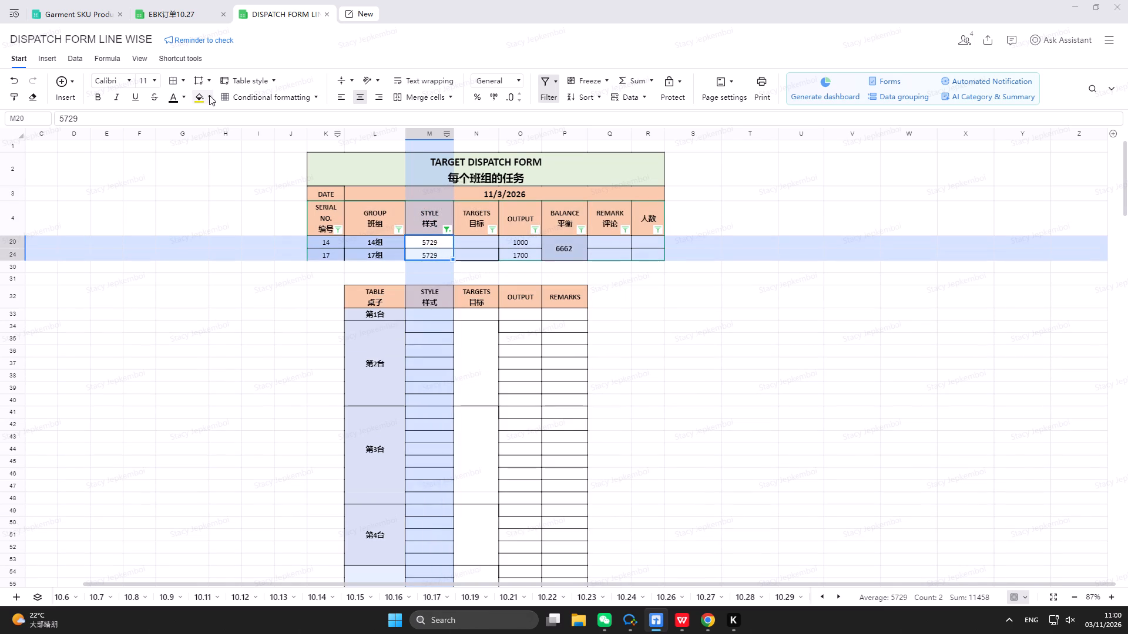
{"action": "left_click", "coordinate": [198, 100]}
In EBK订单10.27, filter the EB PO column to the orders containing 5729.
{"action": "left_click", "coordinate": [166, 11]}
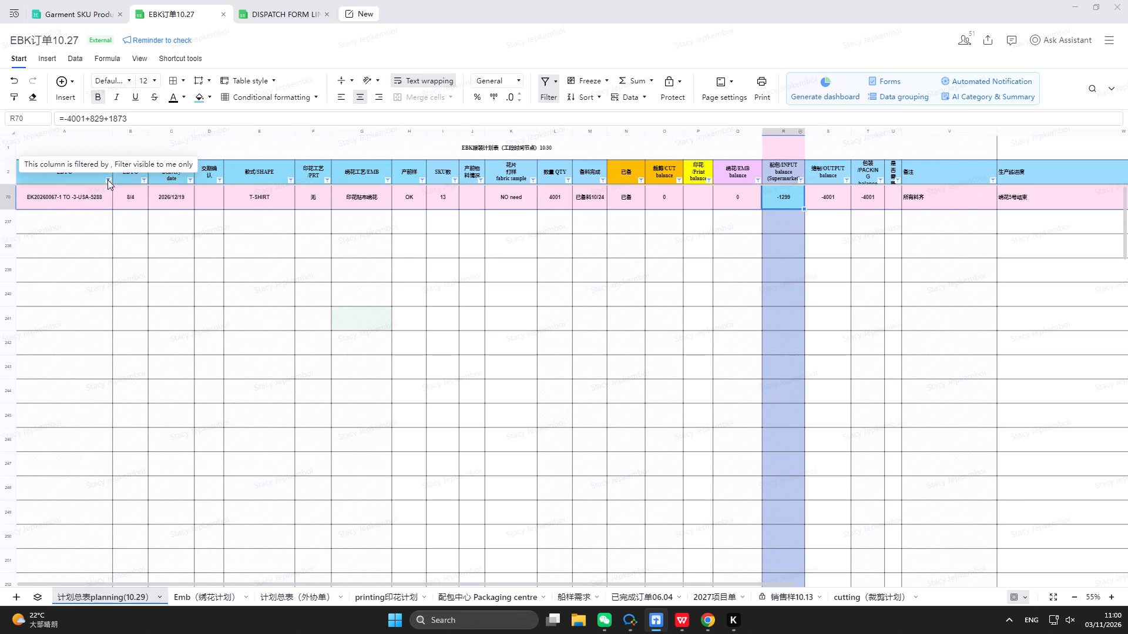
{"action": "left_click", "coordinate": [108, 180]}
{"action": "type", "text": "5729"}
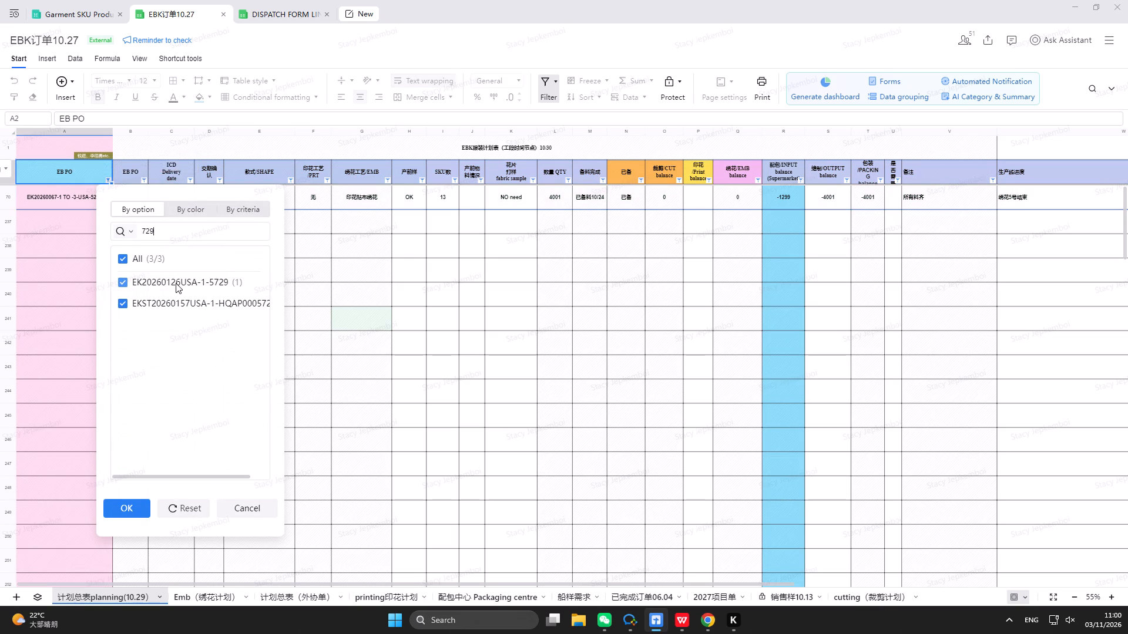
{"action": "left_click", "coordinate": [143, 230]}
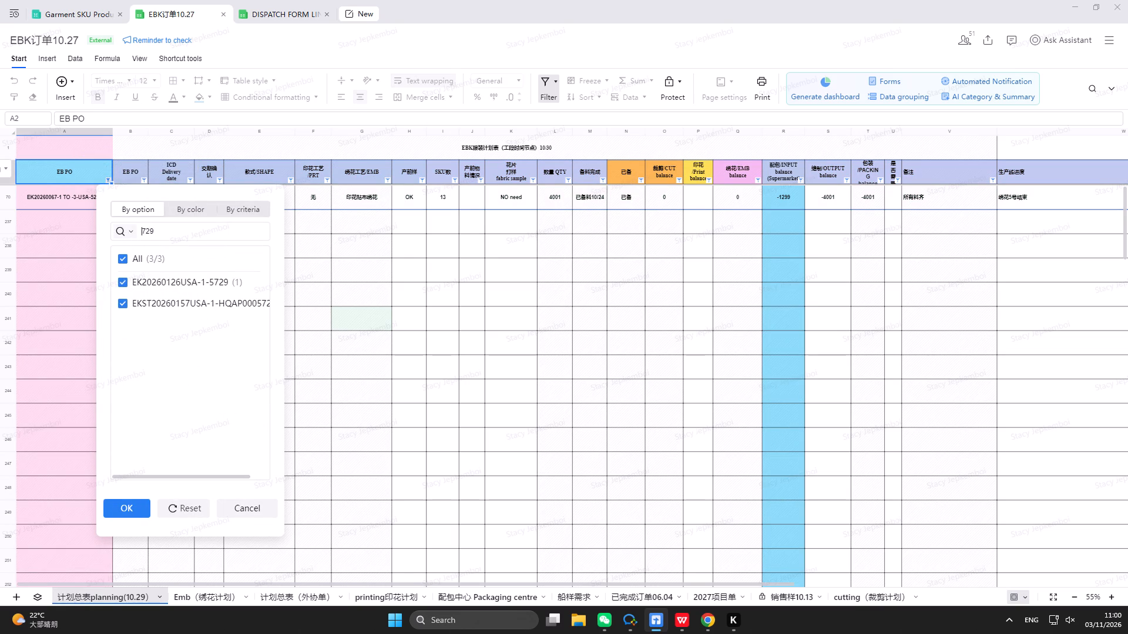
{"action": "key", "text": "5"}
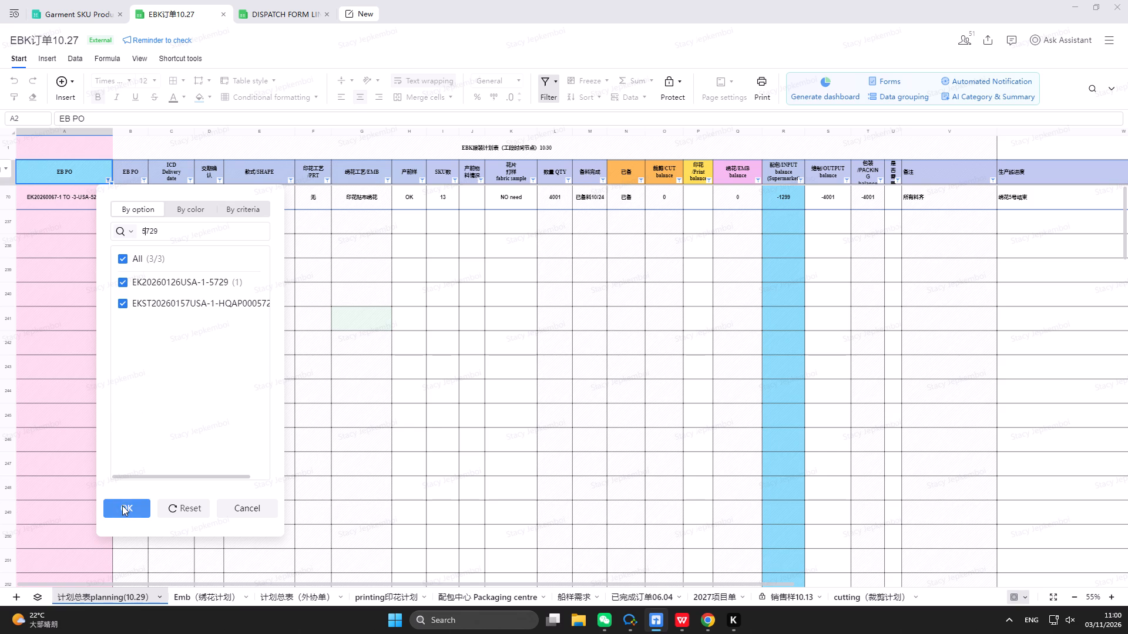
{"action": "left_click", "coordinate": [122, 505]}
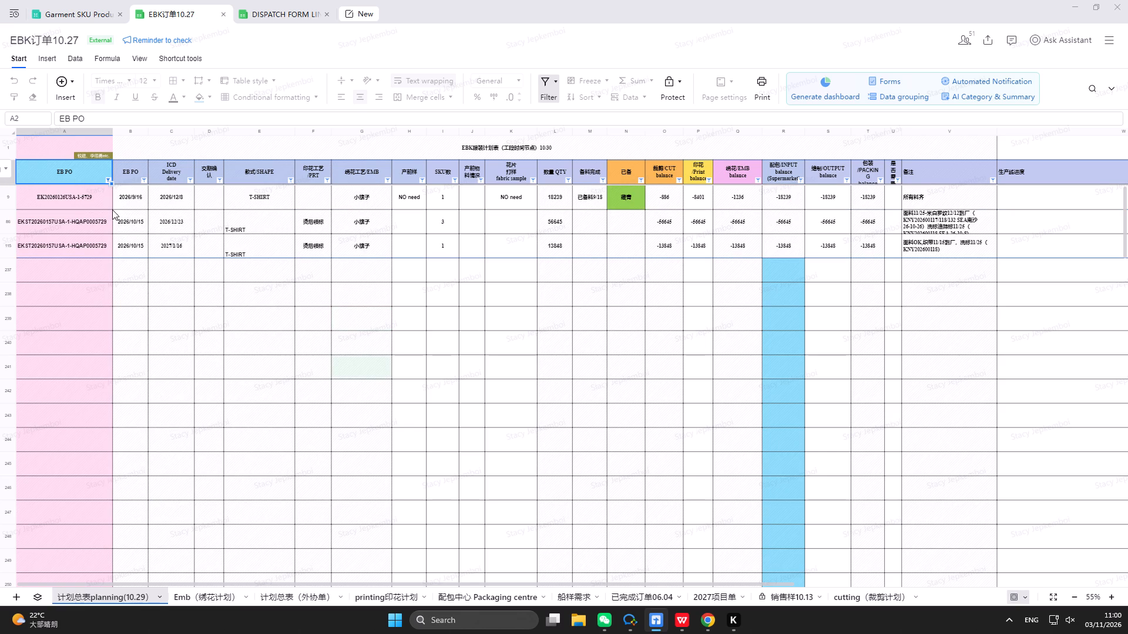
Sum the 14组 and 17组 outputs in the dispatch form and add 2700 to the INPUT balance of order EK20260126USA-1-5729.
{"action": "left_click", "coordinate": [787, 200]}
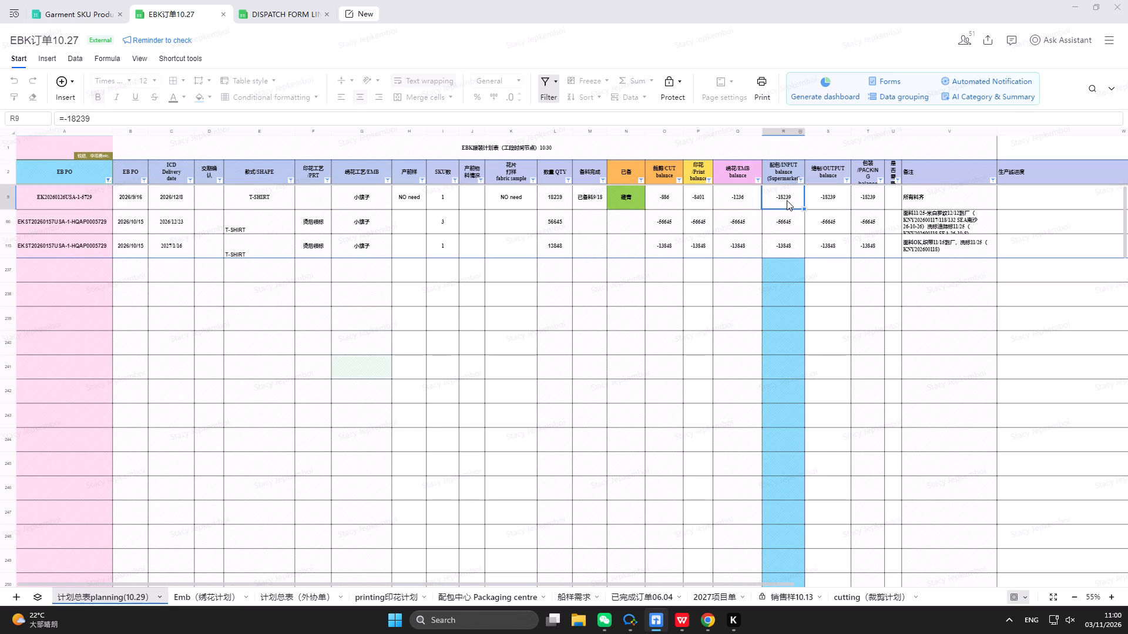
{"action": "left_click", "coordinate": [278, 21]}
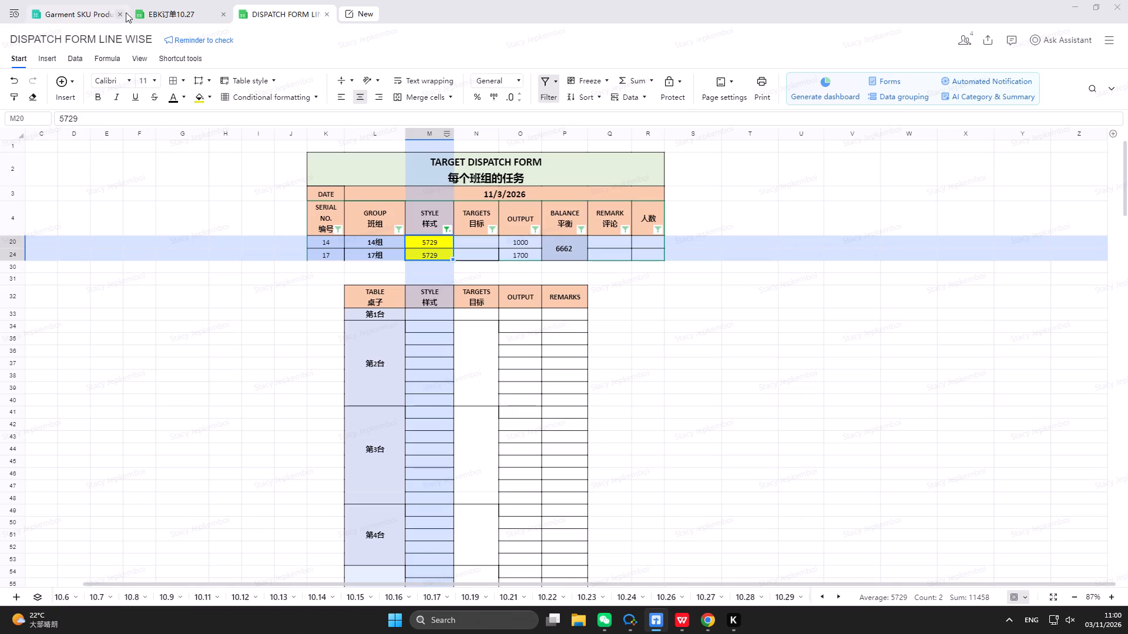
{"action": "left_click_drag", "start_coordinate": [521, 241], "coordinate": [524, 250]}
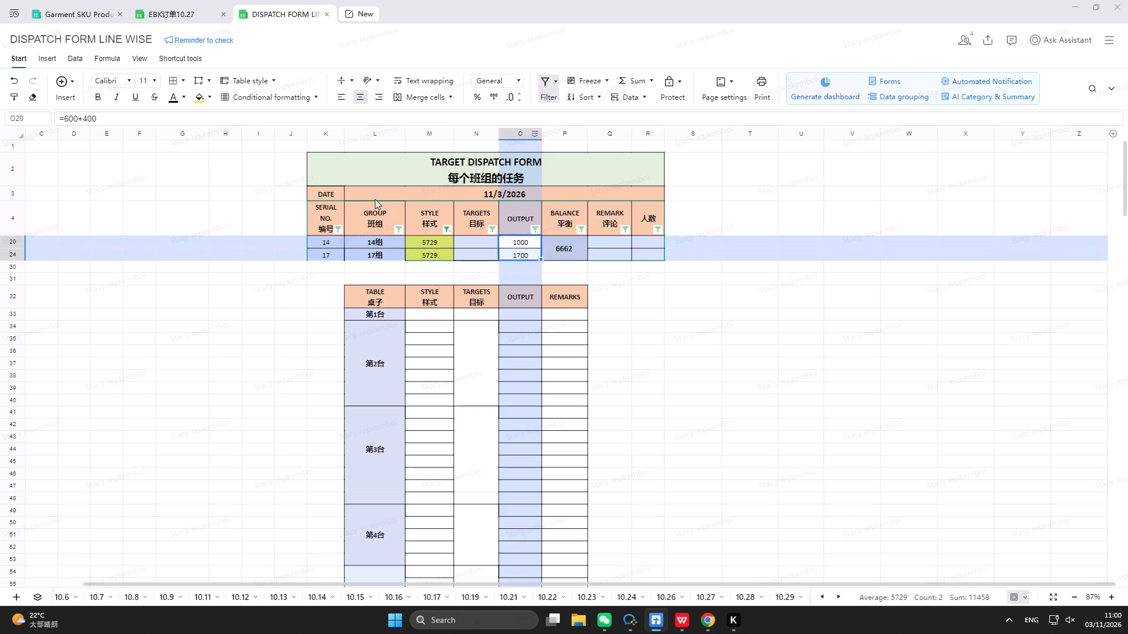
{"action": "left_click", "coordinate": [169, 13]}
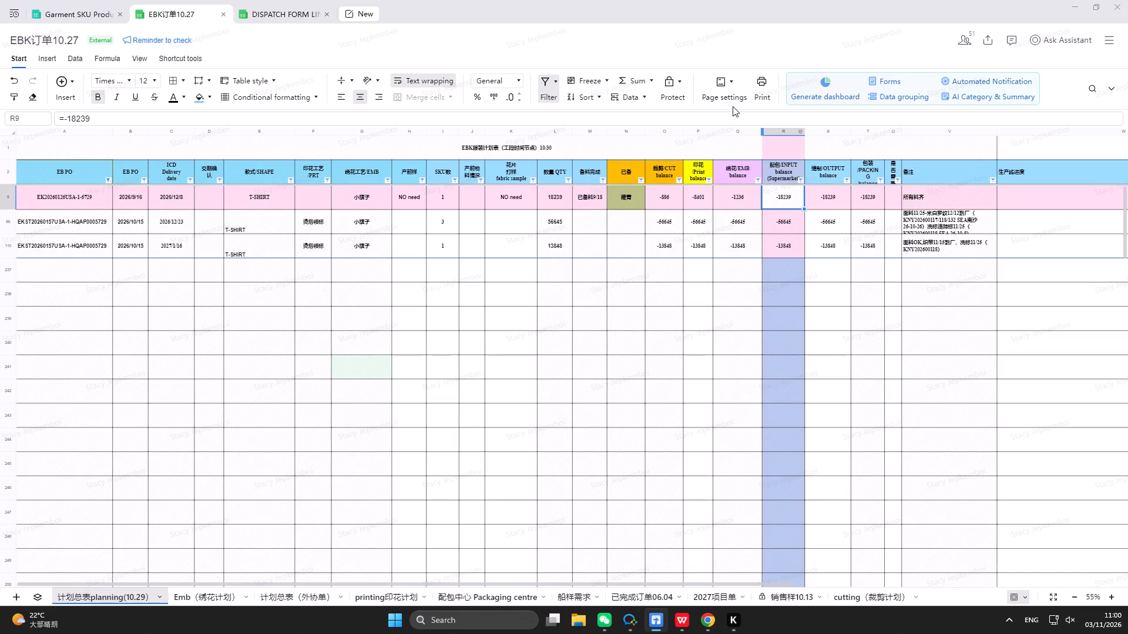
{"action": "left_click", "coordinate": [736, 116]}
{"action": "type", "text": "+2700"}
{"action": "key", "text": "Return"}
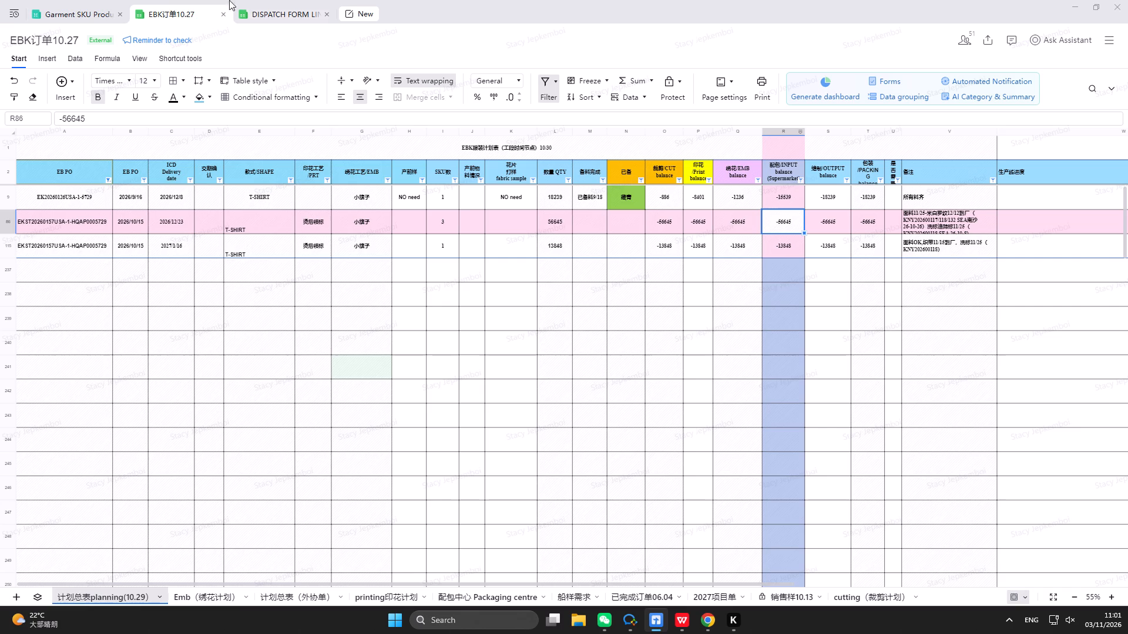
Clear the STYLE filter in the 11.3 dispatch form.
{"action": "left_click", "coordinate": [274, 22]}
{"action": "left_click", "coordinate": [446, 229]}
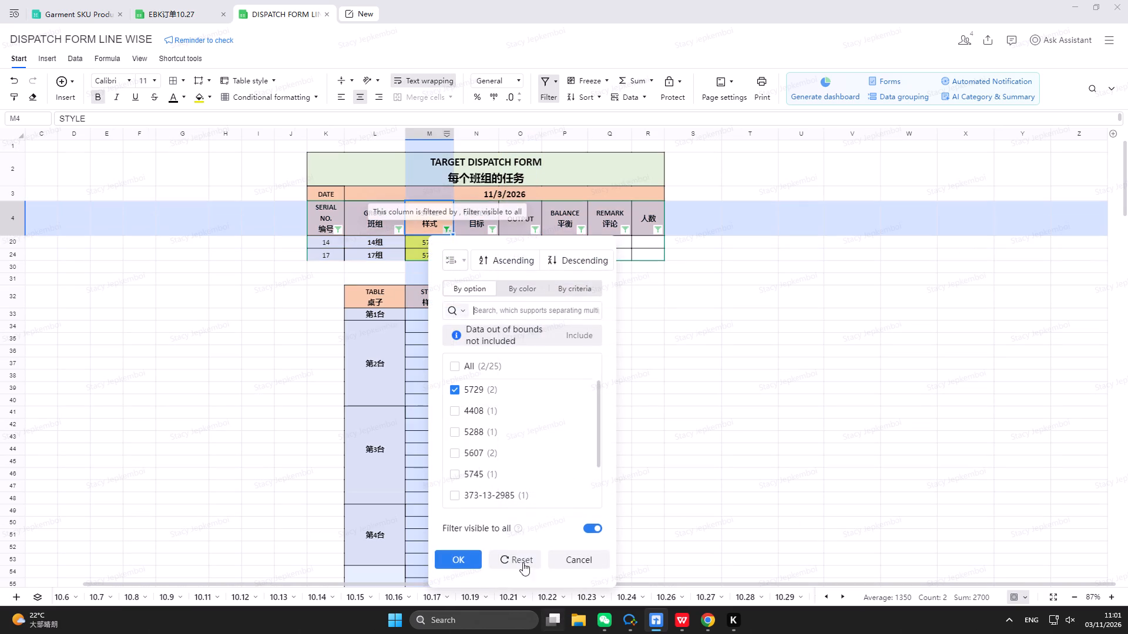
{"action": "left_click", "coordinate": [515, 557]}
{"action": "left_click", "coordinate": [945, 392]}
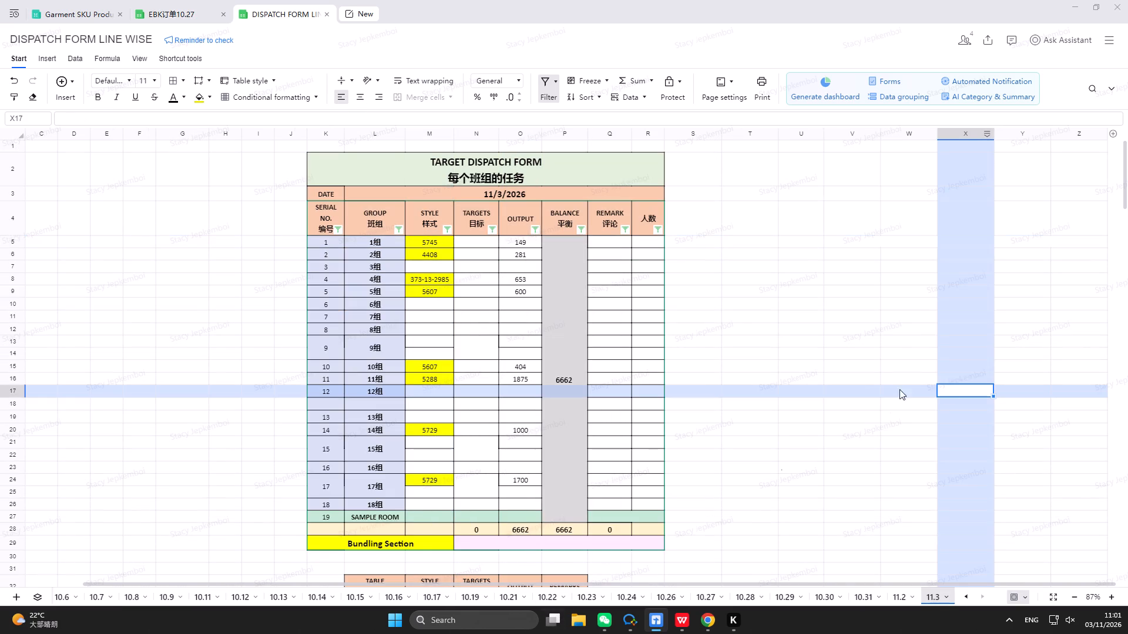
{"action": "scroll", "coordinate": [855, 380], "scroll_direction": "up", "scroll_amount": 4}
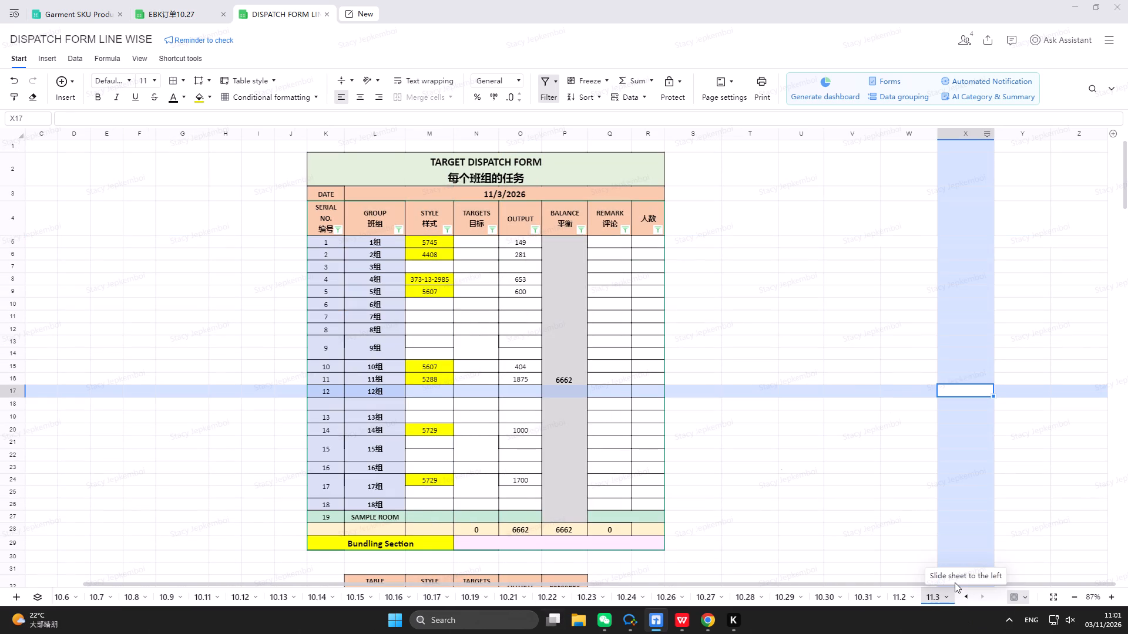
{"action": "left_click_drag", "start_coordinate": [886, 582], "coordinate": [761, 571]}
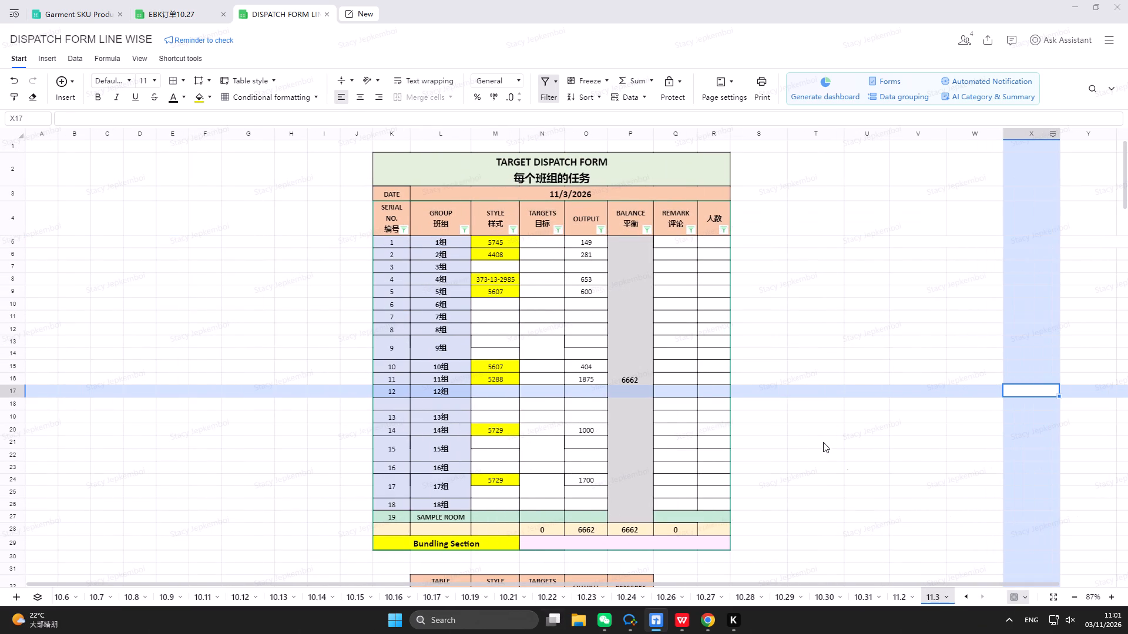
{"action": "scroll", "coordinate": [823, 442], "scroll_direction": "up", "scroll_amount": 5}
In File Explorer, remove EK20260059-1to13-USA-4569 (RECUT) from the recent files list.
{"action": "left_click", "coordinate": [576, 623]}
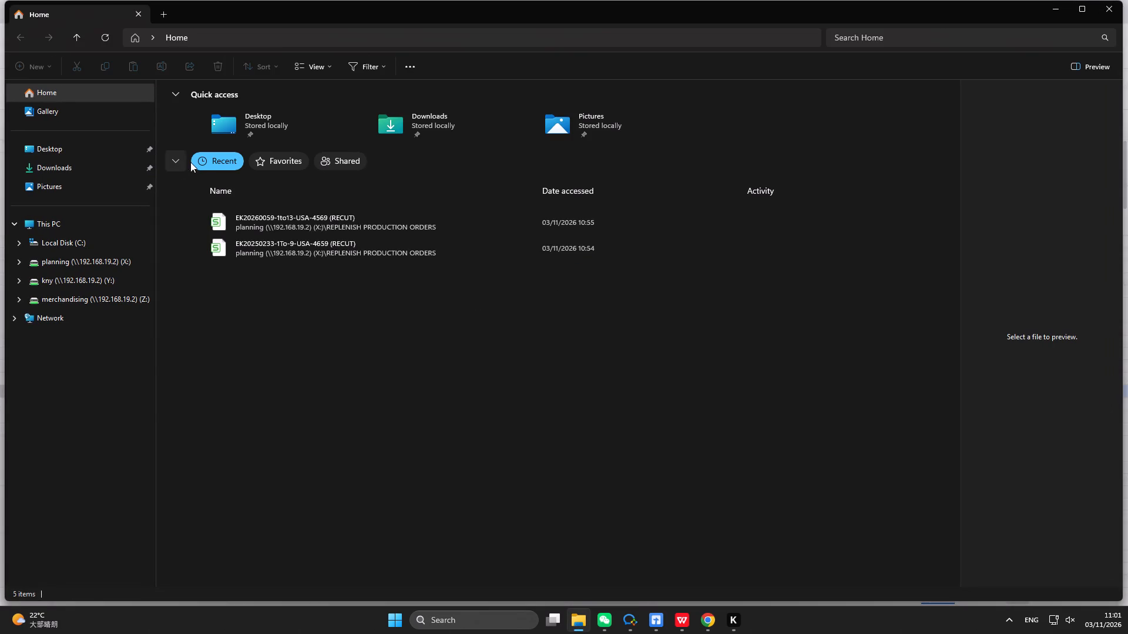
{"action": "right_click", "coordinate": [257, 222]}
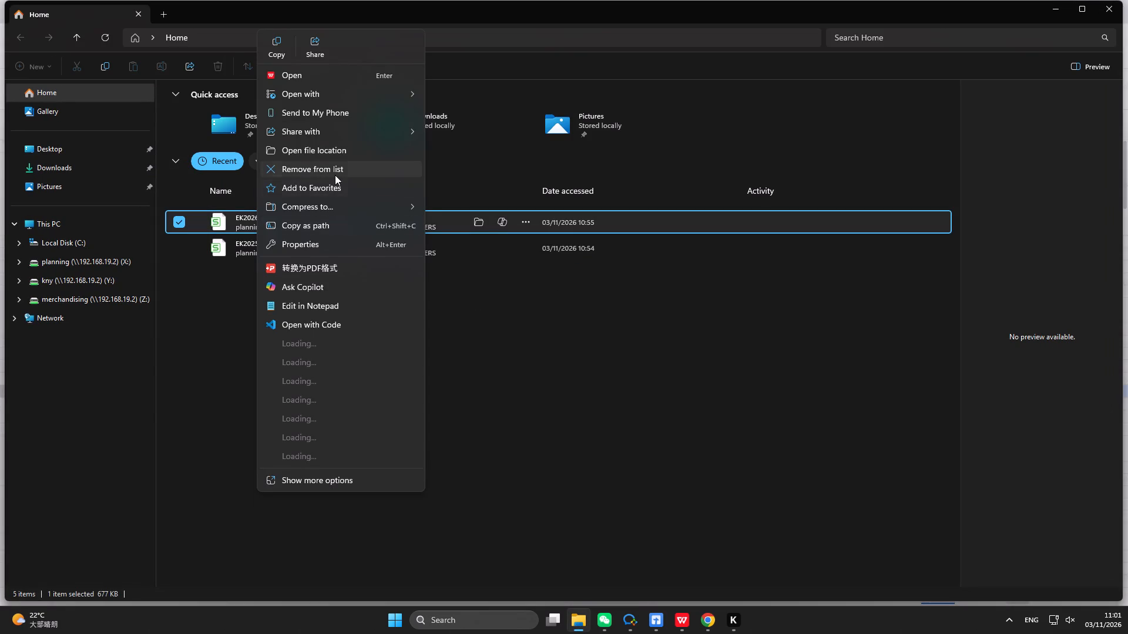
{"action": "left_click", "coordinate": [335, 173]}
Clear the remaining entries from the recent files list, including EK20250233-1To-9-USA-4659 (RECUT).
{"action": "right_click", "coordinate": [281, 223]}
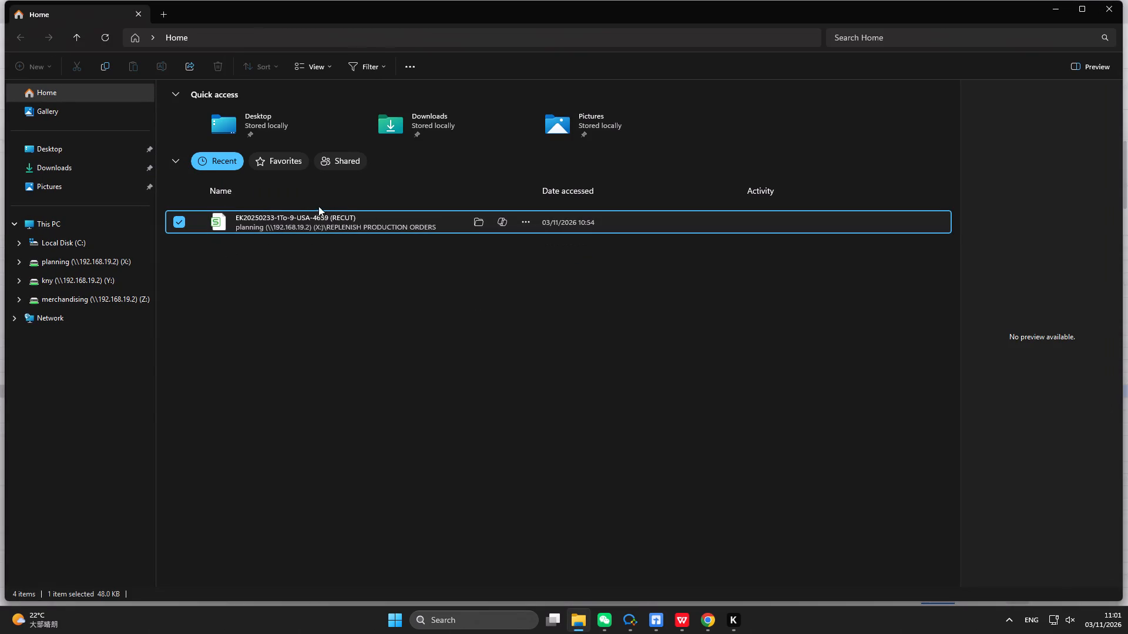
{"action": "right_click", "coordinate": [335, 222]}
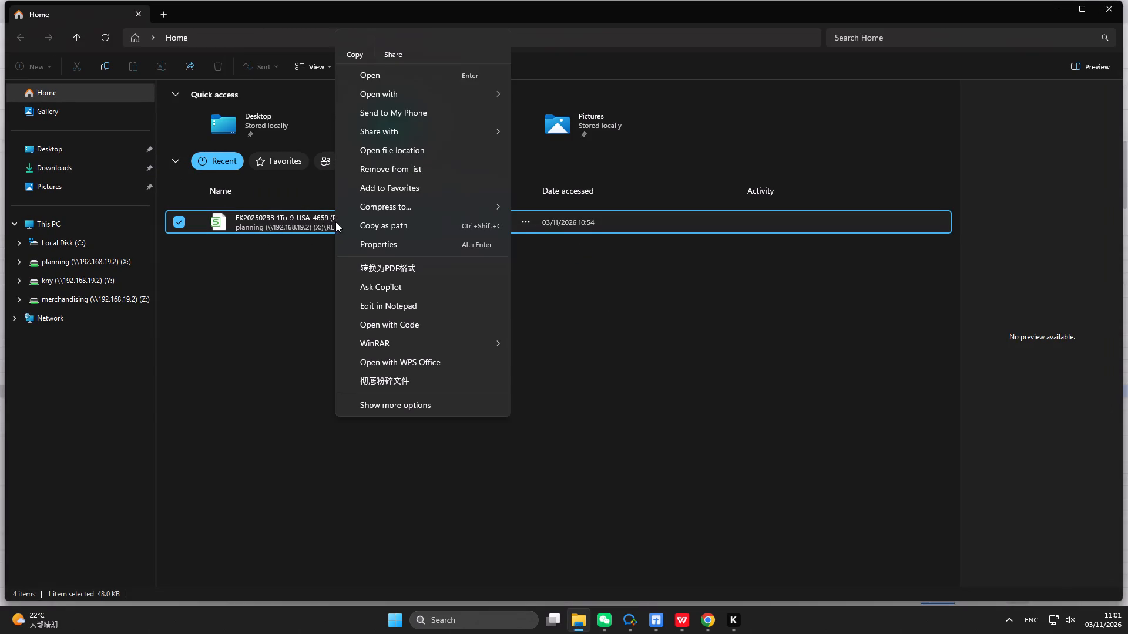
{"action": "left_click", "coordinate": [397, 171]}
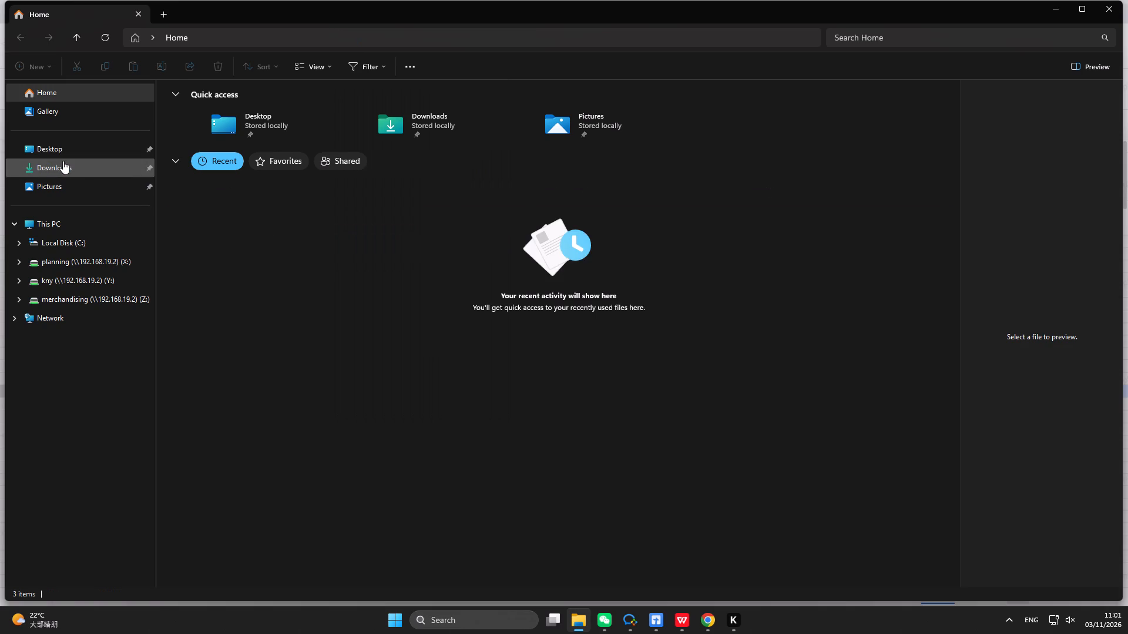
Move the Garment Receiving workbook from Downloads into the Supermarket folder on the Desktop.
{"action": "double_click", "coordinate": [63, 161]}
{"action": "left_click", "coordinate": [76, 96]}
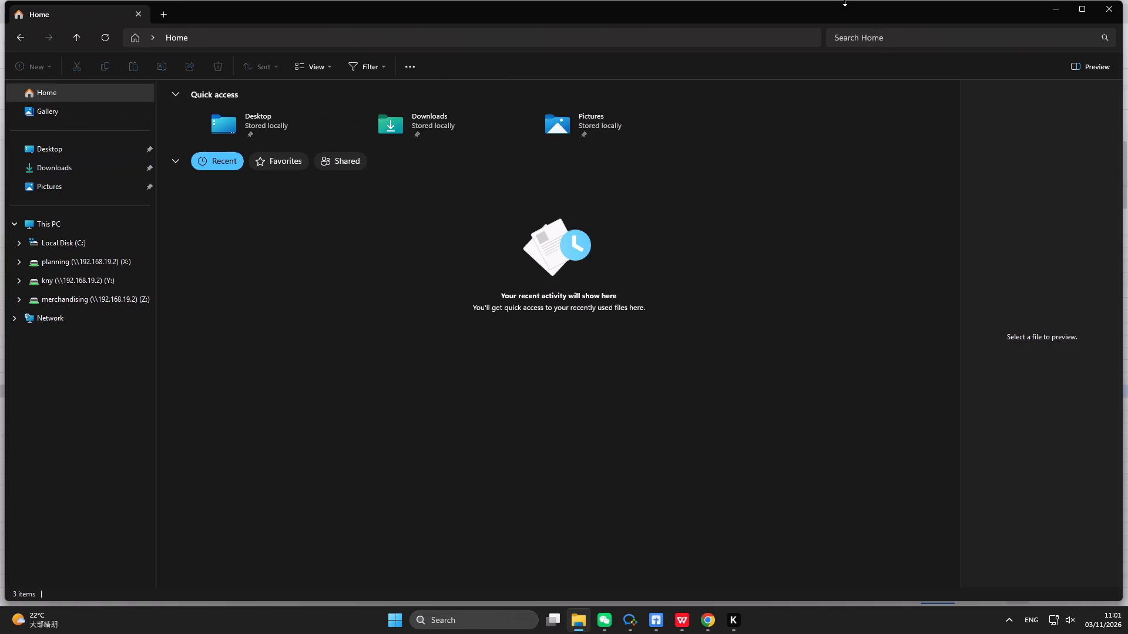
{"action": "double_click", "coordinate": [72, 174]}
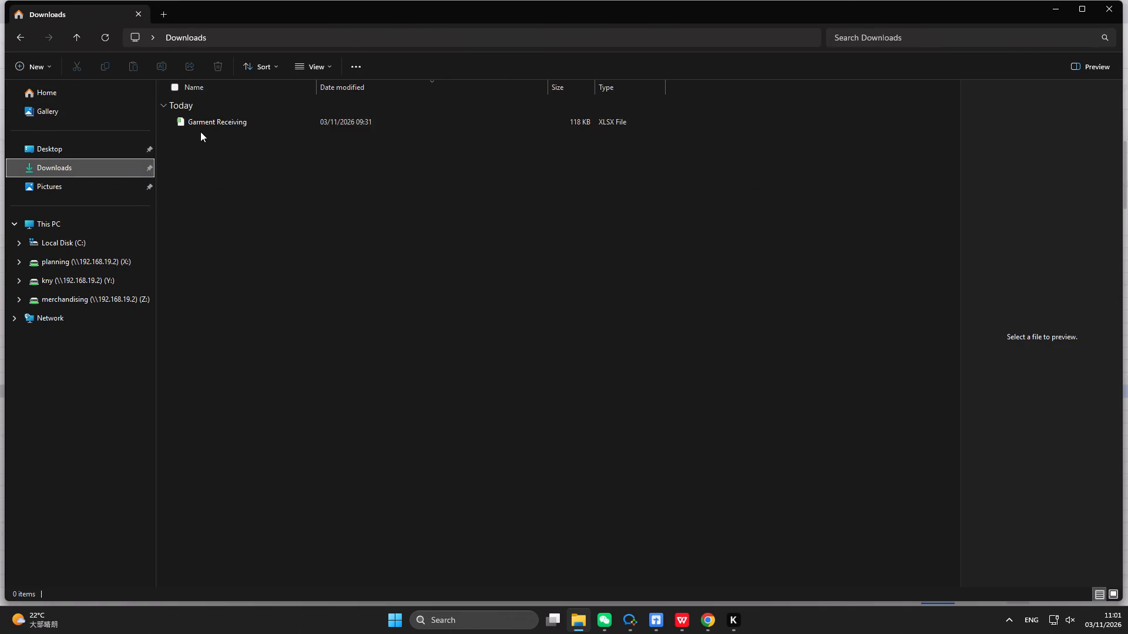
{"action": "left_click", "coordinate": [168, 122]}
{"action": "left_click", "coordinate": [80, 69]}
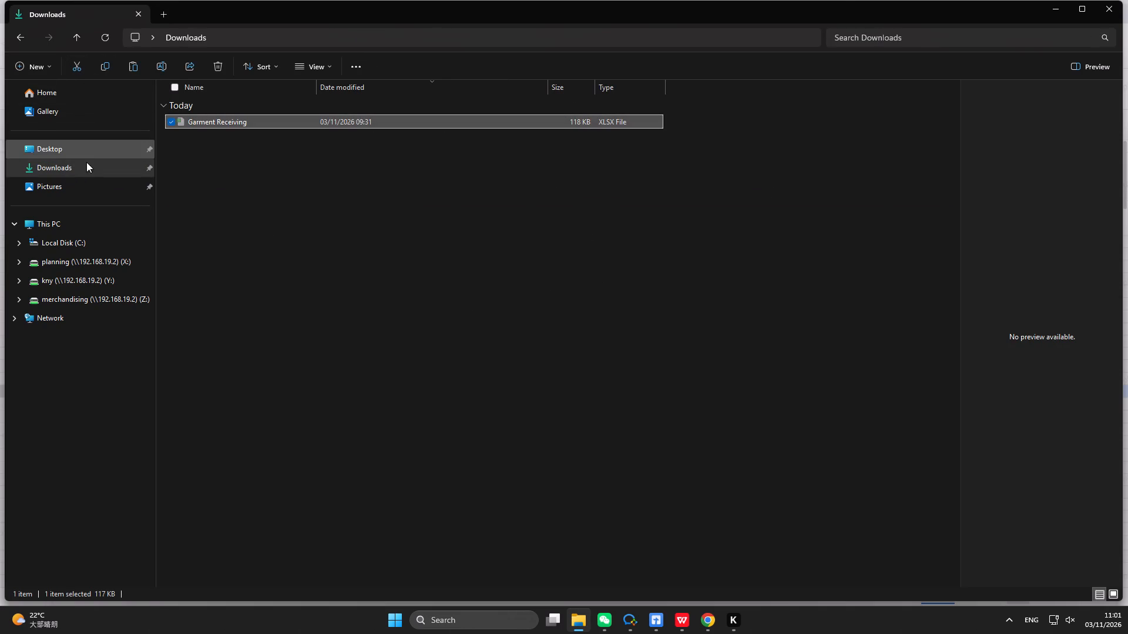
{"action": "double_click", "coordinate": [87, 152]}
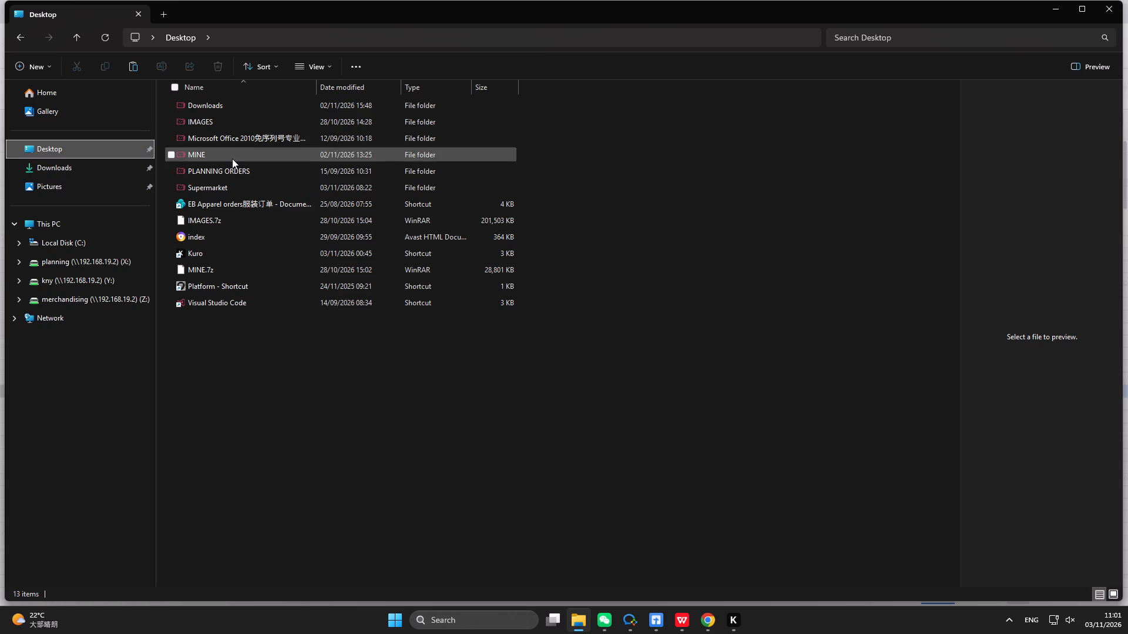
{"action": "double_click", "coordinate": [234, 189]}
{"action": "left_click", "coordinate": [134, 67]}
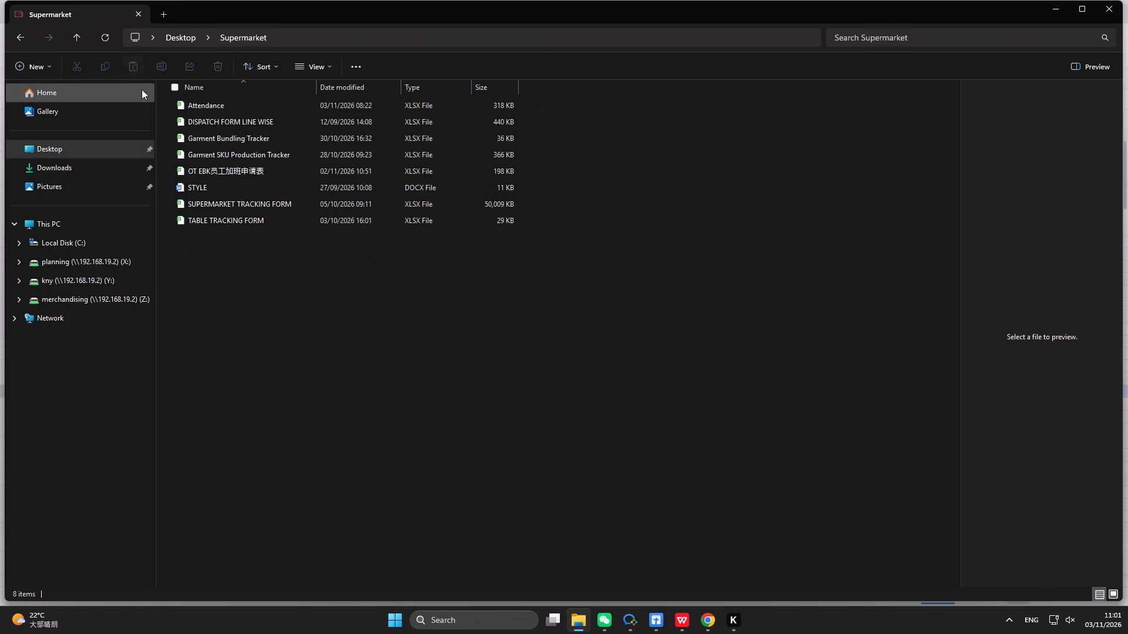
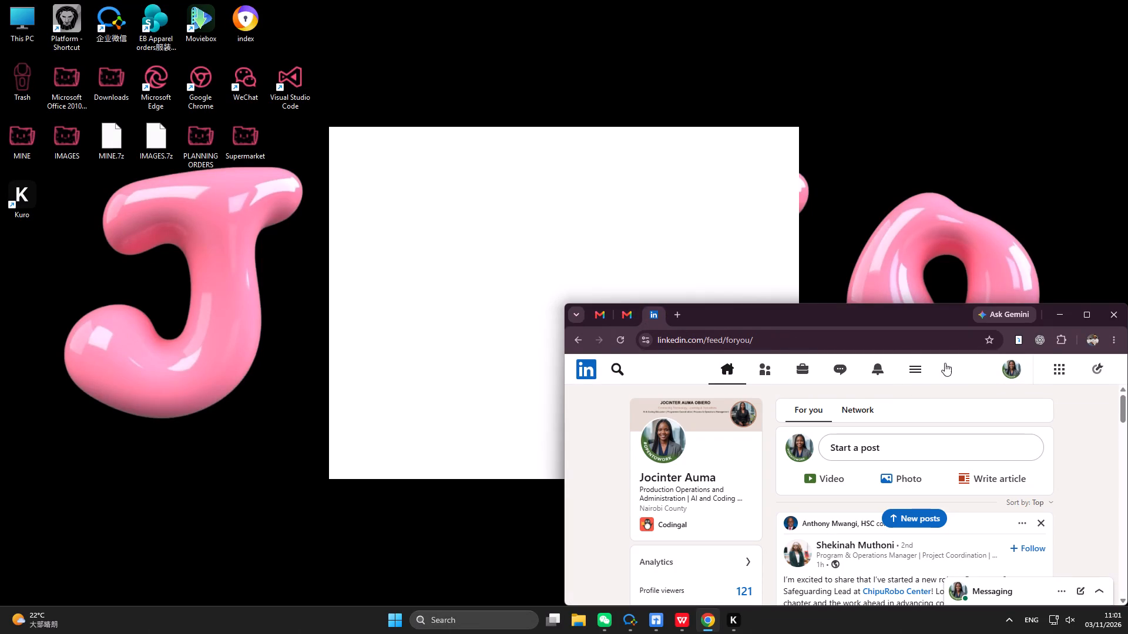
Refresh the LinkedIn home feed to load the latest posts.
{"action": "left_click", "coordinate": [721, 372]}
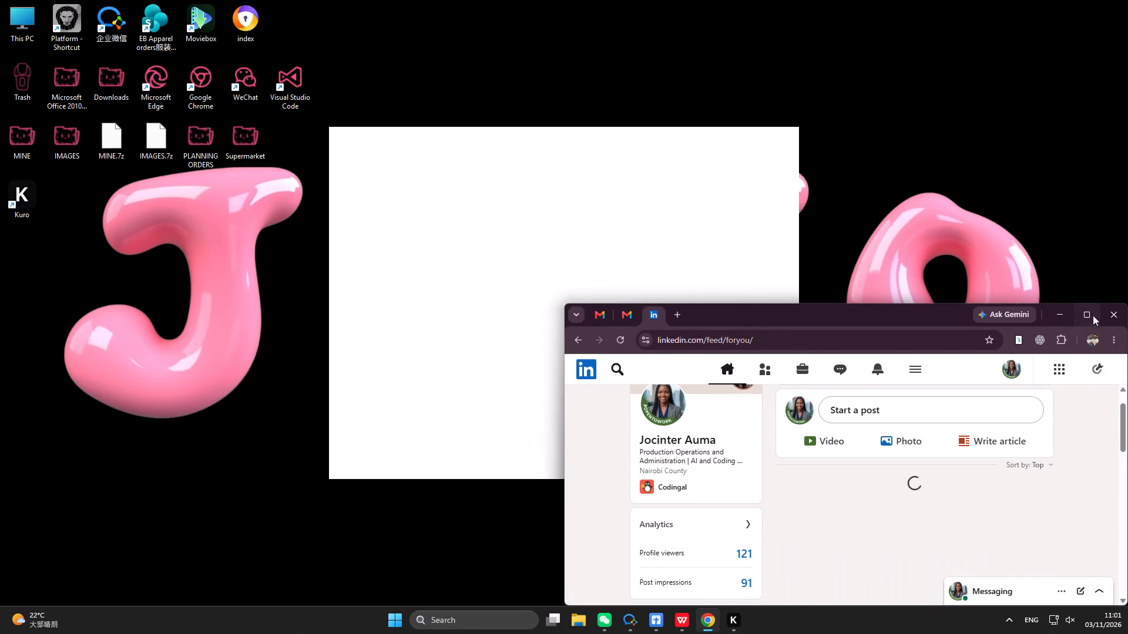
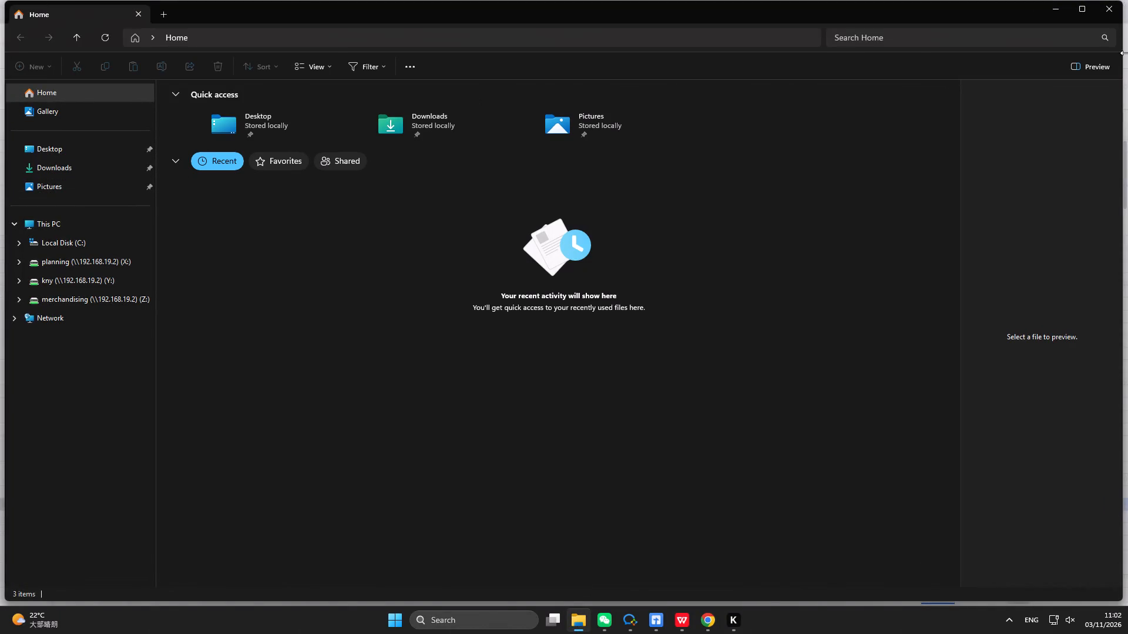
Close the File Explorer window to return to the dispatch form.
{"action": "left_click", "coordinate": [1106, 14]}
{"action": "left_click", "coordinate": [392, 622]}
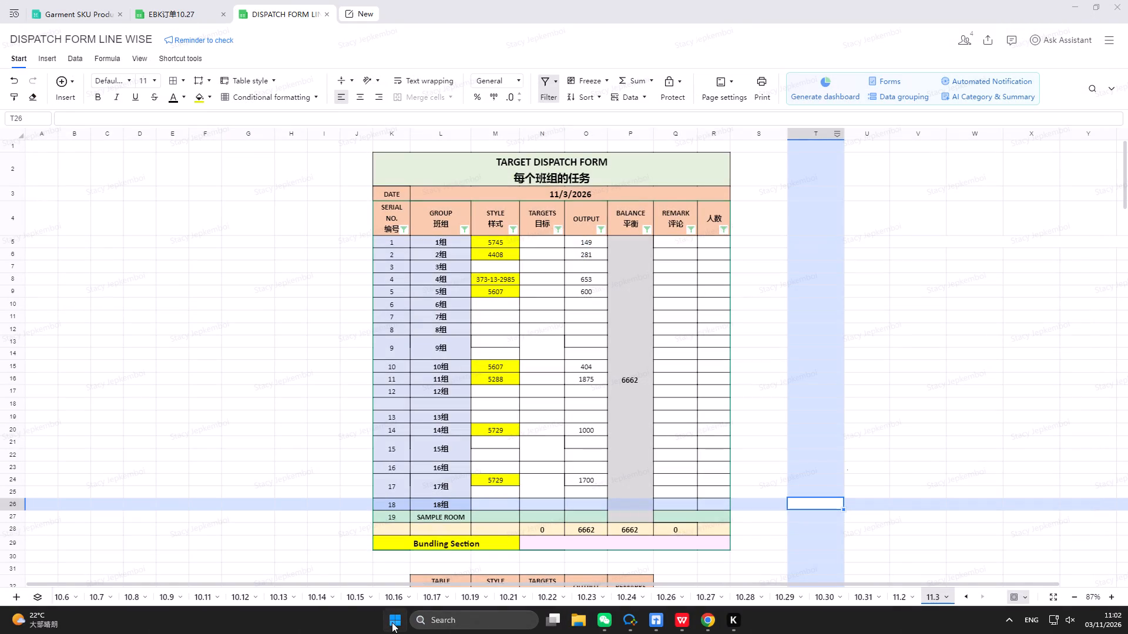
{"action": "left_click", "coordinate": [392, 622]}
{"action": "scroll", "coordinate": [565, 413], "scroll_direction": "up", "scroll_amount": 5}
In the EBK订单10.27 planning sheet, clear the filter on the EB PO column so all orders are listed.
{"action": "left_click", "coordinate": [168, 16]}
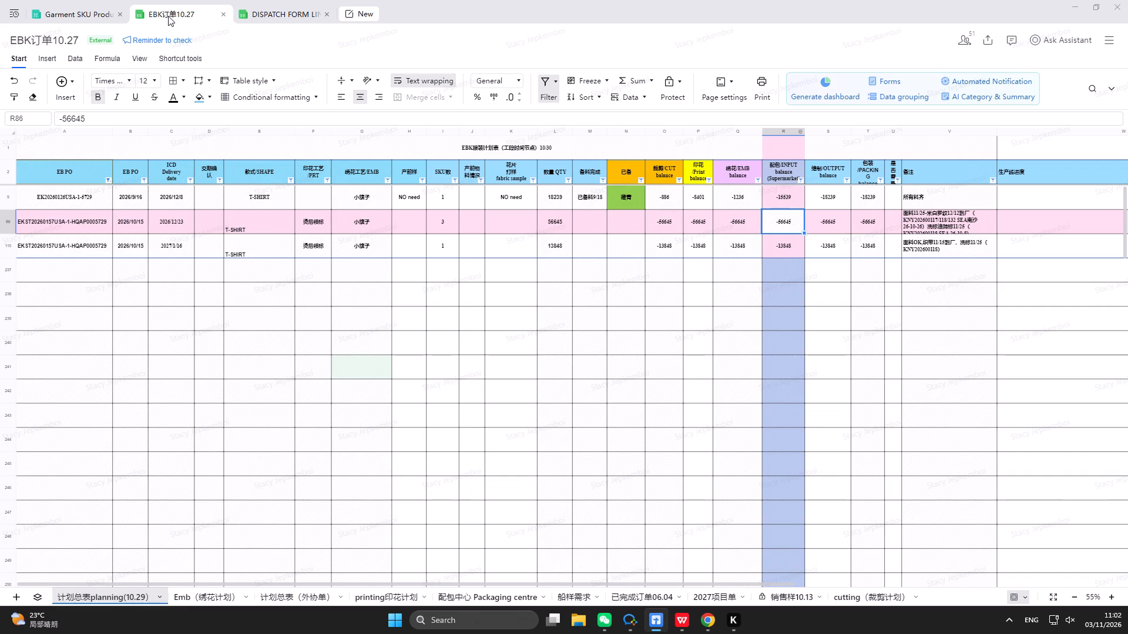
{"action": "scroll", "coordinate": [288, 329], "scroll_direction": "up", "scroll_amount": 4}
{"action": "left_click", "coordinate": [109, 181]}
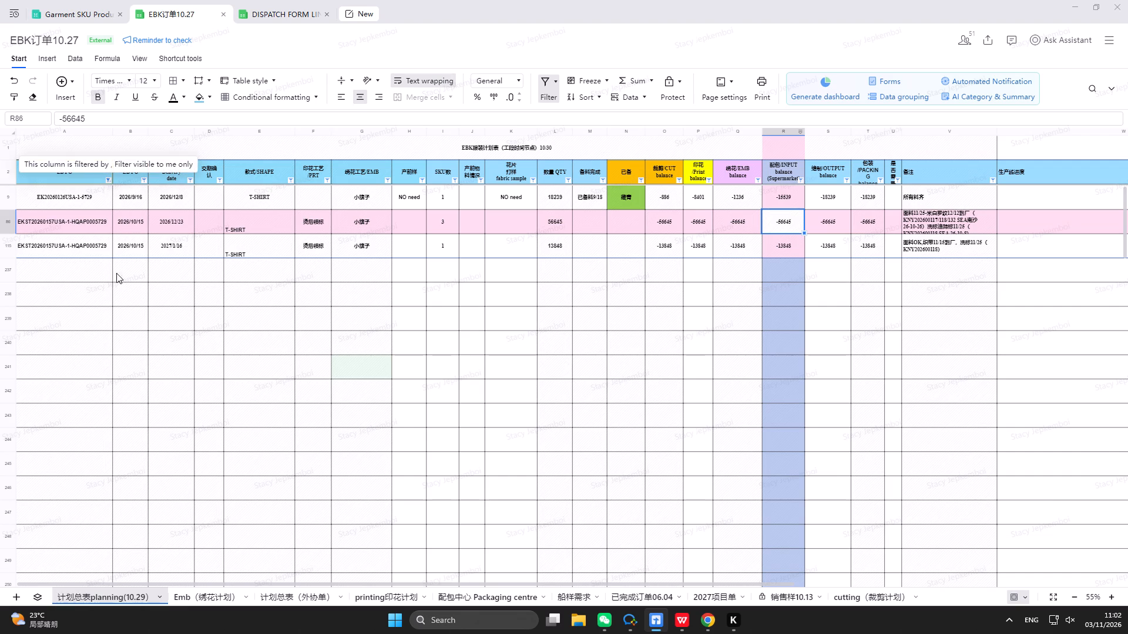
{"action": "left_click", "coordinate": [195, 513]}
{"action": "scroll", "coordinate": [654, 399], "scroll_direction": "up", "scroll_amount": 2}
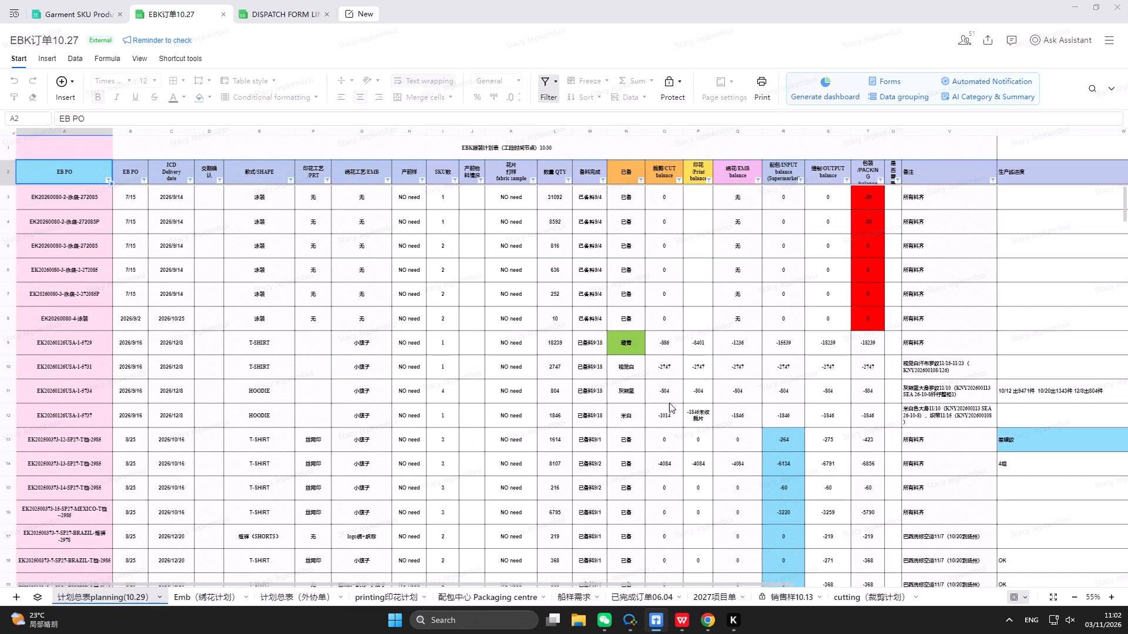
Review the INPUT balance cells down the planning sheet, checking the outstanding T-shirt and hoodie orders, including styles 2986, 3162, 4408 and 4492.
{"action": "left_click", "coordinate": [792, 446]}
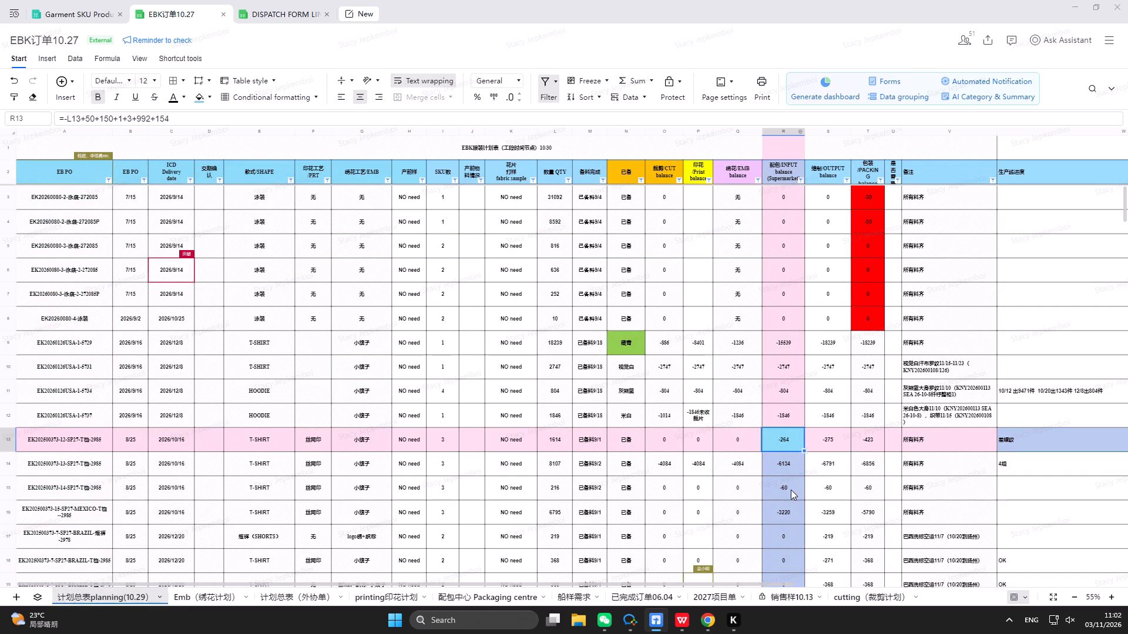
{"action": "left_click", "coordinate": [791, 490]}
{"action": "scroll", "coordinate": [785, 541], "scroll_direction": "down", "scroll_amount": 2}
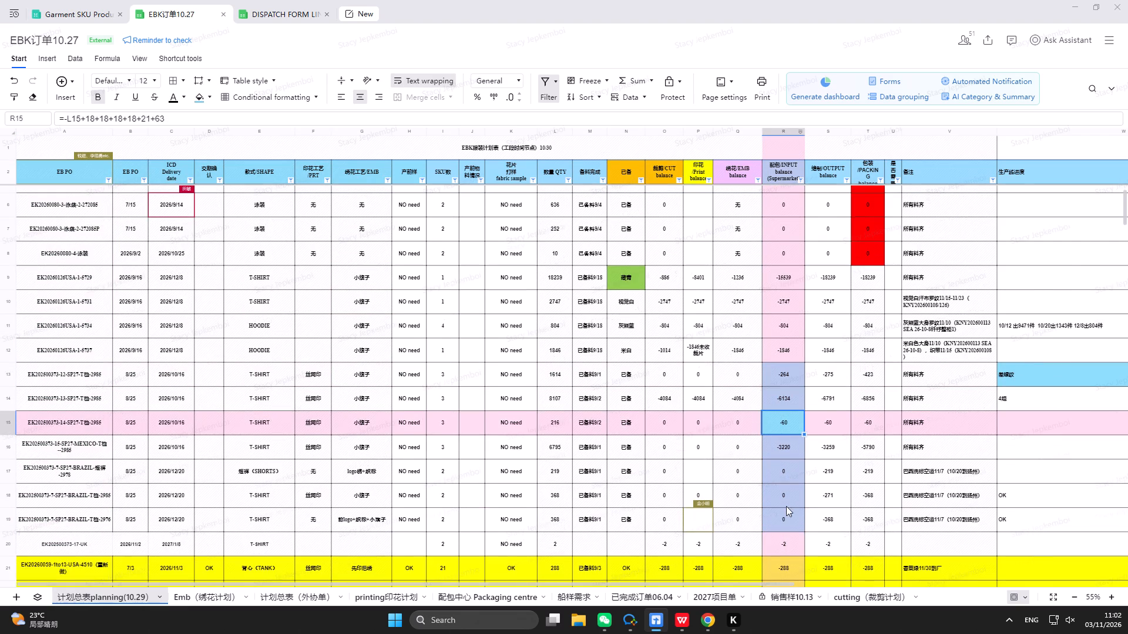
{"action": "scroll", "coordinate": [786, 506], "scroll_direction": "down", "scroll_amount": 5}
{"action": "scroll", "coordinate": [790, 436], "scroll_direction": "down", "scroll_amount": 3}
{"action": "left_click", "coordinate": [784, 383]}
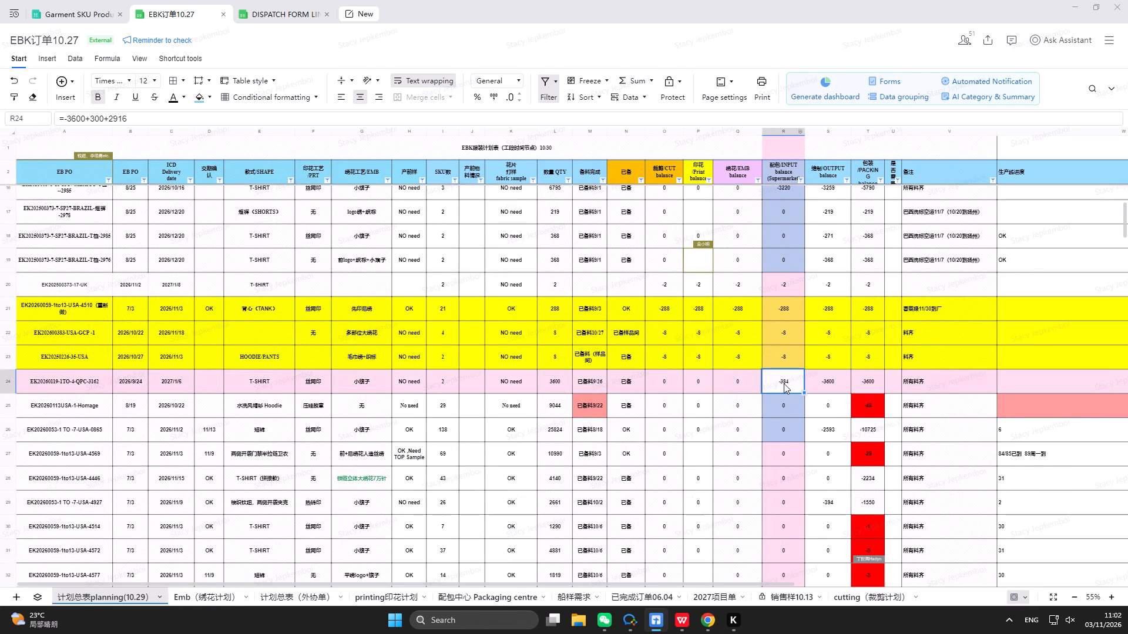
{"action": "scroll", "coordinate": [784, 388], "scroll_direction": "down", "scroll_amount": 8}
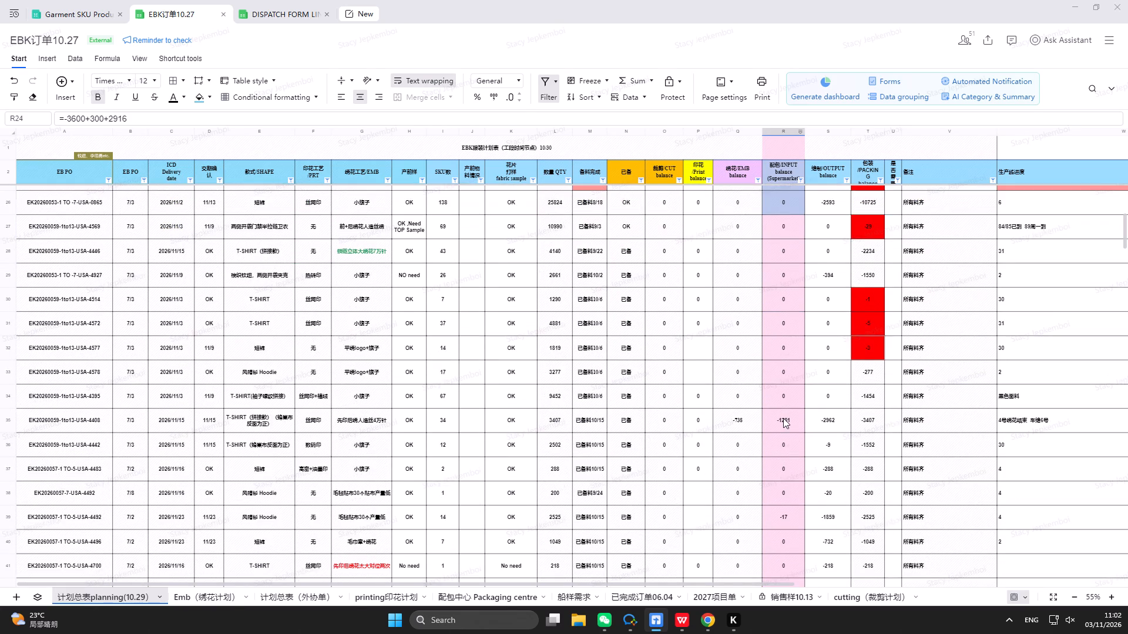
{"action": "left_click", "coordinate": [792, 393]}
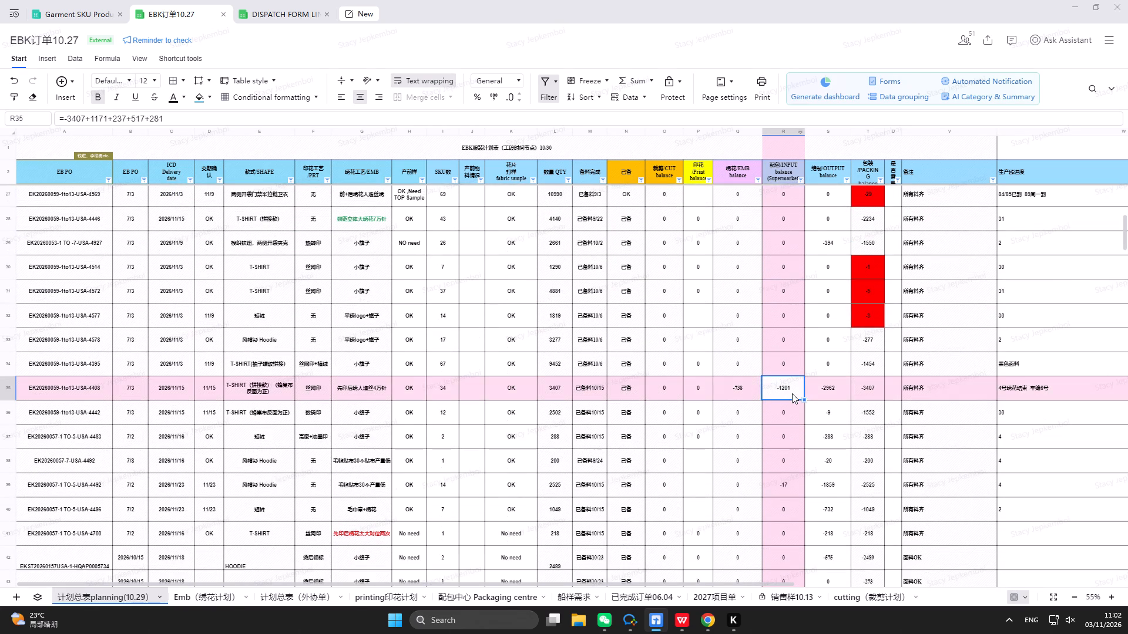
{"action": "left_click", "coordinate": [791, 490]}
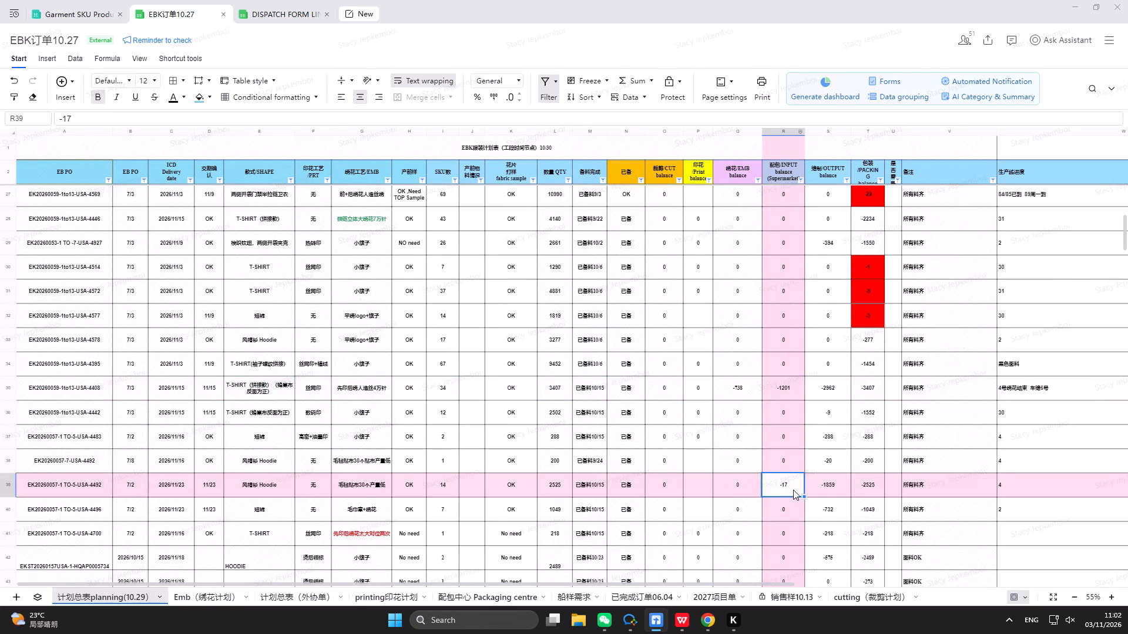
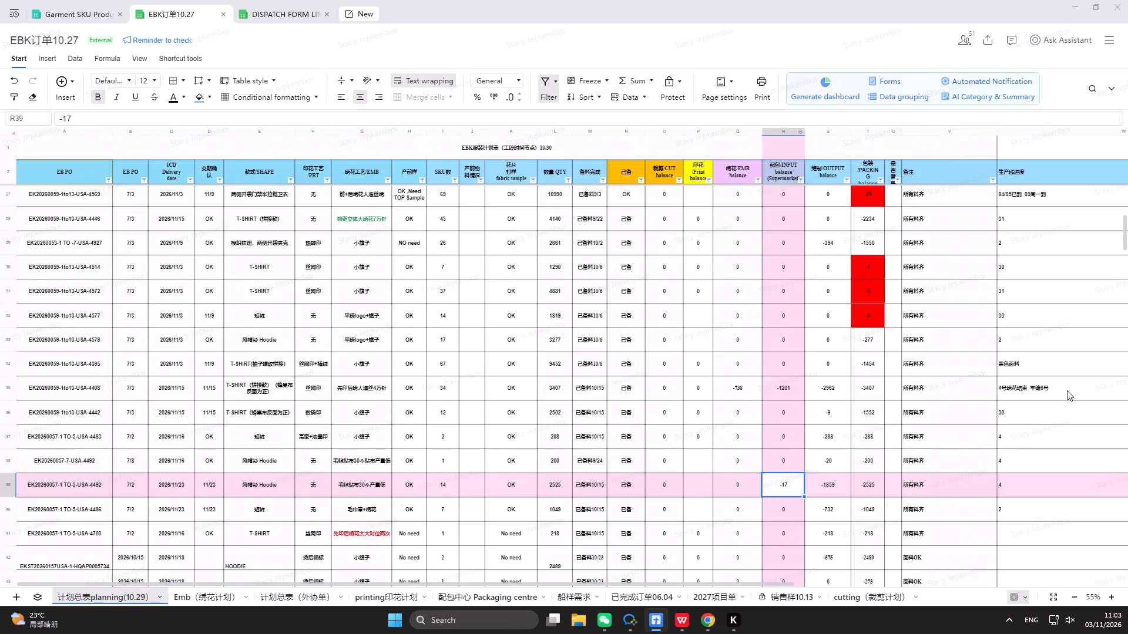
Review the INPUT balances further down the planning sheet, checking the EKST20260157USA hoodie and T-shirt orders and the later EB POs.
{"action": "scroll", "coordinate": [1122, 504], "scroll_direction": "down", "scroll_amount": 8}
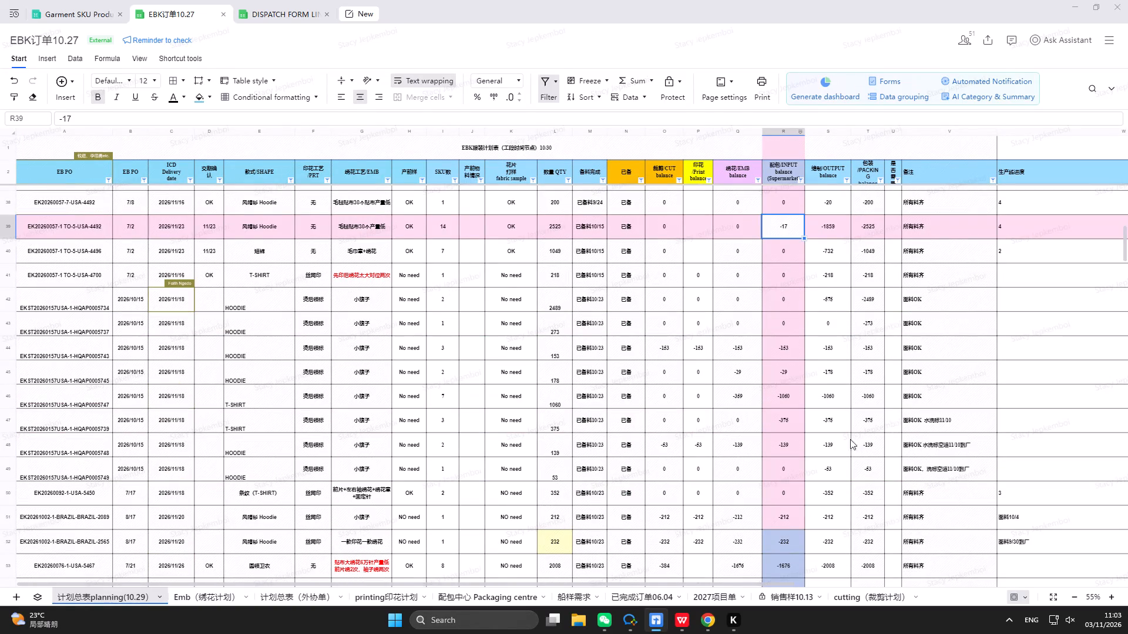
{"action": "left_click", "coordinate": [790, 419]}
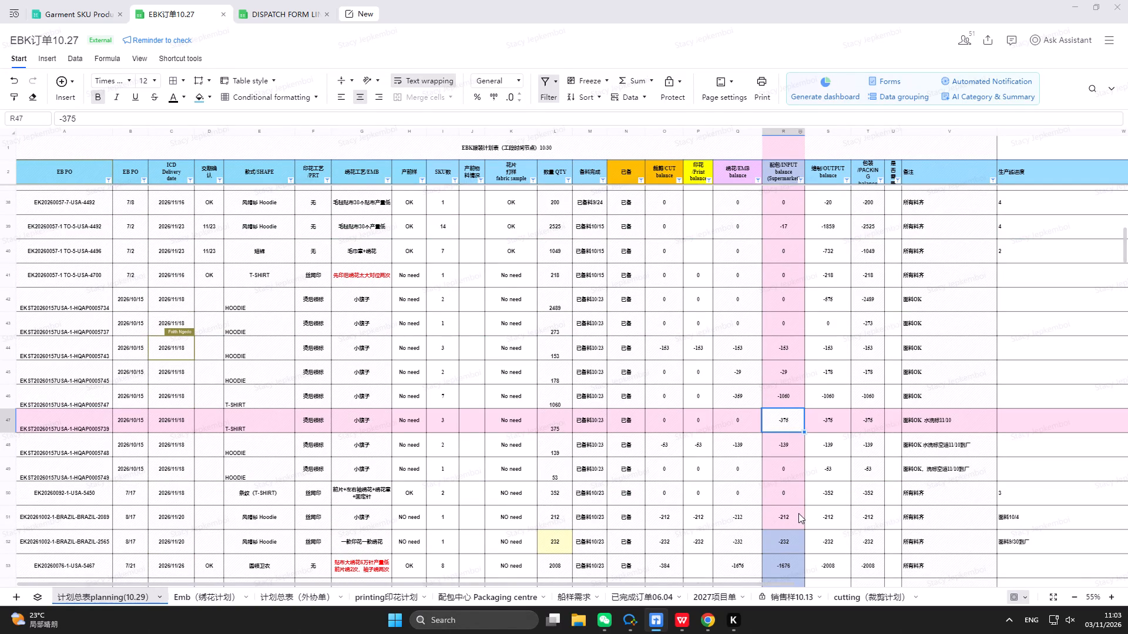
{"action": "scroll", "coordinate": [797, 507], "scroll_direction": "down", "scroll_amount": 4}
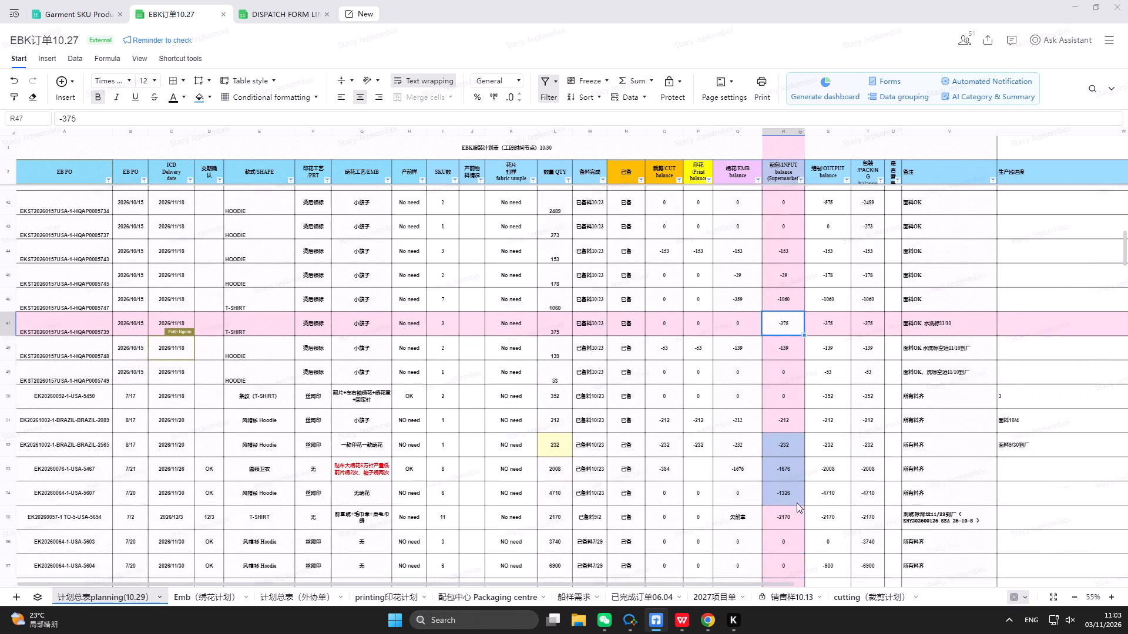
{"action": "scroll", "coordinate": [797, 503], "scroll_direction": "down", "scroll_amount": 15}
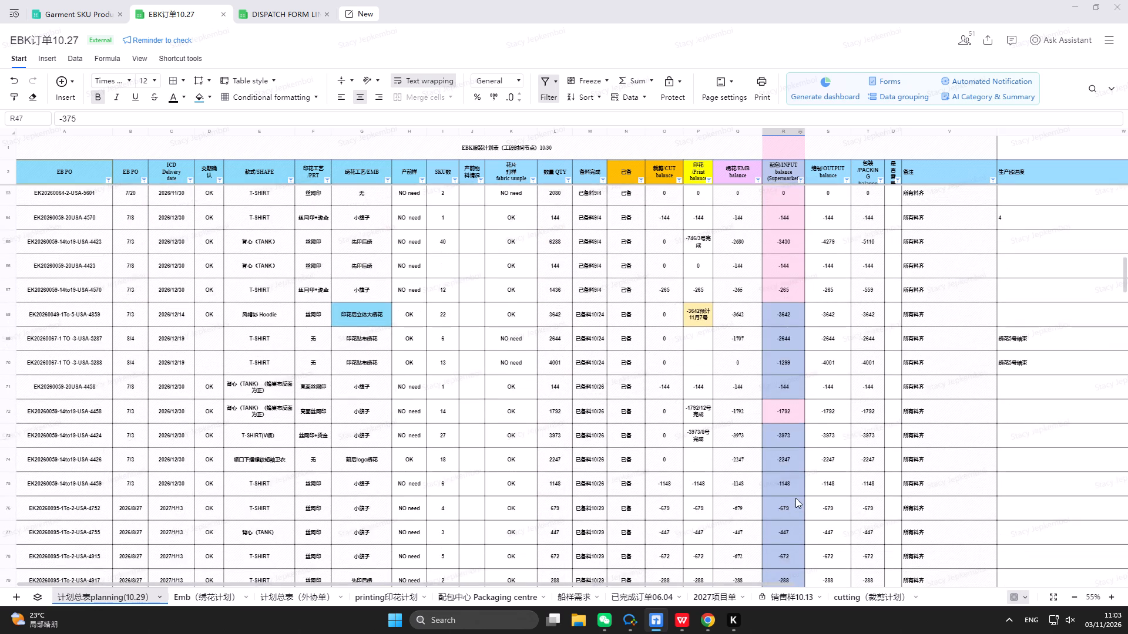
{"action": "scroll", "coordinate": [795, 498], "scroll_direction": "down", "scroll_amount": 13}
{"action": "scroll", "coordinate": [795, 497], "scroll_direction": "up", "scroll_amount": 20}
{"action": "scroll", "coordinate": [795, 497], "scroll_direction": "up", "scroll_amount": 4}
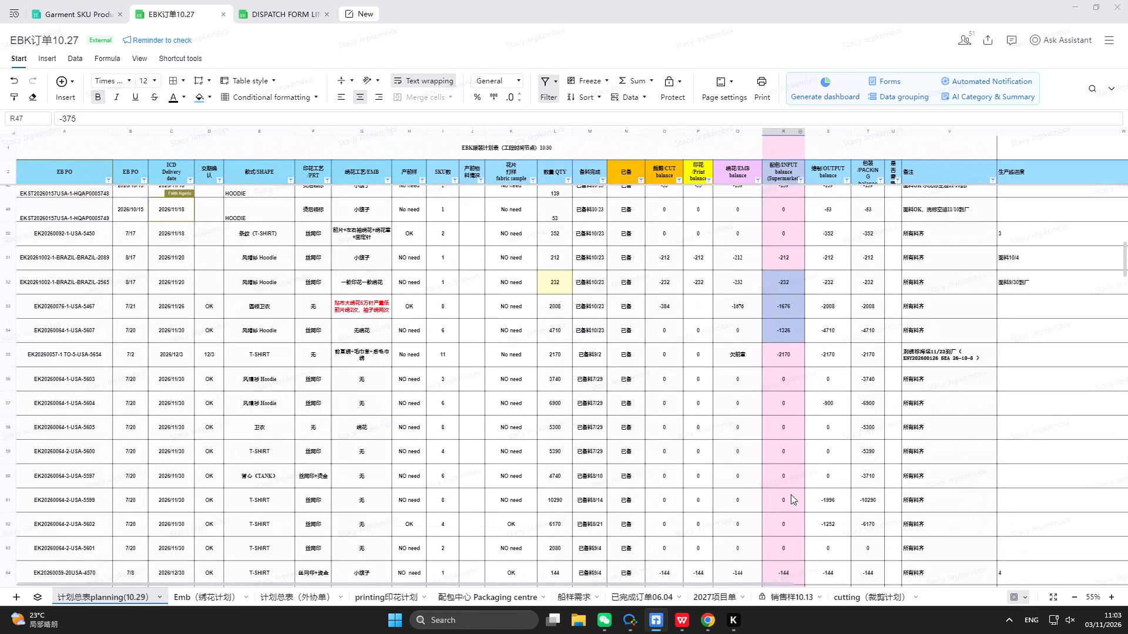
{"action": "scroll", "coordinate": [791, 494], "scroll_direction": "up", "scroll_amount": 8}
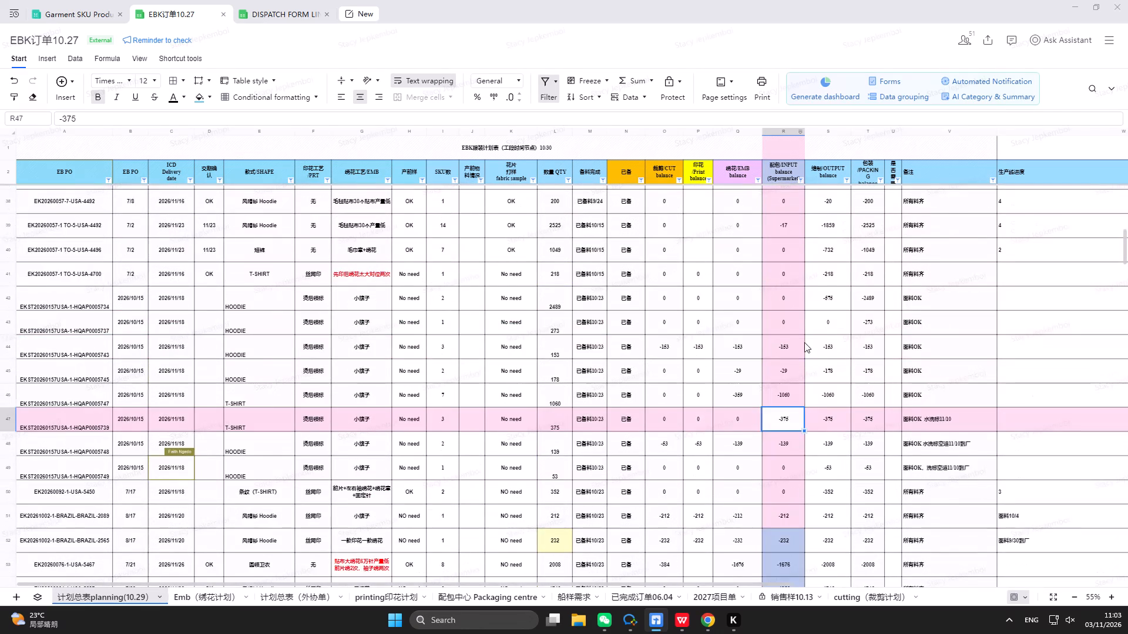
{"action": "left_click", "coordinate": [778, 391]}
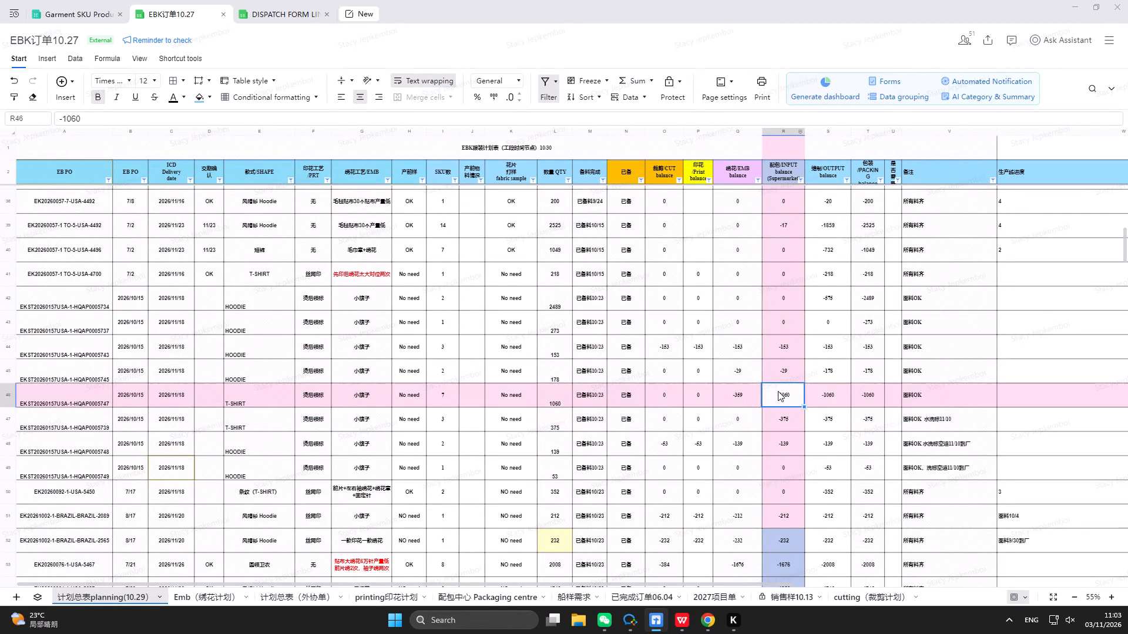
{"action": "scroll", "coordinate": [778, 391], "scroll_direction": "up", "scroll_amount": 2}
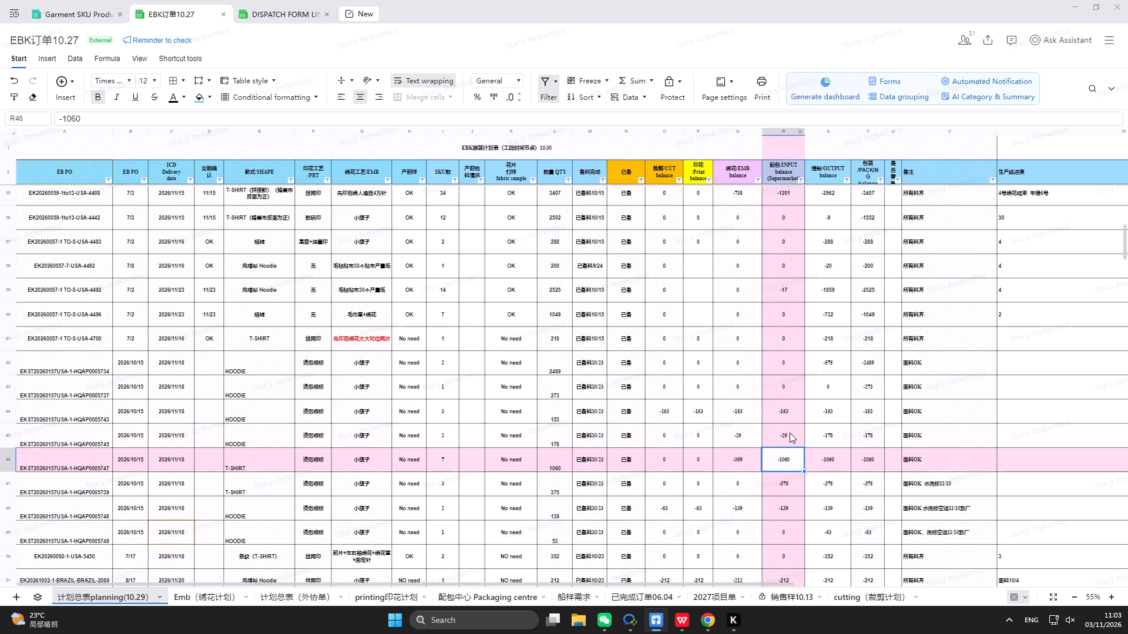
In the DISPATCH FORM LINE WISE 11.3 sheet, extend group 10's style 5607 output formula with +58+58+30+58+58.
{"action": "left_click", "coordinate": [264, 11]}
{"action": "left_click", "coordinate": [597, 366]}
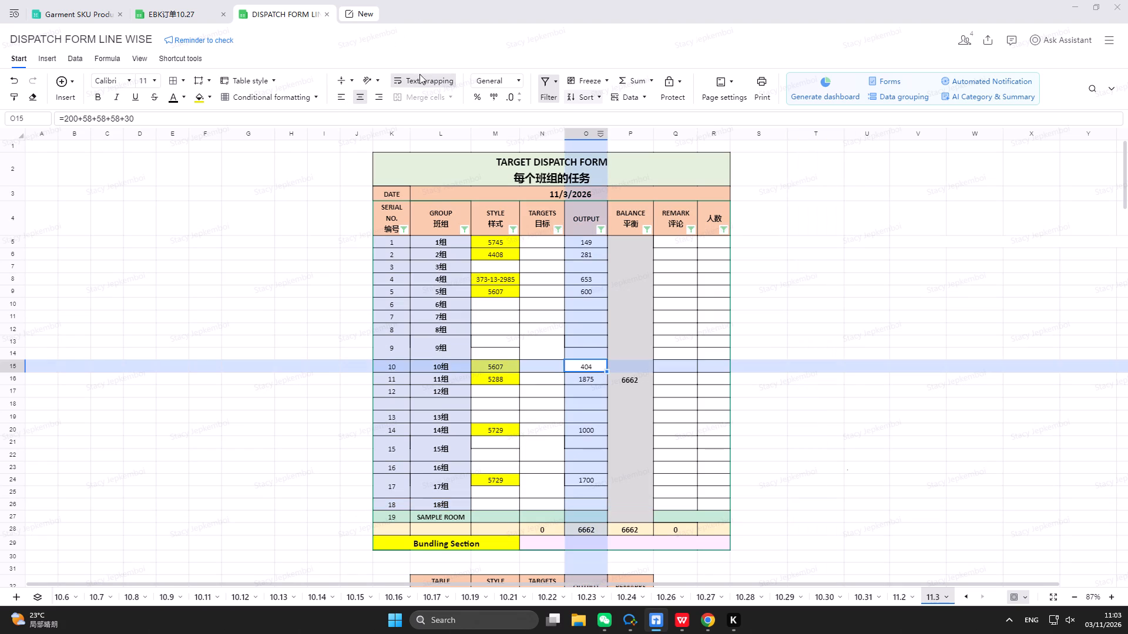
{"action": "left_click", "coordinate": [441, 123]}
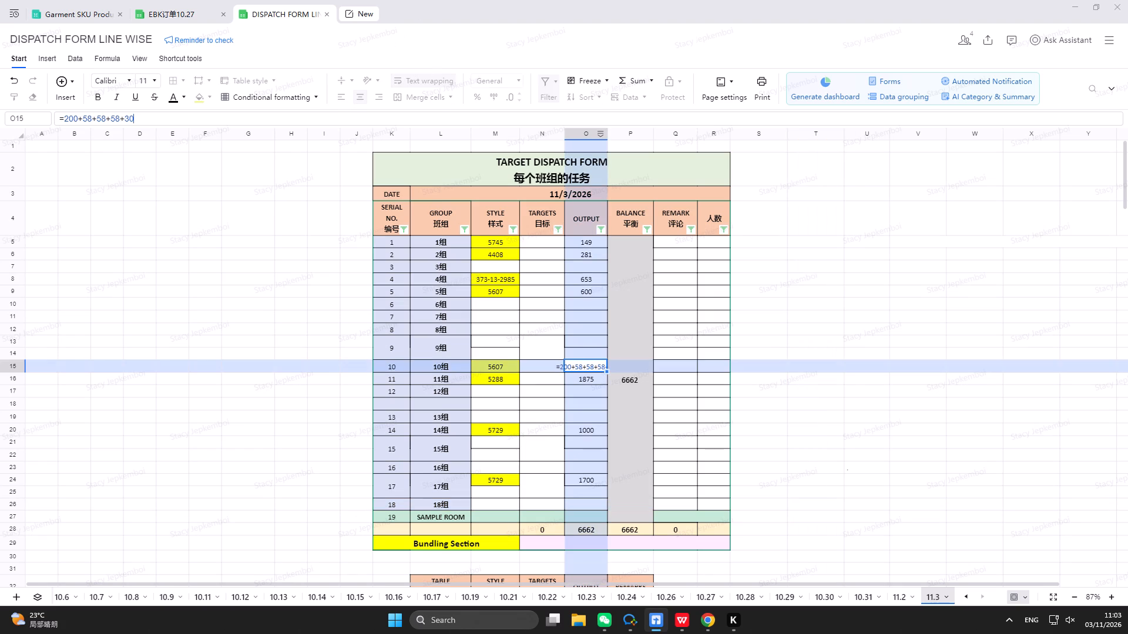
{"action": "key", "text": "plus"}
{"action": "type", "text": "58+58+30+58+58"}
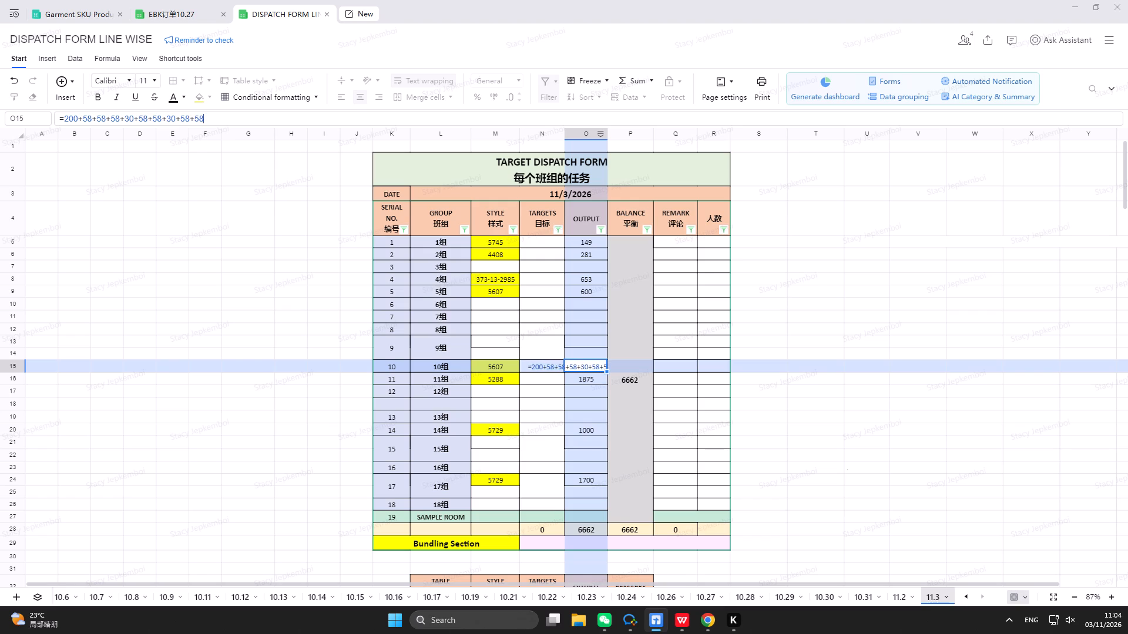
{"action": "key", "text": "Return"}
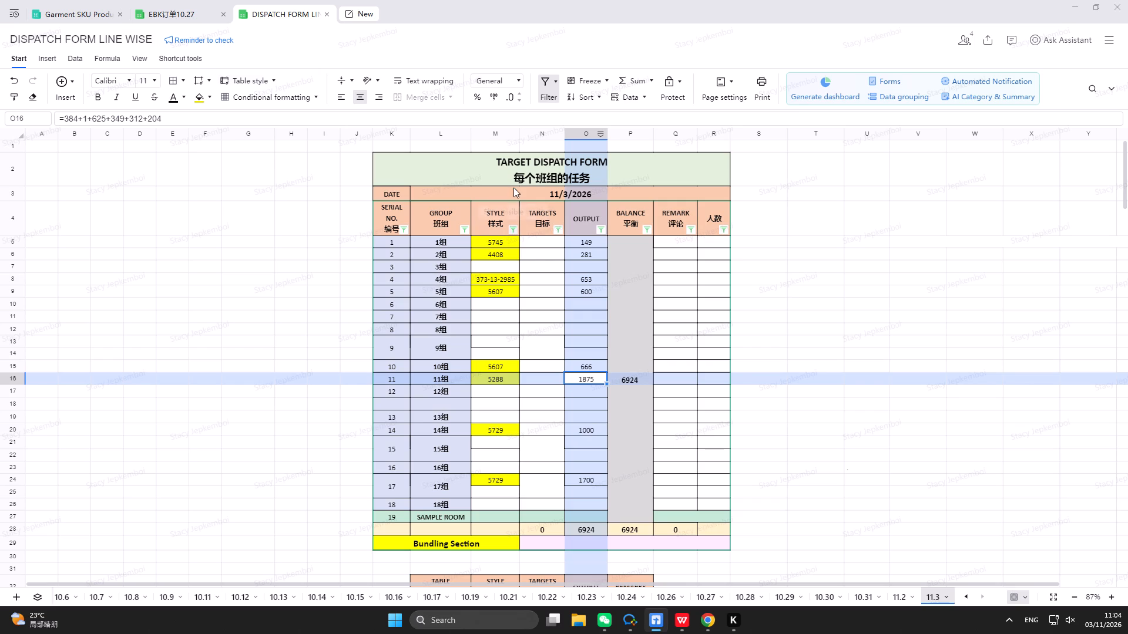
Filter the dispatch form's STYLE column to show only style 5607.
{"action": "left_click", "coordinate": [514, 228]}
{"action": "type", "text": "5607"}
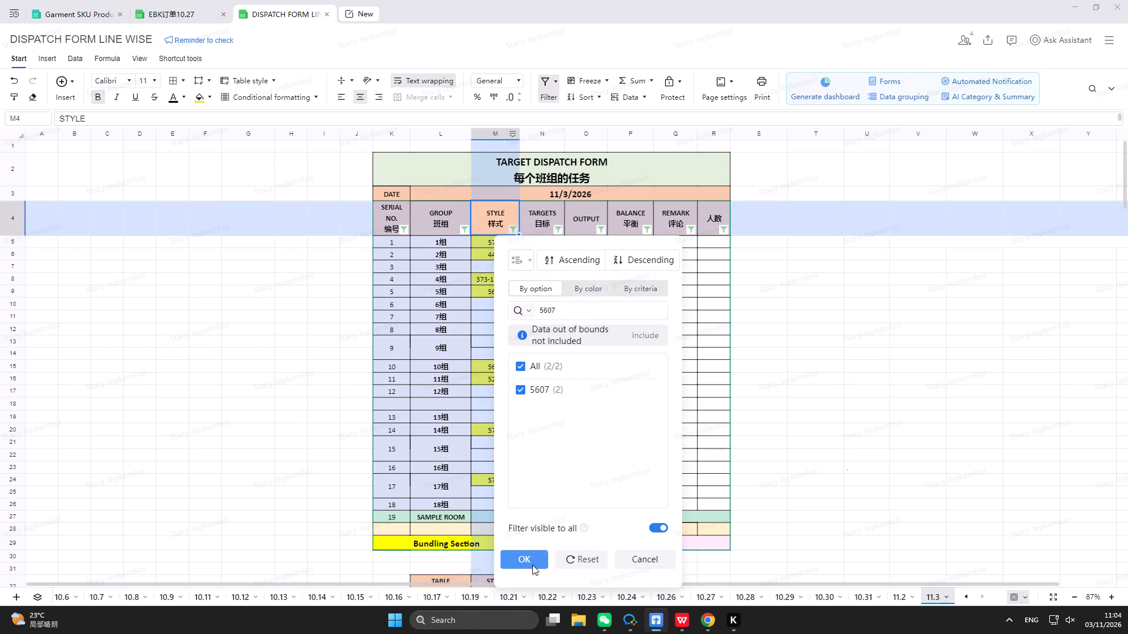
{"action": "left_click", "coordinate": [532, 565]}
In the EBK订单10.27 planning sheet, filter the EB PO column to the order containing 5607.
{"action": "left_click", "coordinate": [161, 15]}
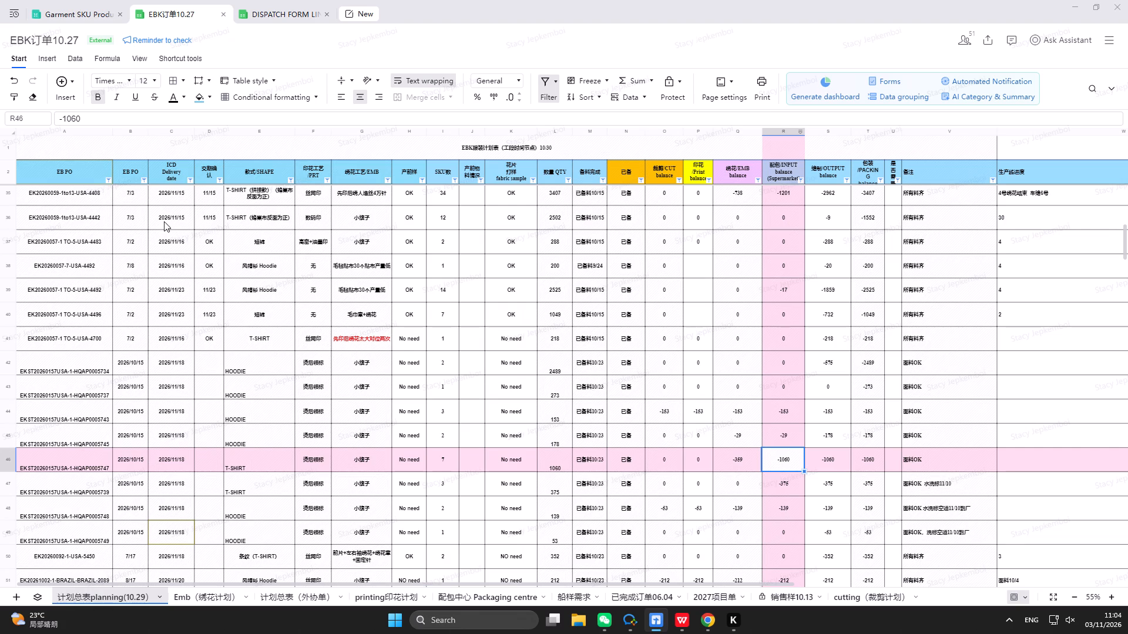
{"action": "left_click", "coordinate": [106, 180]}
{"action": "type", "text": "5607"}
{"action": "left_click", "coordinate": [129, 510]}
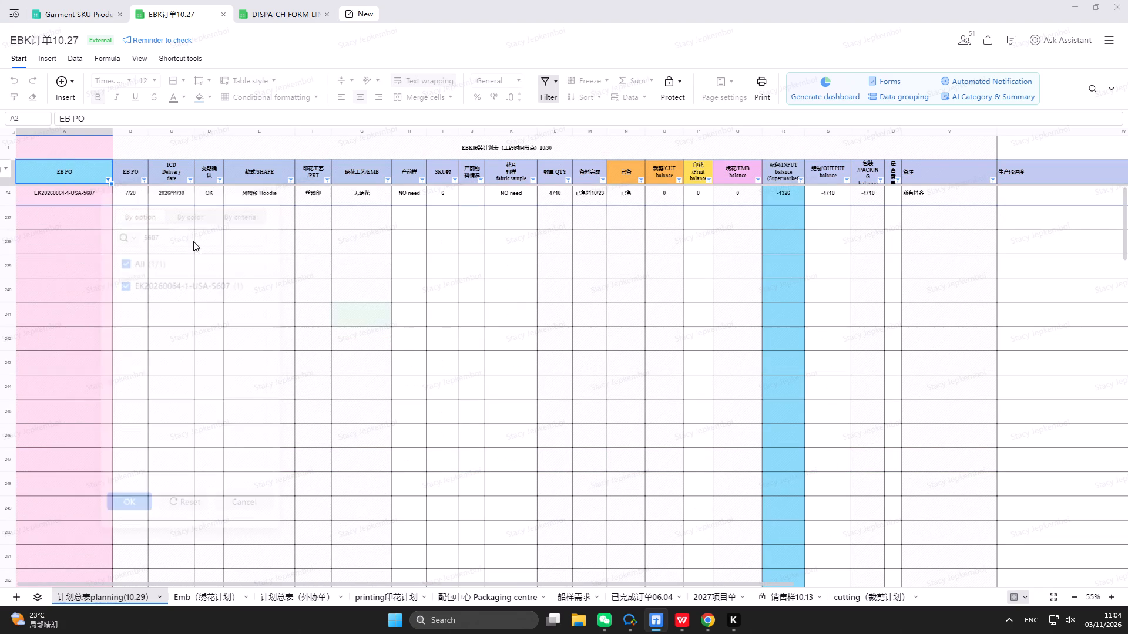
Total the two 5607 outputs in the dispatch form, and set the order's INPUT balance formula in EBK订单10.27 to =-4710+850+1530+1266.
{"action": "left_click", "coordinate": [276, 8]}
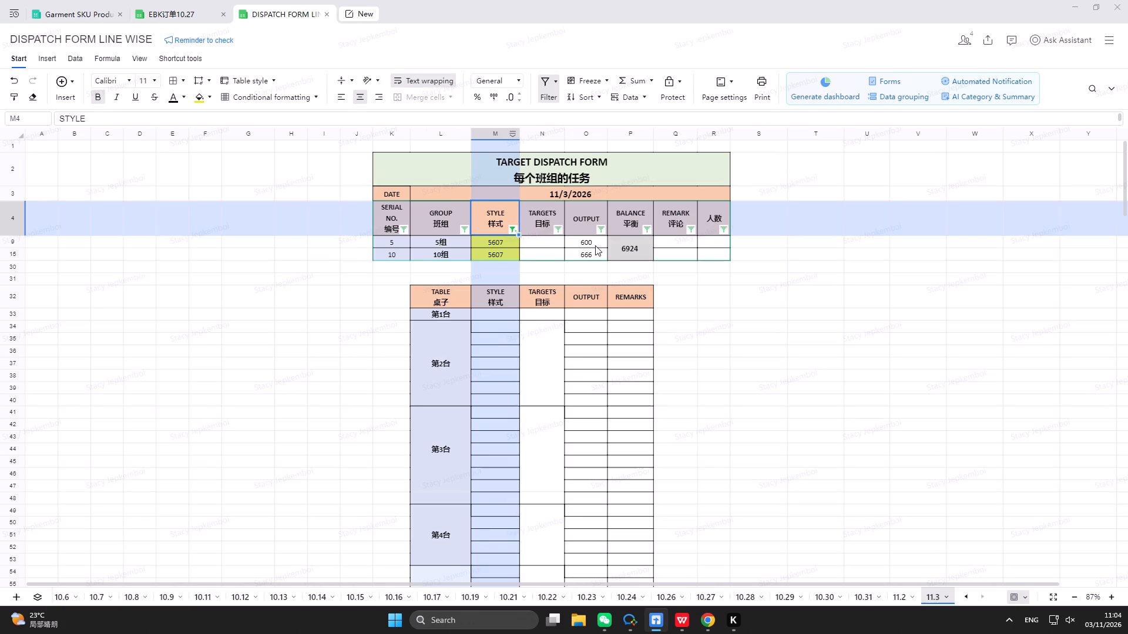
{"action": "left_click", "coordinate": [595, 245]}
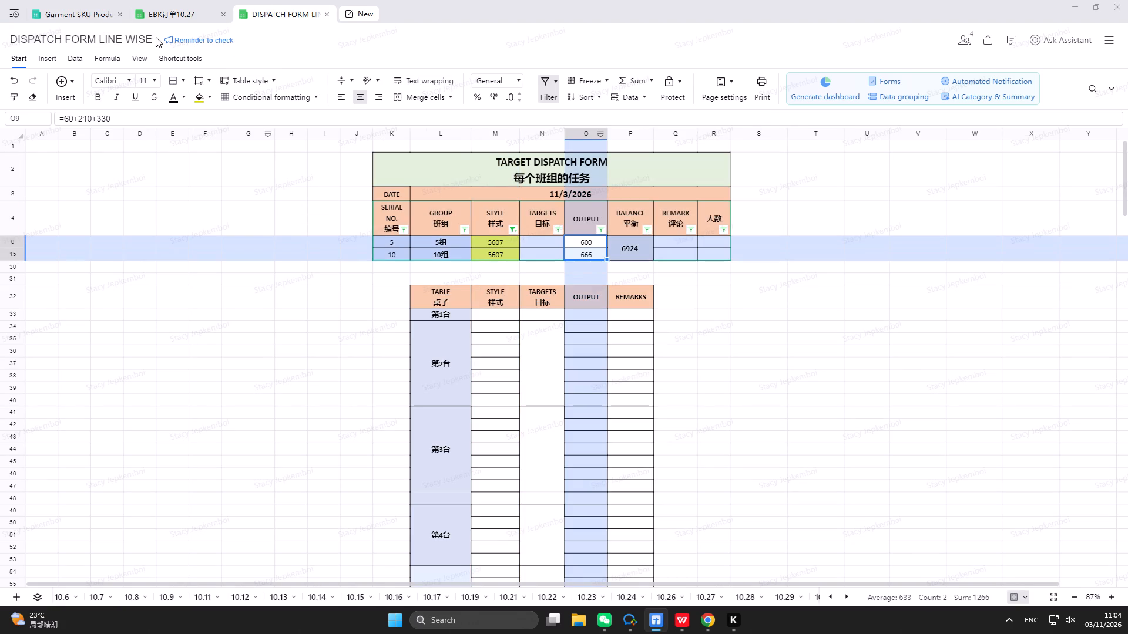
{"action": "left_click", "coordinate": [169, 15]}
{"action": "left_click", "coordinate": [784, 184]}
{"action": "left_click", "coordinate": [783, 198]}
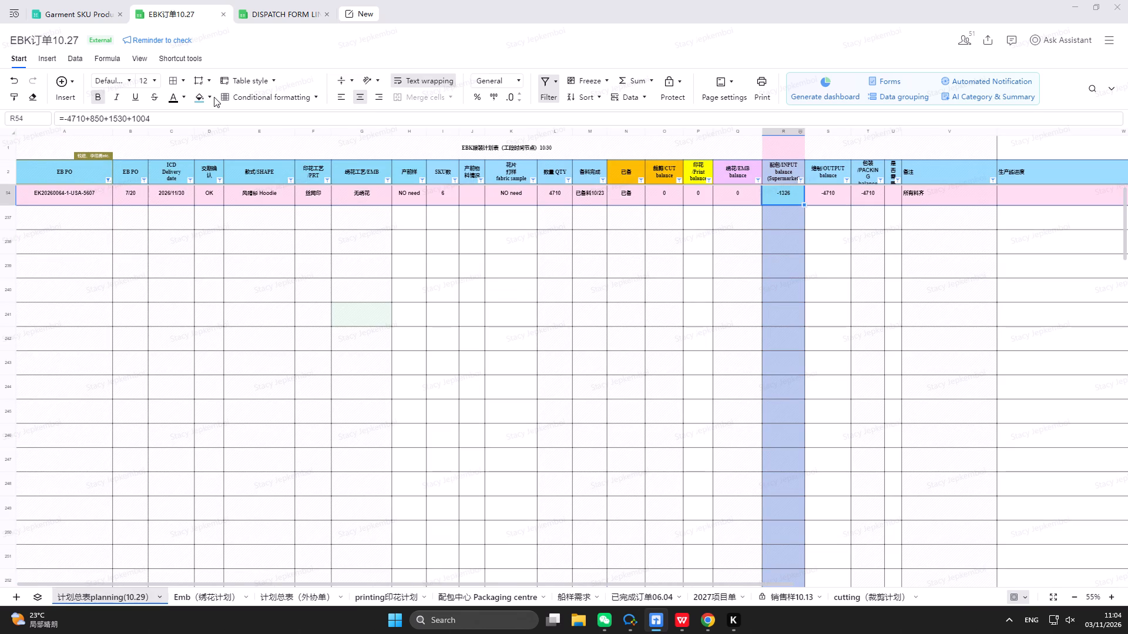
{"action": "left_click", "coordinate": [203, 114]}
{"action": "key", "text": "BackSpace"}
{"action": "key", "text": "BackSpace"}
{"action": "key", "text": "BackSpace"}
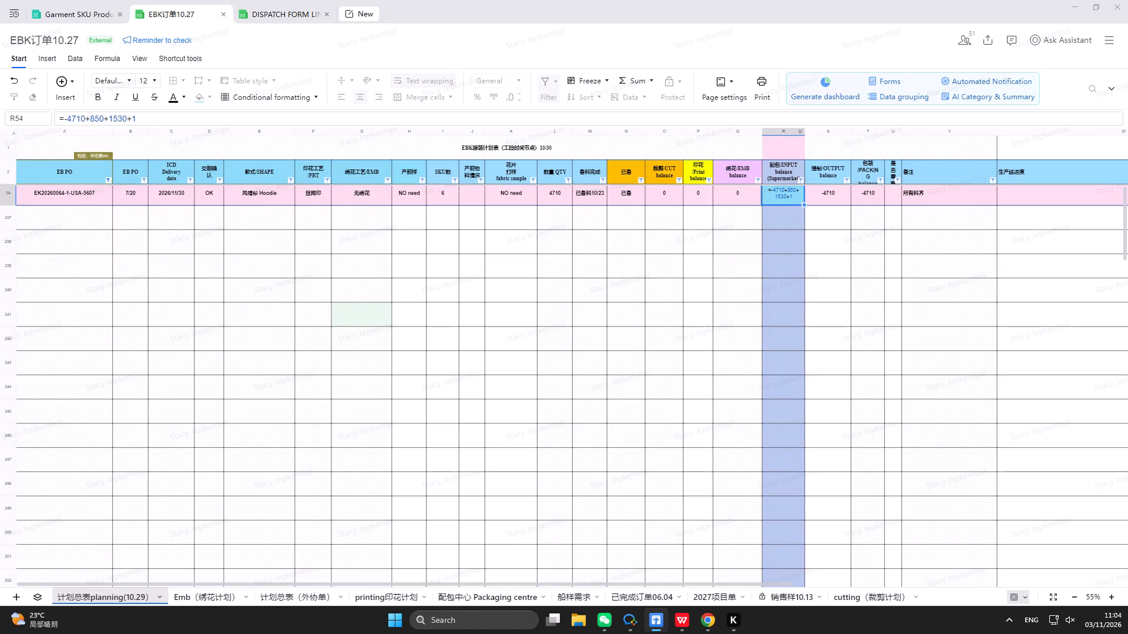
{"action": "type", "text": "266"}
{"action": "left_click", "coordinate": [277, 12]}
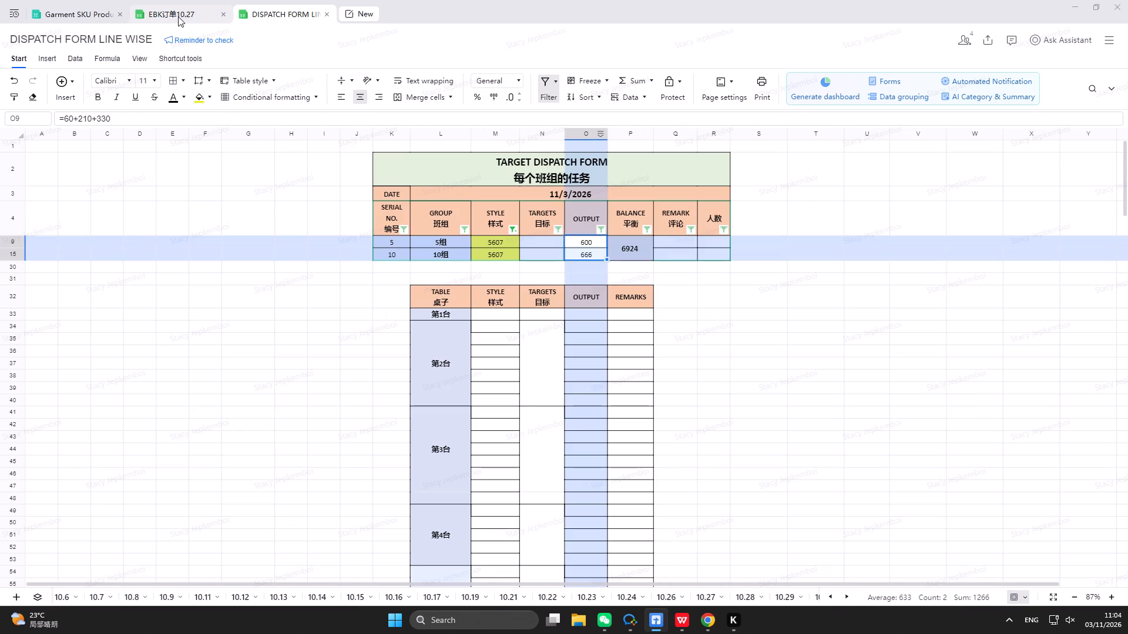
{"action": "left_click", "coordinate": [178, 16]}
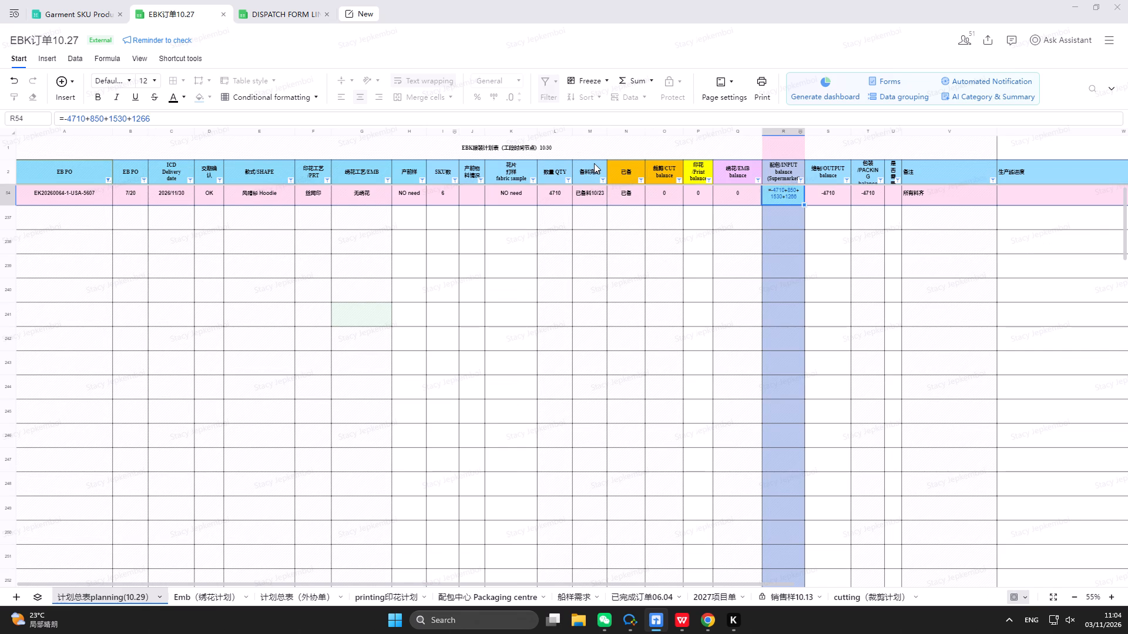
{"action": "key", "text": "Return"}
Back in the dispatch form, reset the STYLE column filter so all groups are listed.
{"action": "left_click", "coordinate": [255, 12]}
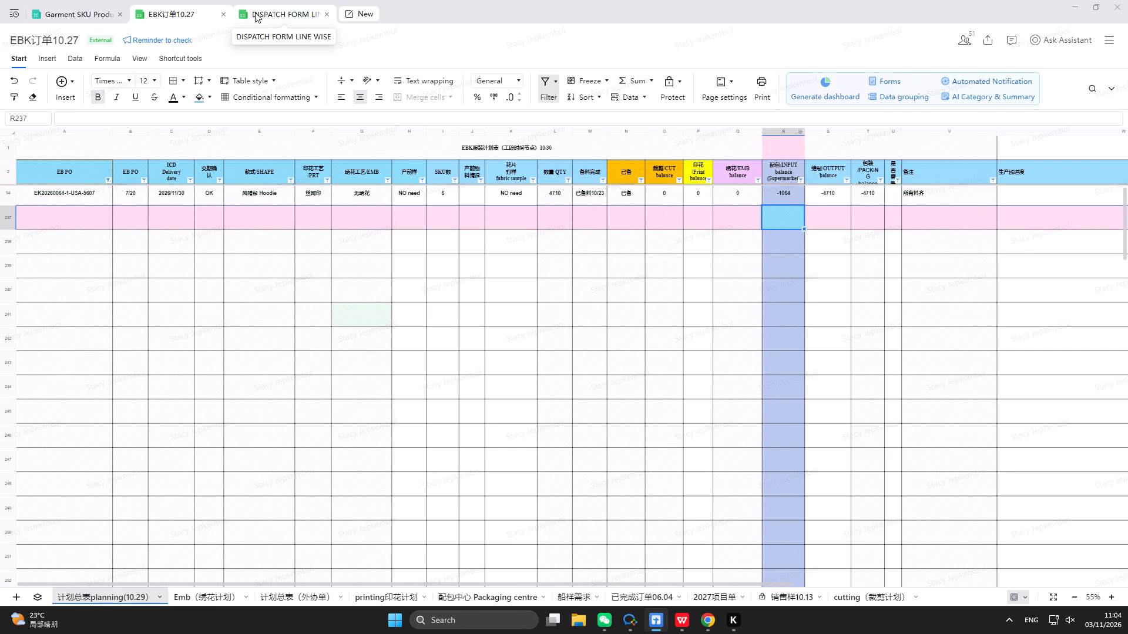
{"action": "left_click", "coordinate": [513, 231]}
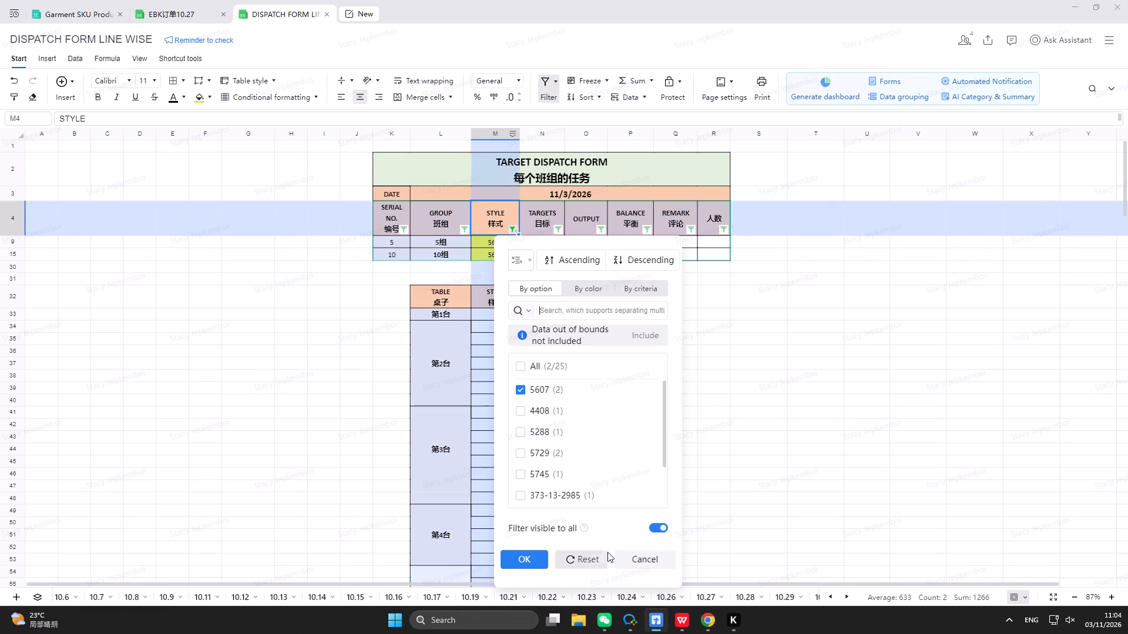
{"action": "left_click", "coordinate": [597, 558]}
In the Garment SKU Production Tracker, open the 064-5607 sheet.
{"action": "left_click_drag", "start_coordinate": [81, 15], "coordinate": [81, 22]}
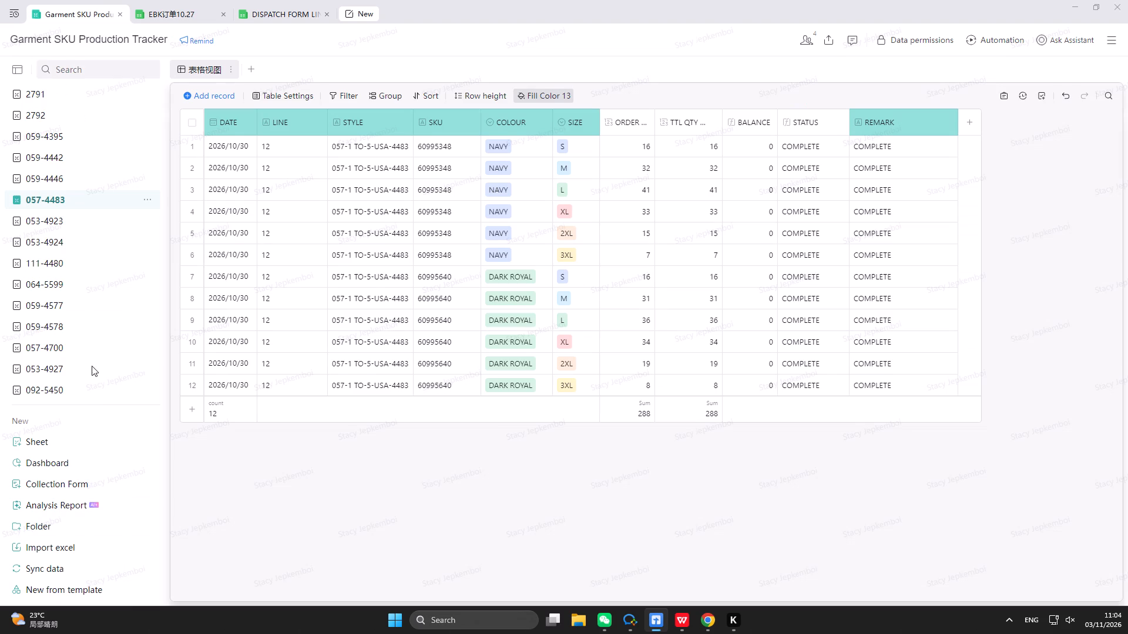
{"action": "scroll", "coordinate": [85, 386], "scroll_direction": "down", "scroll_amount": 9}
{"action": "scroll", "coordinate": [73, 353], "scroll_direction": "down", "scroll_amount": 20}
{"action": "scroll", "coordinate": [73, 353], "scroll_direction": "down", "scroll_amount": 6}
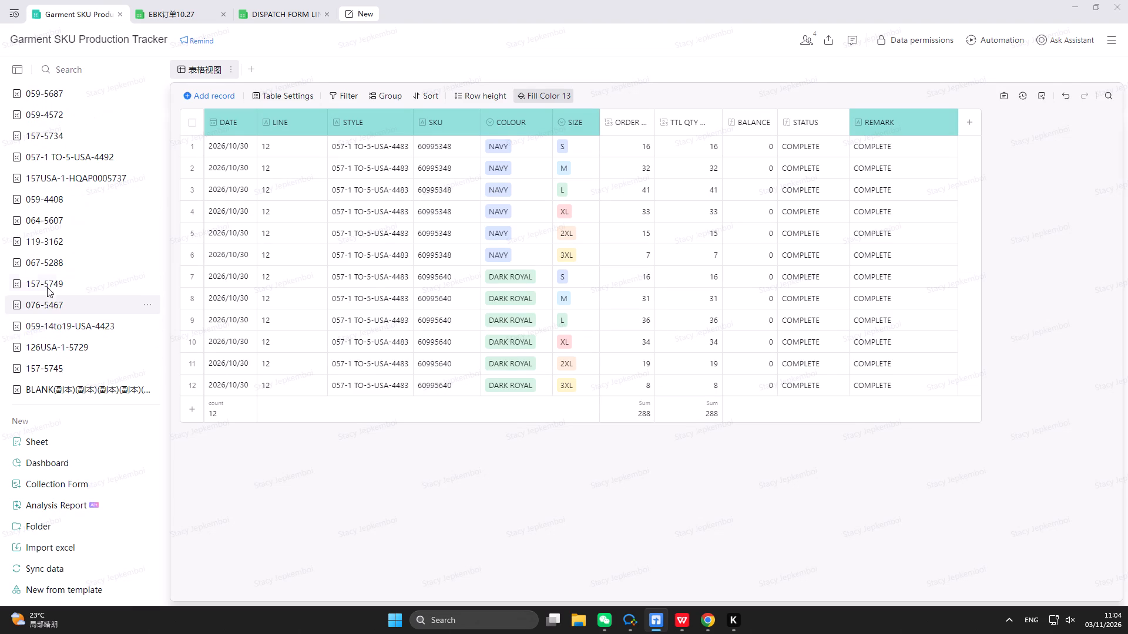
{"action": "scroll", "coordinate": [82, 242], "scroll_direction": "down", "scroll_amount": 1}
{"action": "left_click", "coordinate": [78, 220]}
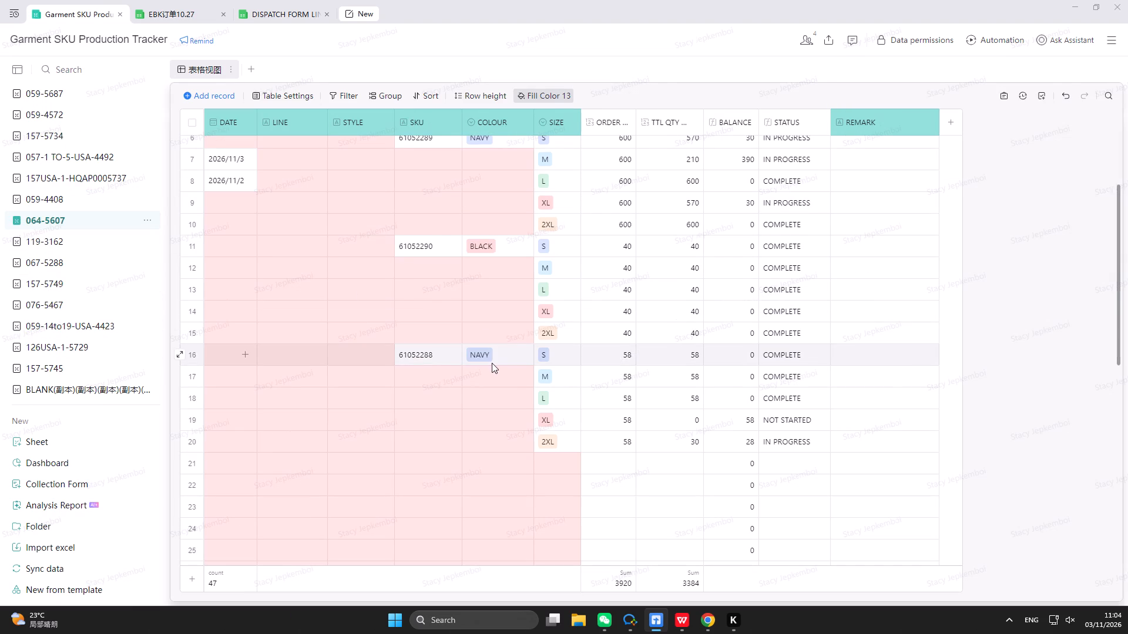
Below the NAVY 61052288 rows, fill the SIZE column of rows 21 to 25 with S, M, L, XL and 2XL.
{"action": "scroll", "coordinate": [490, 361], "scroll_direction": "up", "scroll_amount": 10}
{"action": "scroll", "coordinate": [497, 343], "scroll_direction": "down", "scroll_amount": 6}
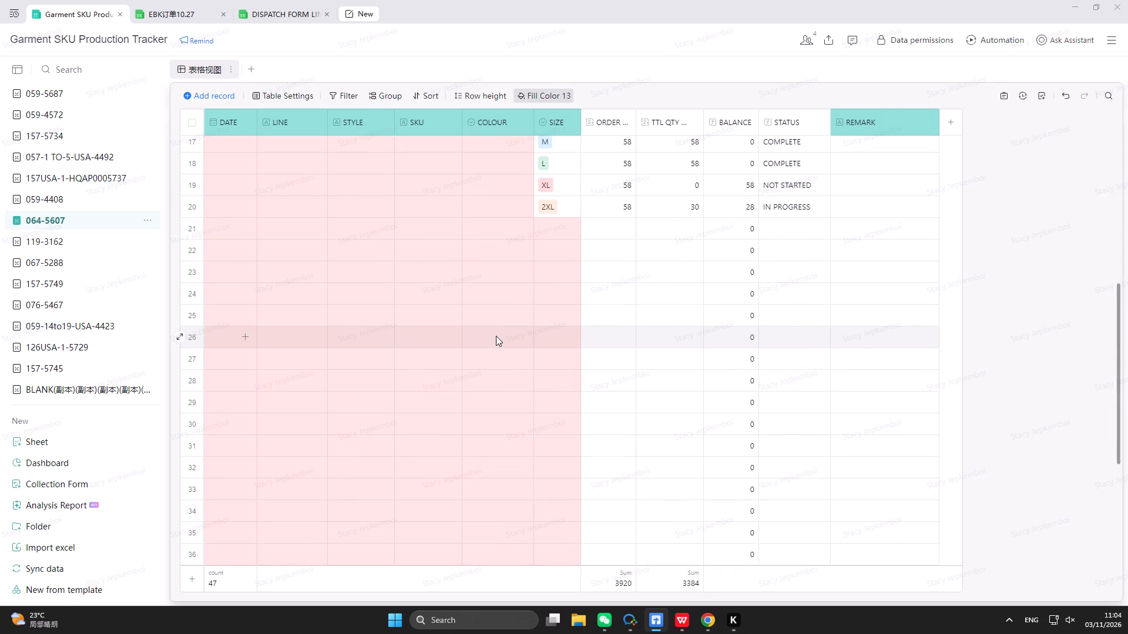
{"action": "scroll", "coordinate": [486, 330], "scroll_direction": "up", "scroll_amount": 4}
{"action": "scroll", "coordinate": [472, 456], "scroll_direction": "down", "scroll_amount": 1}
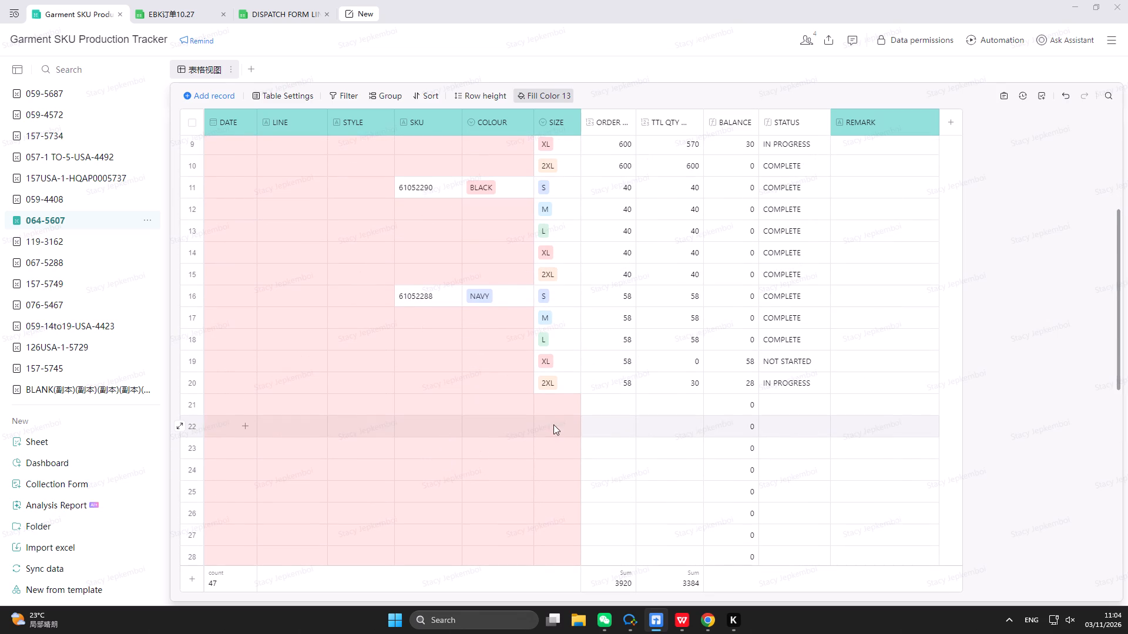
{"action": "double_click", "coordinate": [555, 408]}
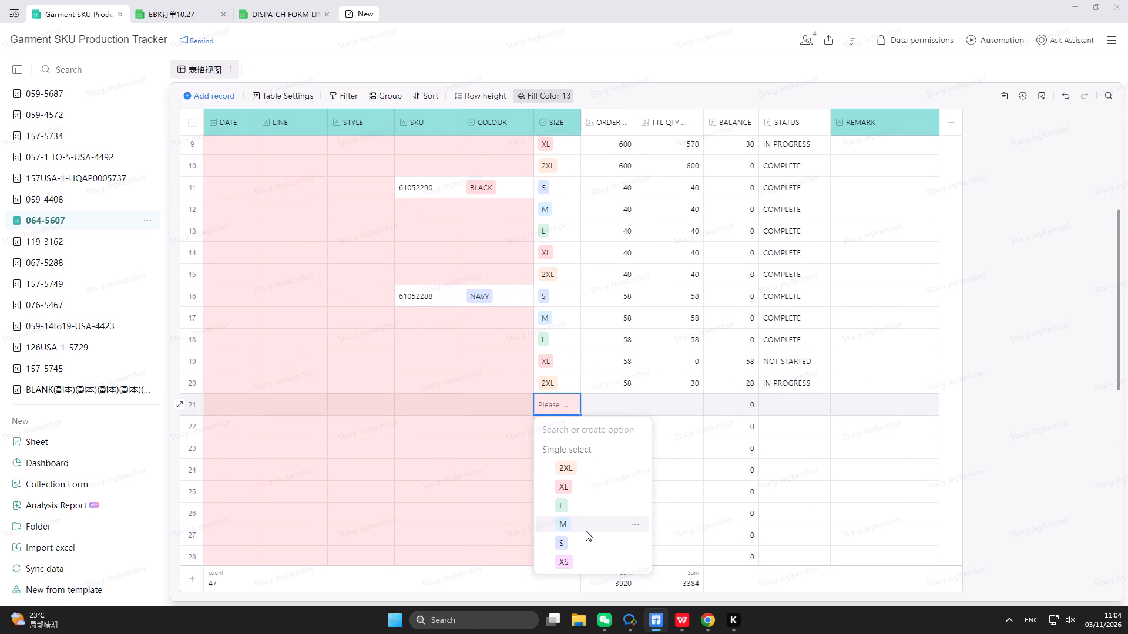
{"action": "left_click", "coordinate": [583, 536]}
{"action": "double_click", "coordinate": [558, 430]}
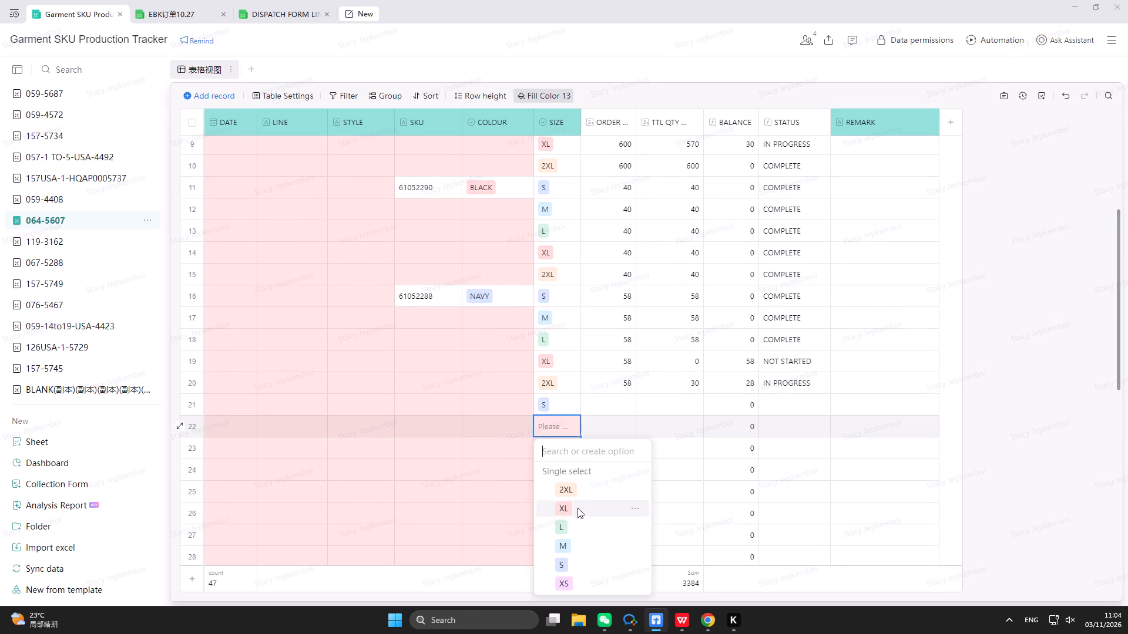
{"action": "left_click", "coordinate": [576, 548]}
{"action": "double_click", "coordinate": [545, 447]}
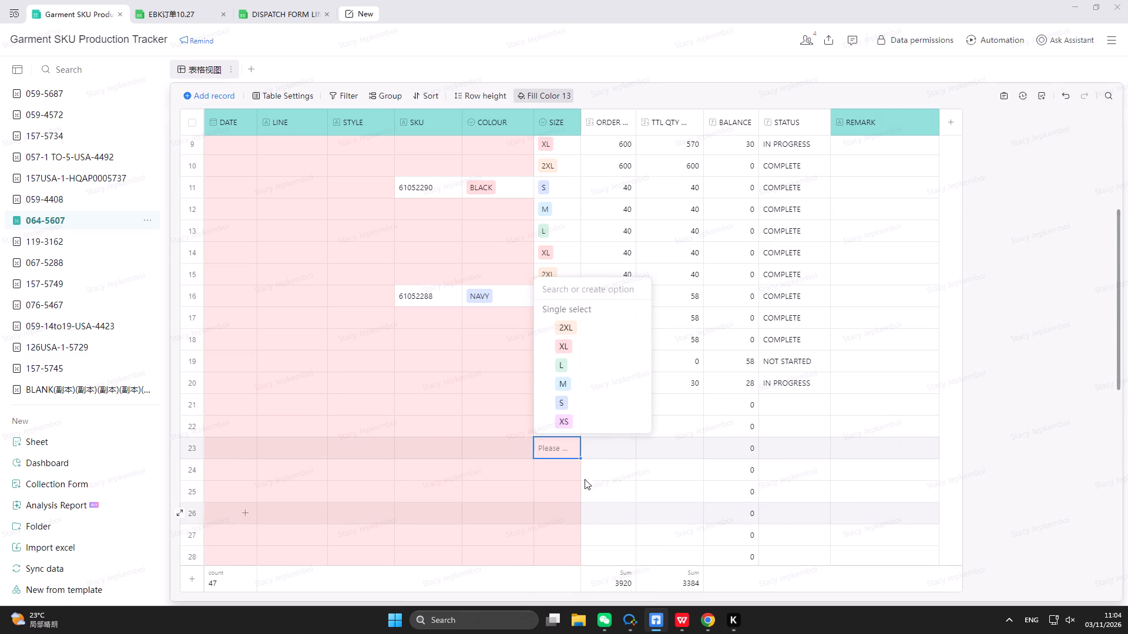
{"action": "left_click", "coordinate": [575, 370]}
{"action": "double_click", "coordinate": [558, 470]}
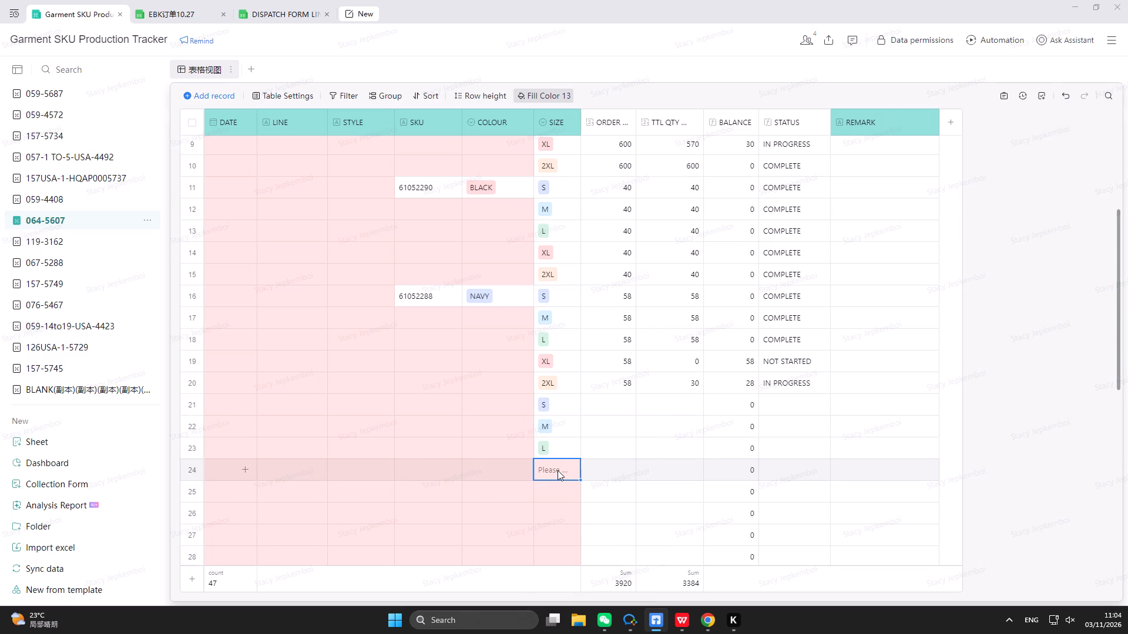
{"action": "left_click", "coordinate": [578, 367]}
{"action": "double_click", "coordinate": [560, 494]}
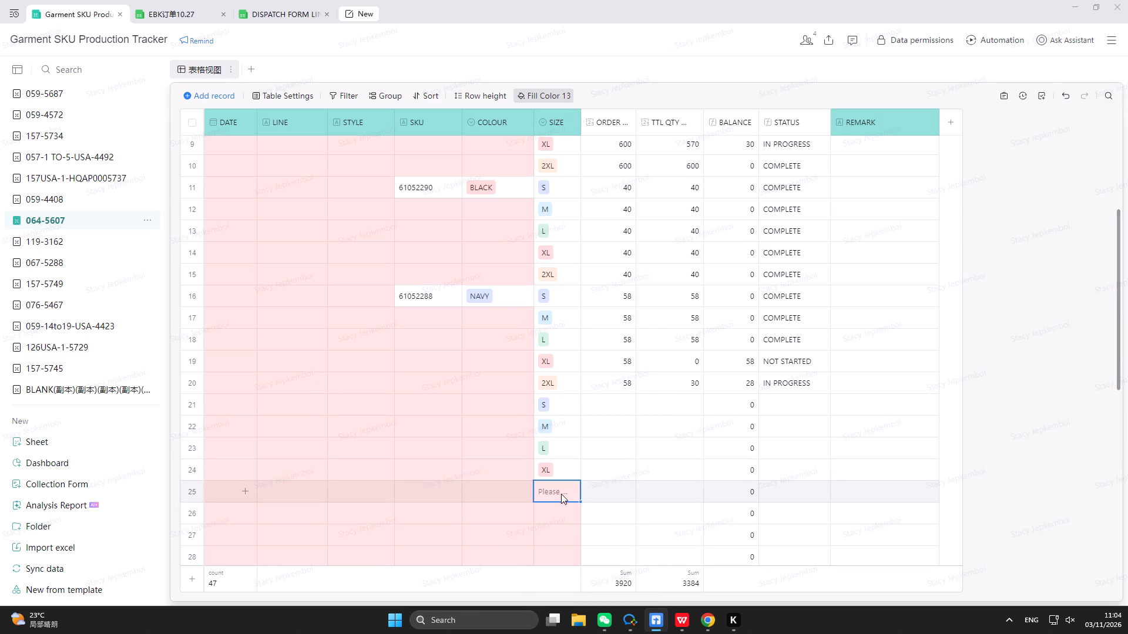
{"action": "left_click", "coordinate": [576, 378]}
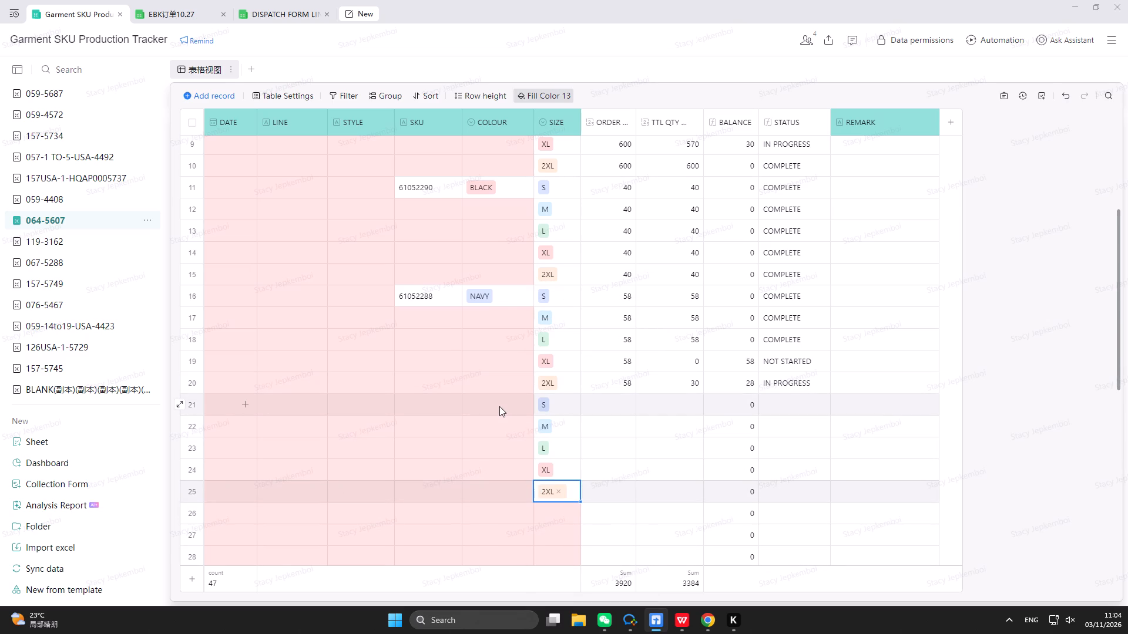
Set the COLOUR of row 21 to a new option, LIGHT NAVY.
{"action": "double_click", "coordinate": [499, 406]}
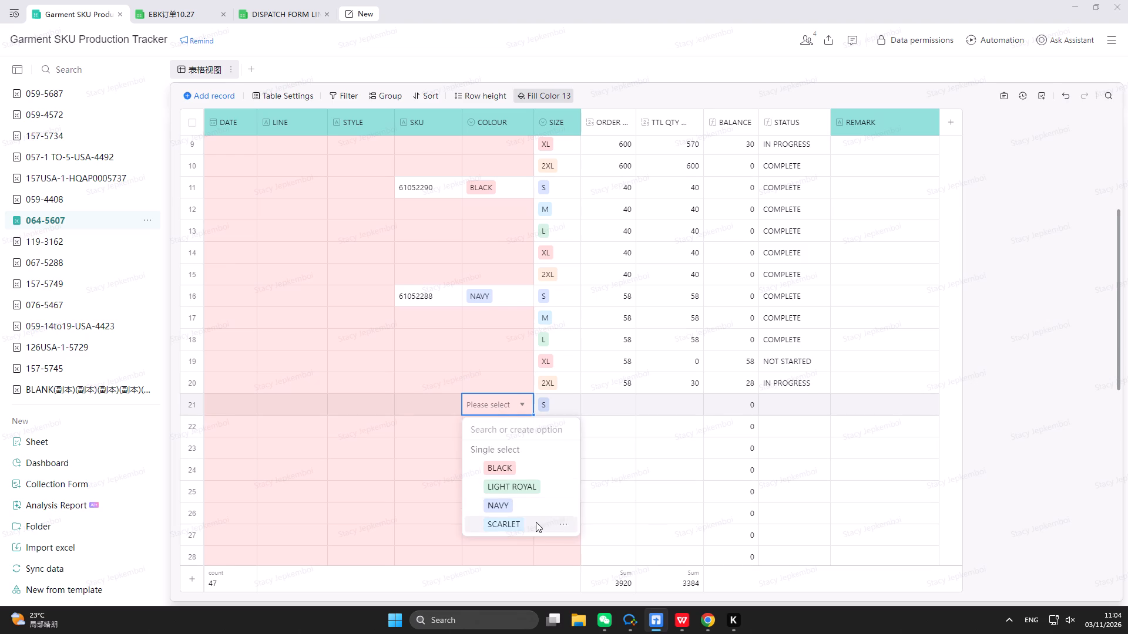
{"action": "scroll", "coordinate": [534, 519], "scroll_direction": "down", "scroll_amount": 2}
{"action": "type", "text": "LIGHT NAVY"}
{"action": "left_click", "coordinate": [533, 466]}
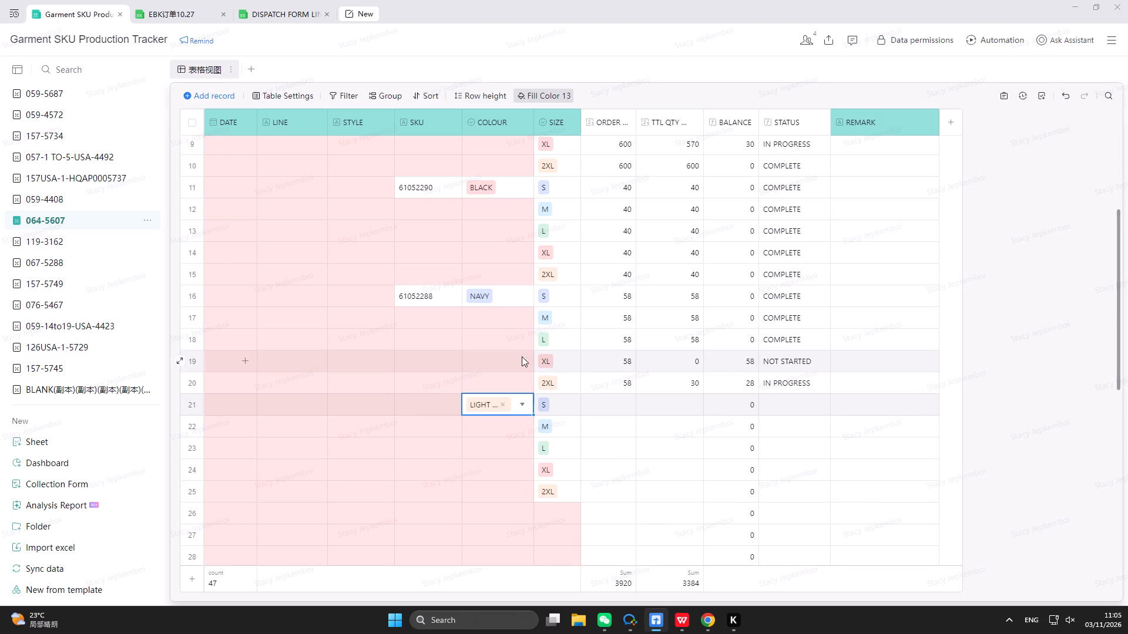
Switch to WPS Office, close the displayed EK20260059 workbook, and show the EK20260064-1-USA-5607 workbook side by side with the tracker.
{"action": "left_click", "coordinate": [437, 403]}
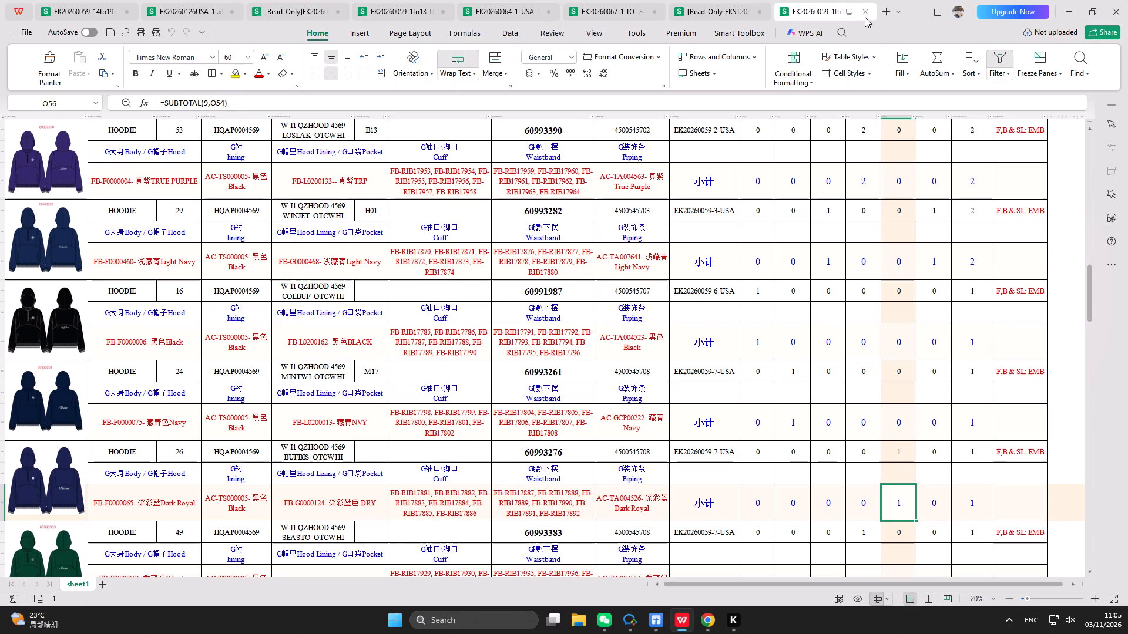
{"action": "left_click", "coordinate": [864, 12]}
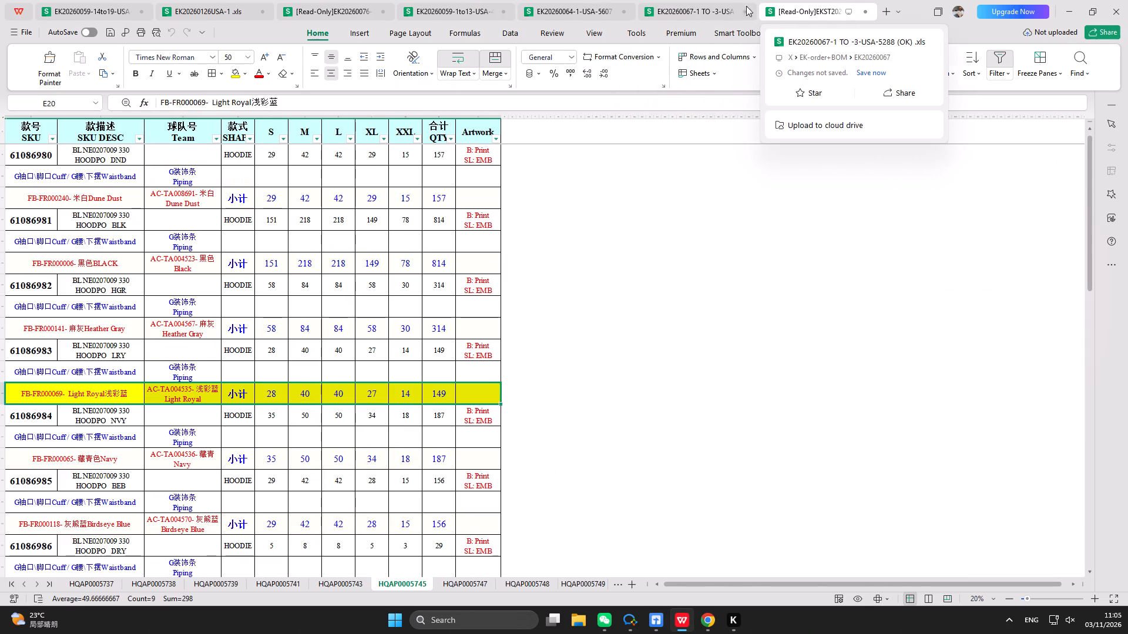
{"action": "left_click", "coordinate": [590, 12]}
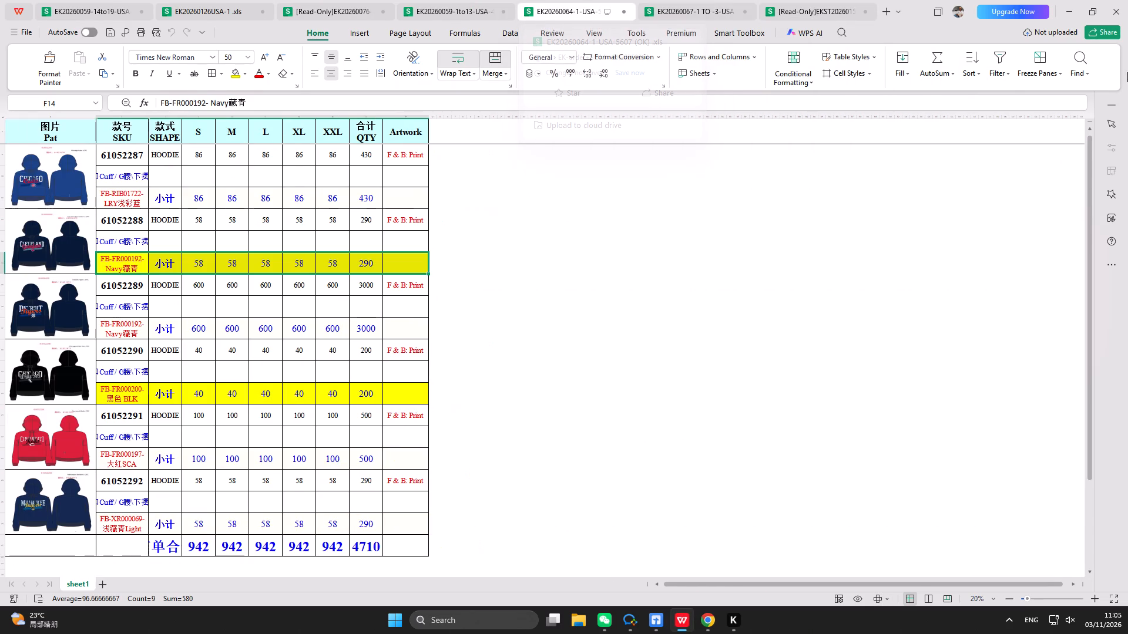
{"action": "left_click", "coordinate": [986, 93]}
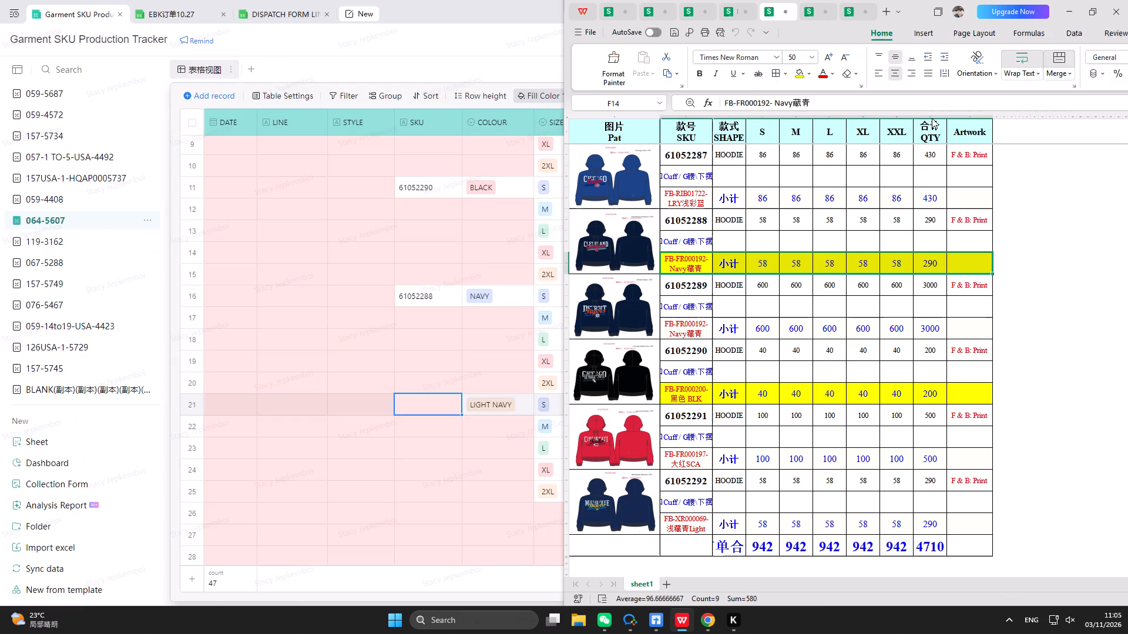
{"action": "left_click", "coordinate": [194, 213]}
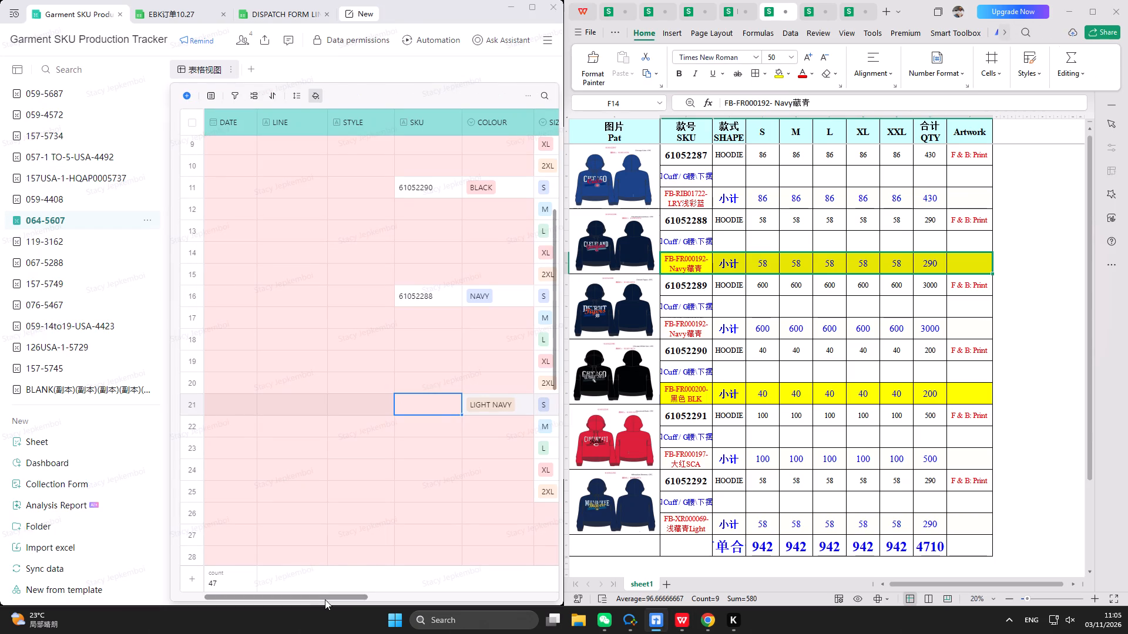
Copy SKU 61052292 from the order workbook into the SKU cell of the tracker's LIGHT NAVY row 21.
{"action": "left_click_drag", "start_coordinate": [325, 598], "coordinate": [416, 595]}
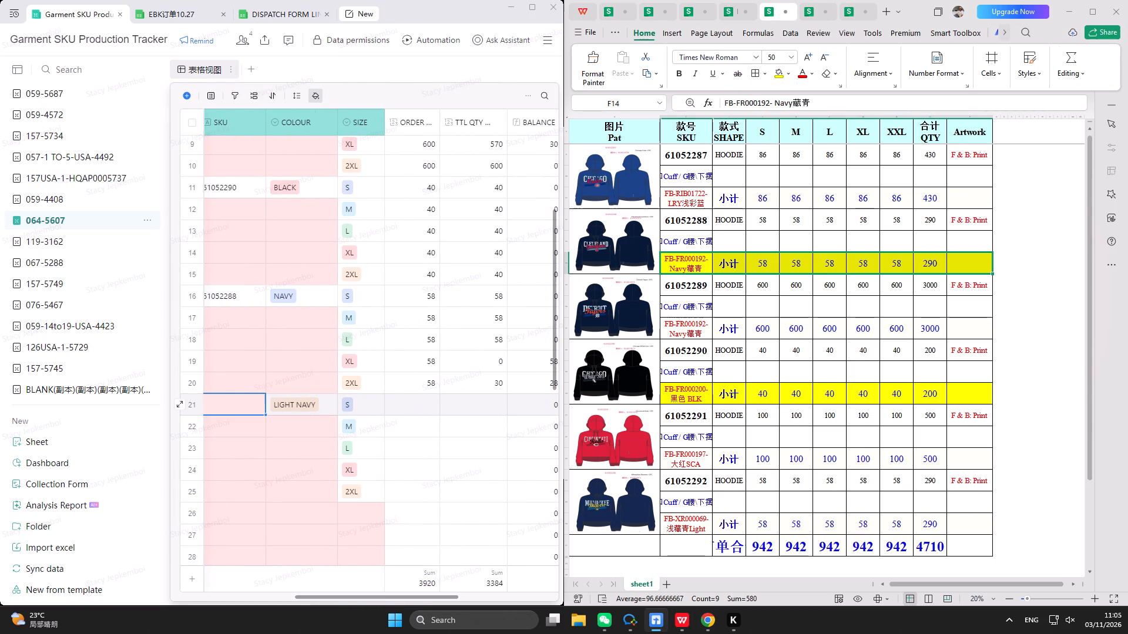
{"action": "scroll", "coordinate": [744, 346], "scroll_direction": "down", "scroll_amount": 5}
{"action": "left_click", "coordinate": [707, 328]}
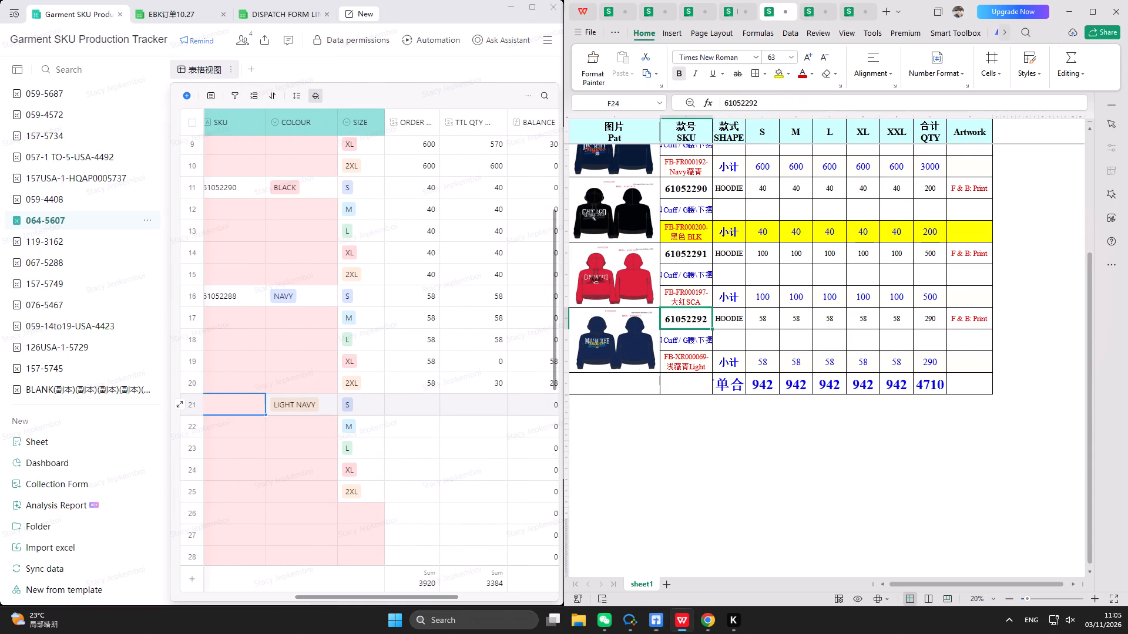
{"action": "double_click", "coordinate": [752, 99]}
{"action": "double_click", "coordinate": [763, 69]}
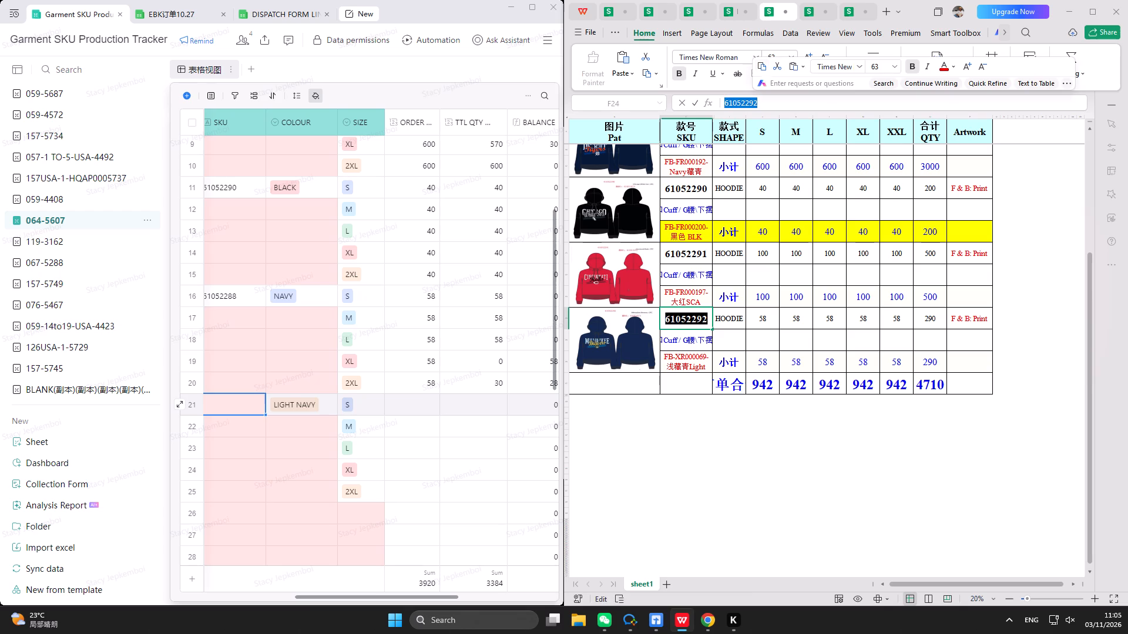
{"action": "triple_click", "coordinate": [223, 403]}
{"action": "right_click", "coordinate": [223, 403]}
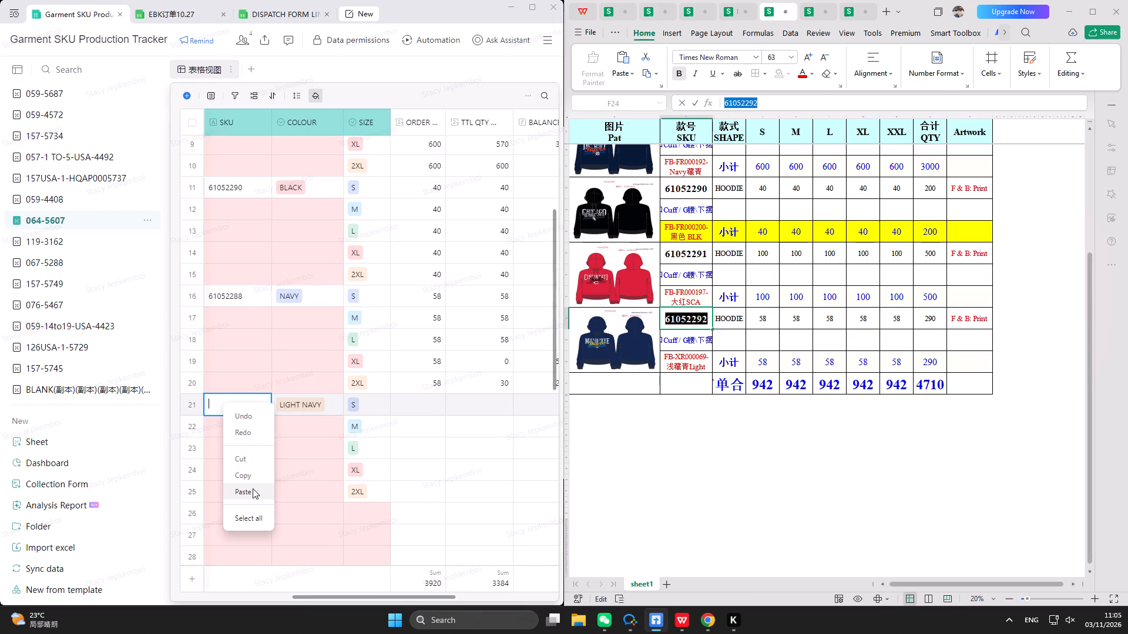
{"action": "left_click", "coordinate": [253, 485]}
Enter an ORDER quantity of 58 for each LIGHT NAVY size from S to 2XL, rows 21 to 25.
{"action": "left_click", "coordinate": [428, 400]}
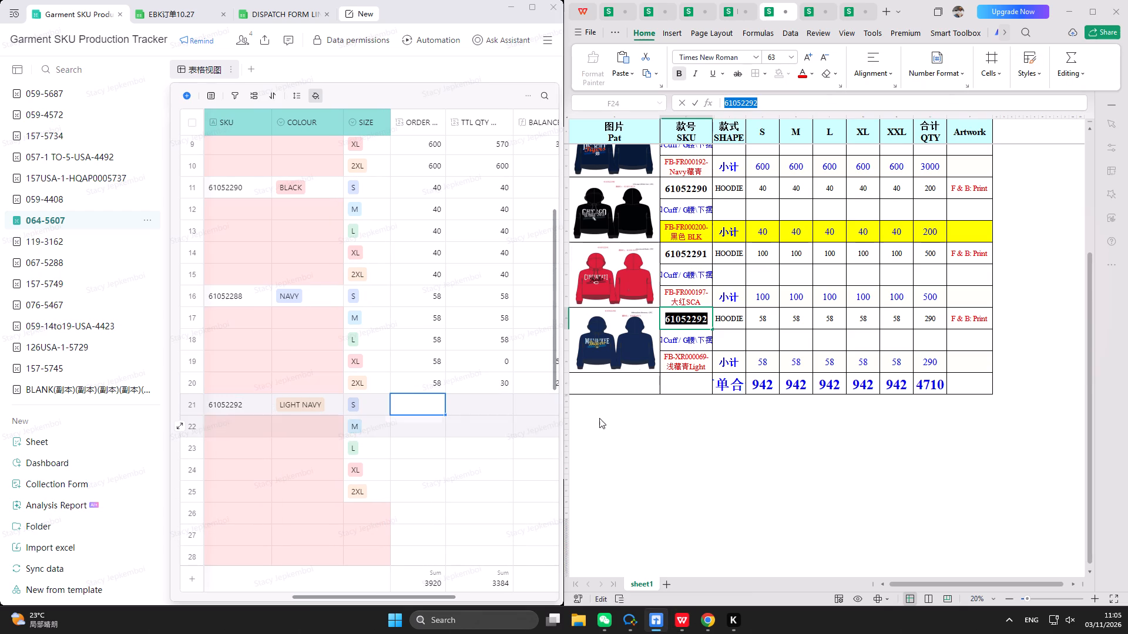
{"action": "type", "text": "58"}
{"action": "key", "text": "Return"}
{"action": "type", "text": "58"}
{"action": "key", "text": "Return"}
{"action": "type", "text": "58+"}
{"action": "key", "text": "Return"}
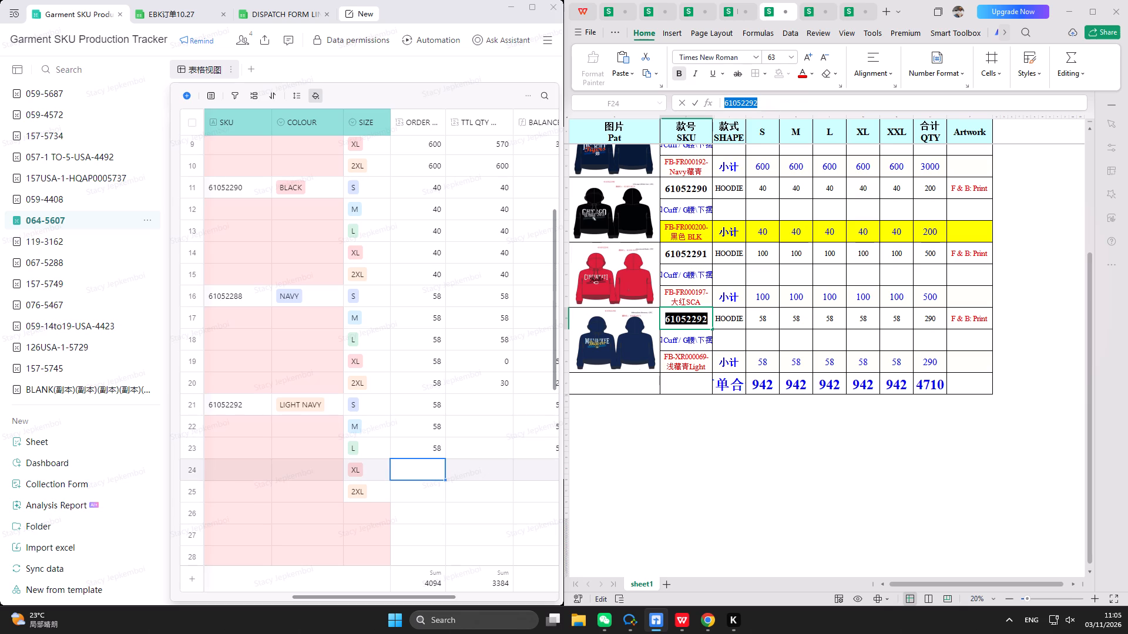
{"action": "type", "text": "58"}
{"action": "key", "text": "Return"}
{"action": "type", "text": "58"}
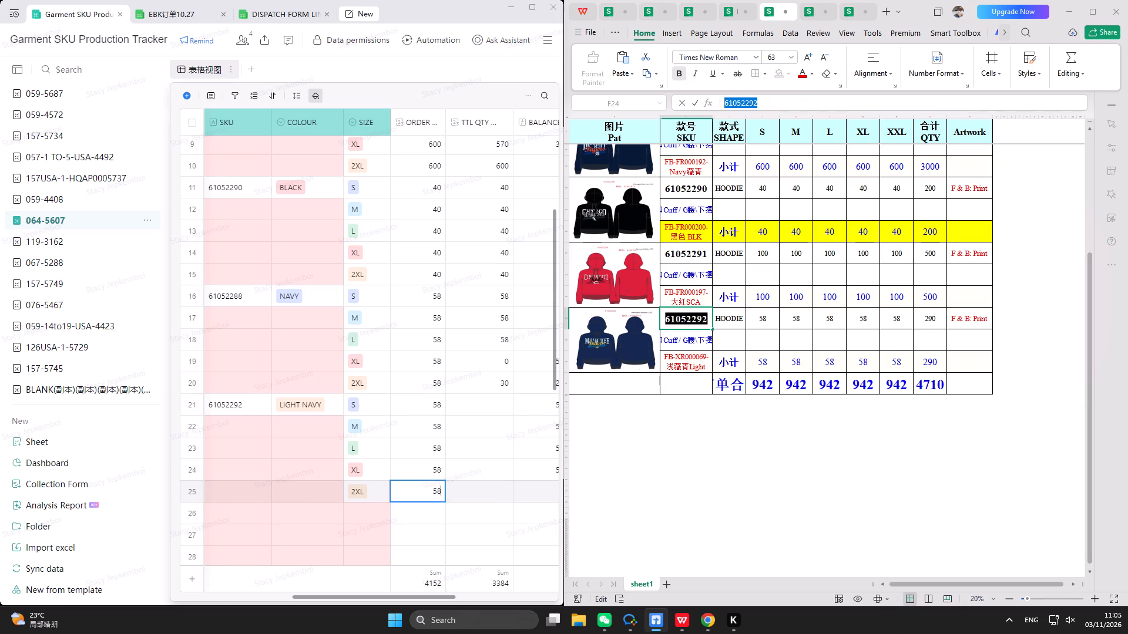
Fill the TTL QTY column of rows 21 to 25 with 58, 58, 30, 58 and 58 for sizes S to 2XL.
{"action": "left_click", "coordinate": [465, 414]}
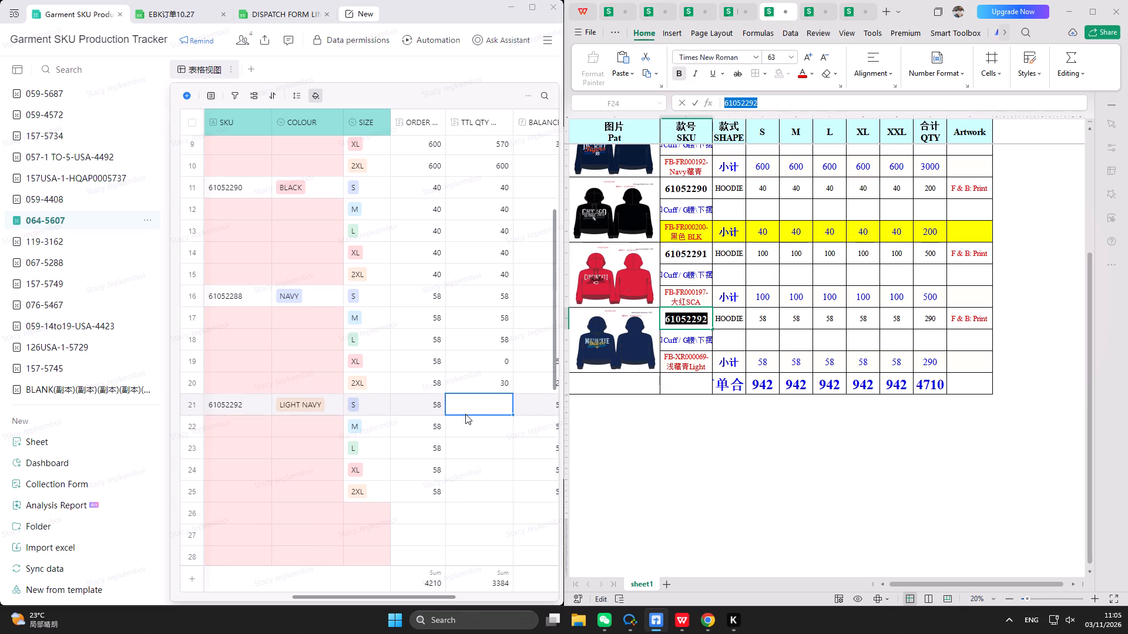
{"action": "type", "text": "58"}
{"action": "key", "text": "Return"}
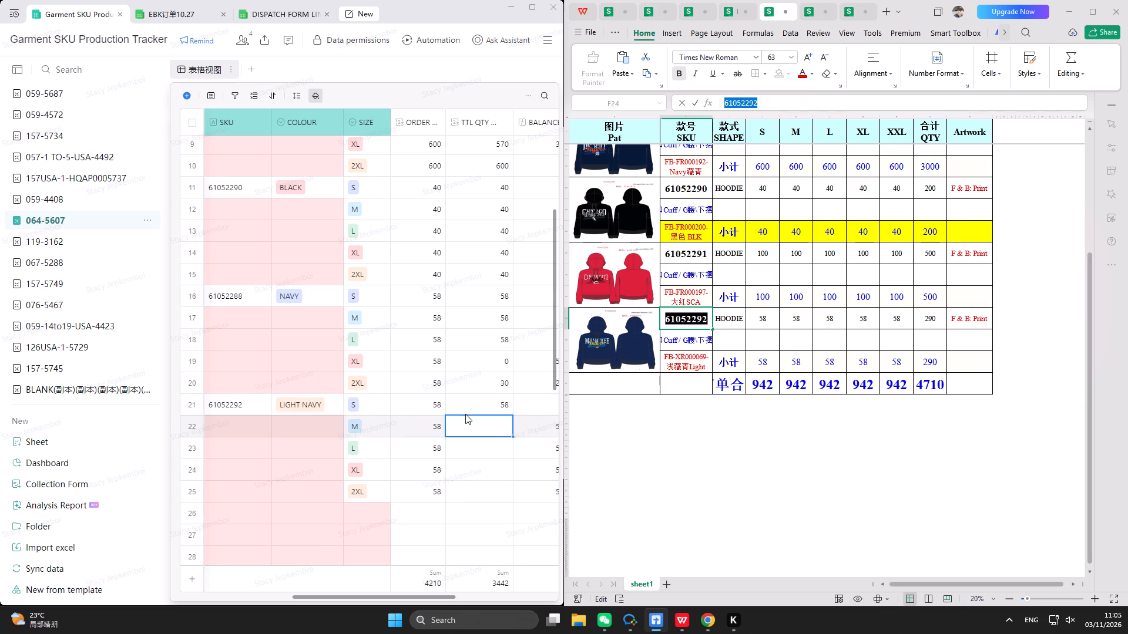
{"action": "type", "text": "58"}
{"action": "key", "text": "Return"}
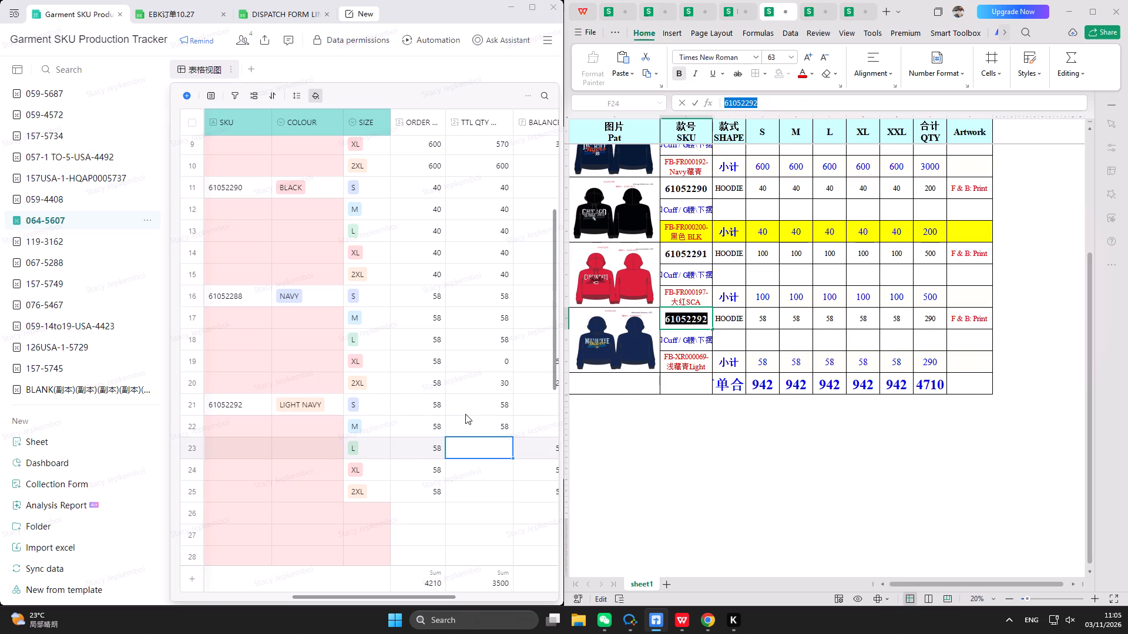
{"action": "type", "text": "30"}
{"action": "key", "text": "Return"}
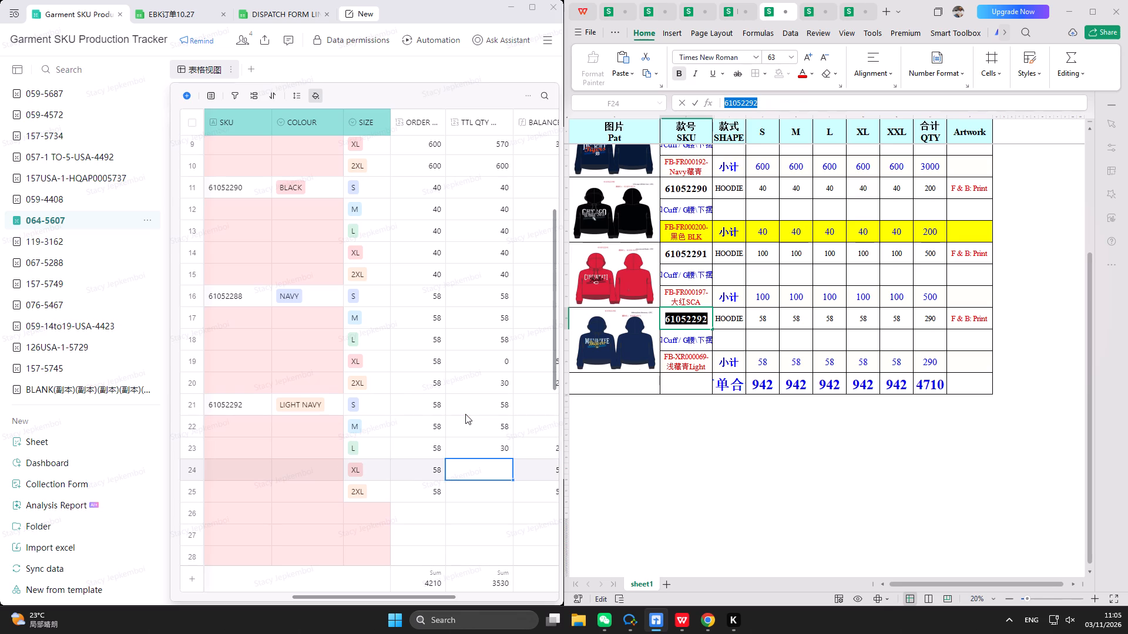
{"action": "type", "text": "58"}
{"action": "key", "text": "Return"}
{"action": "type", "text": "58"}
{"action": "key", "text": "Return"}
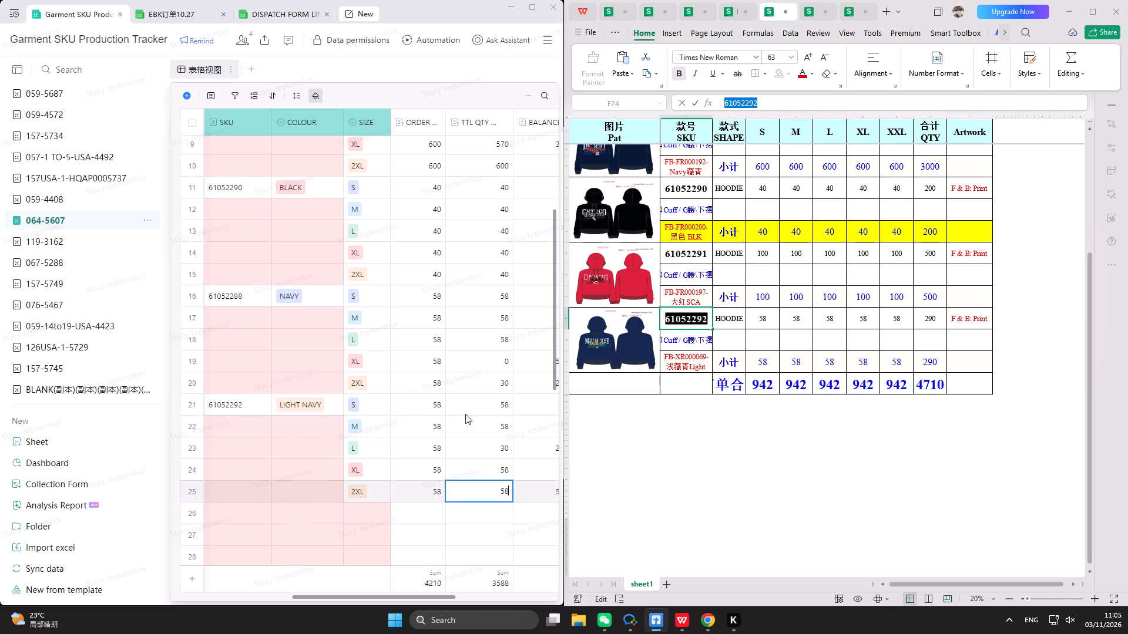
Highlight the 小计 row of SKU 61052292 in yellow in the order workbook, and return to the tracker at full window size.
{"action": "left_click_drag", "start_coordinate": [691, 360], "coordinate": [962, 367]}
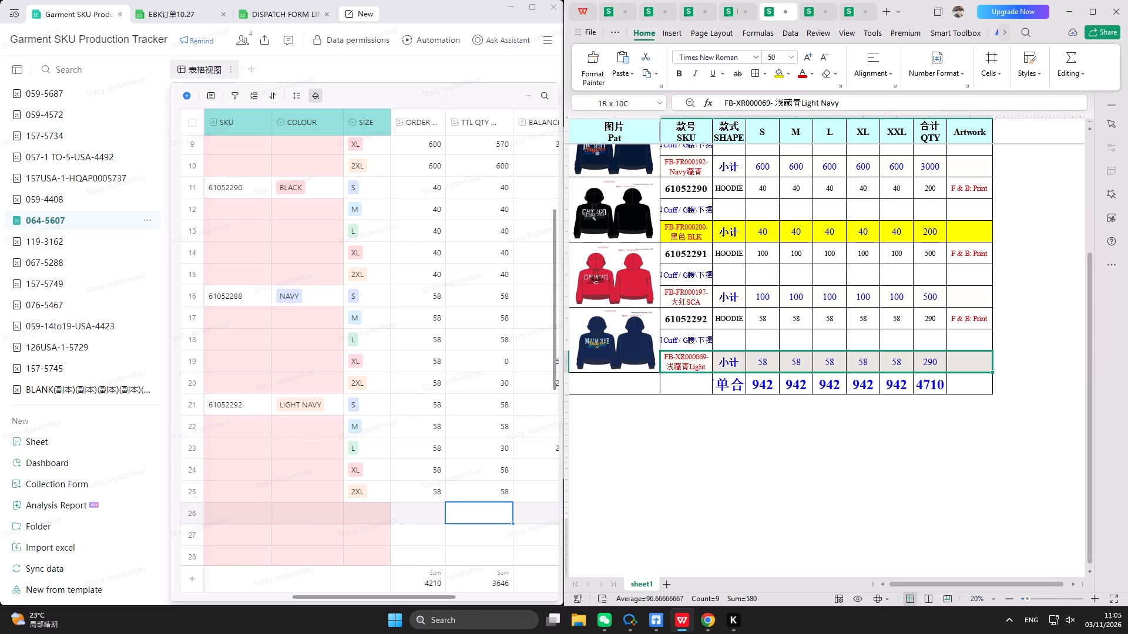
{"action": "left_click_drag", "start_coordinate": [962, 367], "coordinate": [963, 367]}
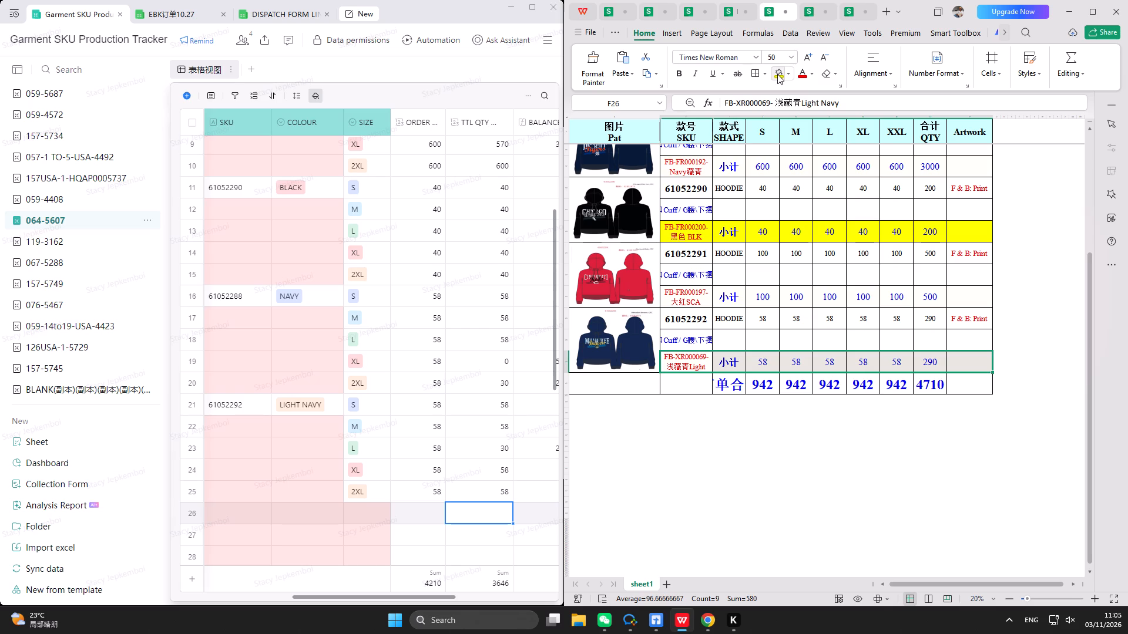
{"action": "left_click", "coordinate": [777, 74]}
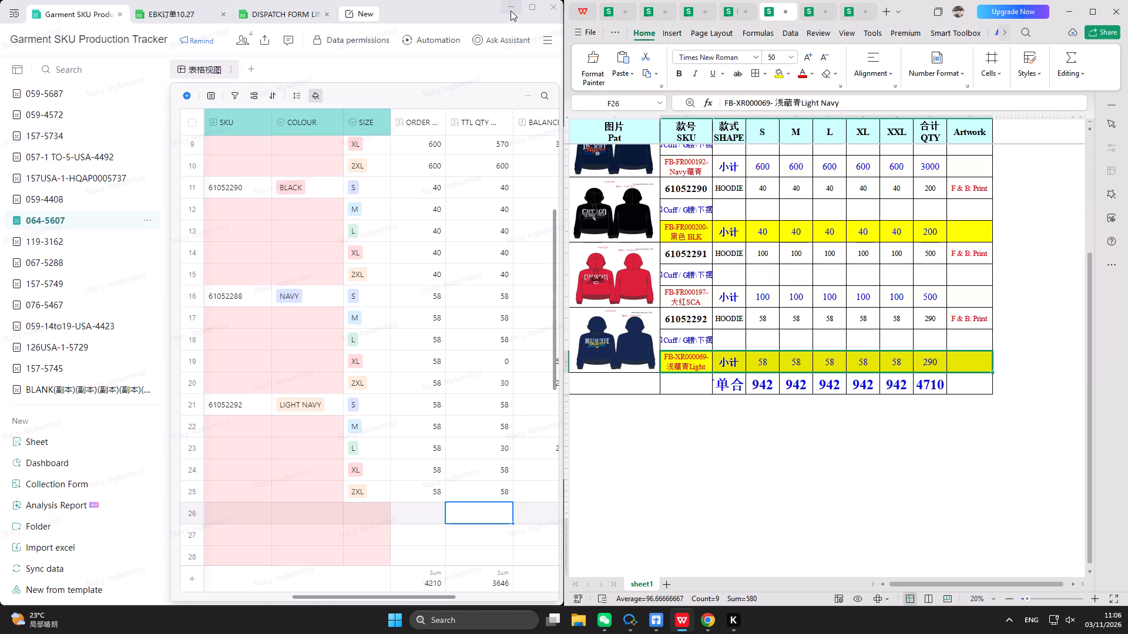
{"action": "left_click", "coordinate": [539, 6]}
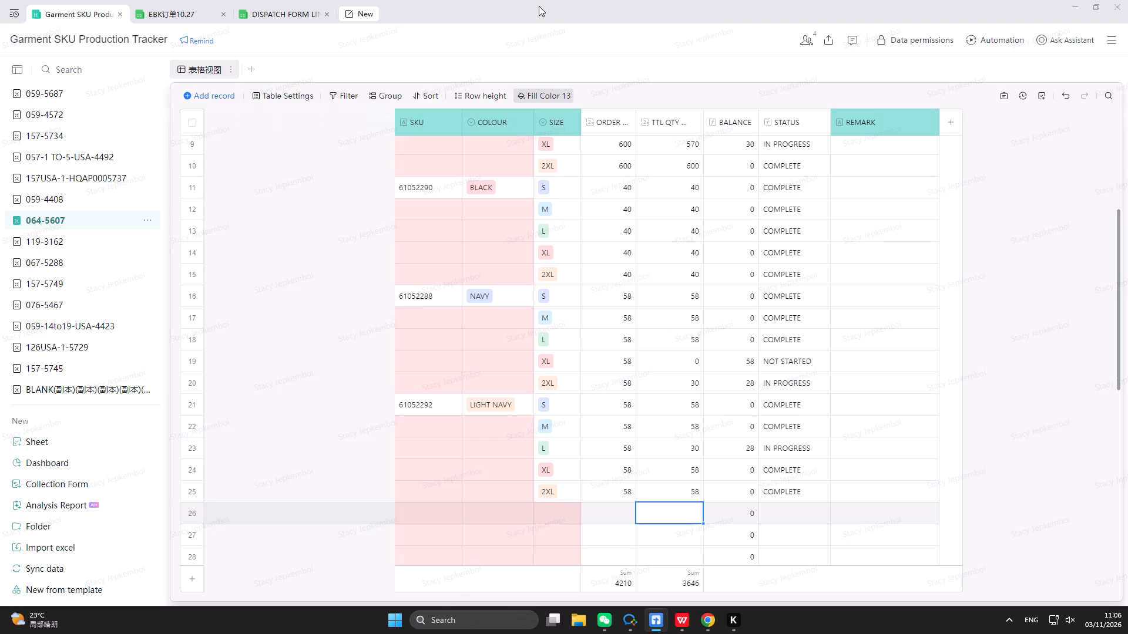
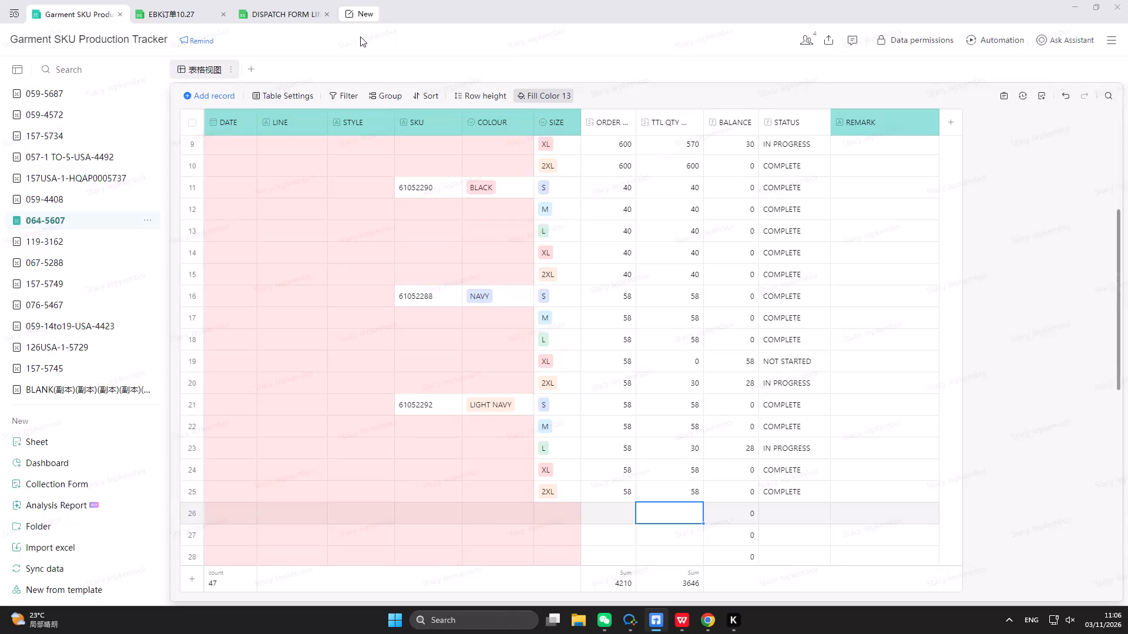
Review the OUTPUT entry of 2组, style 4408, on the 11.3 sheet of the dispatch form.
{"action": "left_click", "coordinate": [280, 15]}
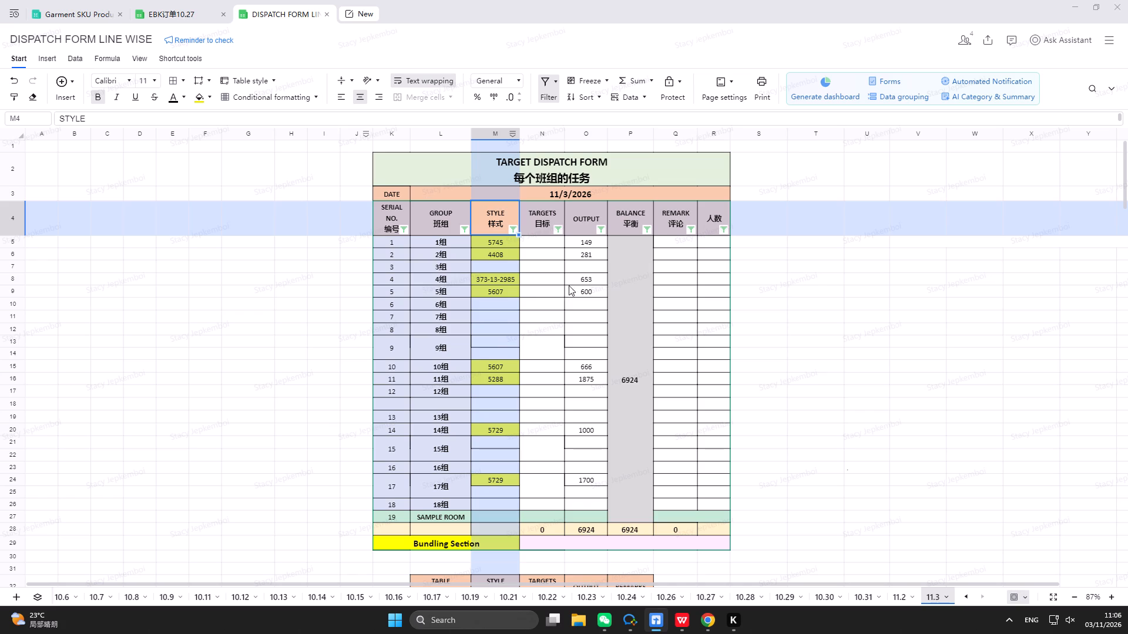
{"action": "left_click", "coordinate": [597, 253]}
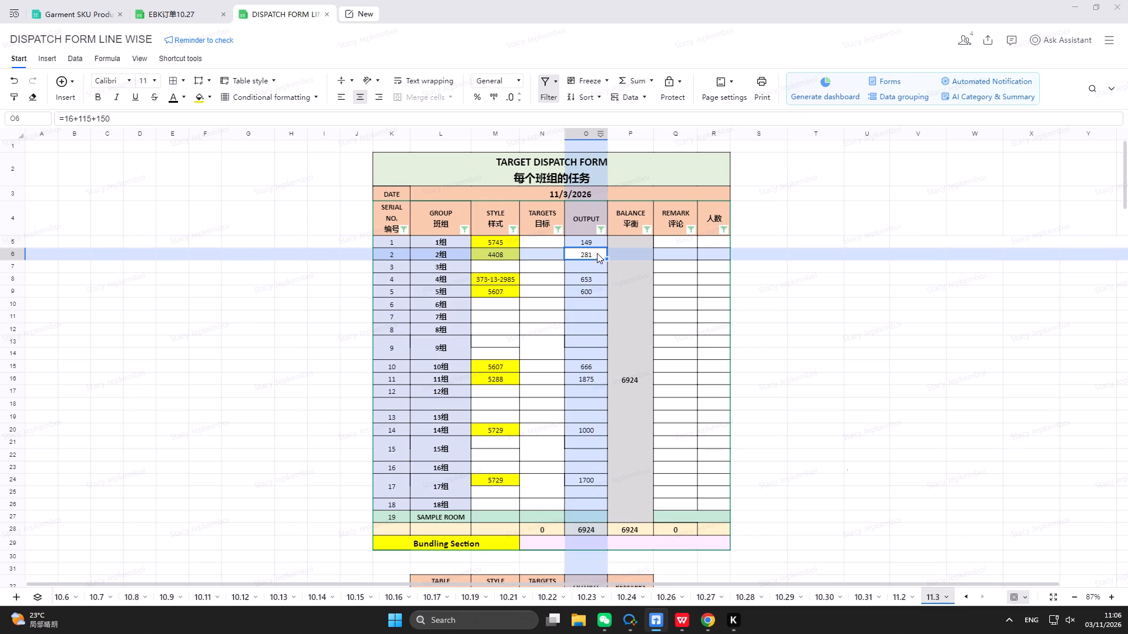
{"action": "left_click", "coordinate": [898, 406]}
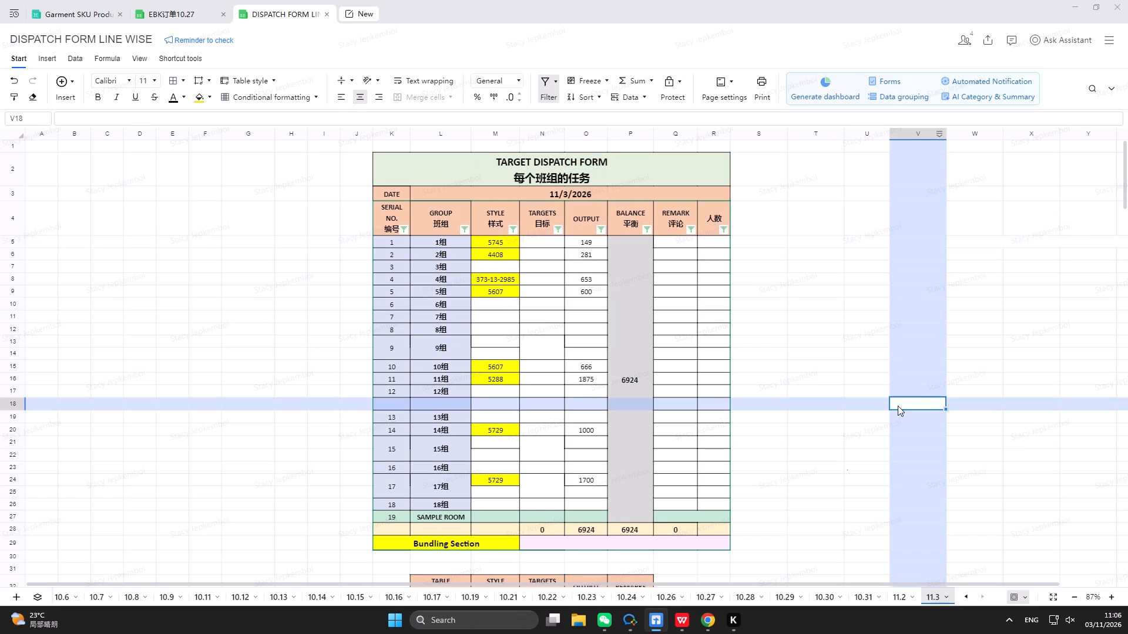
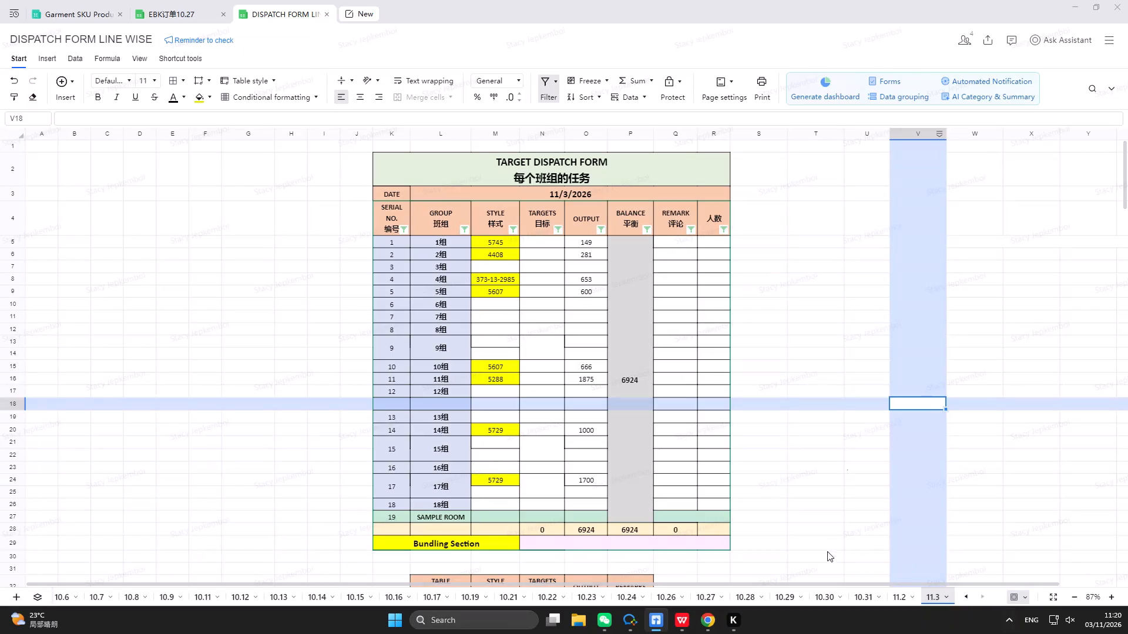
Switch to File Explorer and open the EK20260059 folder inside EK-order+BOM on the planning (X:) drive.
{"action": "left_click", "coordinate": [571, 625]}
{"action": "double_click", "coordinate": [79, 261]}
{"action": "double_click", "coordinate": [248, 106]}
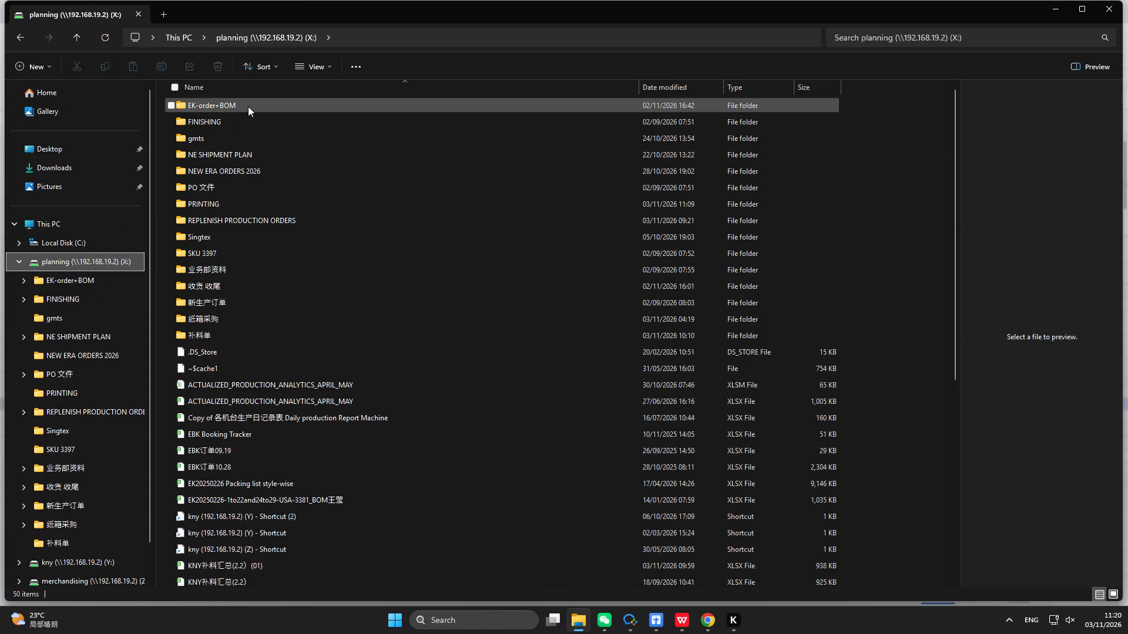
{"action": "scroll", "coordinate": [264, 272], "scroll_direction": "down", "scroll_amount": 20}
{"action": "scroll", "coordinate": [264, 272], "scroll_direction": "down", "scroll_amount": 3}
{"action": "scroll", "coordinate": [270, 538], "scroll_direction": "up", "scroll_amount": 2}
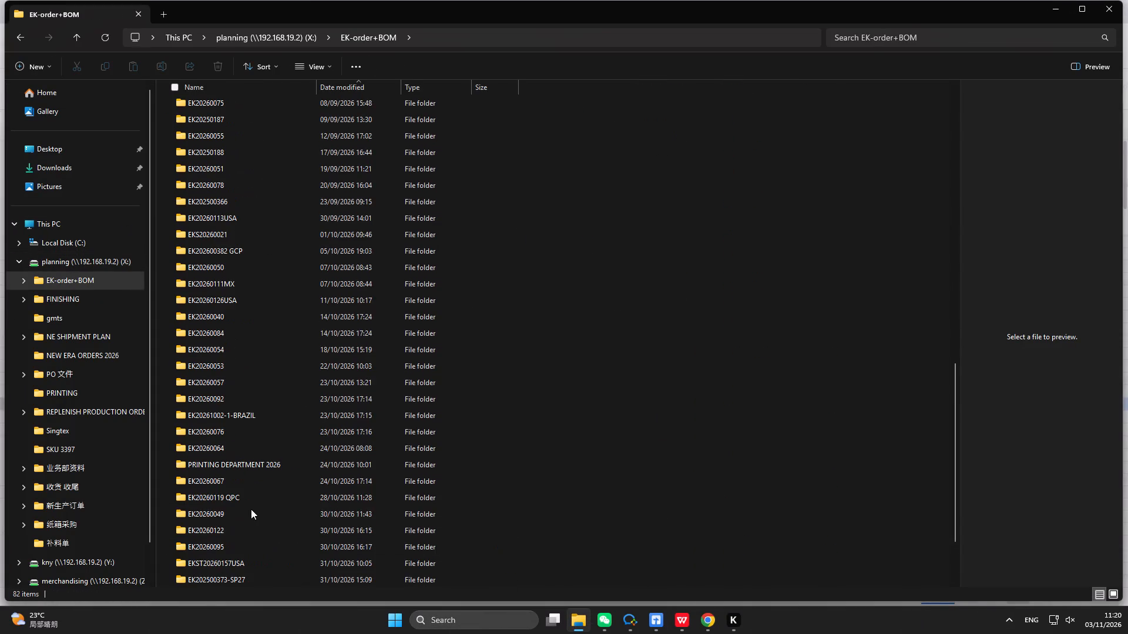
{"action": "scroll", "coordinate": [252, 528], "scroll_direction": "down", "scroll_amount": 6}
{"action": "scroll", "coordinate": [258, 504], "scroll_direction": "up", "scroll_amount": 1}
{"action": "scroll", "coordinate": [260, 481], "scroll_direction": "down", "scroll_amount": 4}
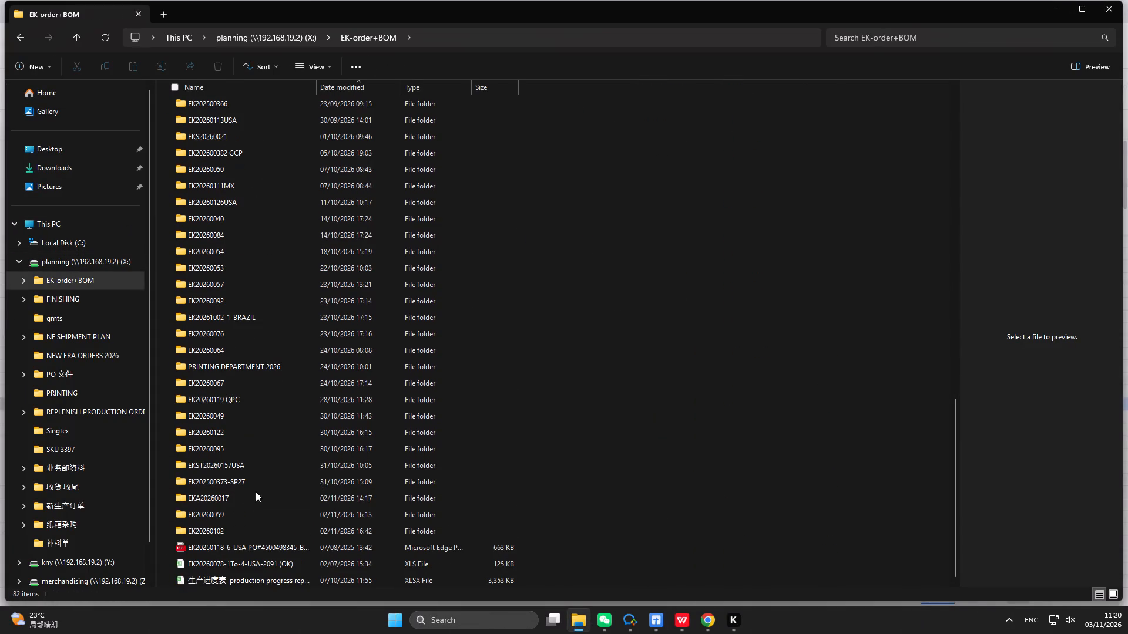
{"action": "double_click", "coordinate": [262, 510]}
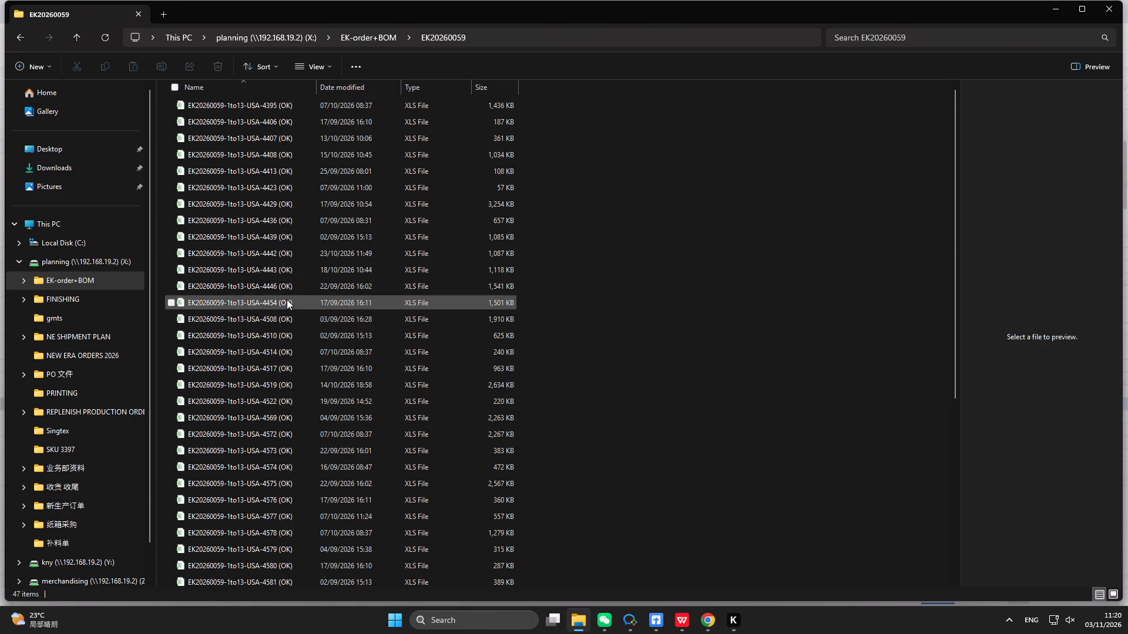
{"action": "scroll", "coordinate": [319, 599], "scroll_direction": "down", "scroll_amount": 20}
{"action": "scroll", "coordinate": [319, 599], "scroll_direction": "down", "scroll_amount": 10}
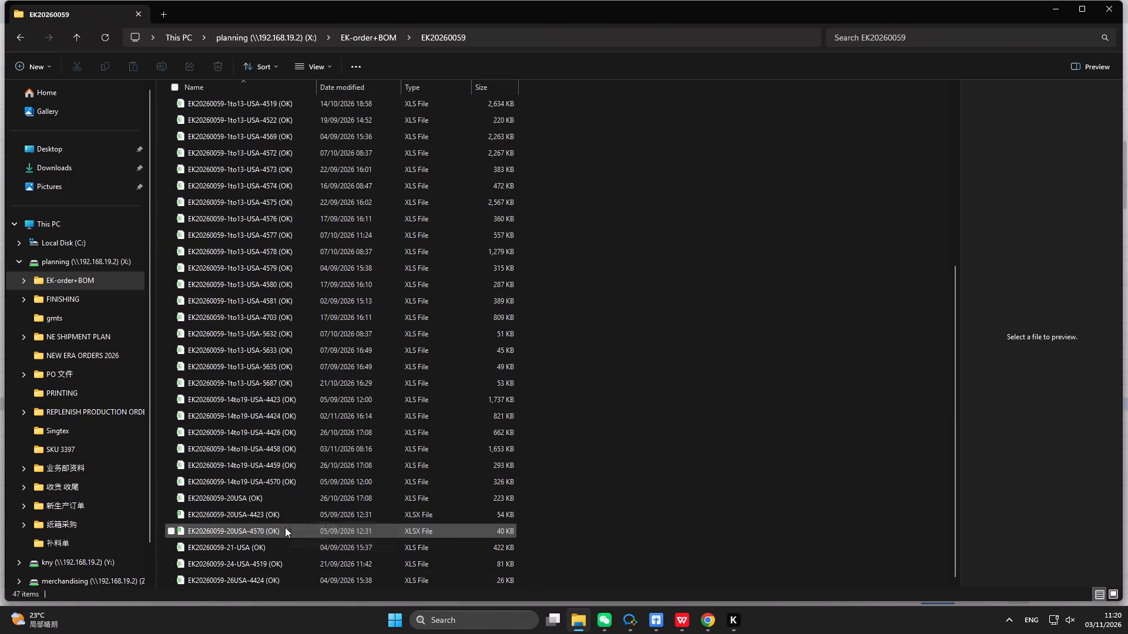
{"action": "left_click", "coordinate": [290, 413]}
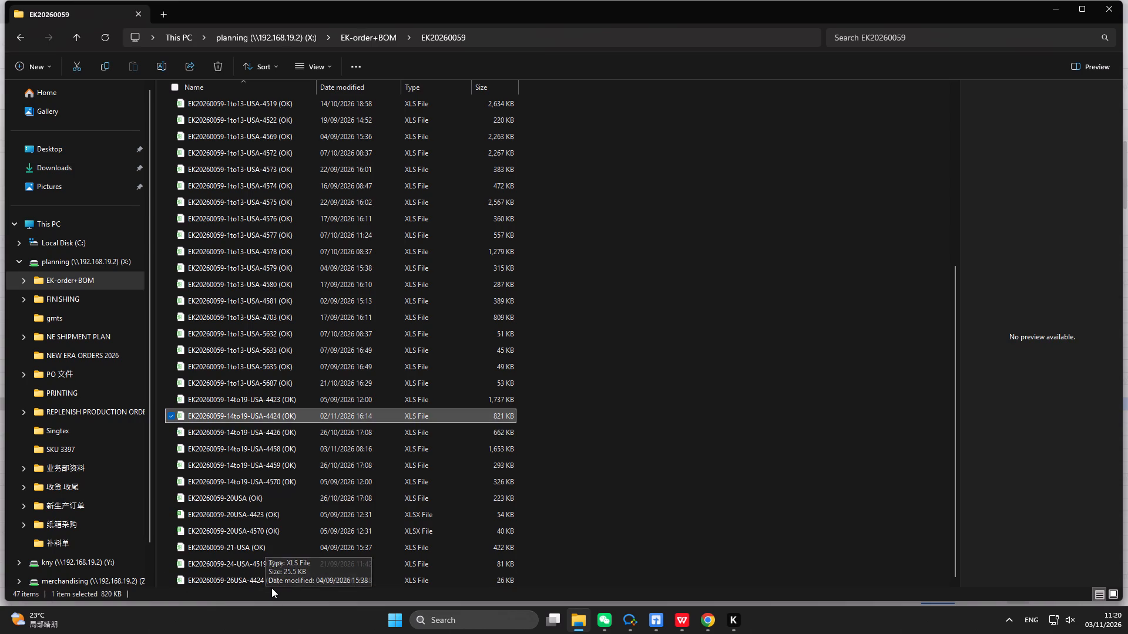
{"action": "left_click", "coordinate": [279, 416]}
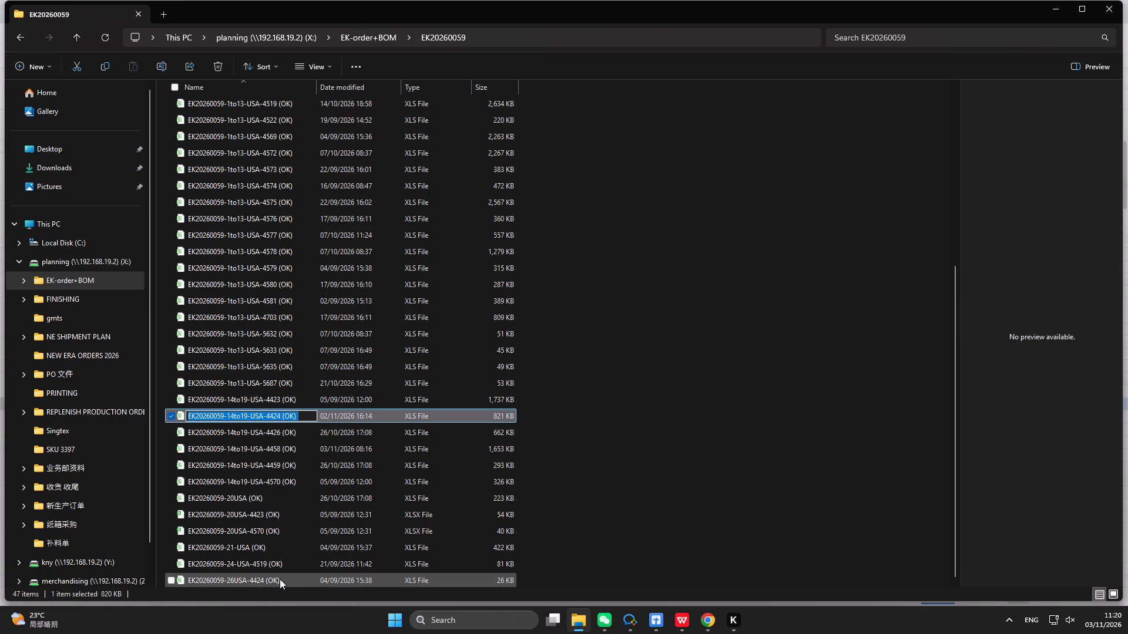
{"action": "double_click", "coordinate": [280, 579]}
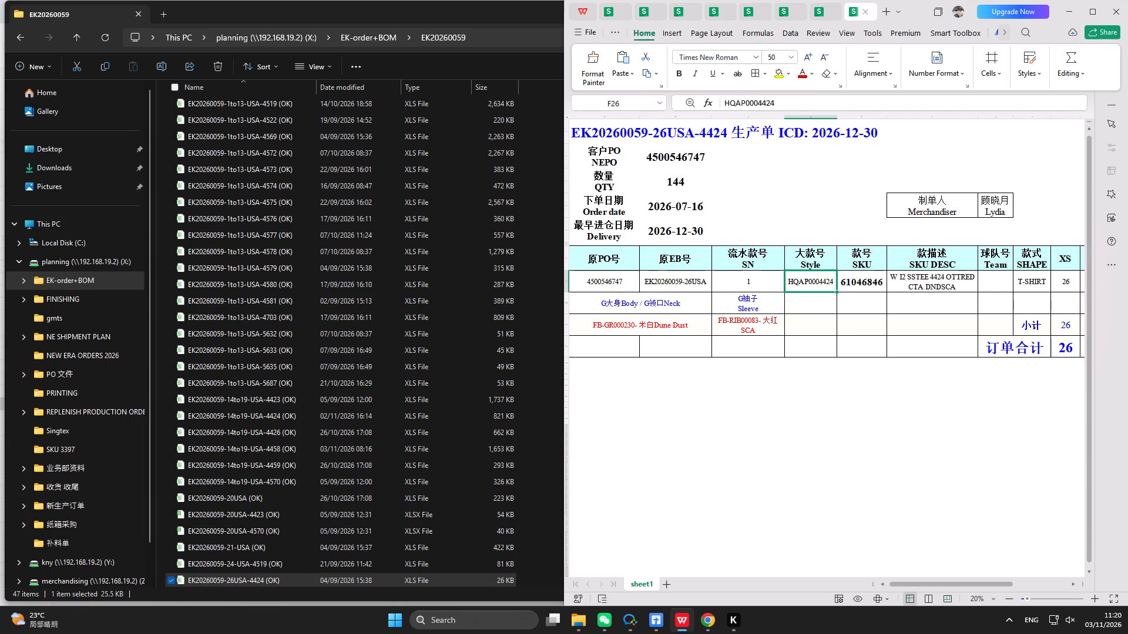
{"action": "left_click", "coordinate": [842, 409]}
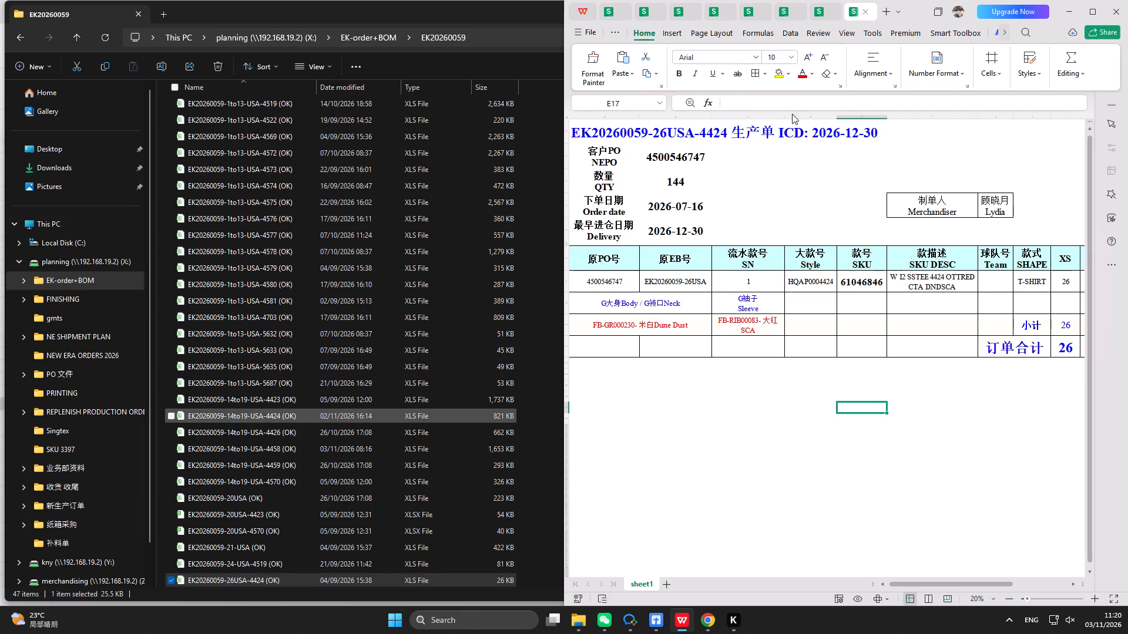
{"action": "left_click", "coordinate": [869, 15]}
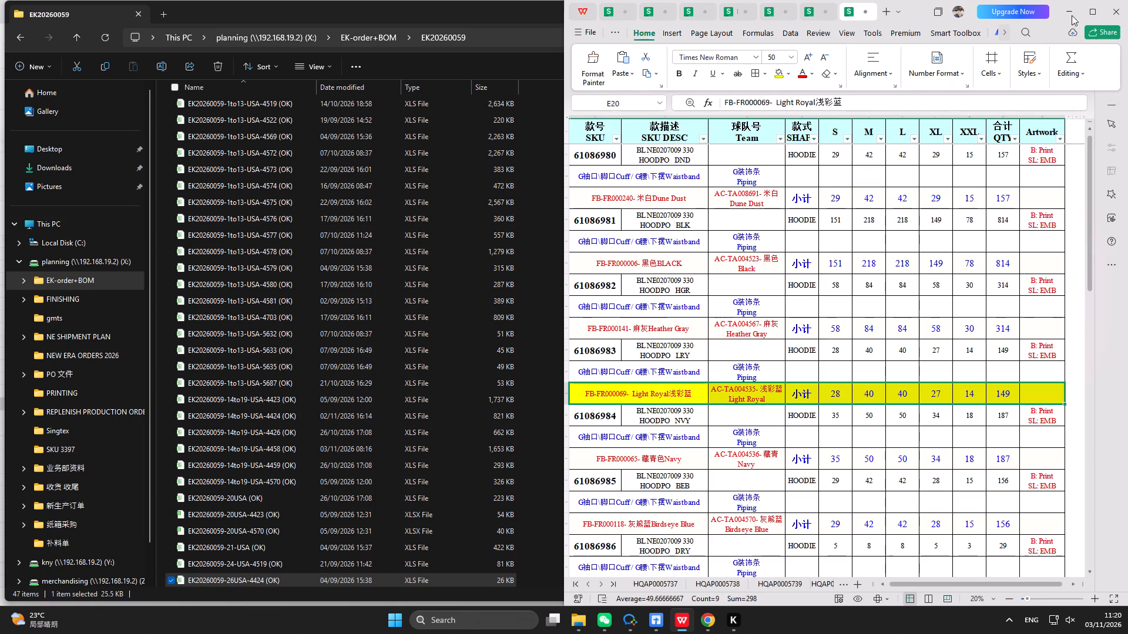
{"action": "left_click", "coordinate": [1072, 15]}
{"action": "scroll", "coordinate": [280, 557], "scroll_direction": "down", "scroll_amount": 6}
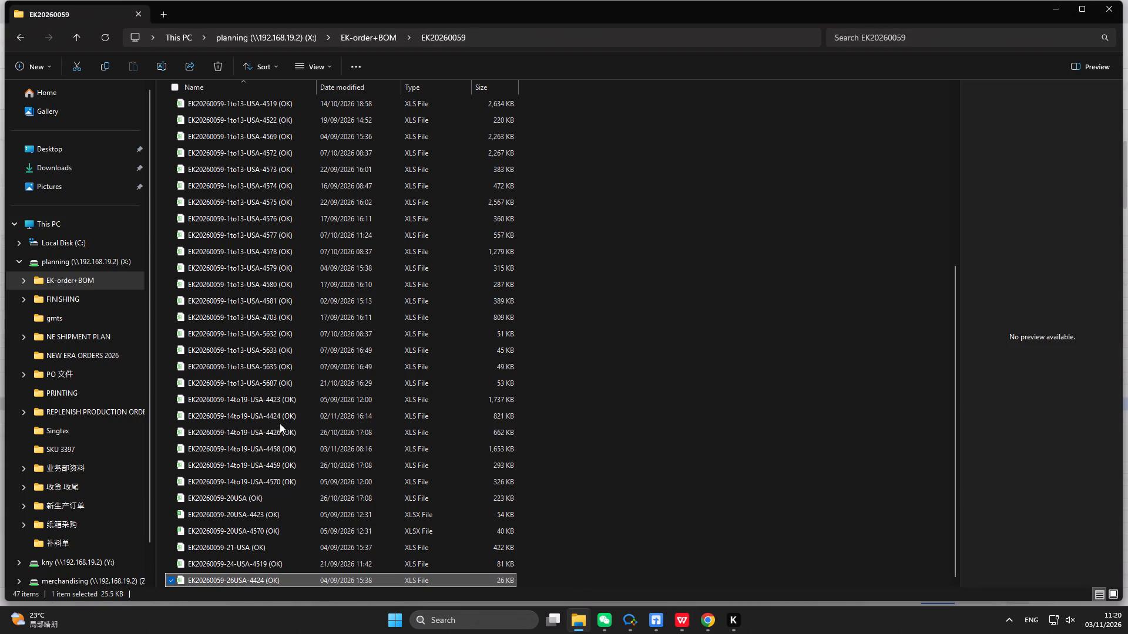
{"action": "double_click", "coordinate": [279, 420]}
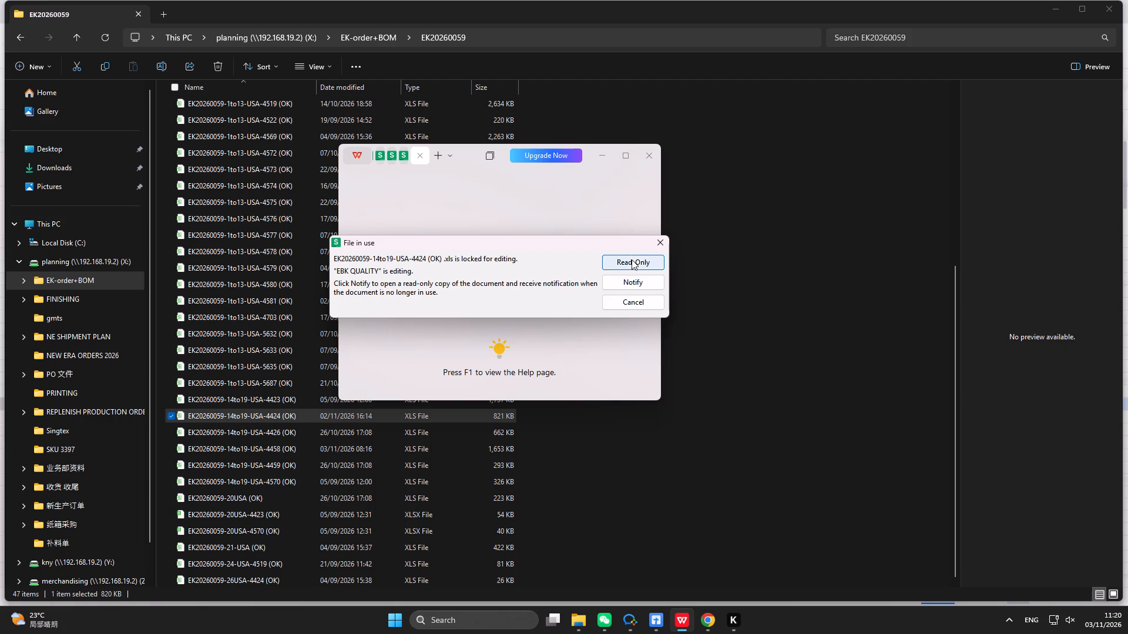
{"action": "left_click", "coordinate": [632, 259]}
{"action": "left_click", "coordinate": [631, 164]}
{"action": "scroll", "coordinate": [260, 339], "scroll_direction": "down", "scroll_amount": 6}
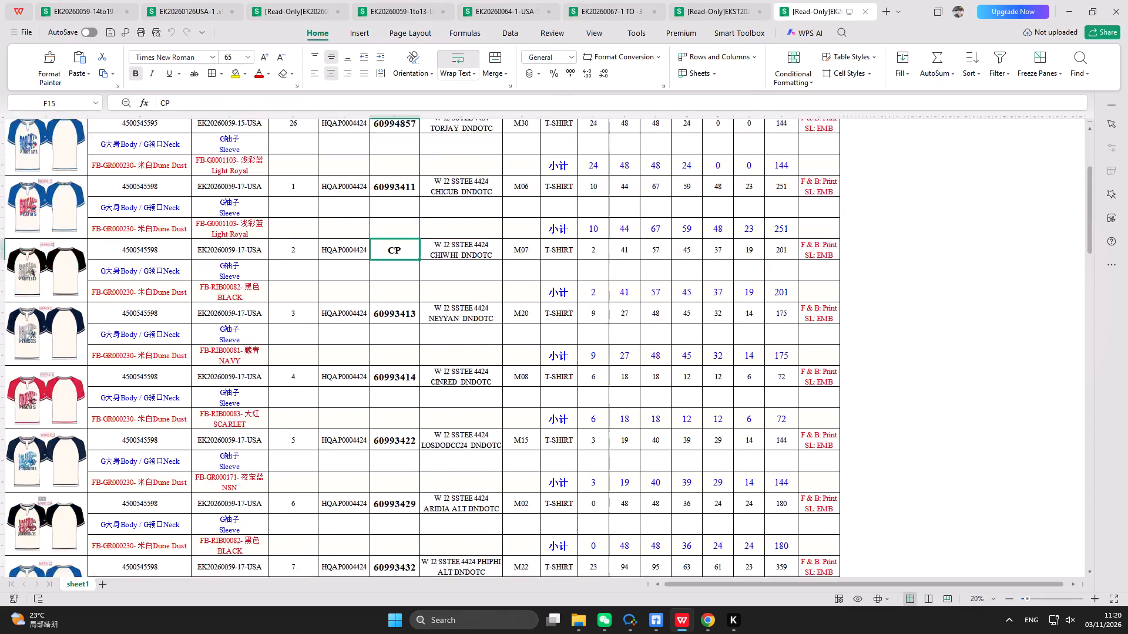
{"action": "scroll", "coordinate": [246, 362], "scroll_direction": "down", "scroll_amount": 20}
{"action": "scroll", "coordinate": [251, 363], "scroll_direction": "down", "scroll_amount": 12}
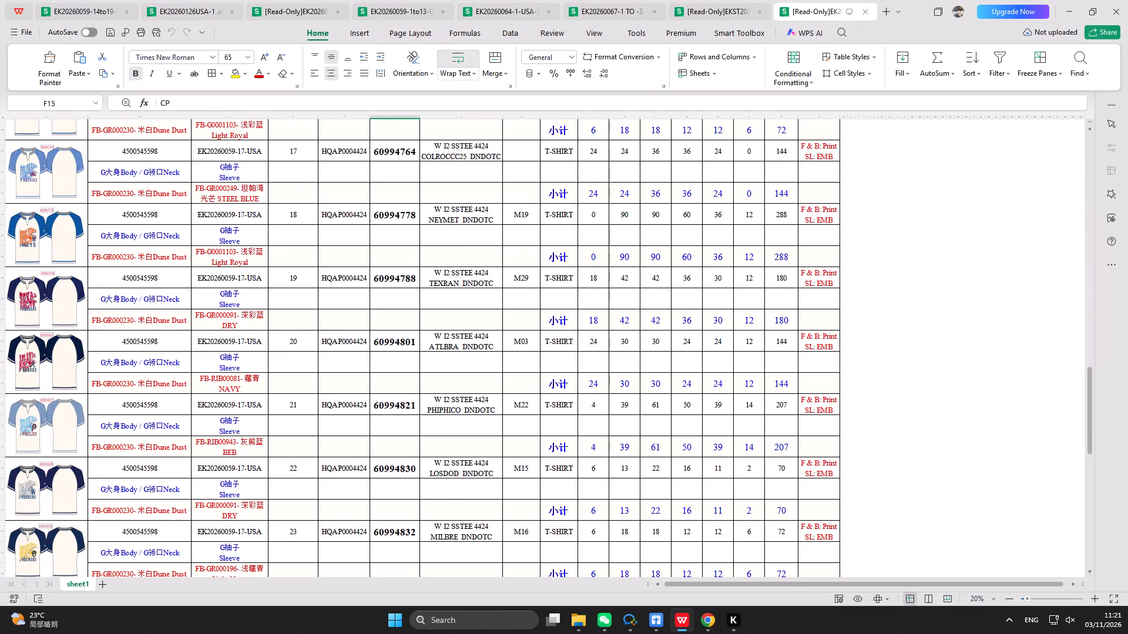
{"action": "left_click", "coordinate": [155, 35]}
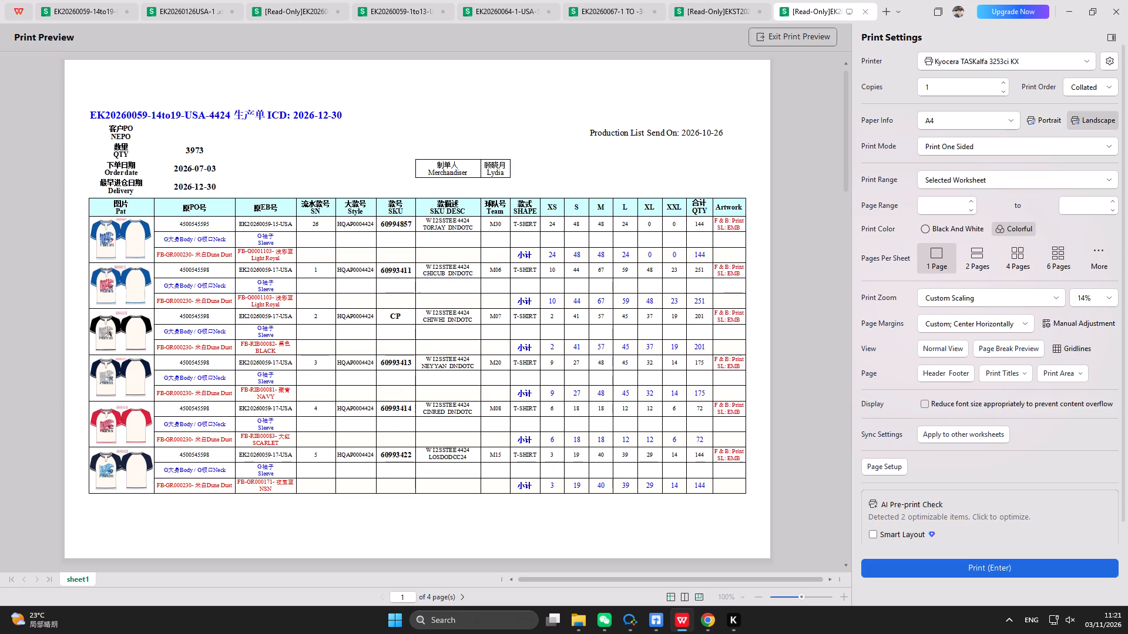
{"action": "scroll", "coordinate": [385, 184], "scroll_direction": "up", "scroll_amount": 1}
{"action": "left_click", "coordinate": [797, 35]}
View the garment picture of SKU 60994764 enlarged, inspect its artwork and close the picture viewer.
{"action": "left_click", "coordinate": [36, 180]}
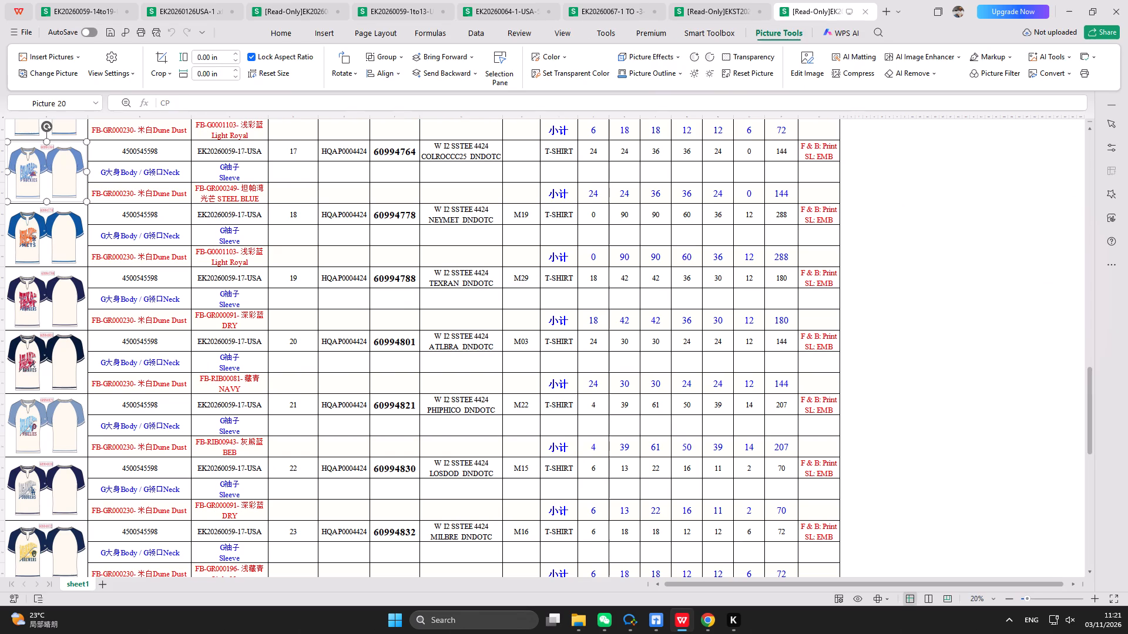
{"action": "left_click", "coordinate": [101, 186]}
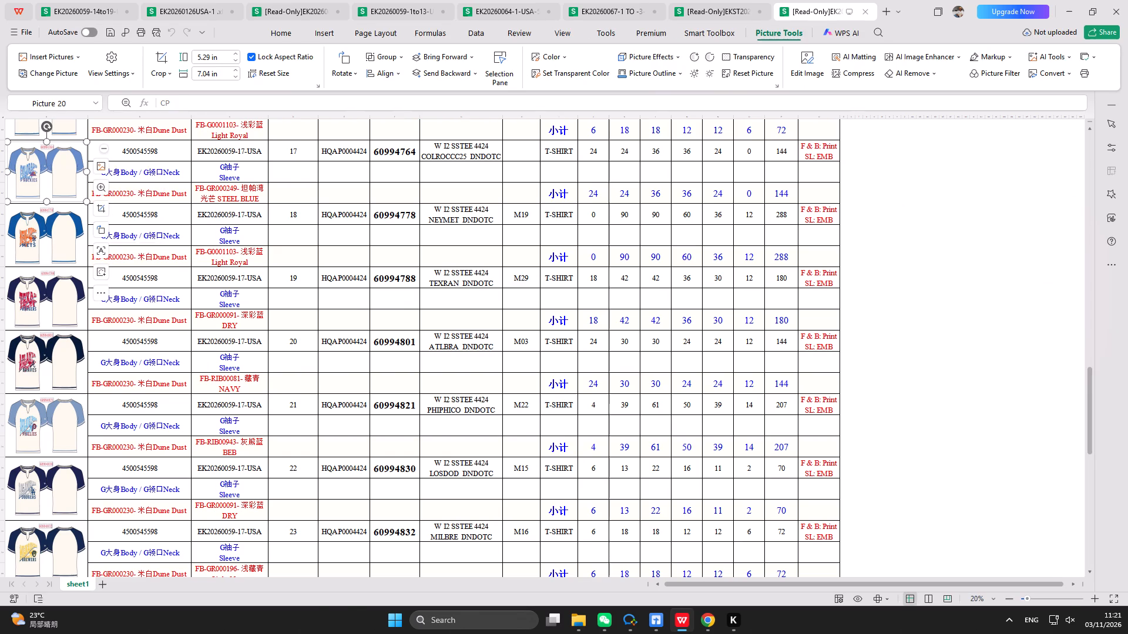
{"action": "scroll", "coordinate": [600, 315], "scroll_direction": "up", "scroll_amount": 4}
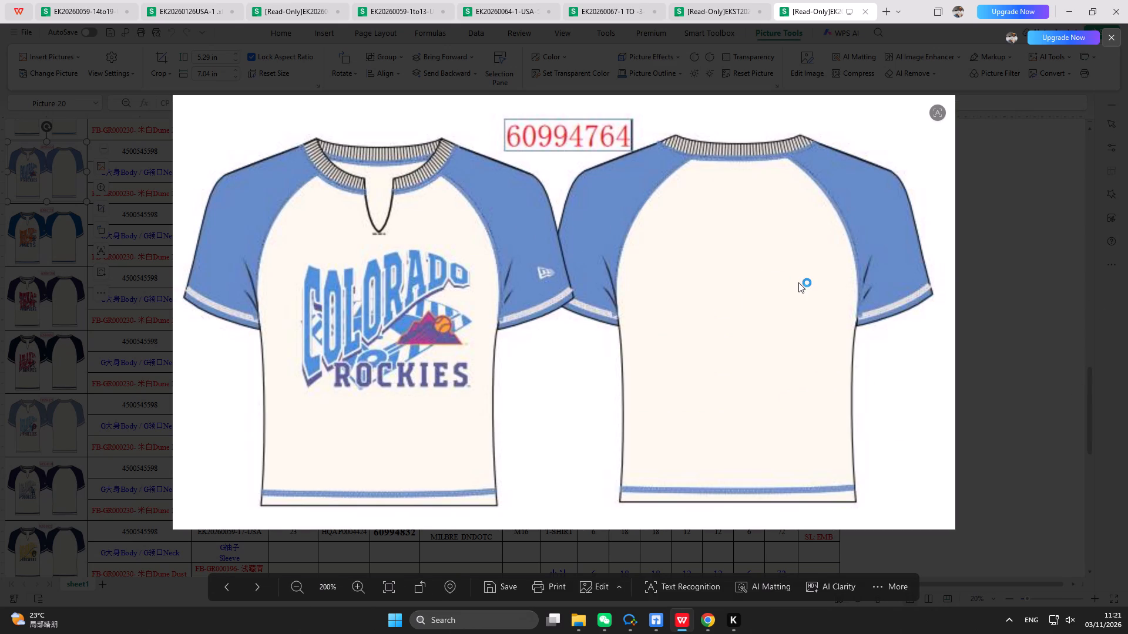
{"action": "scroll", "coordinate": [798, 282], "scroll_direction": "up", "scroll_amount": 6}
{"action": "scroll", "coordinate": [798, 282], "scroll_direction": "down", "scroll_amount": 9}
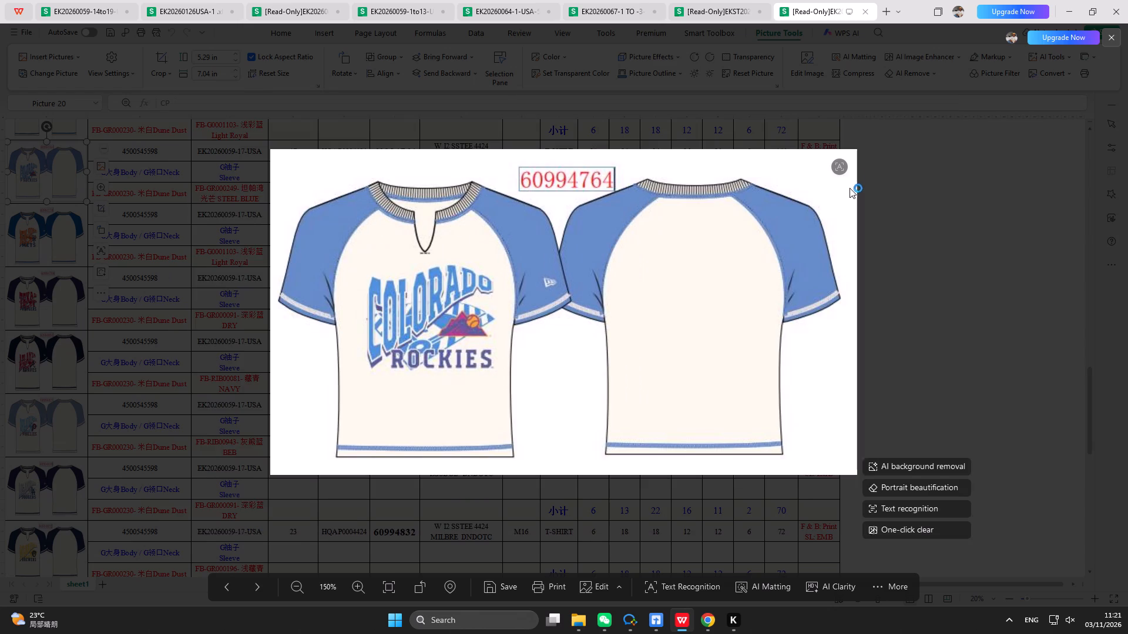
{"action": "left_click", "coordinate": [918, 205]}
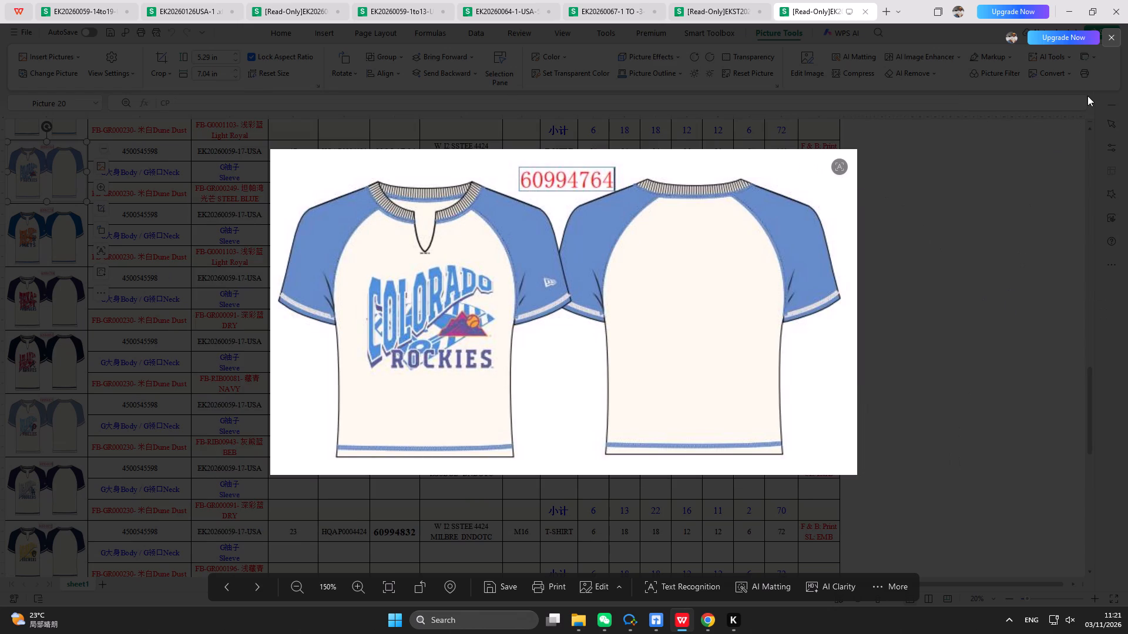
{"action": "left_click", "coordinate": [1110, 35]}
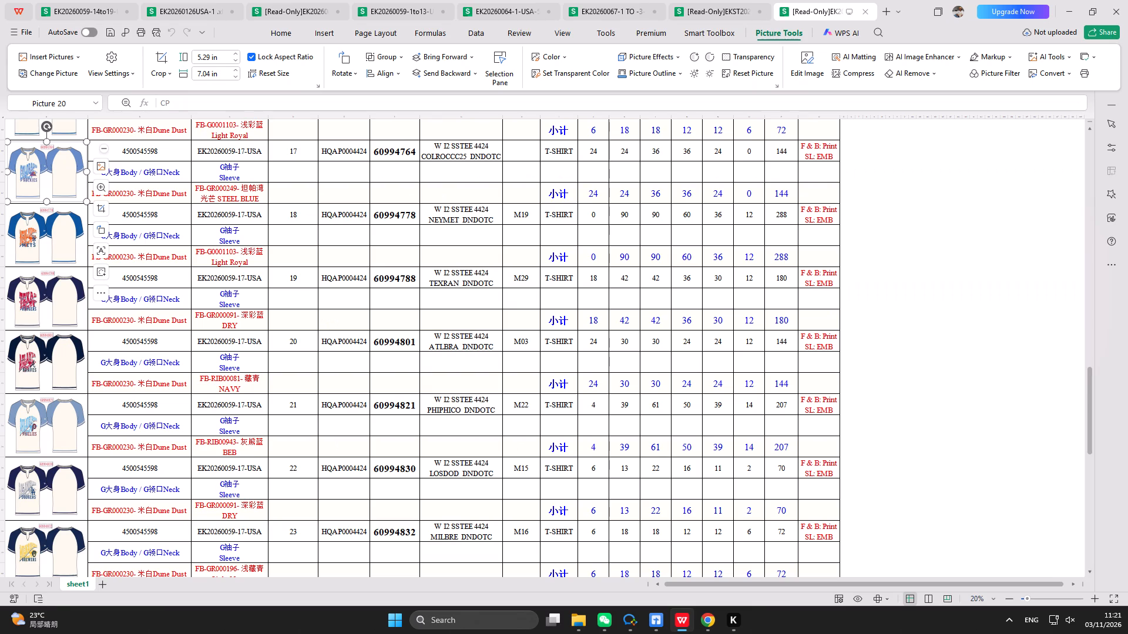
Open the print preview of the 14to19-USA-4424 order sheet.
{"action": "scroll", "coordinate": [756, 266], "scroll_direction": "up", "scroll_amount": 20}
{"action": "scroll", "coordinate": [756, 266], "scroll_direction": "up", "scroll_amount": 14}
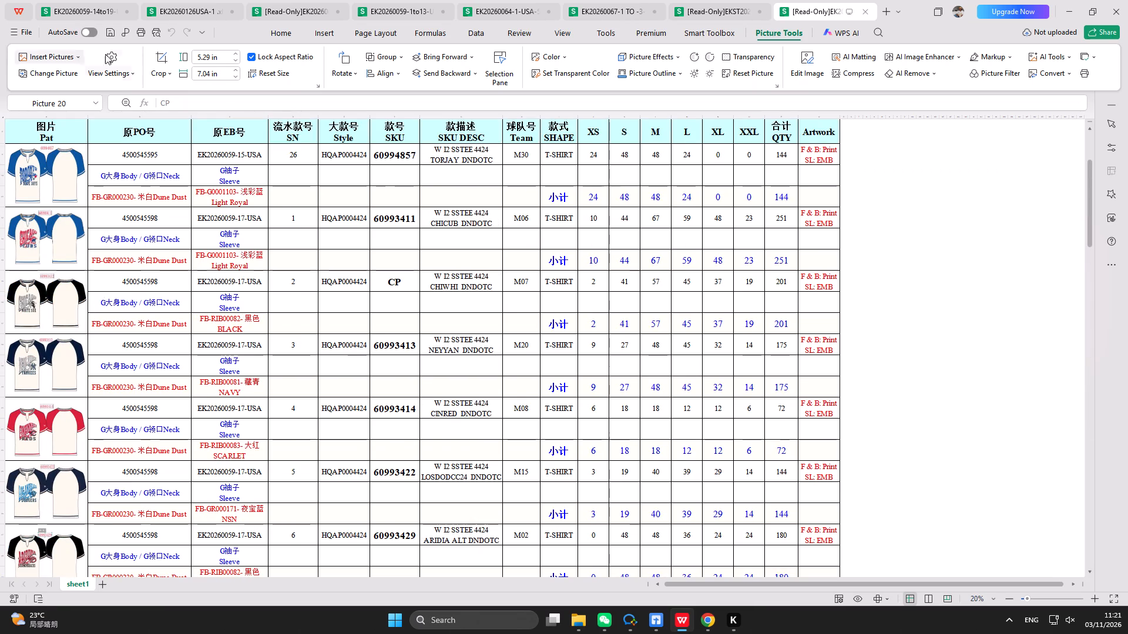
{"action": "left_click", "coordinate": [153, 36]}
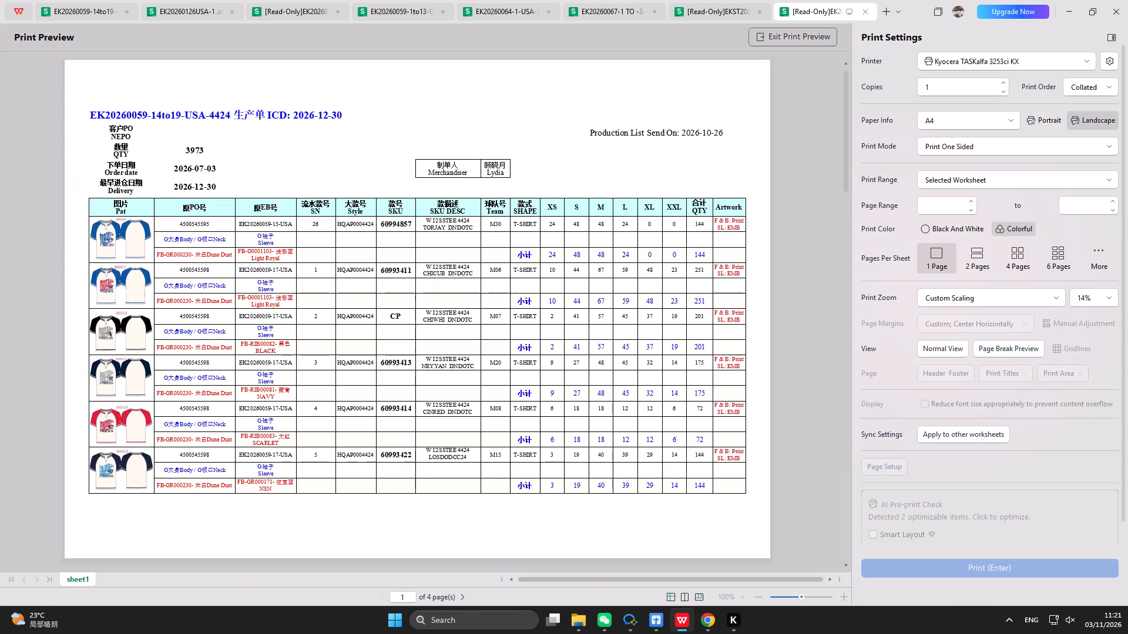
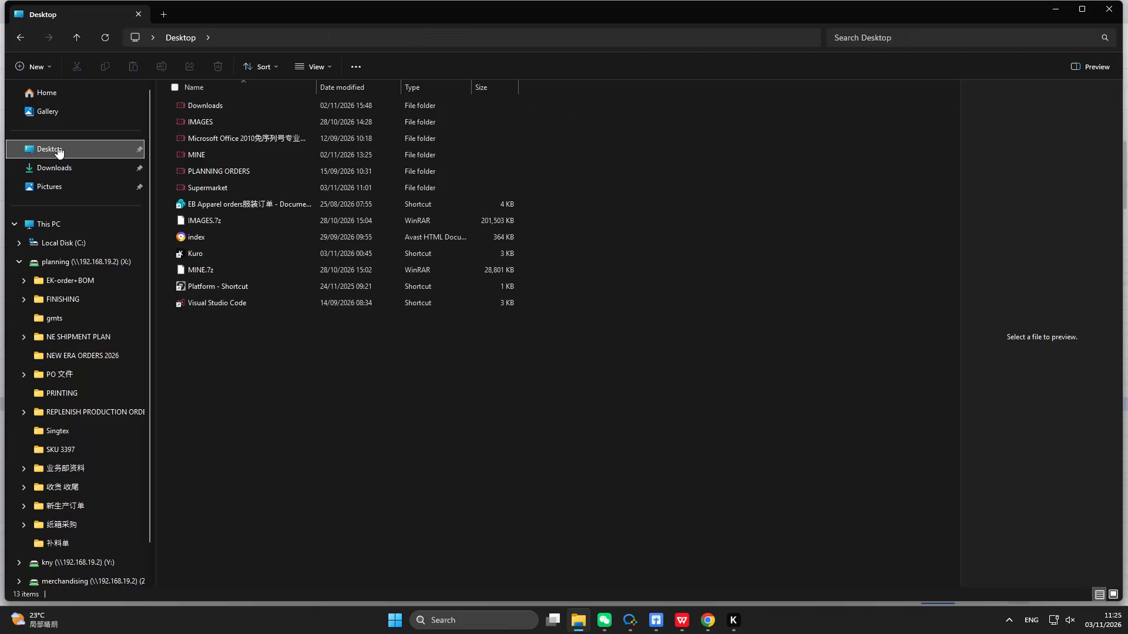
{"action": "left_click", "coordinate": [74, 94]}
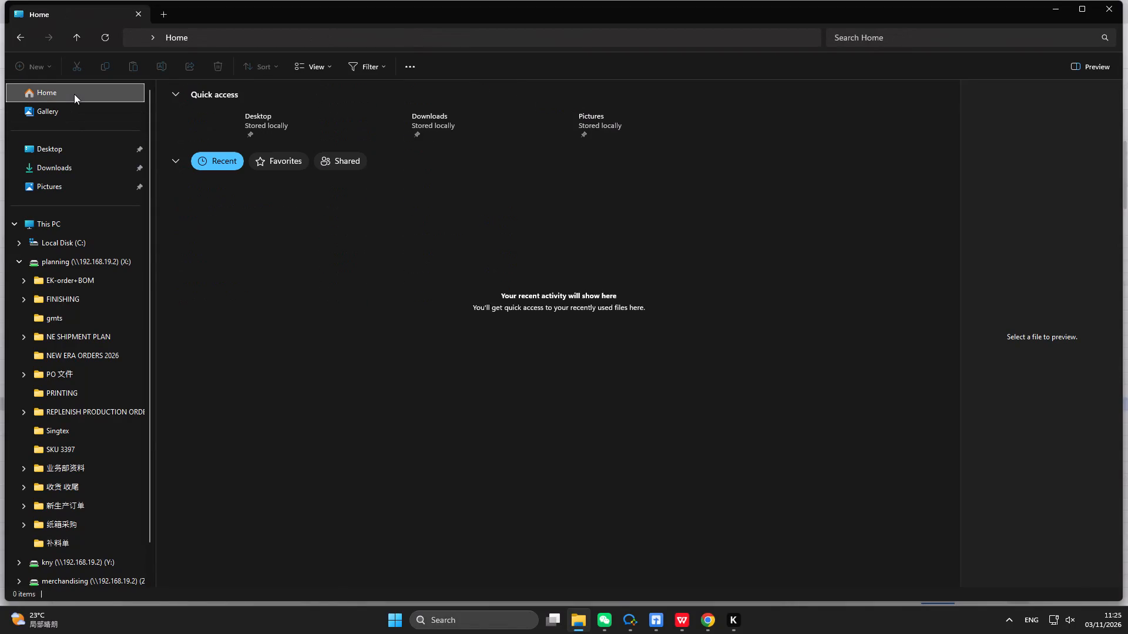
{"action": "right_click", "coordinate": [316, 226]}
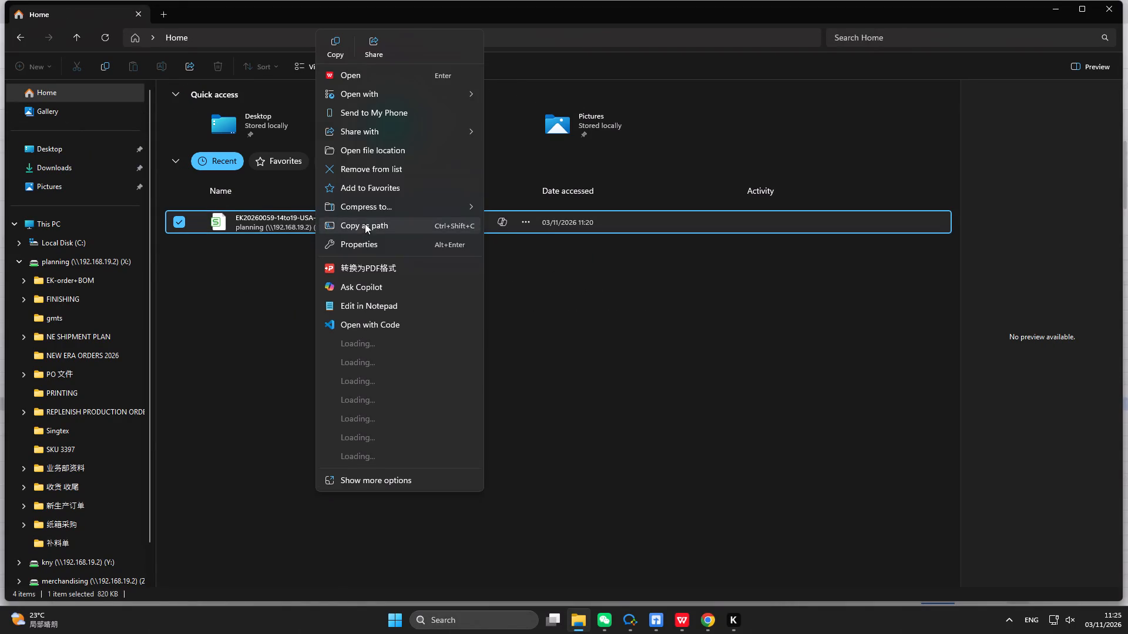
{"action": "left_click", "coordinate": [382, 172]}
Check the contents of the Pictures and Downloads folders.
{"action": "left_click", "coordinate": [75, 189]}
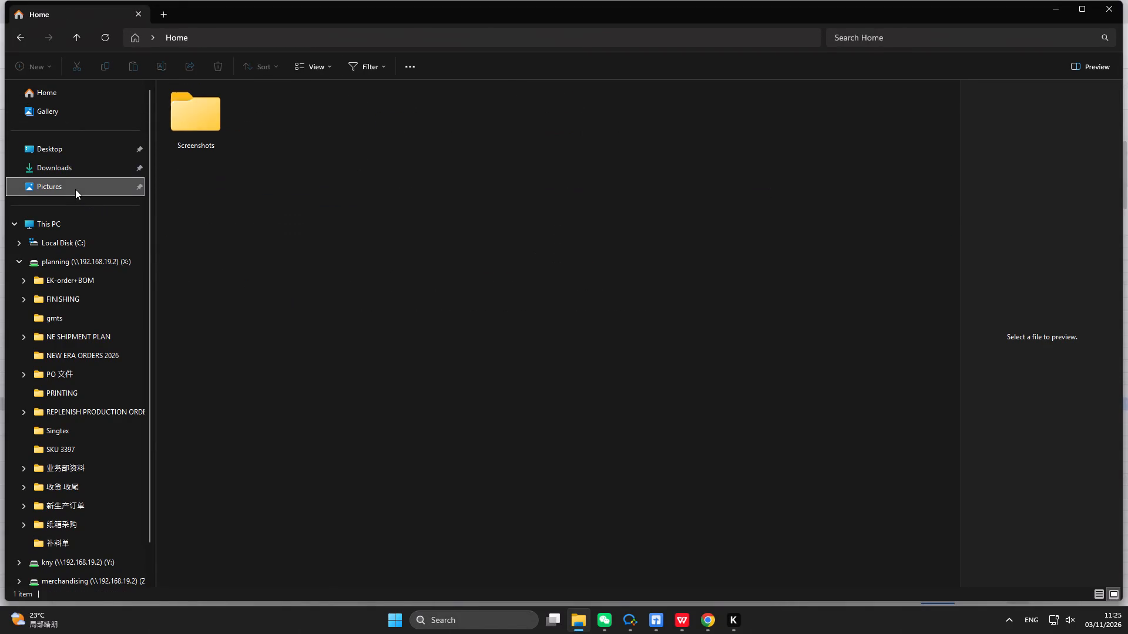
{"action": "left_click", "coordinate": [72, 178]}
{"action": "left_click", "coordinate": [77, 168]}
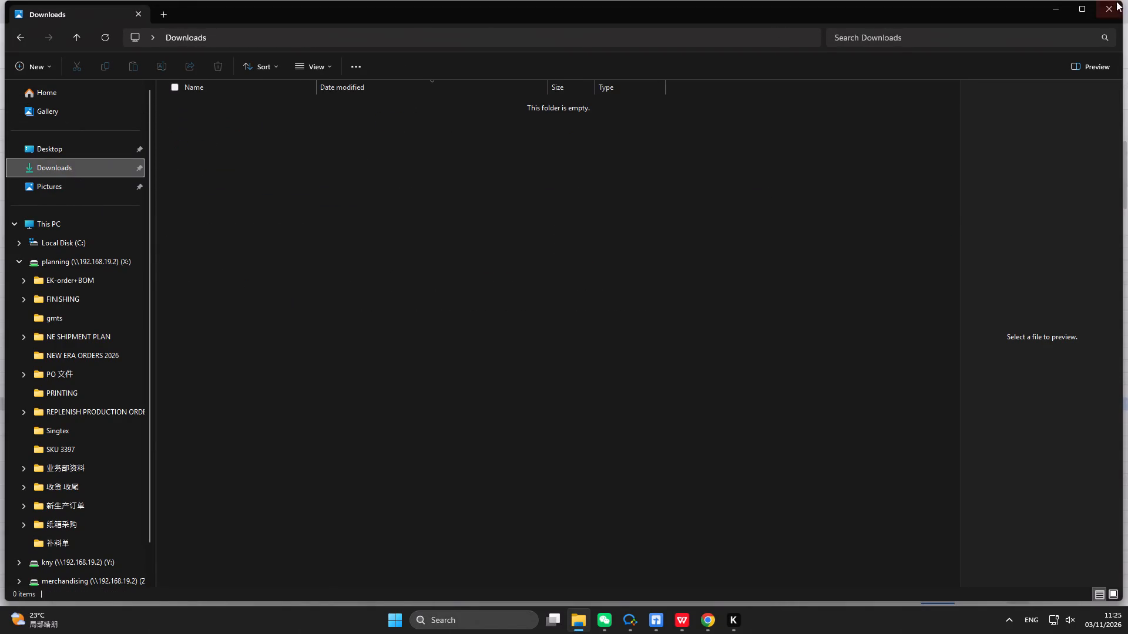
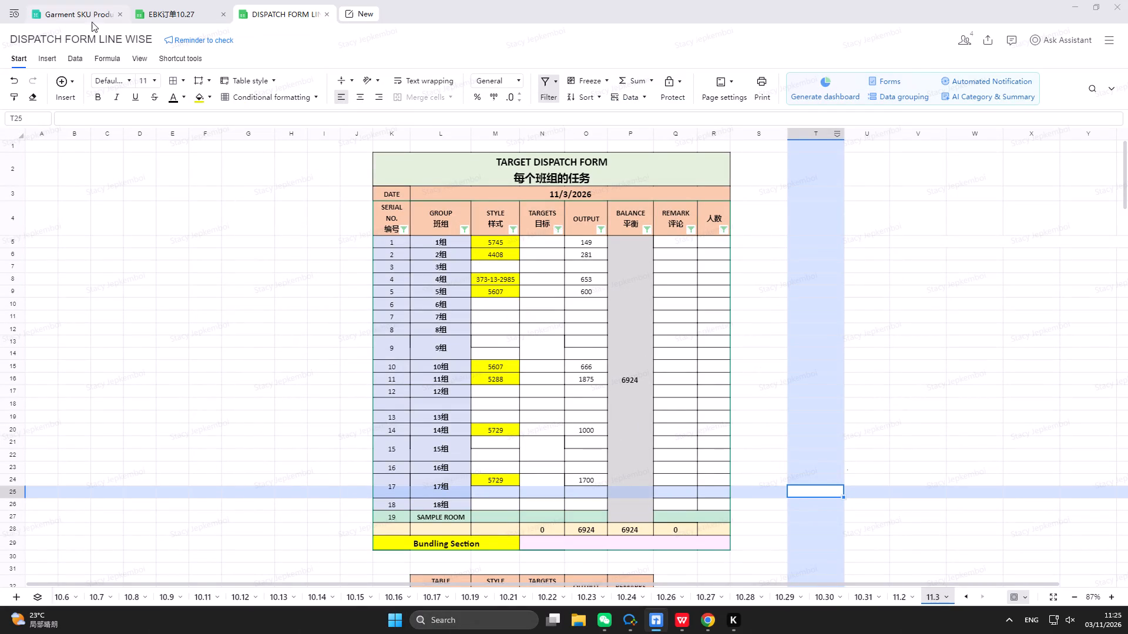
Clear the EB PO filter on the planning sheet of EBK订单10.27 so every order is listed.
{"action": "left_click", "coordinate": [181, 15]}
{"action": "scroll", "coordinate": [268, 167], "scroll_direction": "up", "scroll_amount": 6}
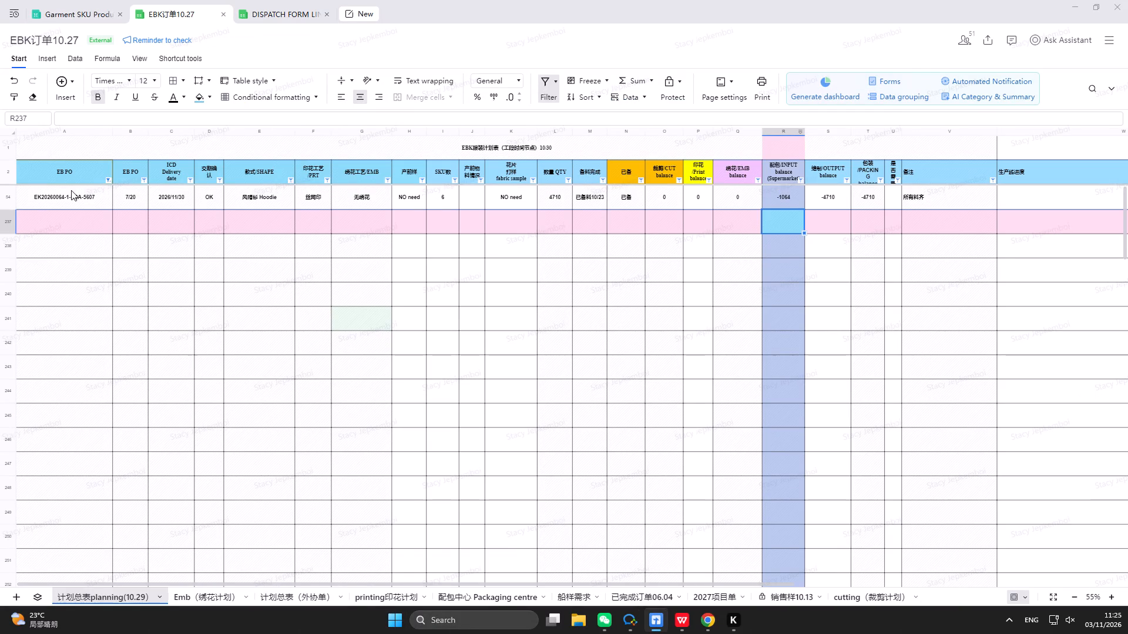
{"action": "left_click", "coordinate": [109, 180]}
{"action": "left_click", "coordinate": [192, 508]}
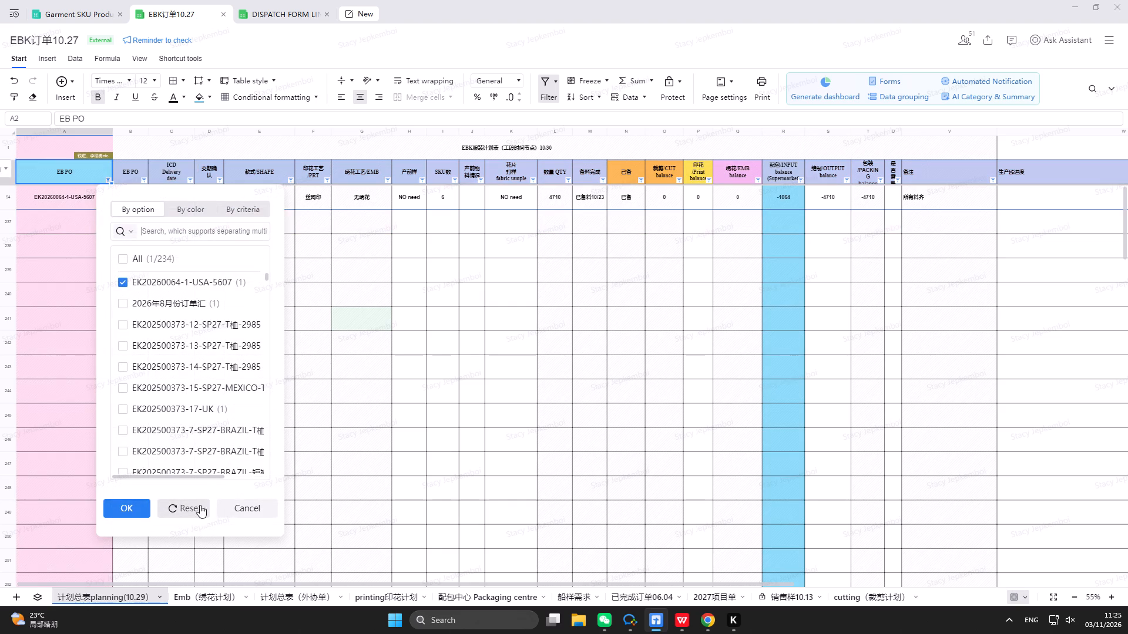
{"action": "scroll", "coordinate": [659, 292], "scroll_direction": "up", "scroll_amount": 2}
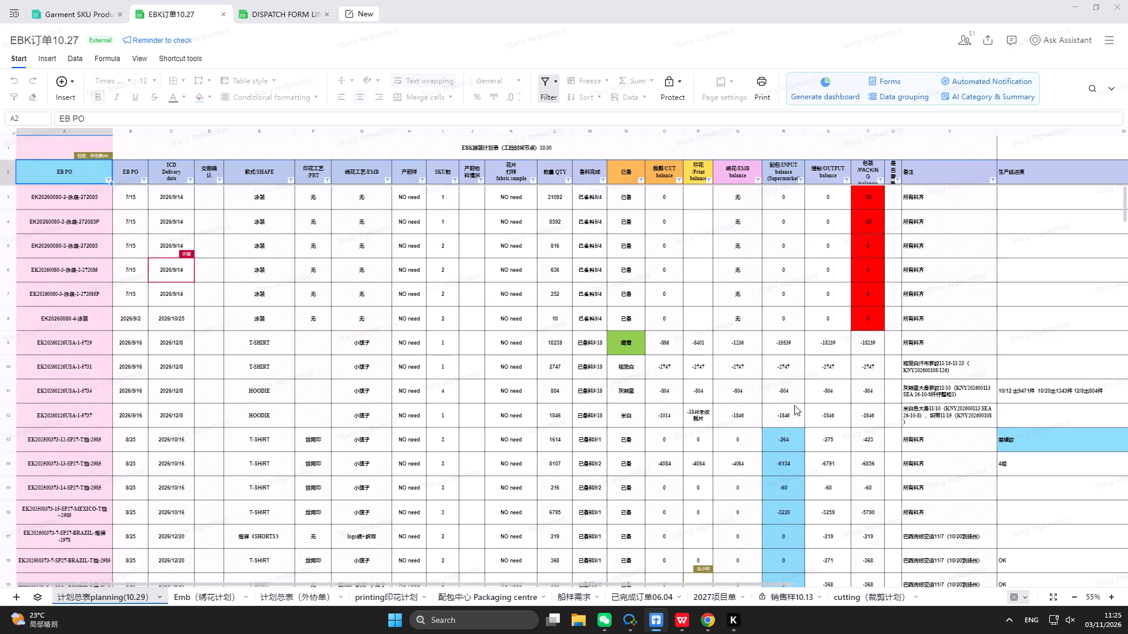
Review the INPUT balance column of the planning sheet from the first orders down to the totals rows.
{"action": "left_click", "coordinate": [794, 443]}
{"action": "left_click", "coordinate": [788, 487]}
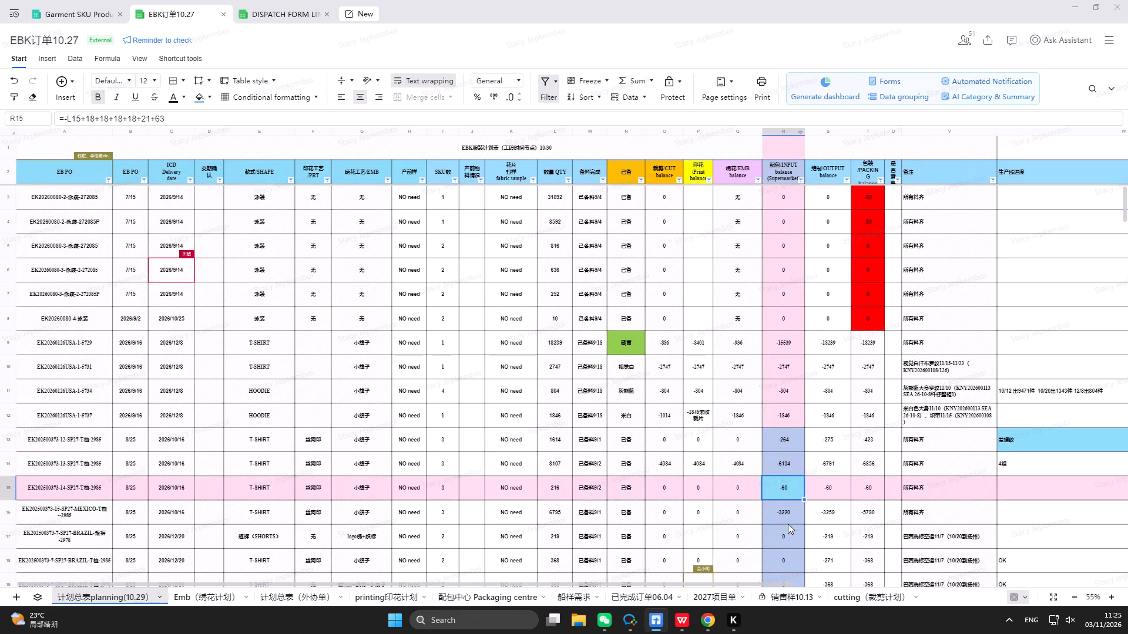
{"action": "left_click", "coordinate": [790, 518]}
{"action": "scroll", "coordinate": [801, 504], "scroll_direction": "down", "scroll_amount": 7}
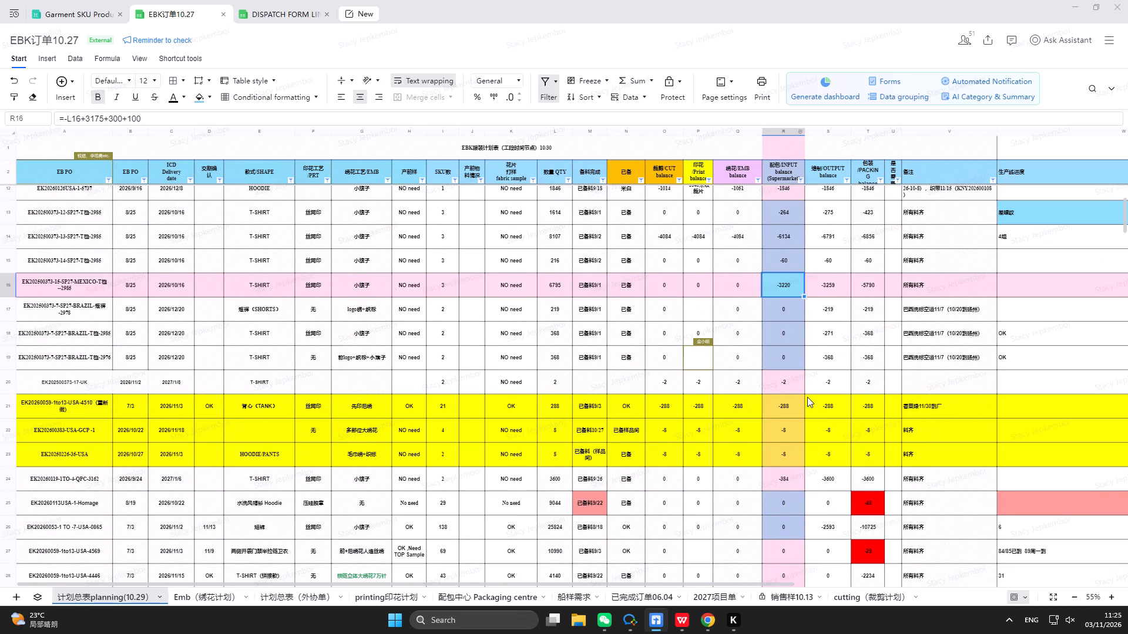
{"action": "scroll", "coordinate": [807, 397], "scroll_direction": "down", "scroll_amount": 2}
{"action": "left_click", "coordinate": [777, 418]}
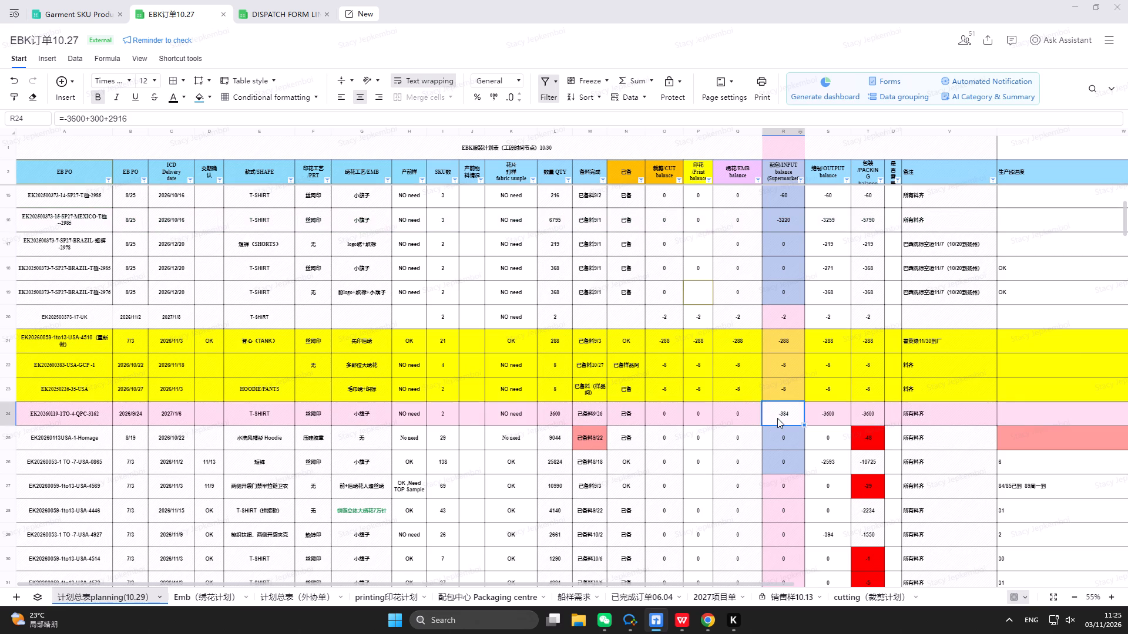
{"action": "scroll", "coordinate": [798, 440], "scroll_direction": "down", "scroll_amount": 9}
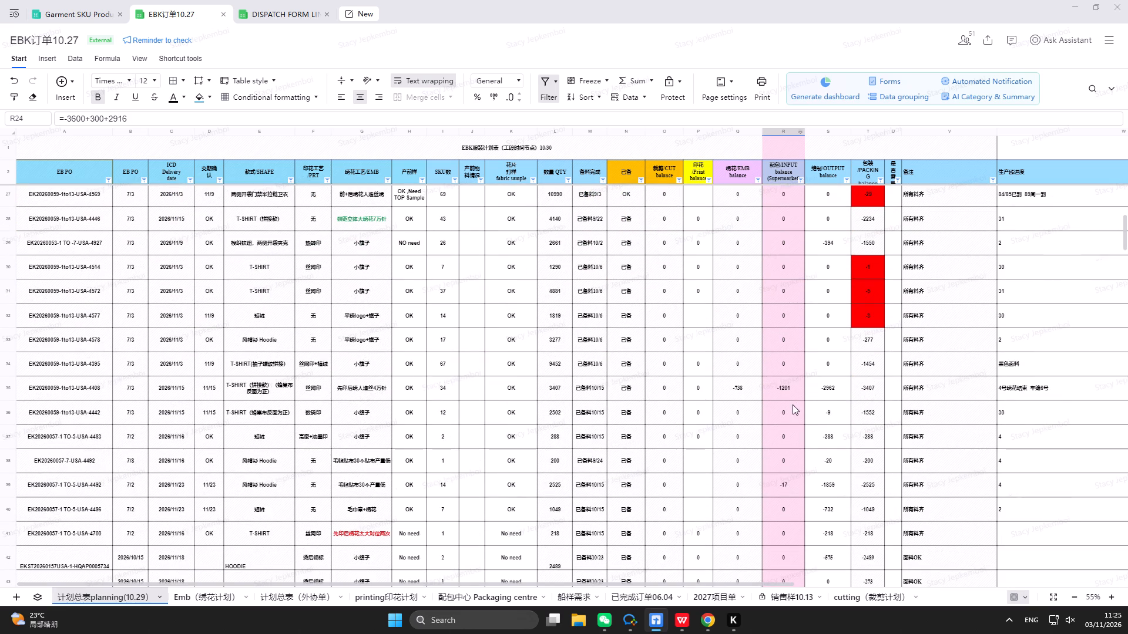
{"action": "left_click", "coordinate": [793, 399]}
{"action": "scroll", "coordinate": [793, 399], "scroll_direction": "down", "scroll_amount": 17}
{"action": "scroll", "coordinate": [793, 395], "scroll_direction": "down", "scroll_amount": 6}
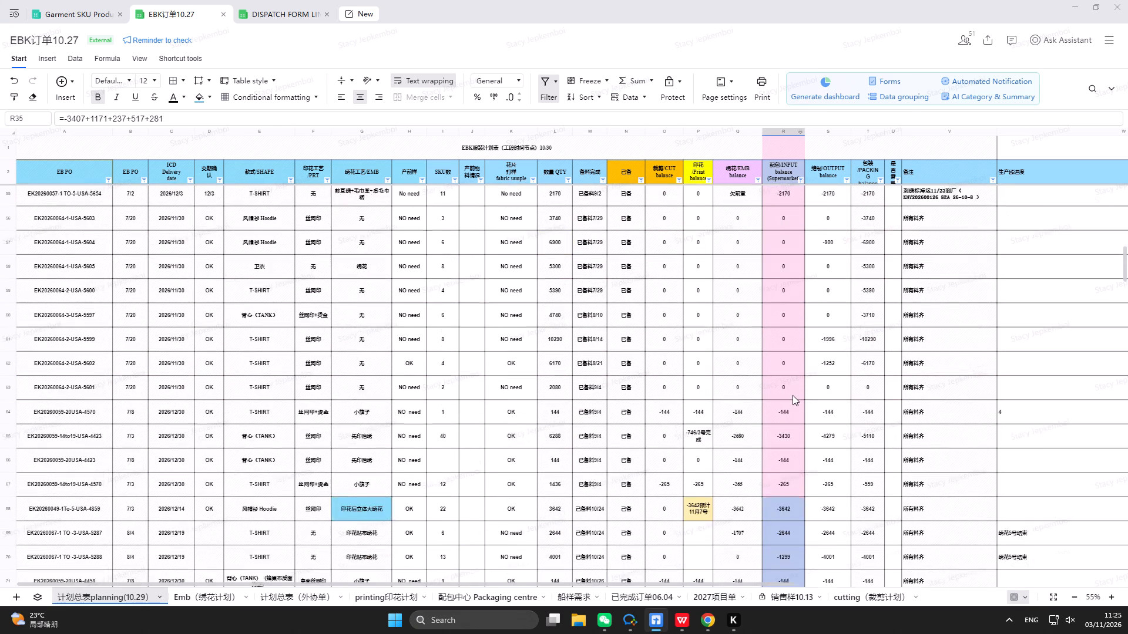
{"action": "scroll", "coordinate": [793, 395], "scroll_direction": "down", "scroll_amount": 19}
{"action": "scroll", "coordinate": [793, 396], "scroll_direction": "up", "scroll_amount": 2}
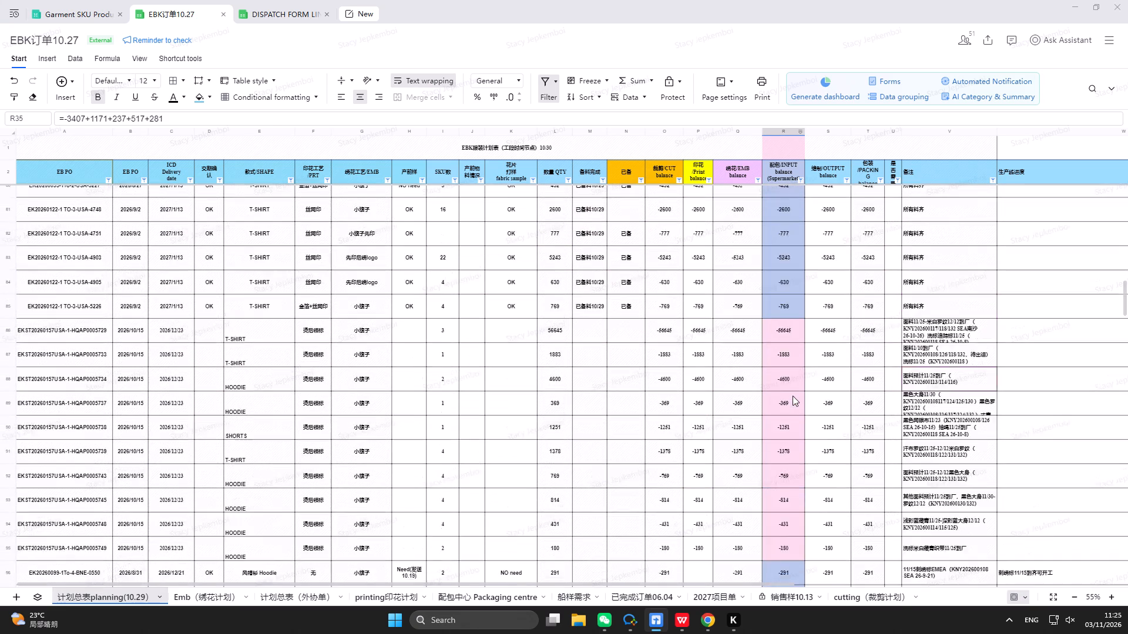
{"action": "scroll", "coordinate": [793, 396], "scroll_direction": "down", "scroll_amount": 20}
{"action": "scroll", "coordinate": [793, 397], "scroll_direction": "down", "scroll_amount": 5}
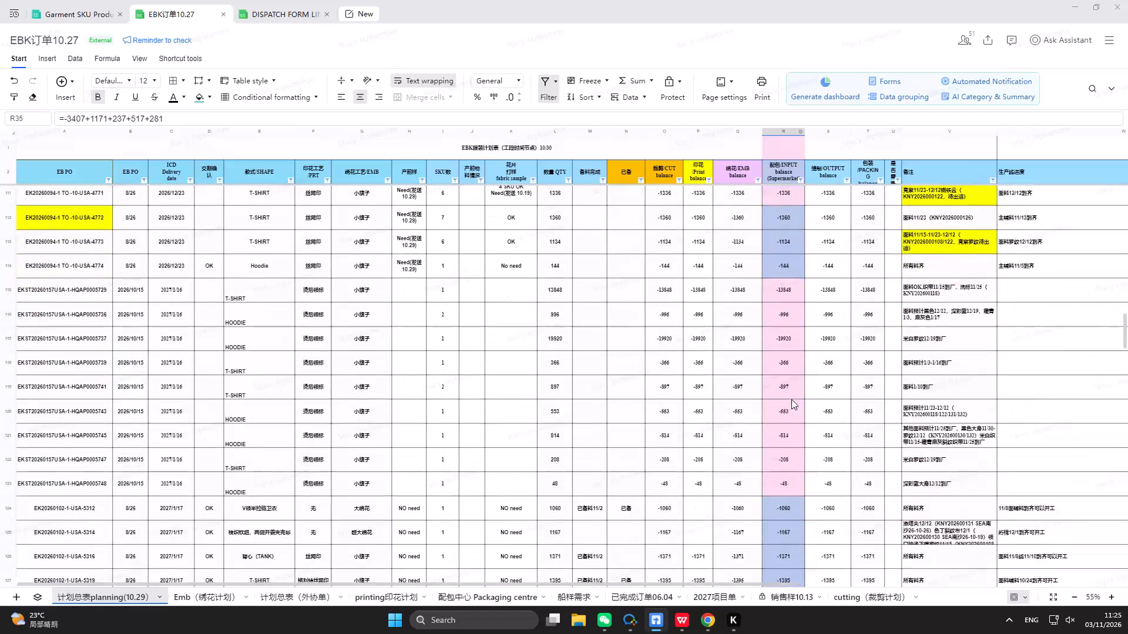
{"action": "scroll", "coordinate": [791, 399], "scroll_direction": "down", "scroll_amount": 13}
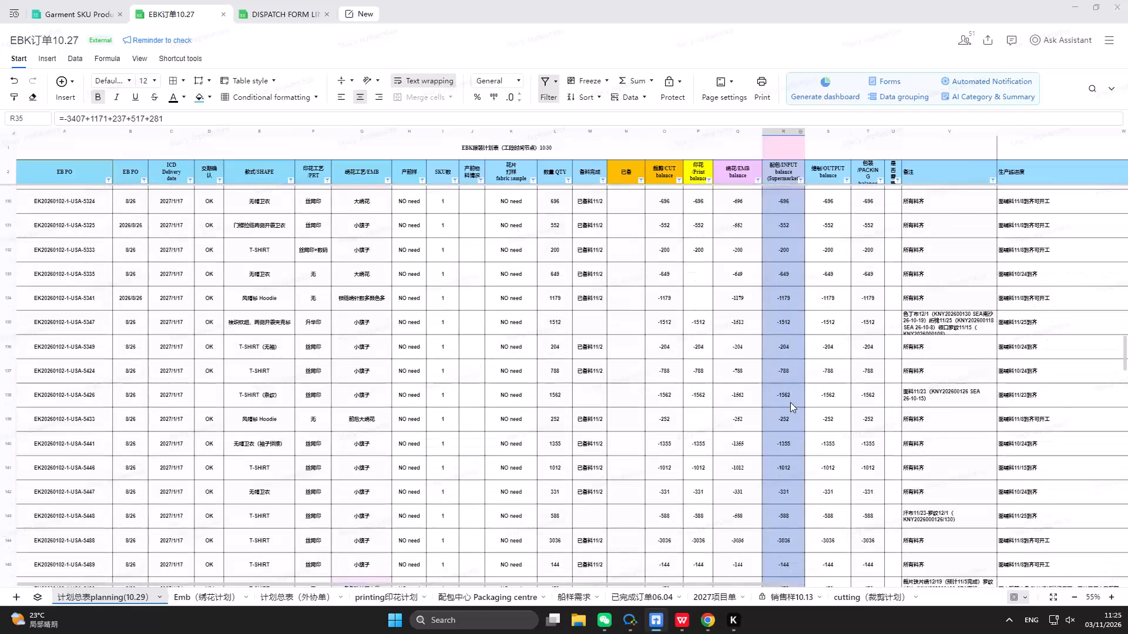
{"action": "scroll", "coordinate": [790, 402], "scroll_direction": "down", "scroll_amount": 19}
{"action": "scroll", "coordinate": [787, 409], "scroll_direction": "down", "scroll_amount": 19}
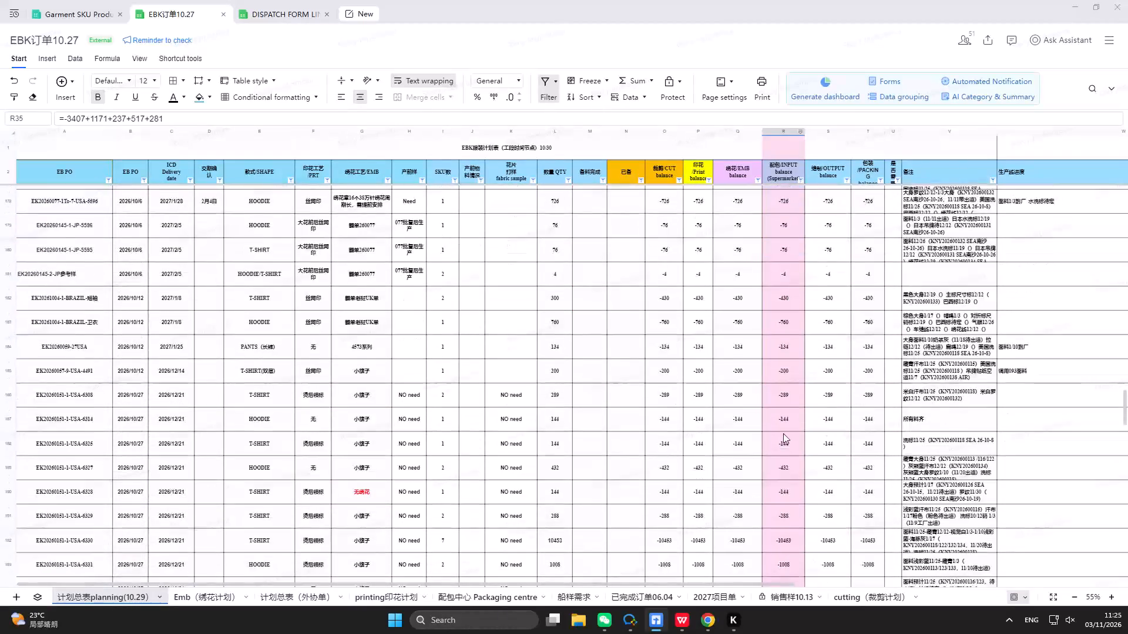
{"action": "scroll", "coordinate": [783, 430], "scroll_direction": "down", "scroll_amount": 19}
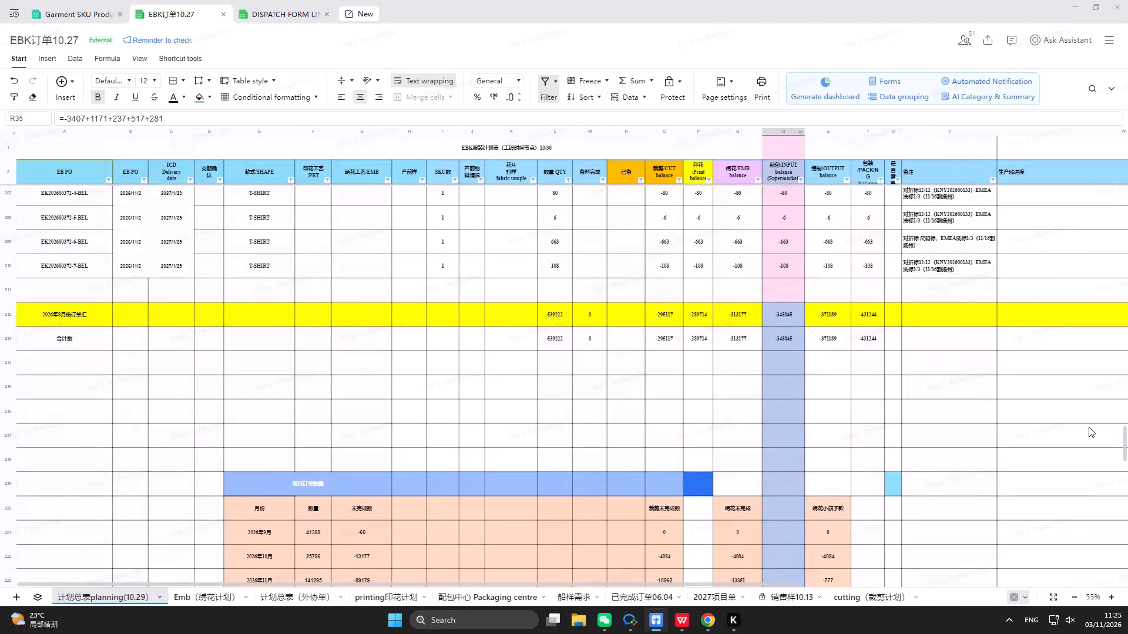
{"action": "left_click_drag", "start_coordinate": [1124, 439], "coordinate": [1090, 0]}
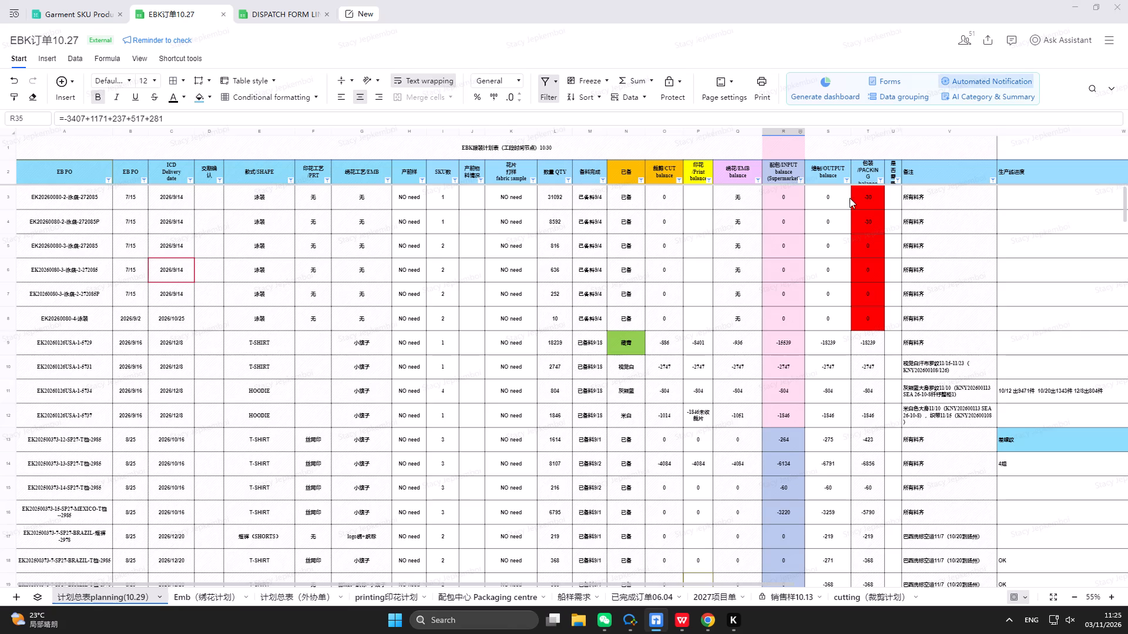
Check the red PACKING balance cells of the six EK20260080 swimwear orders.
{"action": "scroll", "coordinate": [828, 230], "scroll_direction": "up", "scroll_amount": 11}
{"action": "left_click_drag", "start_coordinate": [874, 191], "coordinate": [874, 245]}
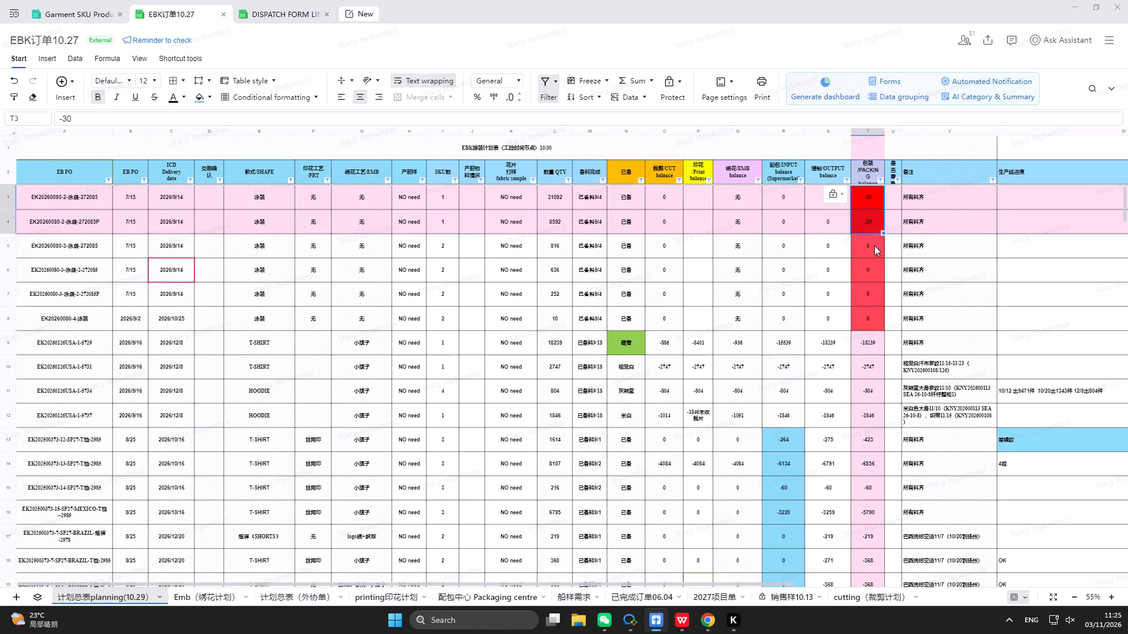
{"action": "left_click_drag", "start_coordinate": [874, 245], "coordinate": [872, 318]}
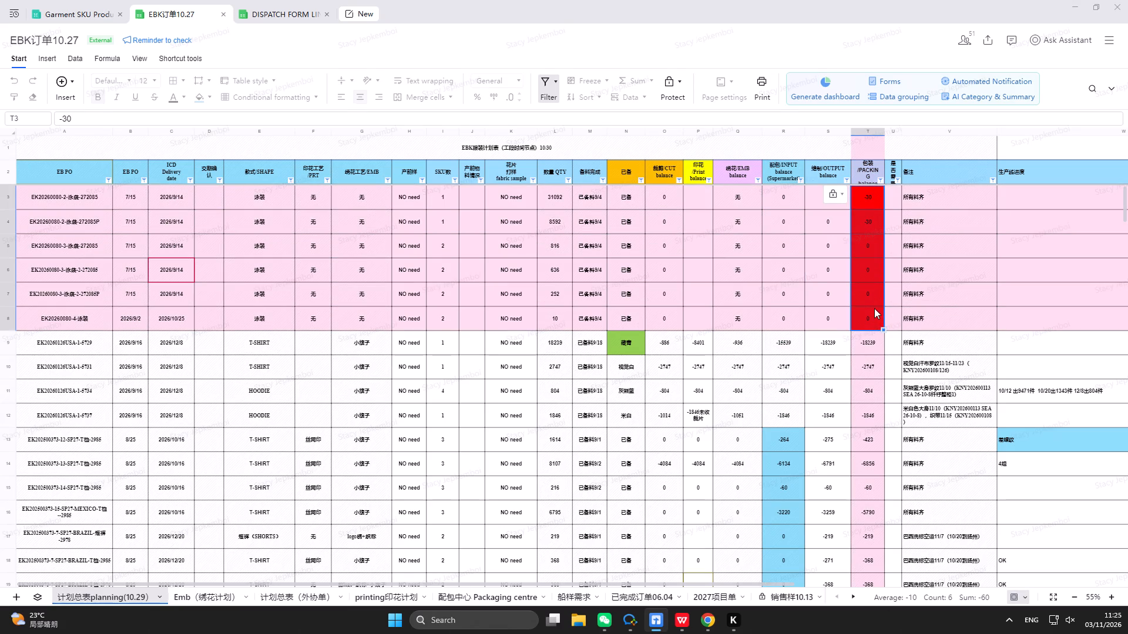
{"action": "left_click", "coordinate": [815, 285]}
{"action": "scroll", "coordinate": [815, 284], "scroll_direction": "up", "scroll_amount": 7}
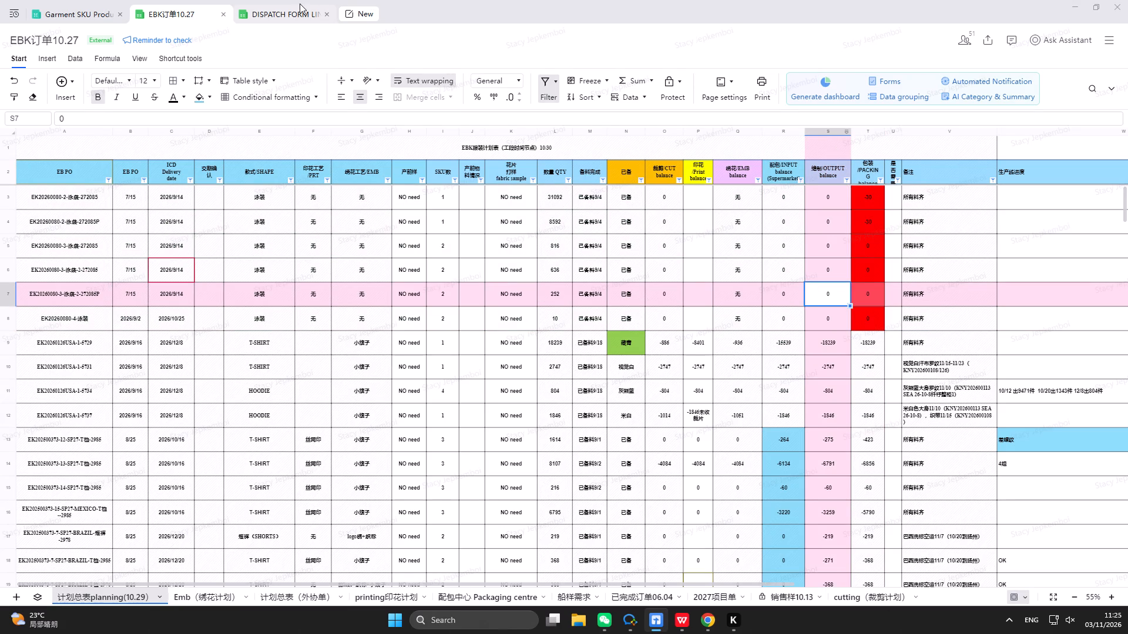
Return to the 11.3 sheet of DISPATCH FORM LINE WISE and look over the recorded outputs.
{"action": "left_click", "coordinate": [300, 4]}
{"action": "left_click", "coordinate": [298, 11]}
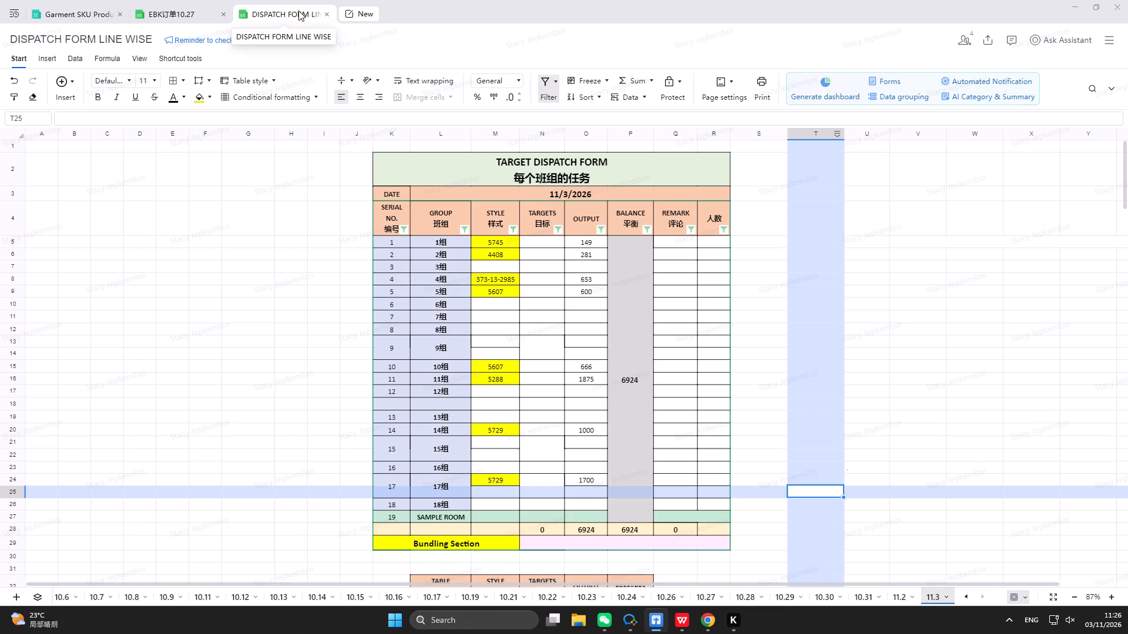
{"action": "scroll", "coordinate": [713, 396], "scroll_direction": "up", "scroll_amount": 4}
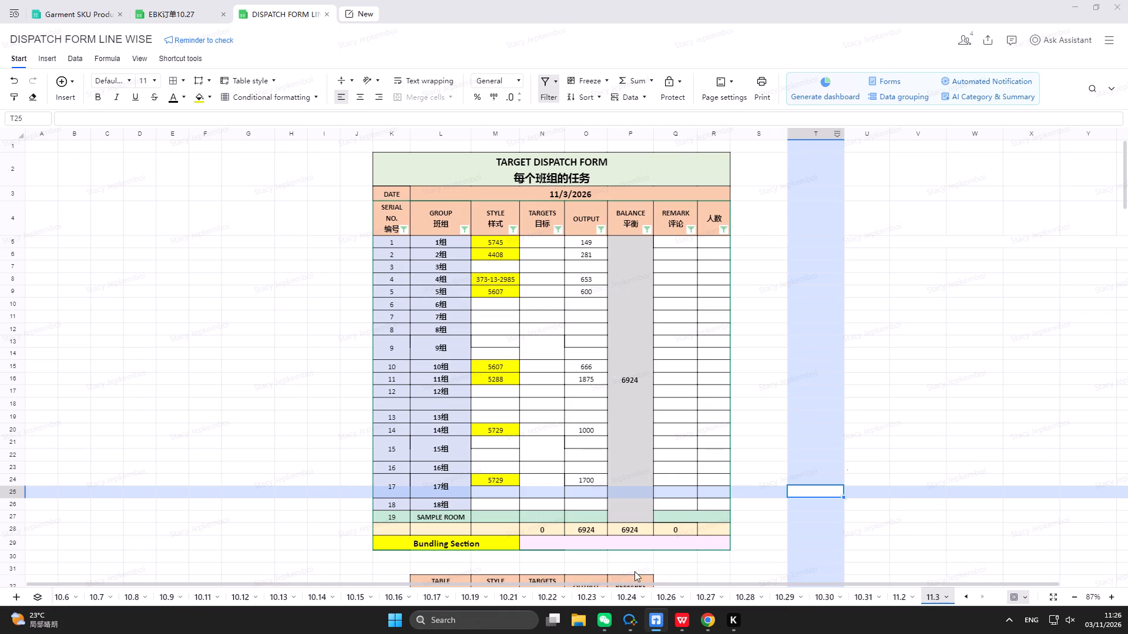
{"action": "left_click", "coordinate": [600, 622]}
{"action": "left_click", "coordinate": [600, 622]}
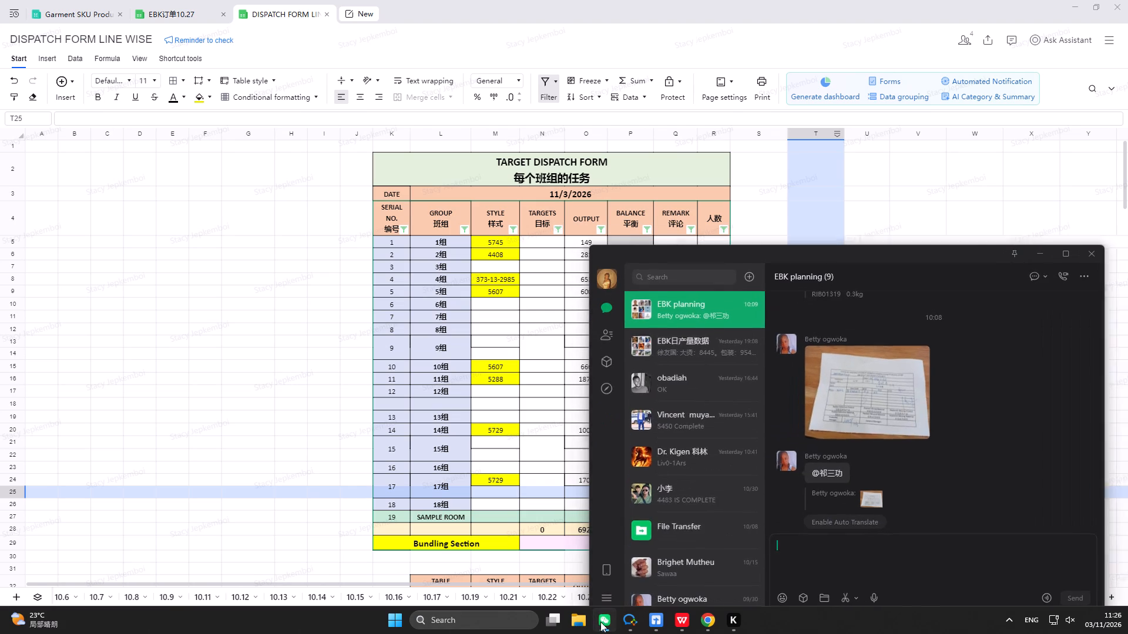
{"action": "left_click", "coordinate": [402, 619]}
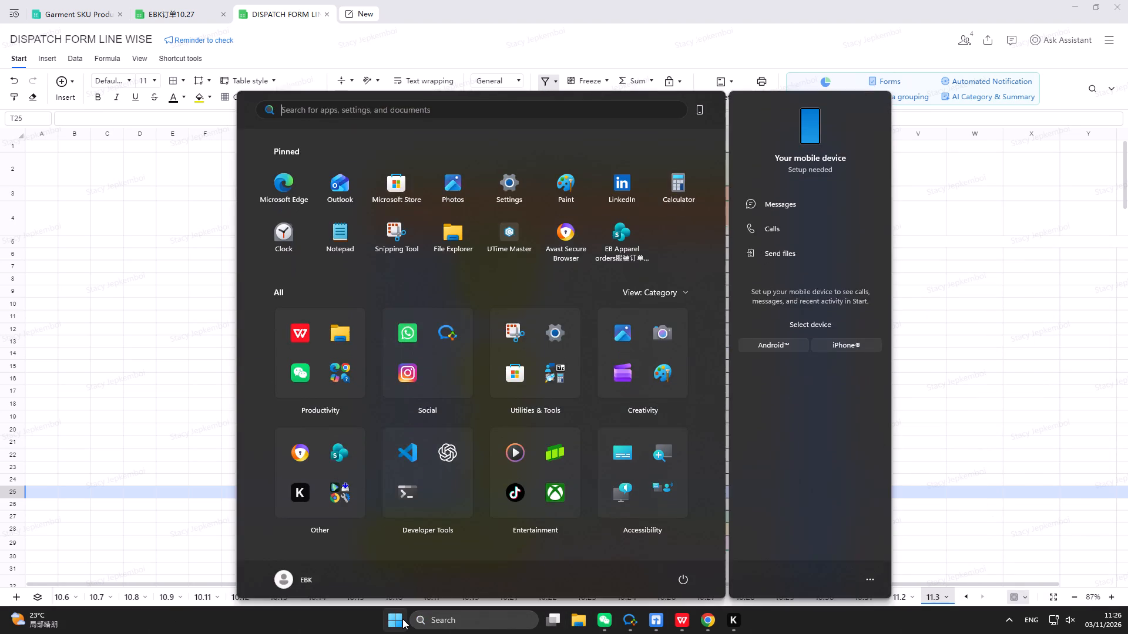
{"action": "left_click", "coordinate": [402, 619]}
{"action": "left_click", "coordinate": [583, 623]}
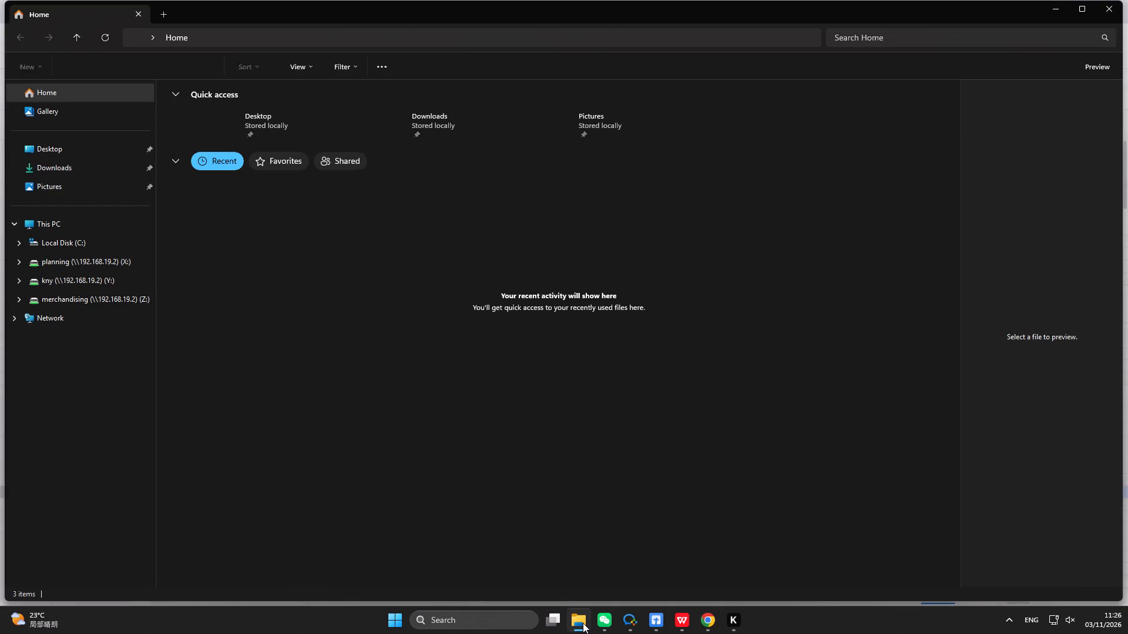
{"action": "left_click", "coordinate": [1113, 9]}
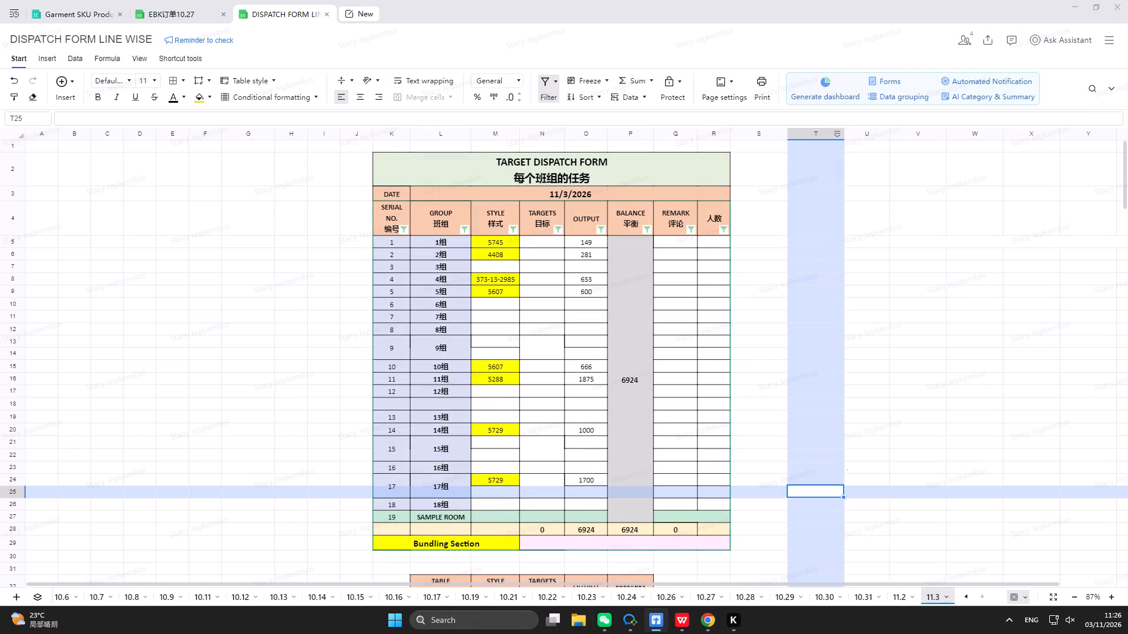
Open WhatsApp.
{"action": "left_click", "coordinate": [393, 619]}
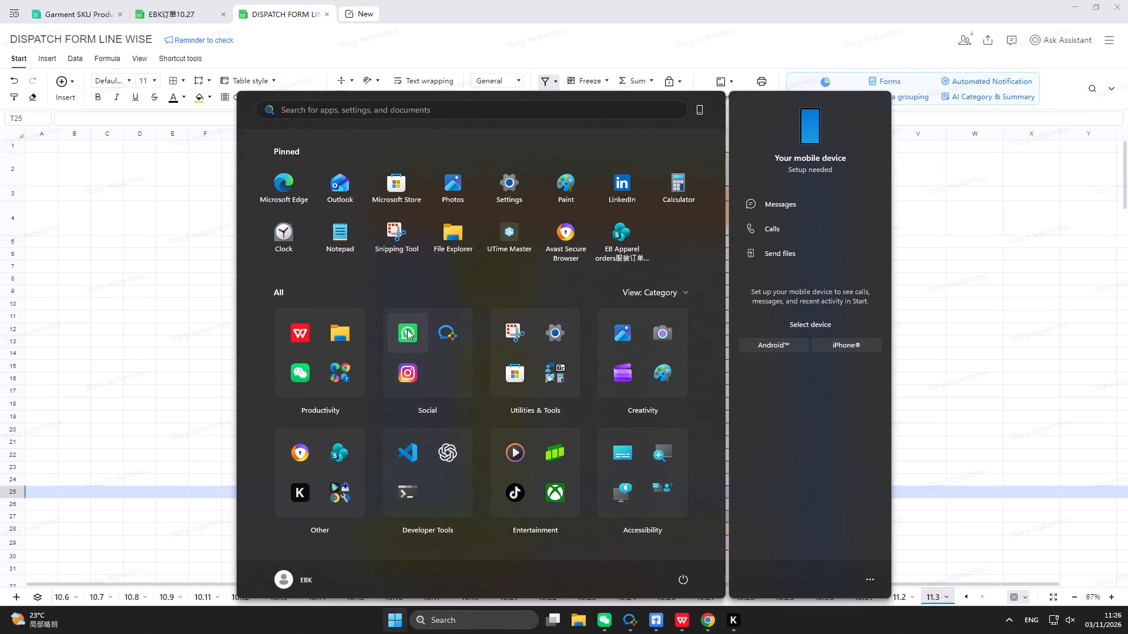
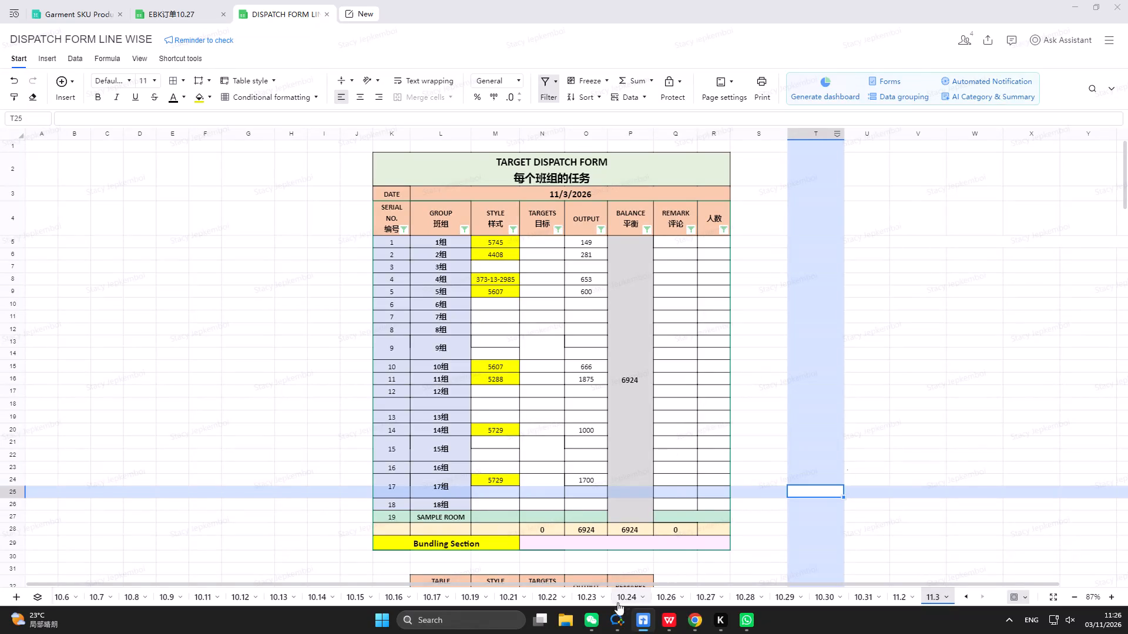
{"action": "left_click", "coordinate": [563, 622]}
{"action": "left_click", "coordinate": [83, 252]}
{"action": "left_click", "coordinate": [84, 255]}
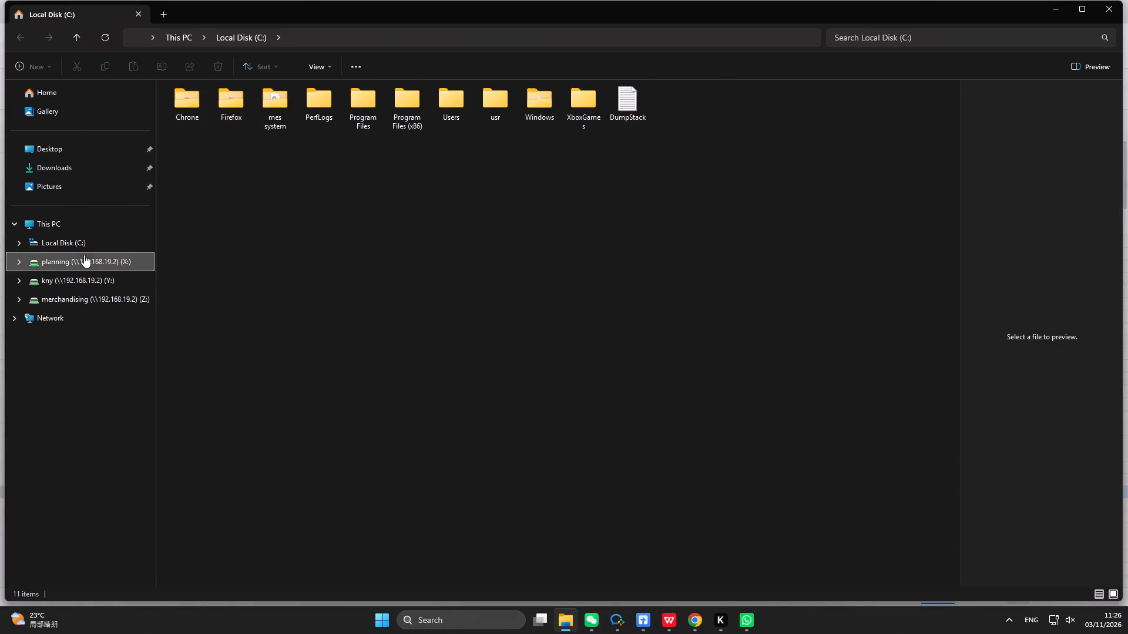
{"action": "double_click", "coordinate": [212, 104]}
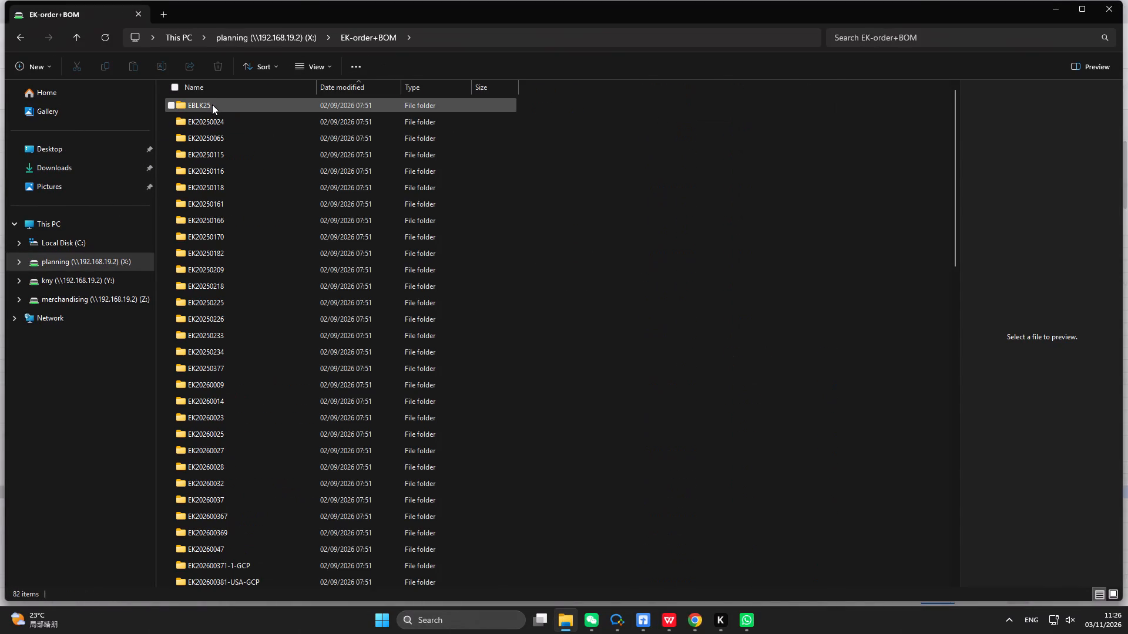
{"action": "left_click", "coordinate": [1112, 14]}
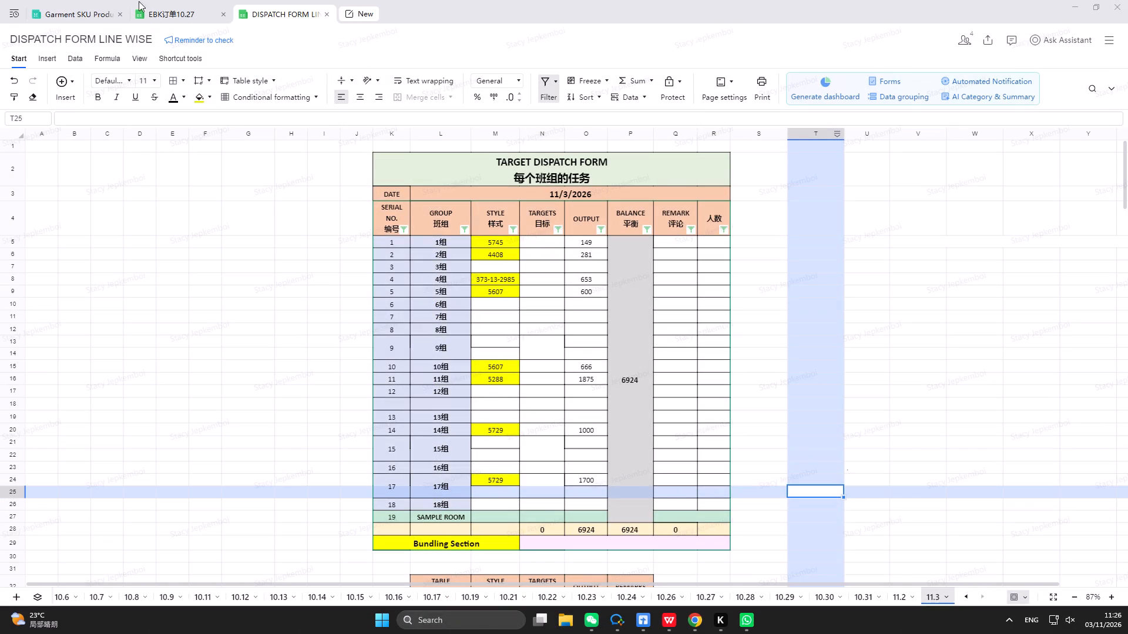
Switch to the Garment SKU Production Tracker and review the 059-4577 table's quantities, balances and statuses down to its last record.
{"action": "left_click", "coordinate": [176, 15]}
{"action": "left_click", "coordinate": [92, 15]}
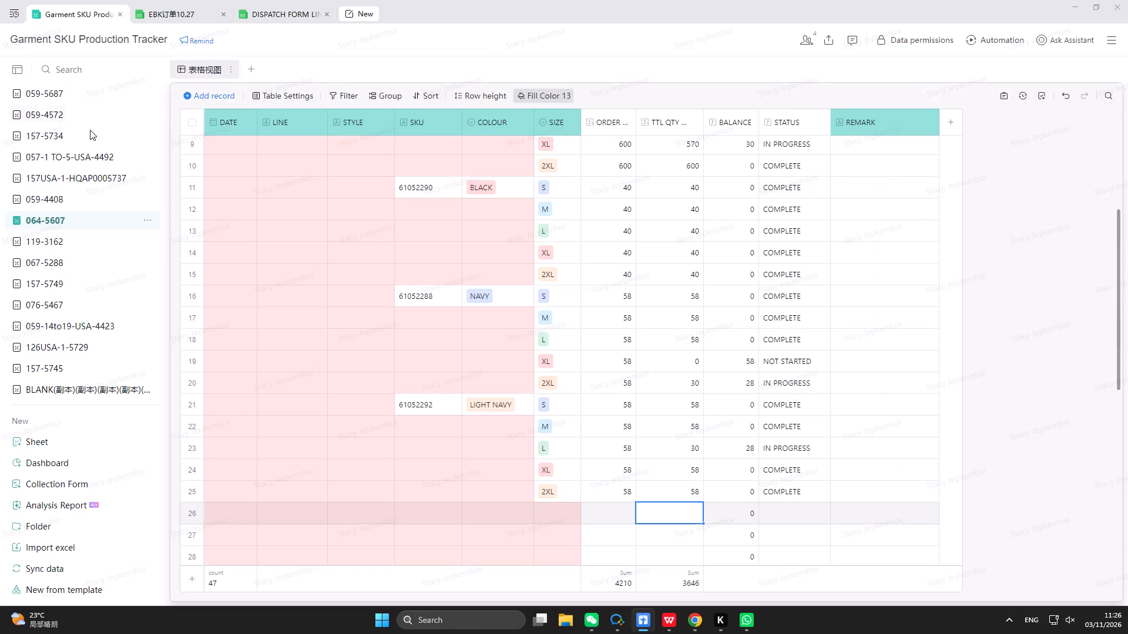
{"action": "scroll", "coordinate": [76, 309], "scroll_direction": "up", "scroll_amount": 18}
{"action": "scroll", "coordinate": [76, 309], "scroll_direction": "down", "scroll_amount": 1}
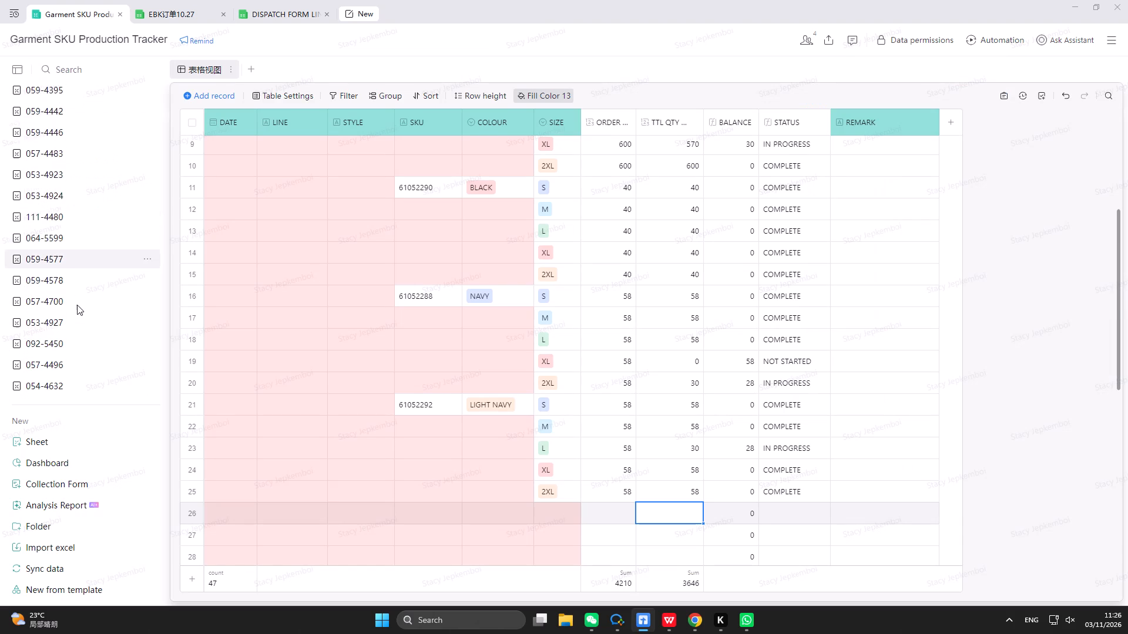
{"action": "left_click", "coordinate": [81, 251]}
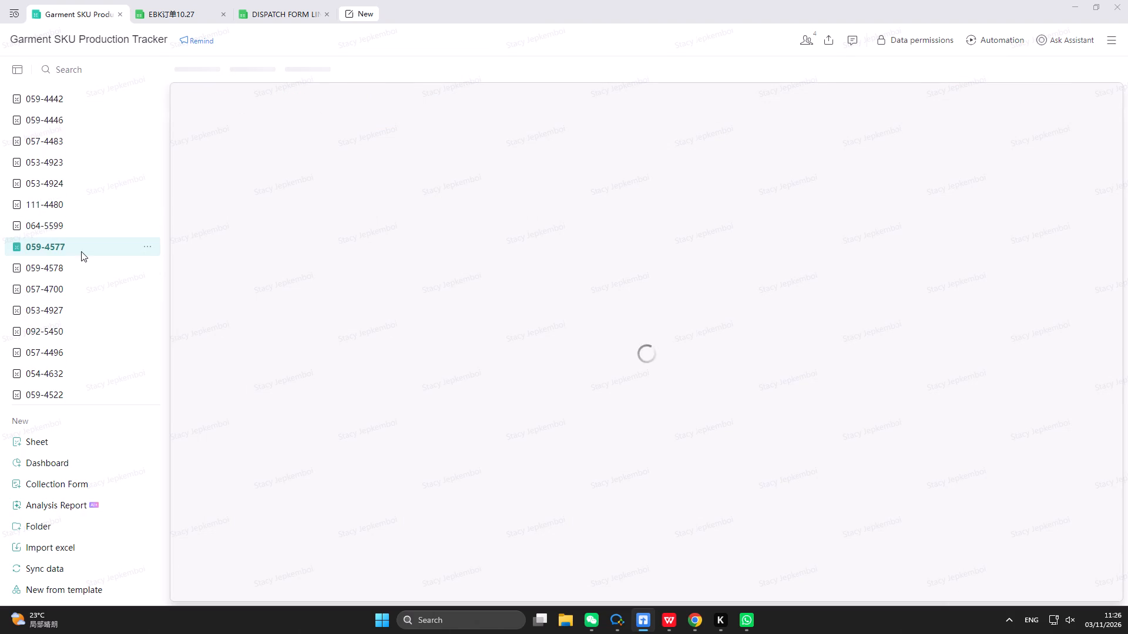
{"action": "scroll", "coordinate": [651, 348], "scroll_direction": "down", "scroll_amount": 9}
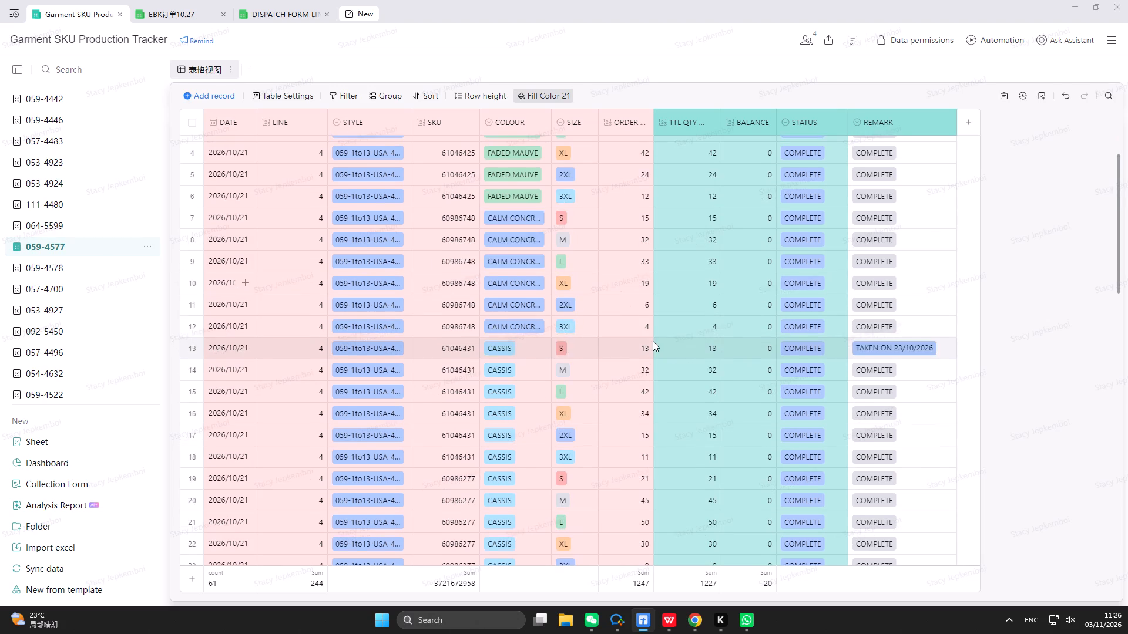
{"action": "scroll", "coordinate": [653, 341], "scroll_direction": "down", "scroll_amount": 18}
{"action": "scroll", "coordinate": [662, 360], "scroll_direction": "down", "scroll_amount": 17}
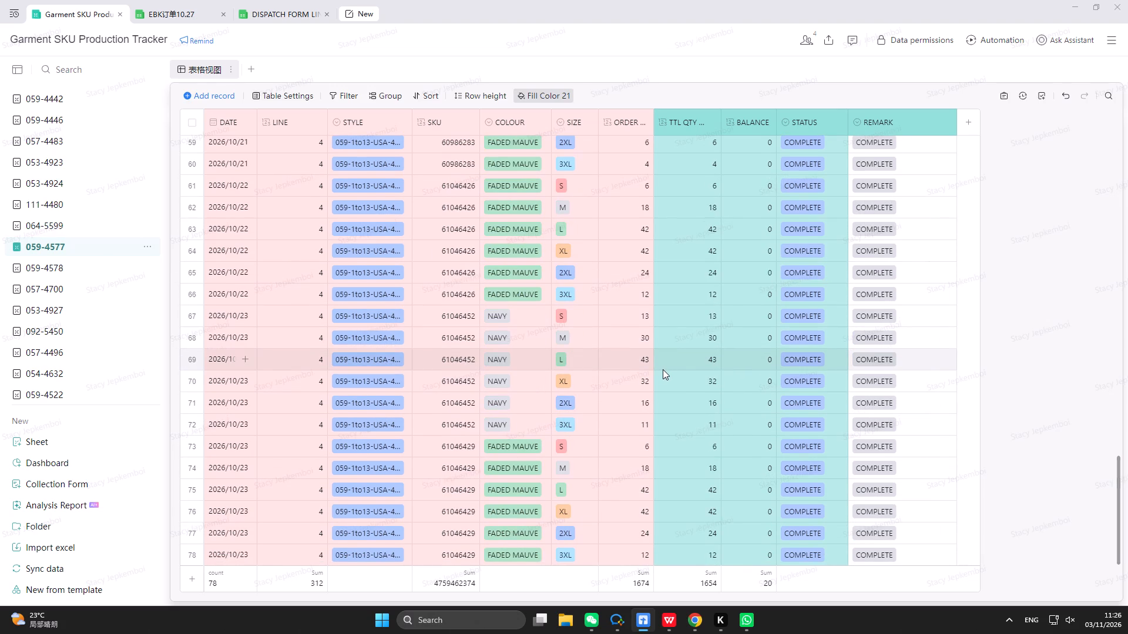
{"action": "scroll", "coordinate": [663, 369], "scroll_direction": "down", "scroll_amount": 19}
{"action": "scroll", "coordinate": [670, 370], "scroll_direction": "down", "scroll_amount": 14}
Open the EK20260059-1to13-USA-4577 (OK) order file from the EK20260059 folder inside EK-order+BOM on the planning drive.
{"action": "left_click", "coordinate": [565, 623]}
{"action": "left_click", "coordinate": [82, 260]}
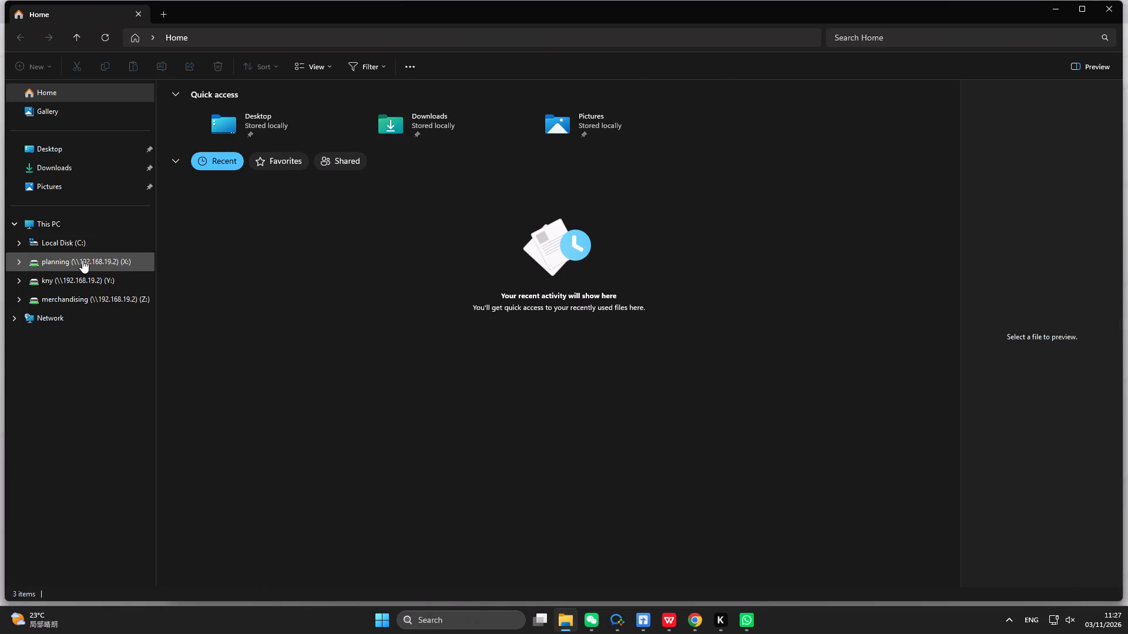
{"action": "double_click", "coordinate": [82, 260]}
{"action": "triple_click", "coordinate": [224, 110]}
{"action": "scroll", "coordinate": [229, 171], "scroll_direction": "down", "scroll_amount": 6}
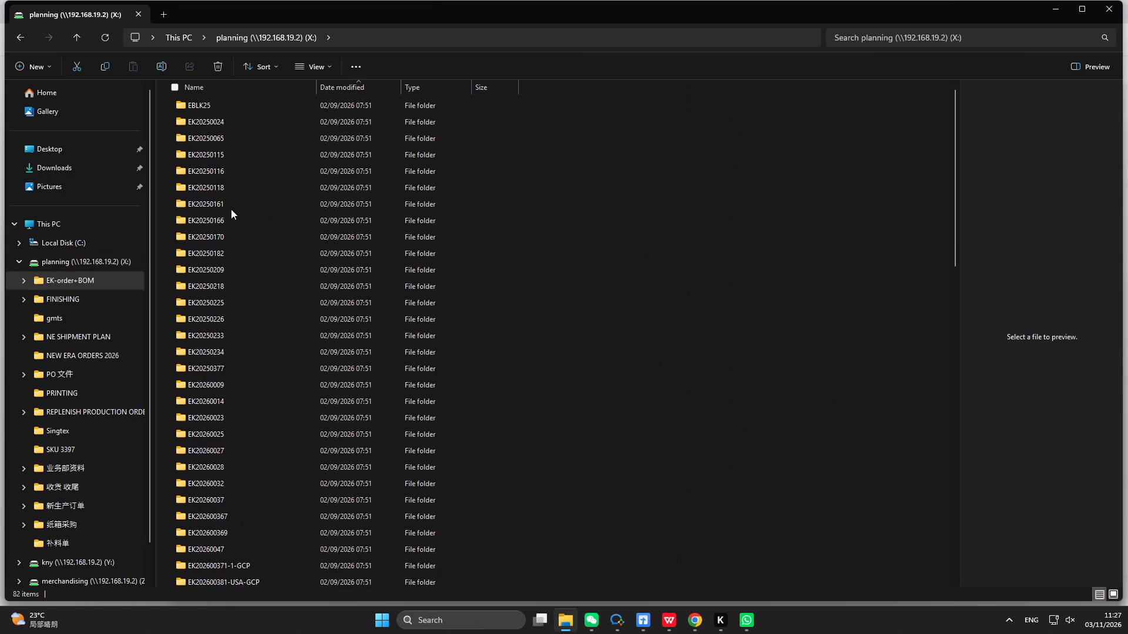
{"action": "scroll", "coordinate": [231, 209], "scroll_direction": "down", "scroll_amount": 20}
{"action": "scroll", "coordinate": [231, 209], "scroll_direction": "down", "scroll_amount": 19}
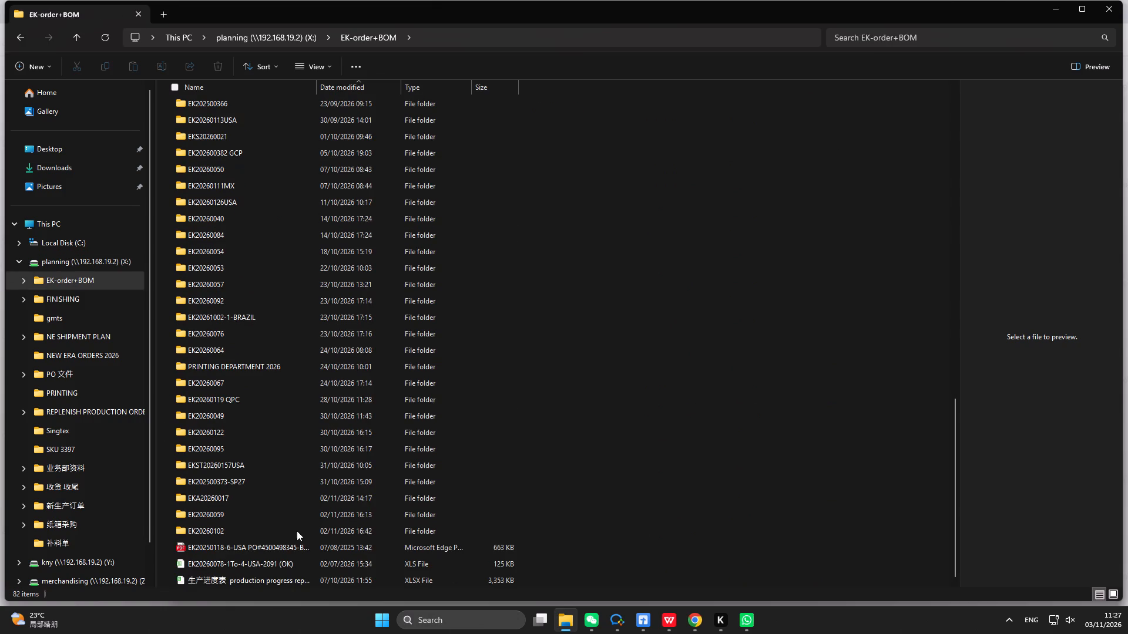
{"action": "double_click", "coordinate": [261, 520]}
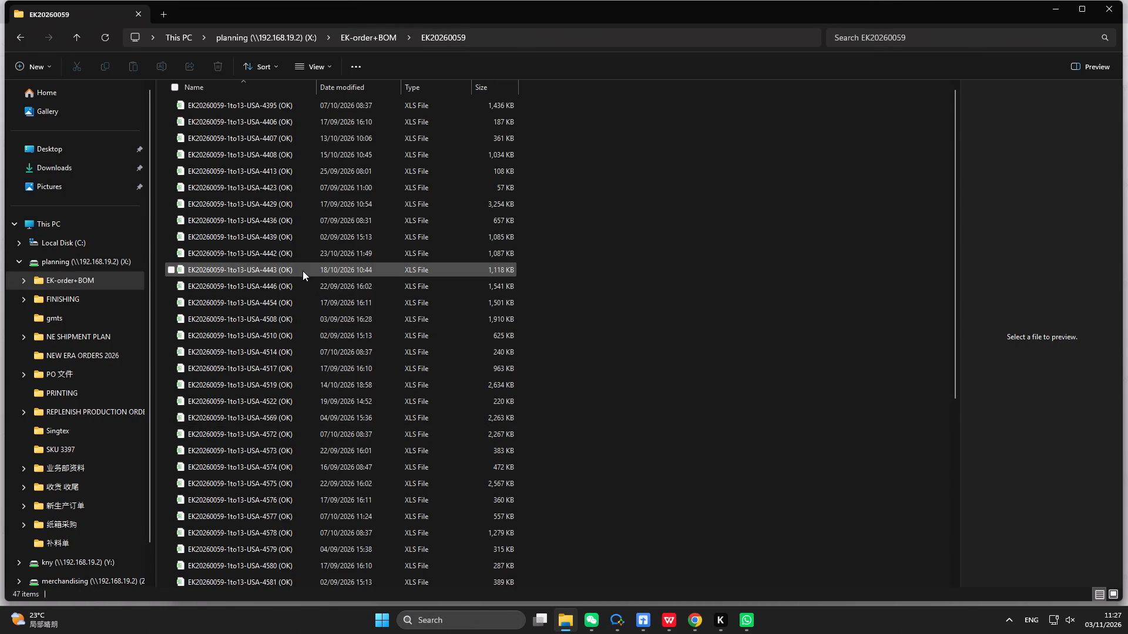
{"action": "scroll", "coordinate": [297, 243], "scroll_direction": "down", "scroll_amount": 10}
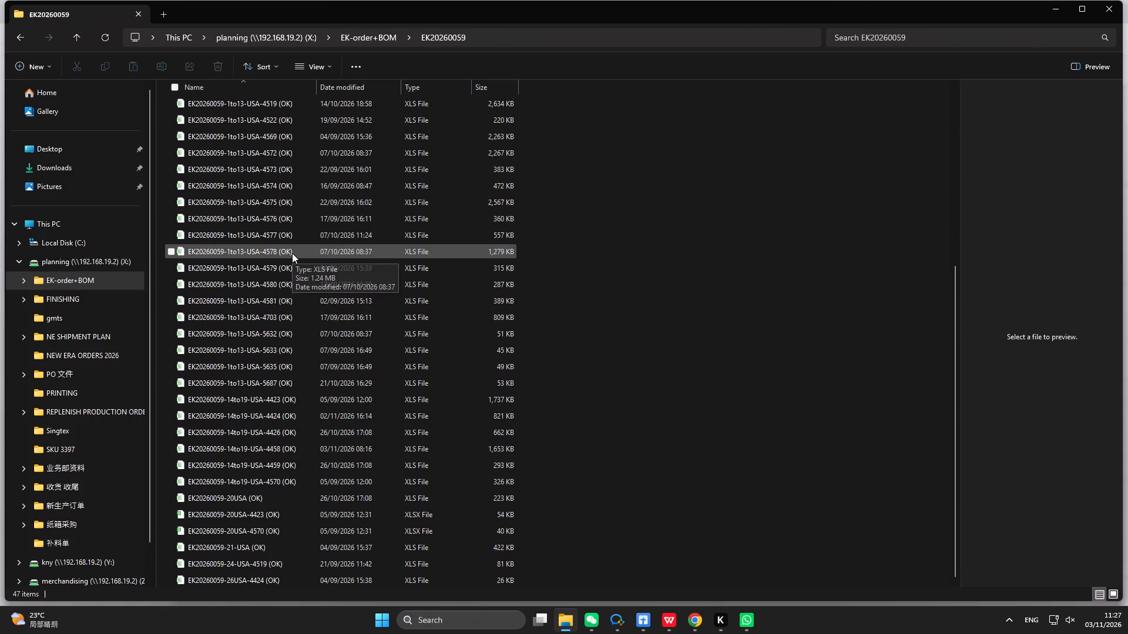
{"action": "double_click", "coordinate": [284, 240]}
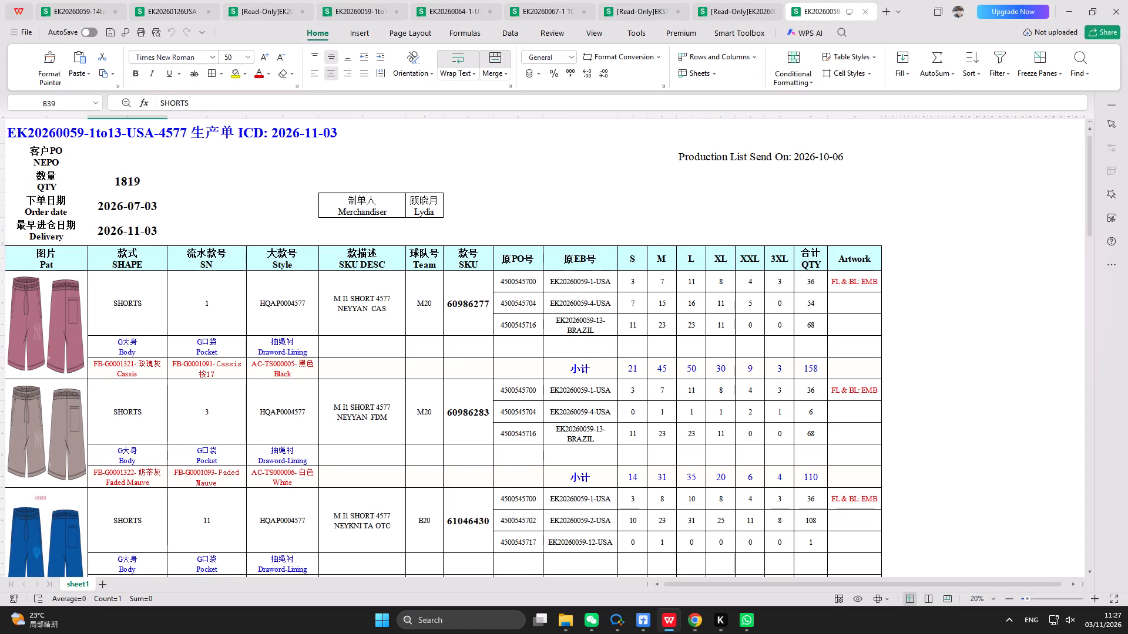
Examine the 4577 production order's SKU quantities down to the order total row, and close the file and folder window.
{"action": "scroll", "coordinate": [237, 353], "scroll_direction": "down", "scroll_amount": 17}
{"action": "scroll", "coordinate": [236, 385], "scroll_direction": "down", "scroll_amount": 18}
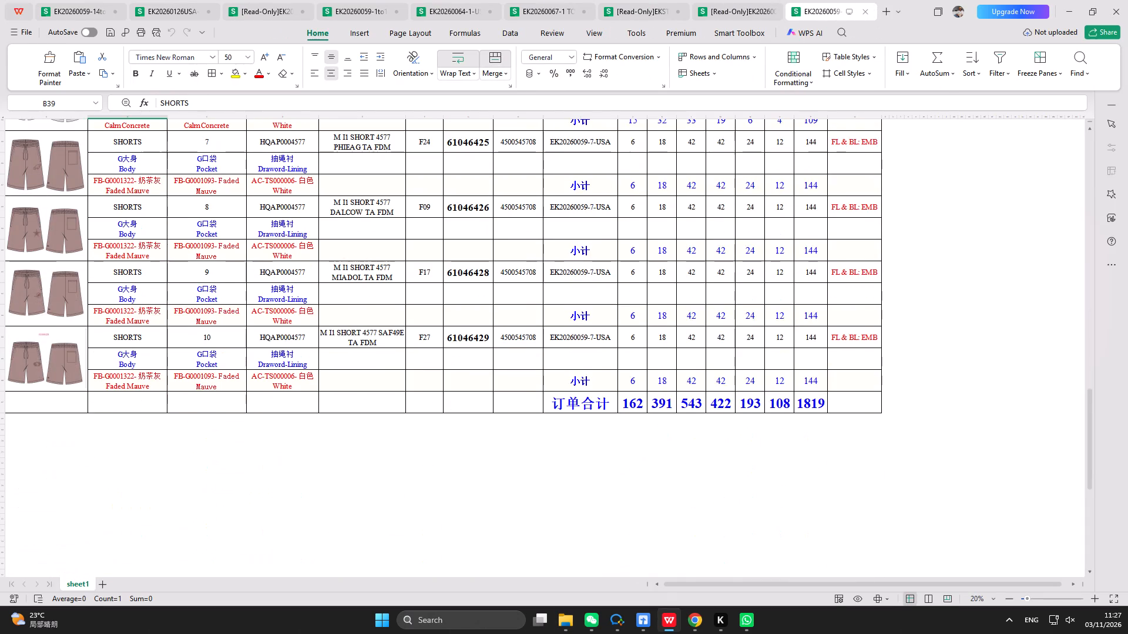
{"action": "left_click", "coordinate": [864, 12]}
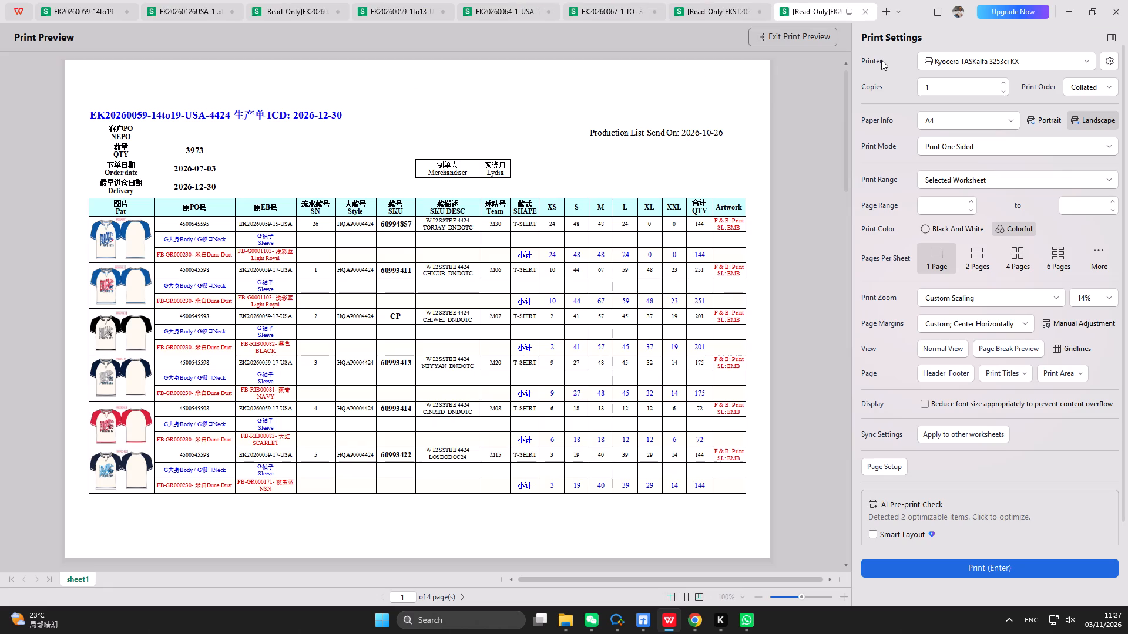
{"action": "left_click", "coordinate": [1063, 15]}
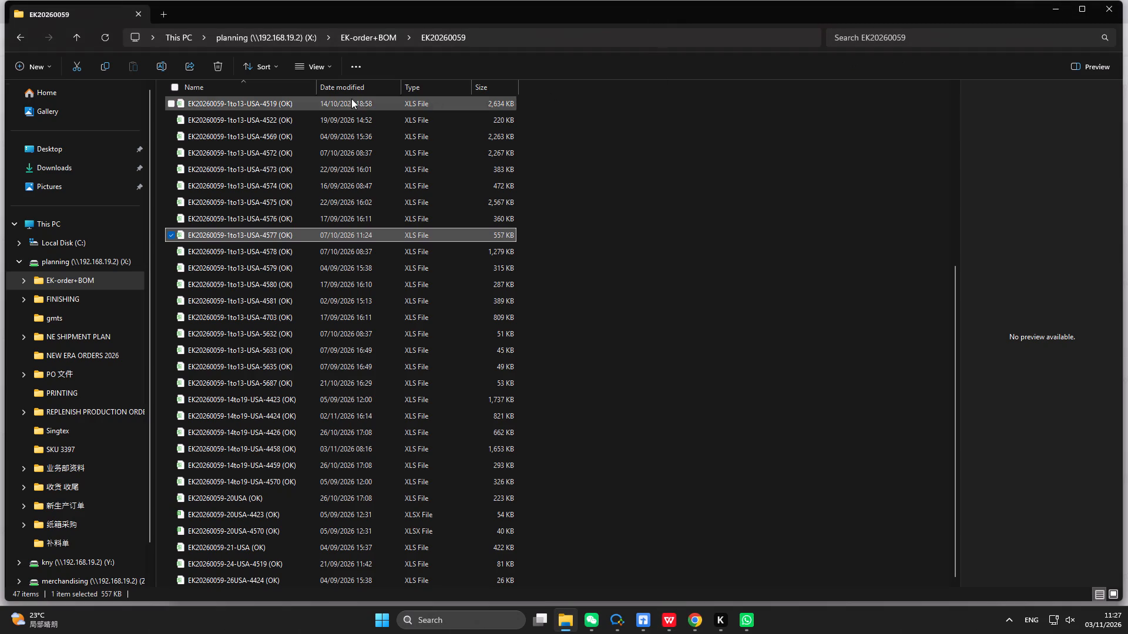
{"action": "left_click", "coordinate": [73, 153]}
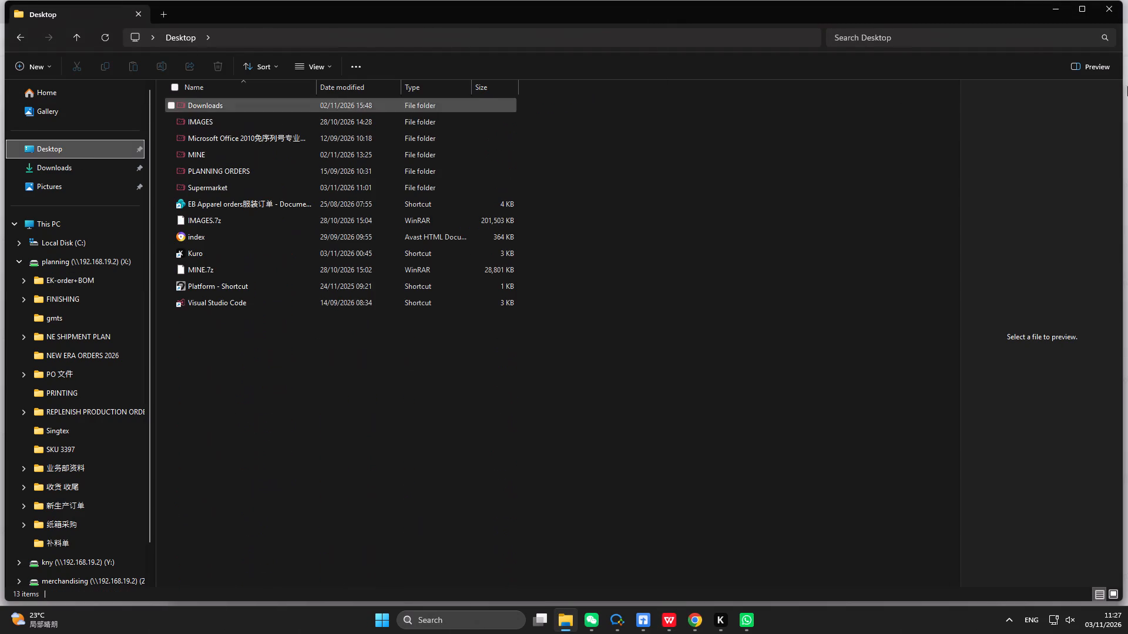
{"action": "left_click", "coordinate": [1103, 13]}
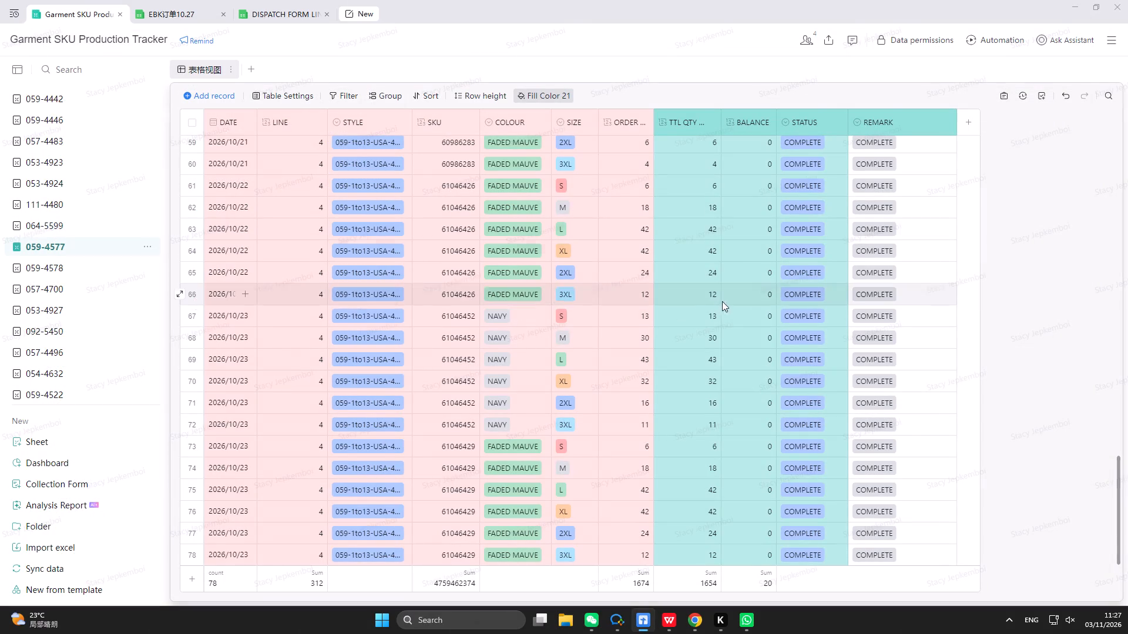
{"action": "scroll", "coordinate": [711, 299], "scroll_direction": "down", "scroll_amount": 15}
{"action": "scroll", "coordinate": [708, 300], "scroll_direction": "up", "scroll_amount": 20}
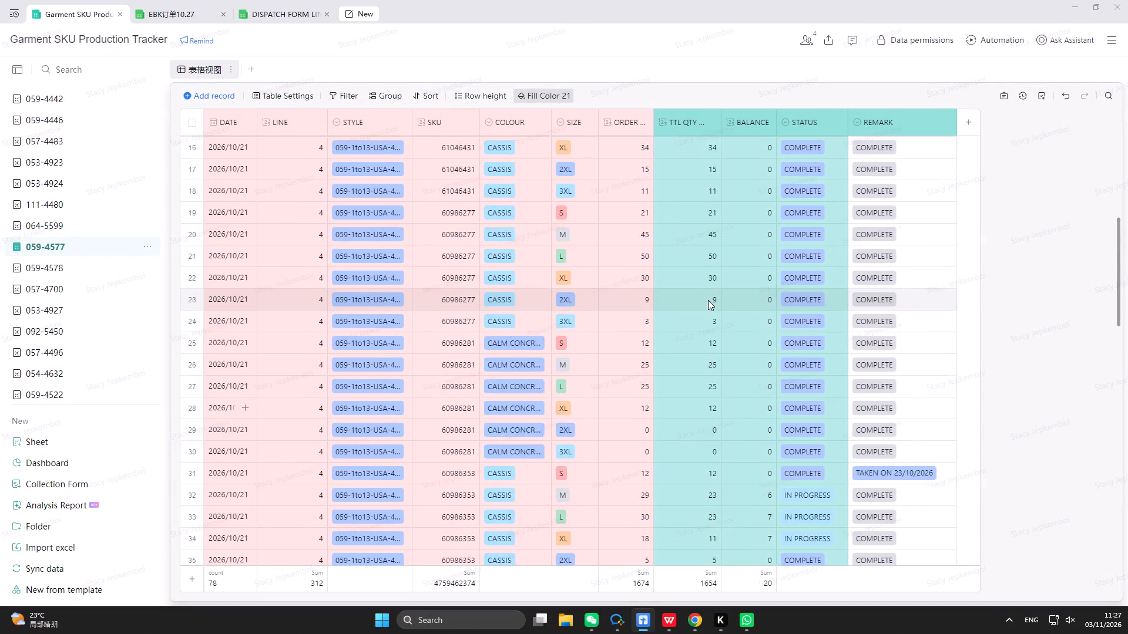
{"action": "scroll", "coordinate": [708, 300], "scroll_direction": "up", "scroll_amount": 20}
{"action": "scroll", "coordinate": [708, 300], "scroll_direction": "up", "scroll_amount": 5}
Move the 059-4577 table above 064-5599 in the tracker's table list.
{"action": "left_click_drag", "start_coordinate": [57, 245], "coordinate": [62, 228]}
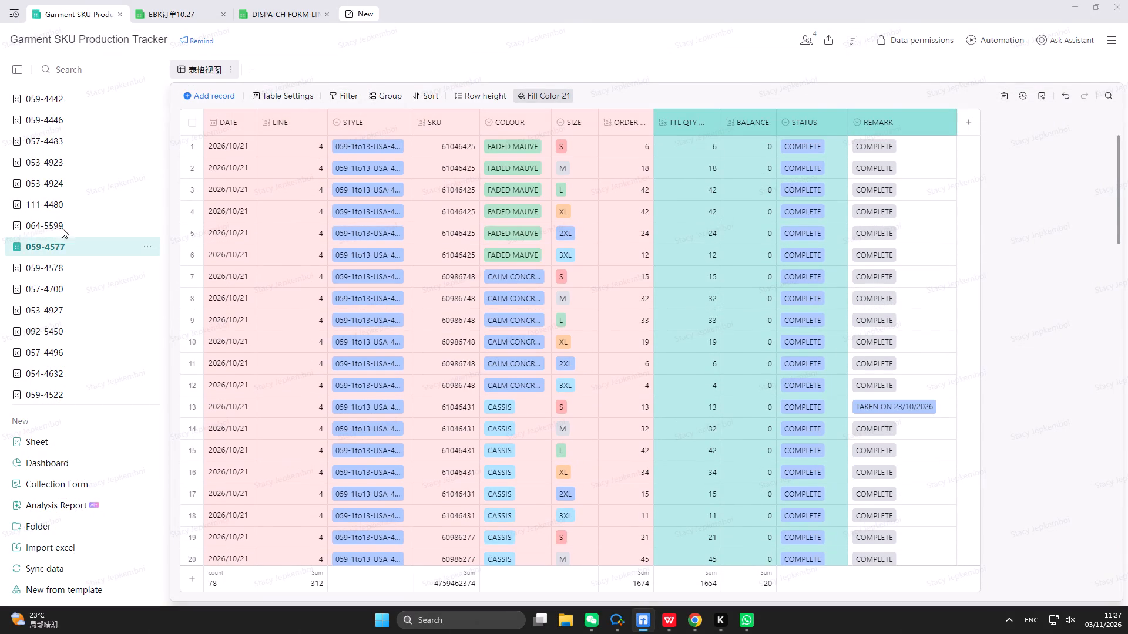
{"action": "left_click_drag", "start_coordinate": [62, 228], "coordinate": [62, 217]}
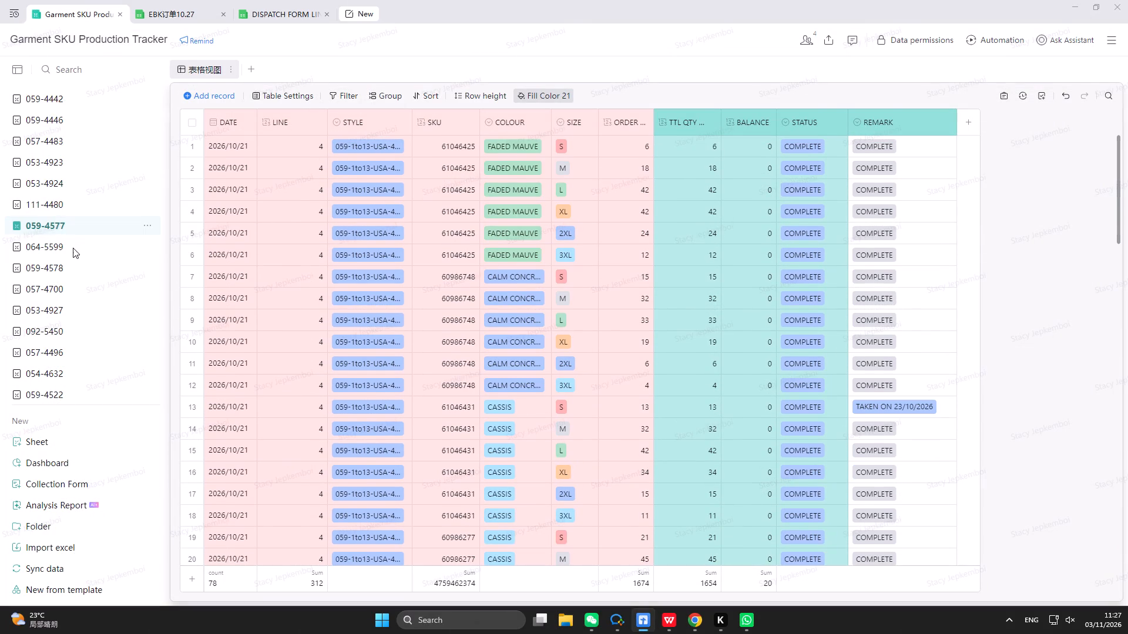
Open the 059-4578 table and examine its balances and statuses from the first record to the last.
{"action": "left_click", "coordinate": [27, 271]}
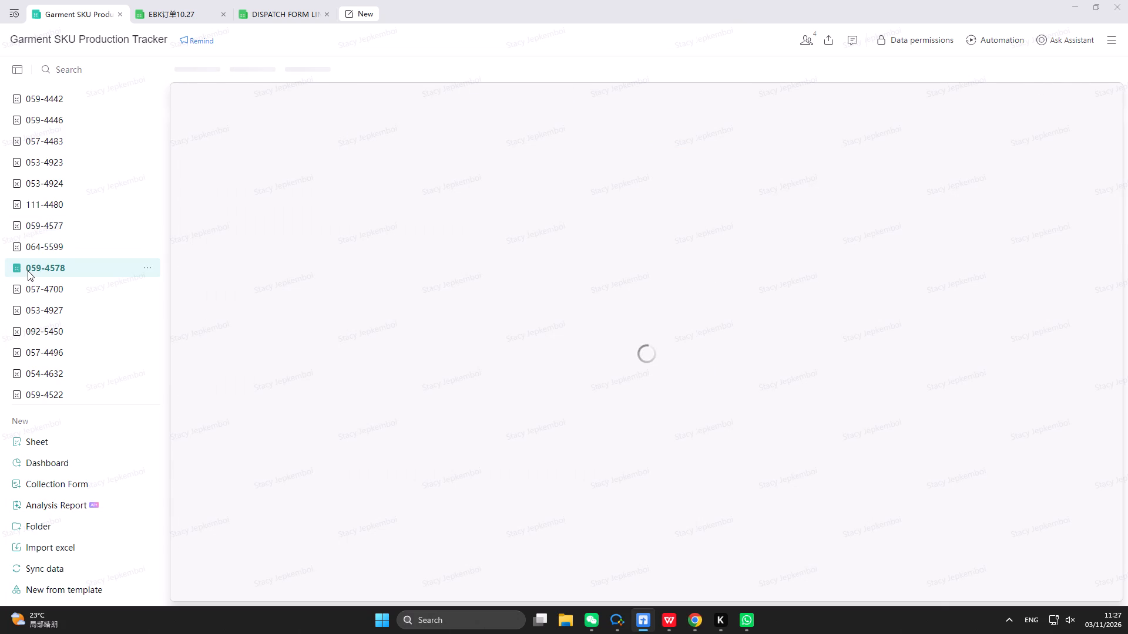
{"action": "scroll", "coordinate": [811, 292], "scroll_direction": "down", "scroll_amount": 17}
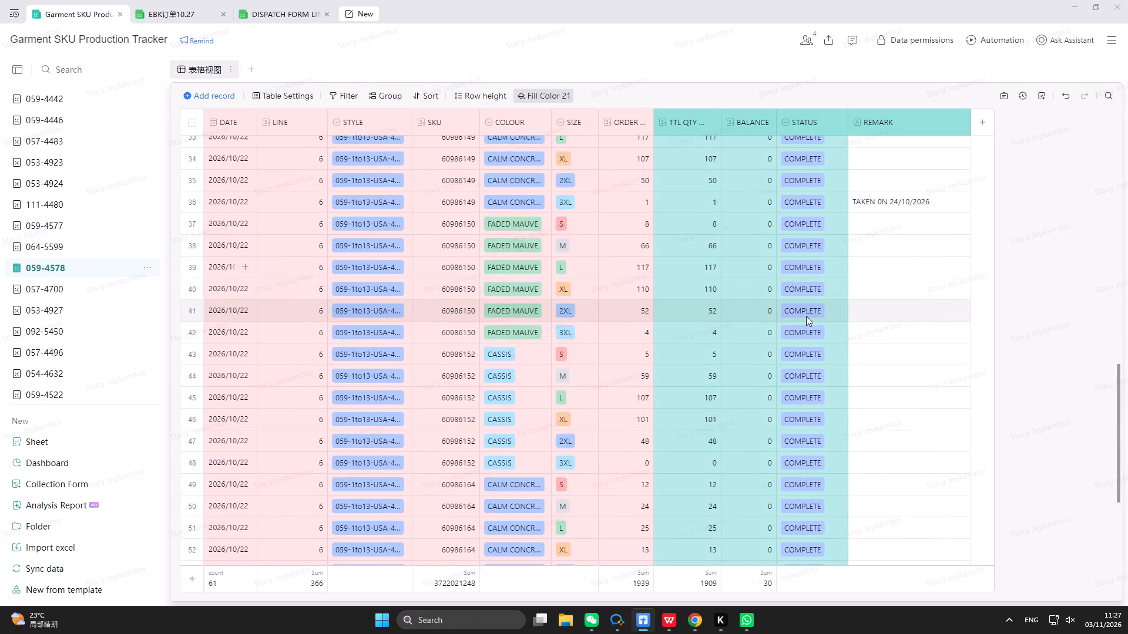
{"action": "scroll", "coordinate": [806, 316], "scroll_direction": "down", "scroll_amount": 20}
{"action": "scroll", "coordinate": [806, 316], "scroll_direction": "down", "scroll_amount": 20}
{"action": "scroll", "coordinate": [806, 316], "scroll_direction": "down", "scroll_amount": 11}
{"action": "scroll", "coordinate": [832, 318], "scroll_direction": "up", "scroll_amount": 3}
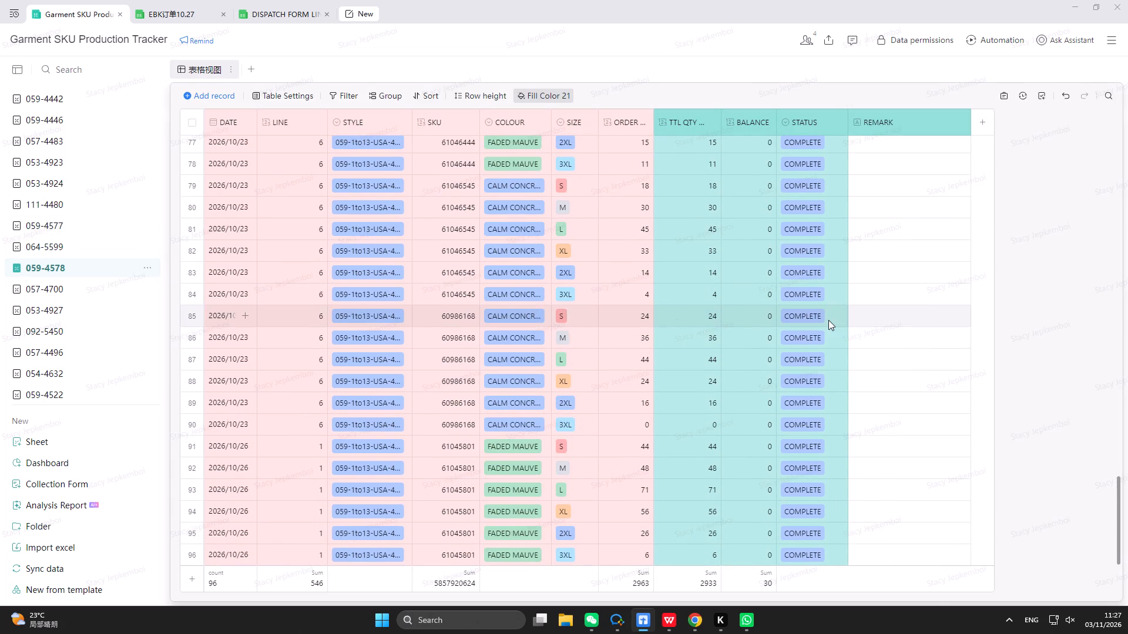
{"action": "scroll", "coordinate": [828, 320], "scroll_direction": "up", "scroll_amount": 20}
{"action": "scroll", "coordinate": [828, 320], "scroll_direction": "up", "scroll_amount": 20}
{"action": "scroll", "coordinate": [828, 320], "scroll_direction": "up", "scroll_amount": 20}
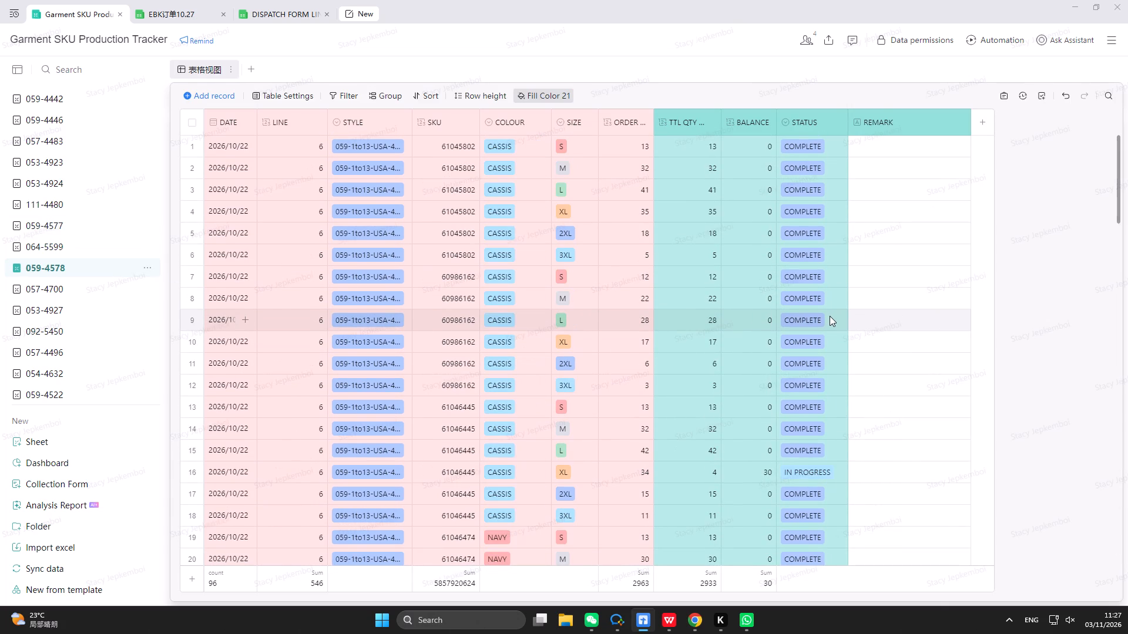
Enter the remark COMPLETE for the first 059-4578 record, SKU 61045802 in CASSIS size S.
{"action": "left_click", "coordinate": [894, 151]}
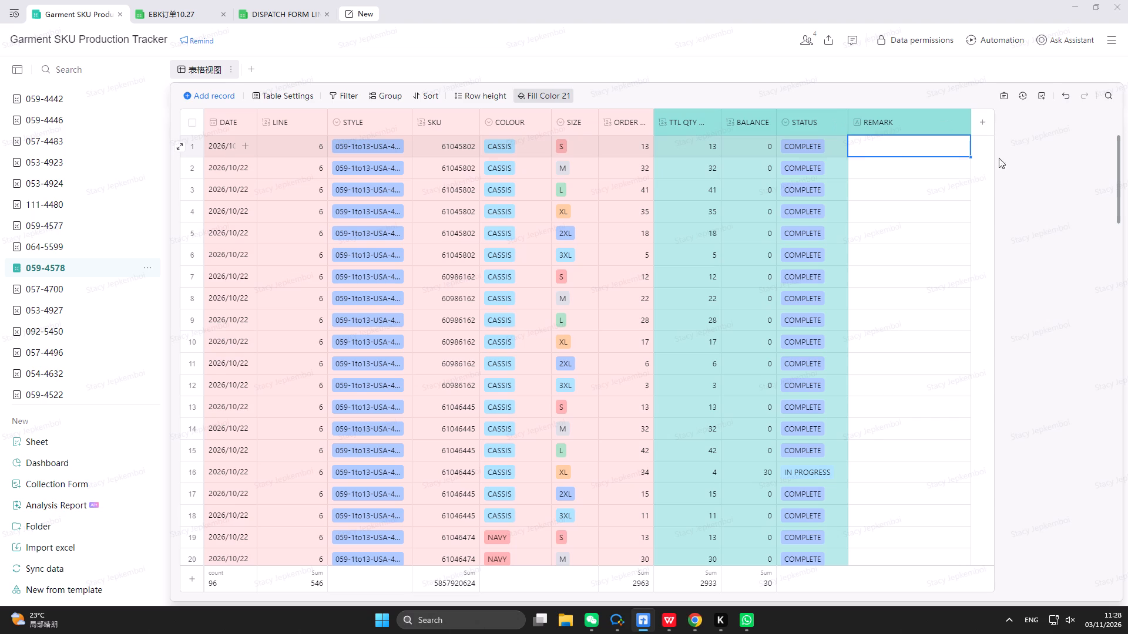
{"action": "scroll", "coordinate": [922, 164], "scroll_direction": "up", "scroll_amount": 4}
{"action": "type", "text": "COMPLETE"}
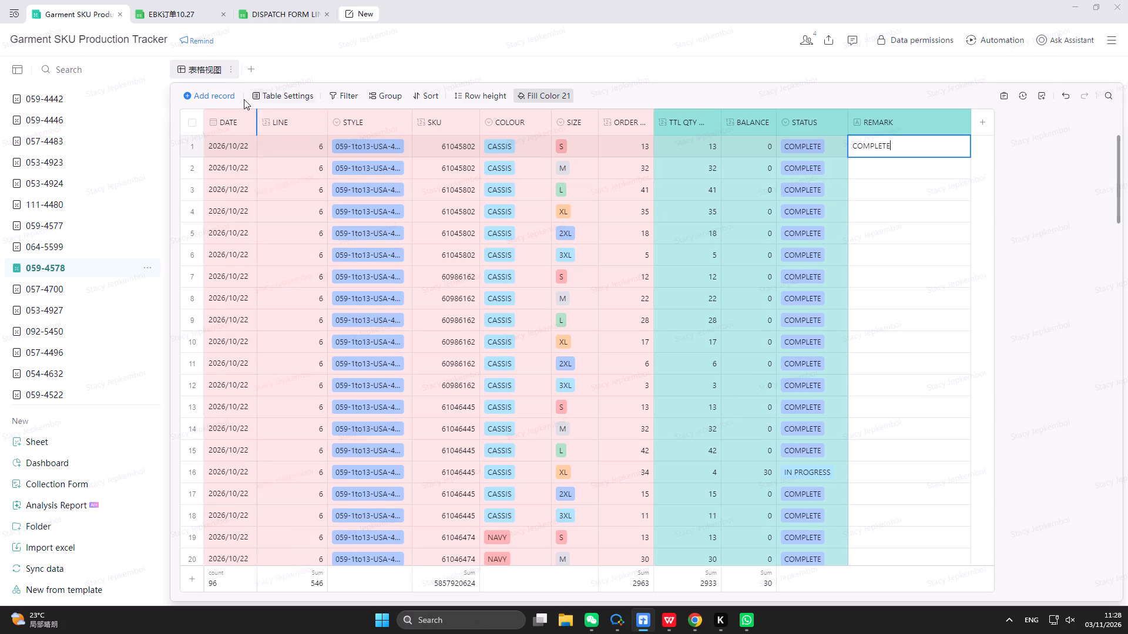
{"action": "left_click", "coordinate": [919, 168]}
{"action": "left_click", "coordinate": [918, 140]}
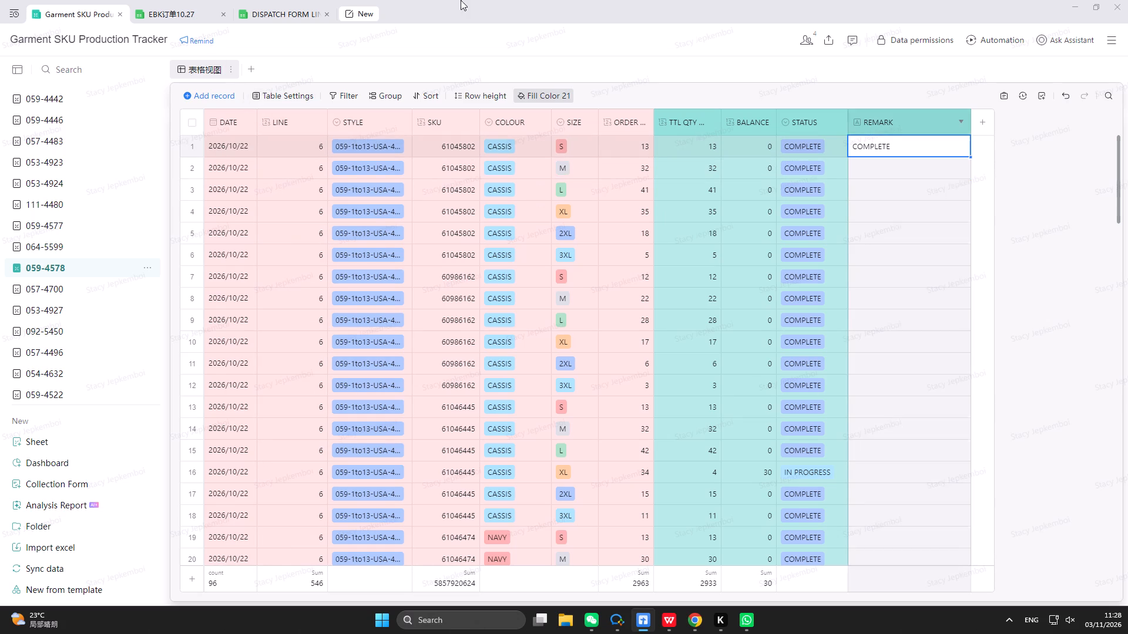
Search the EB PO column filter of EBK订单10.27 for 4565 and return to the Garment SKU Production Tracker.
{"action": "left_click", "coordinate": [167, 23]}
{"action": "left_click", "coordinate": [109, 178]}
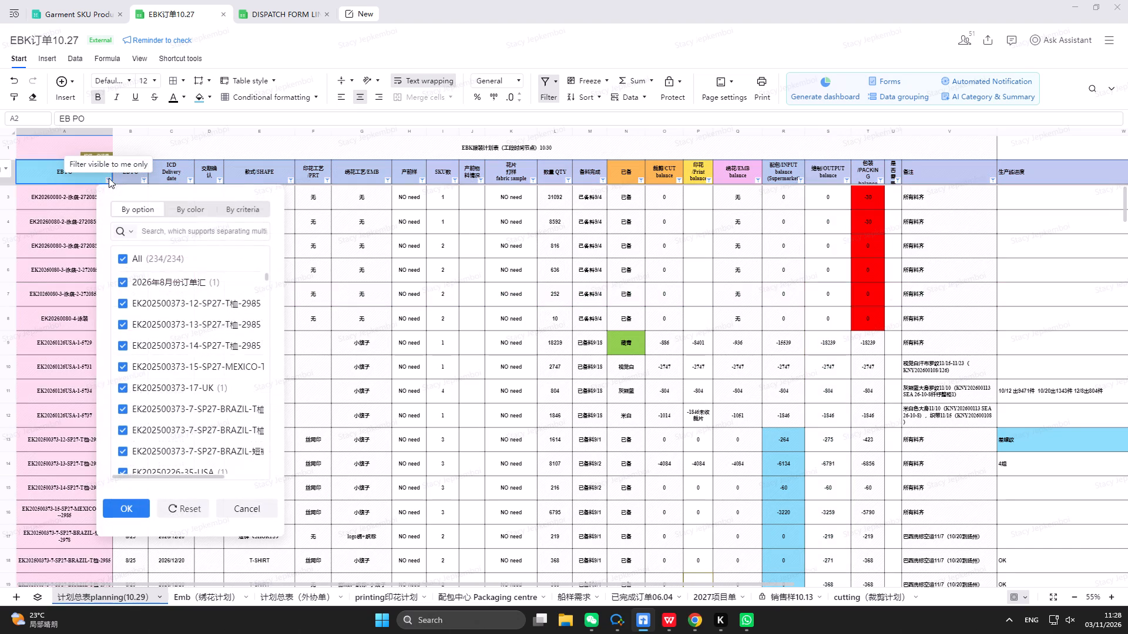
{"action": "type", "text": "4565"}
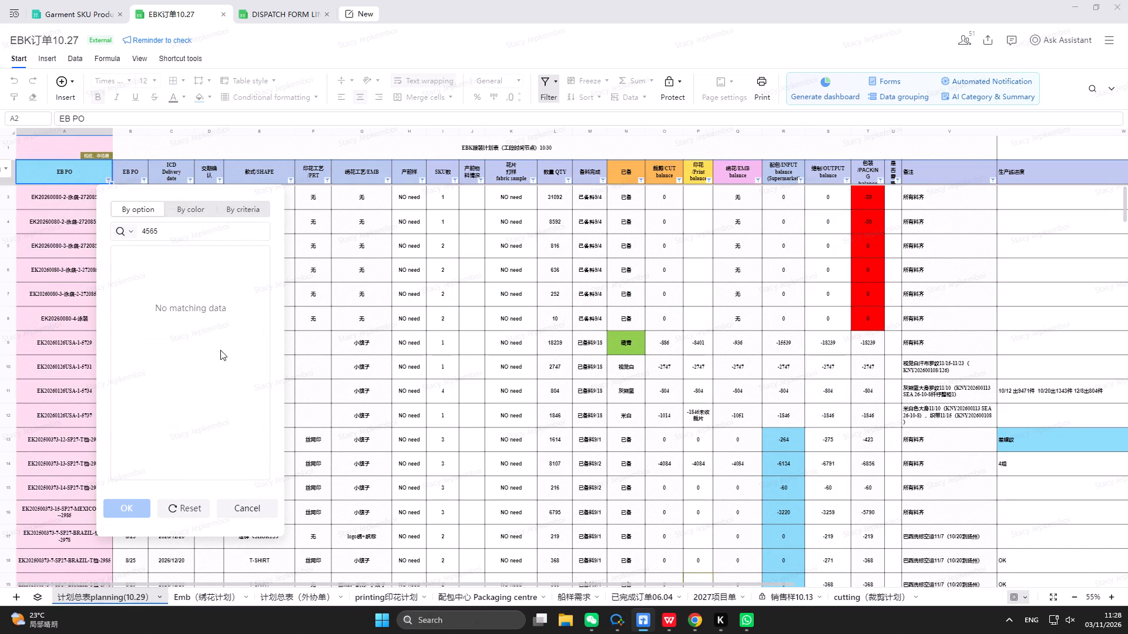
{"action": "left_click", "coordinate": [202, 511]}
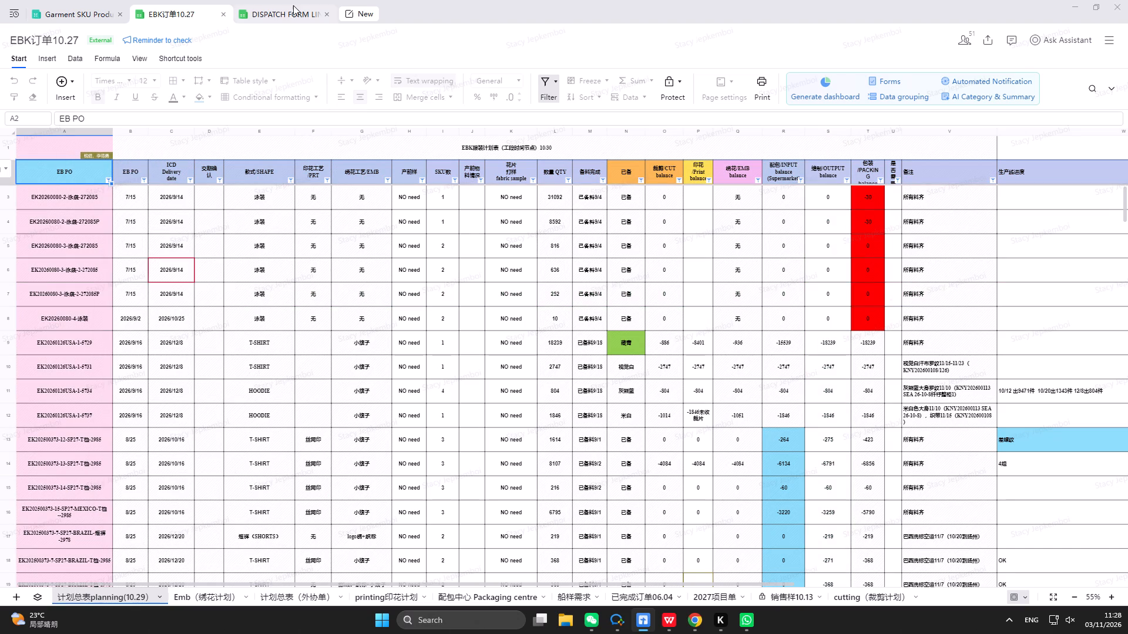
{"action": "left_click", "coordinate": [293, 5]}
{"action": "left_click", "coordinate": [96, 6]}
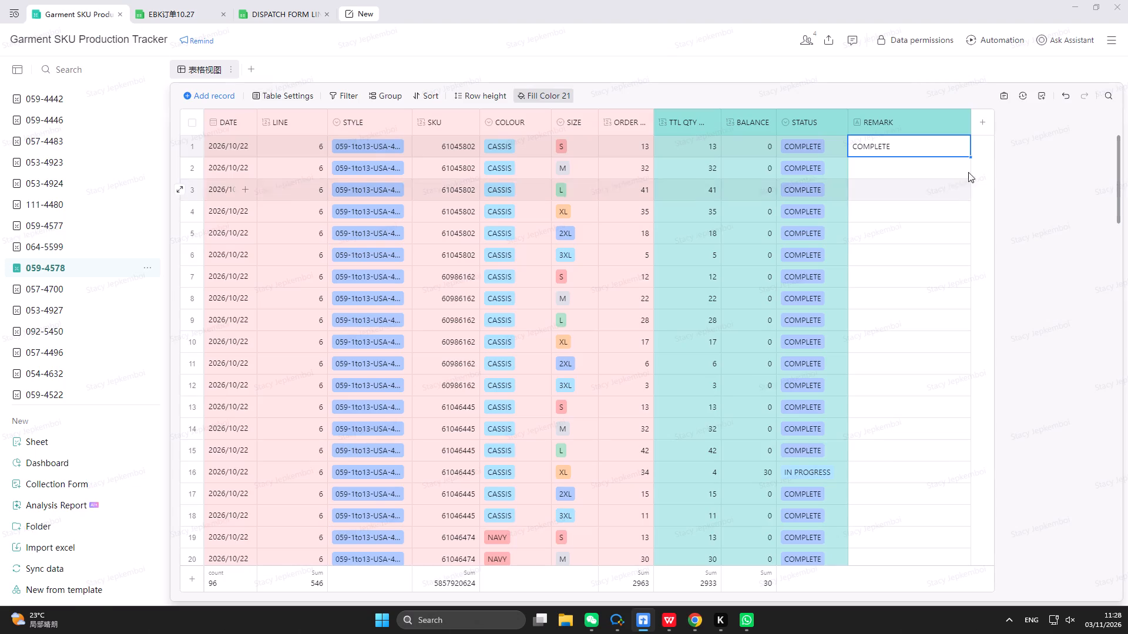
Fill the COMPLETE remark down from the first 059-4578 record through record 35, SKU 60986149 in size 2XL.
{"action": "left_click_drag", "start_coordinate": [971, 158], "coordinate": [971, 616]}
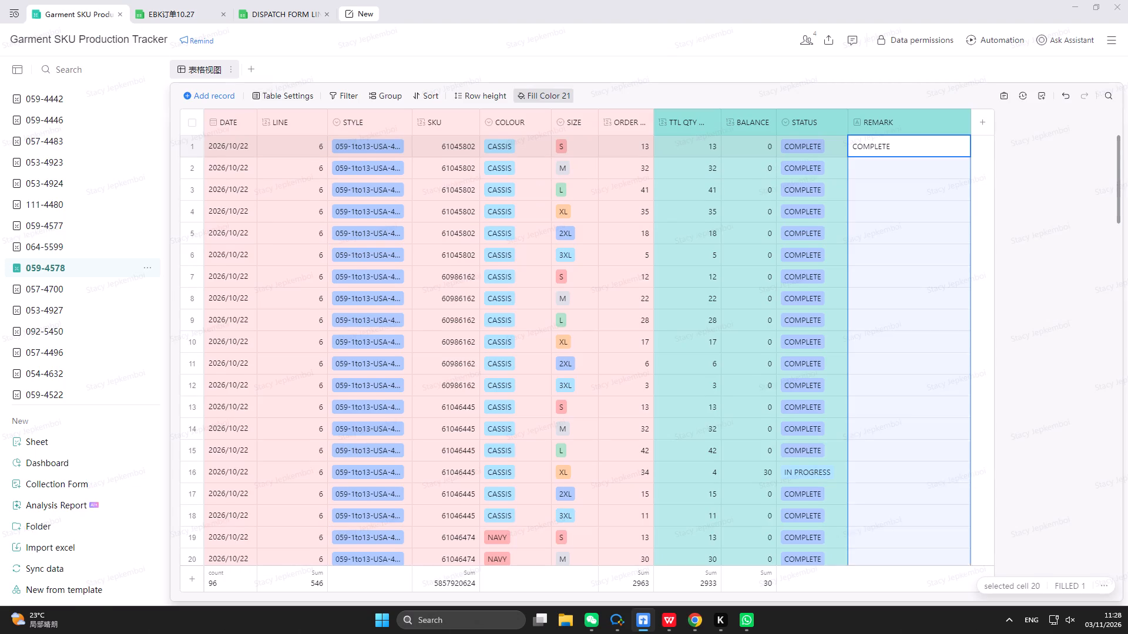
{"action": "left_click_drag", "start_coordinate": [971, 616], "coordinate": [934, 475]}
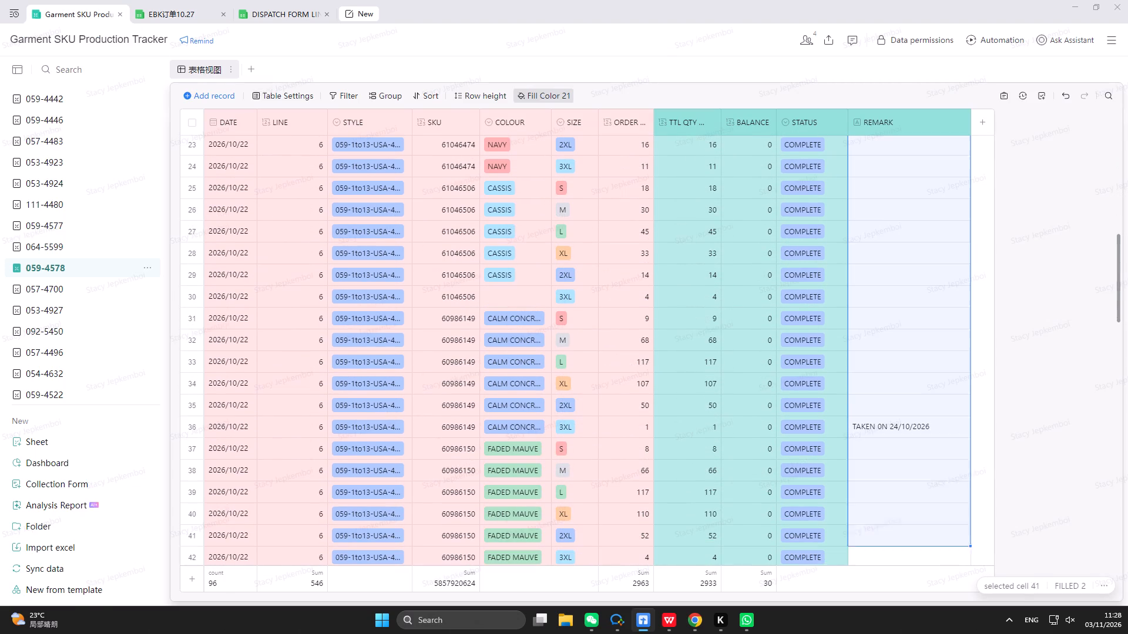
{"action": "left_click_drag", "start_coordinate": [934, 475], "coordinate": [928, 412]}
Enter the remark COMPLETE for record 37, SKU 60986150 in size S, and fill it down through record 55.
{"action": "left_click", "coordinate": [916, 443]}
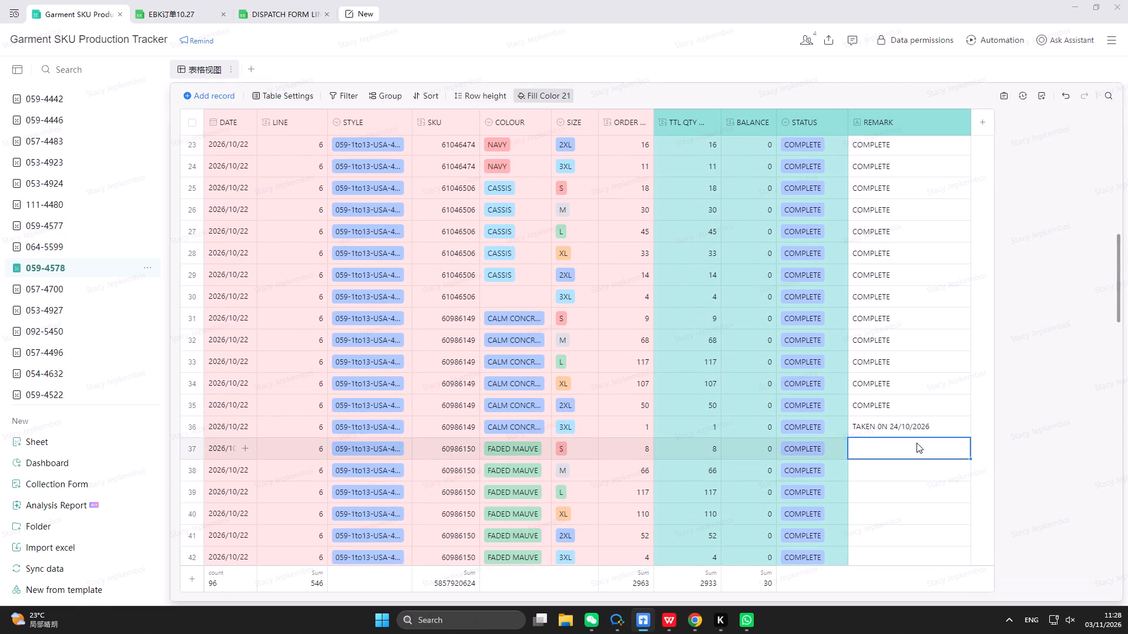
{"action": "type", "text": "COMPLETE"}
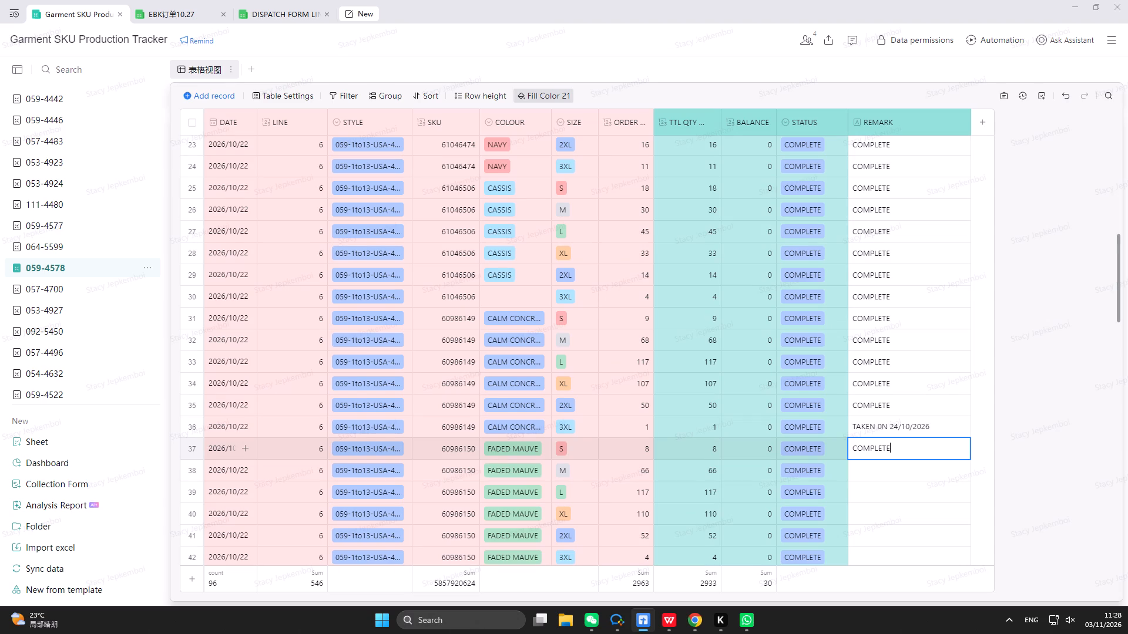
{"action": "left_click", "coordinate": [923, 473]}
{"action": "left_click", "coordinate": [907, 454]}
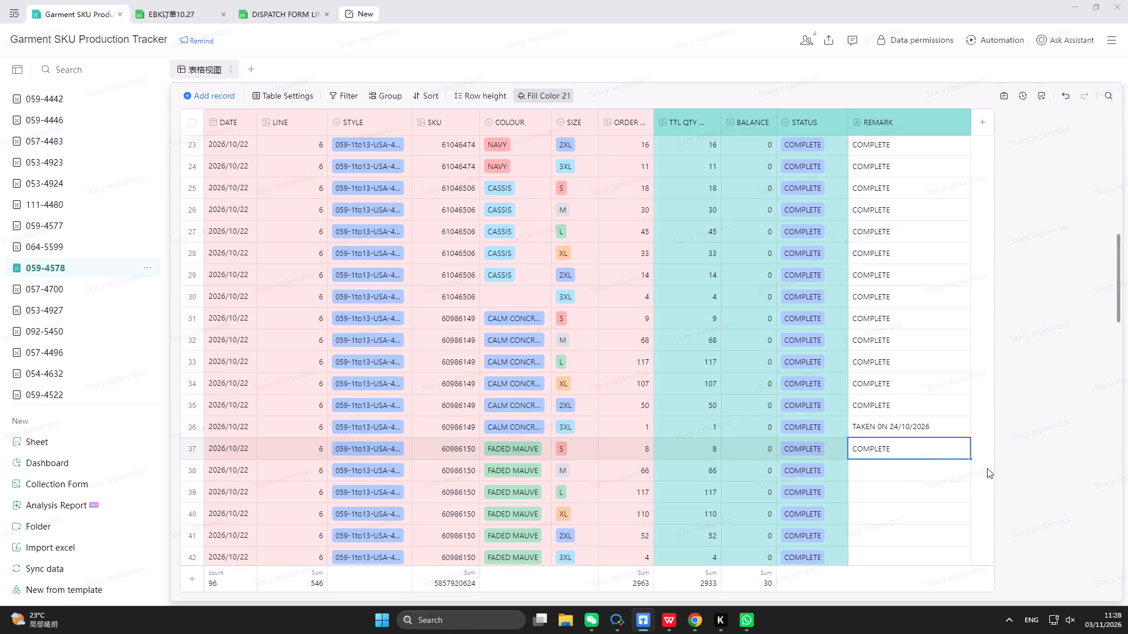
{"action": "left_click_drag", "start_coordinate": [971, 458], "coordinate": [976, 633]}
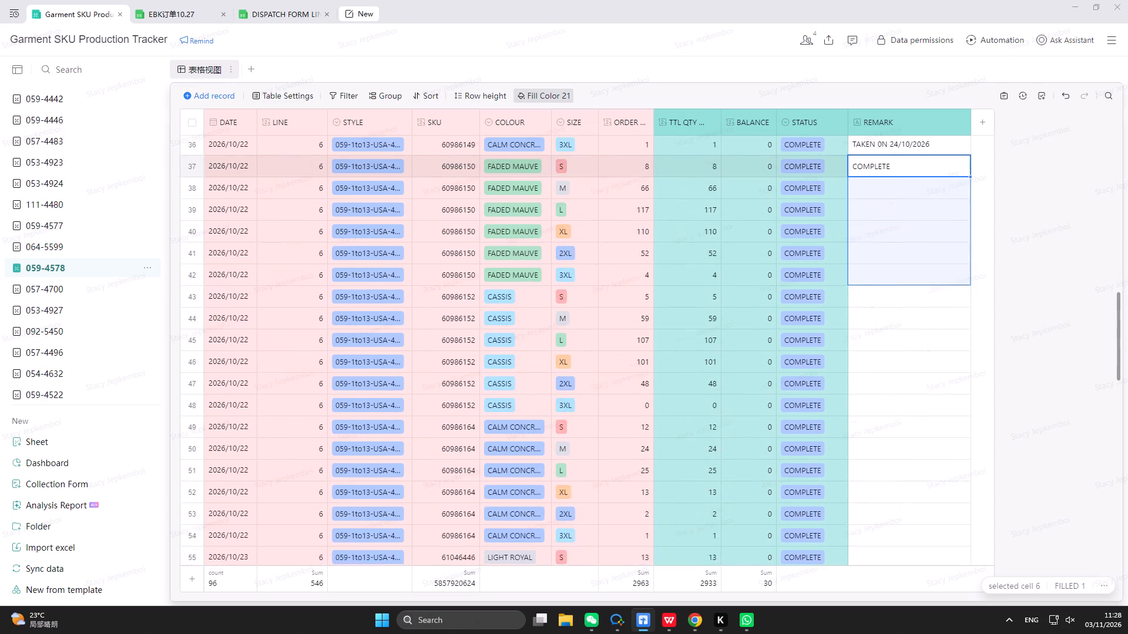
{"action": "left_click_drag", "start_coordinate": [976, 633], "coordinate": [951, 401]}
Enter the remark COMPLETE for record 57, SKU 61046446 in size L, and fill it down through record 96.
{"action": "left_click", "coordinate": [898, 453]}
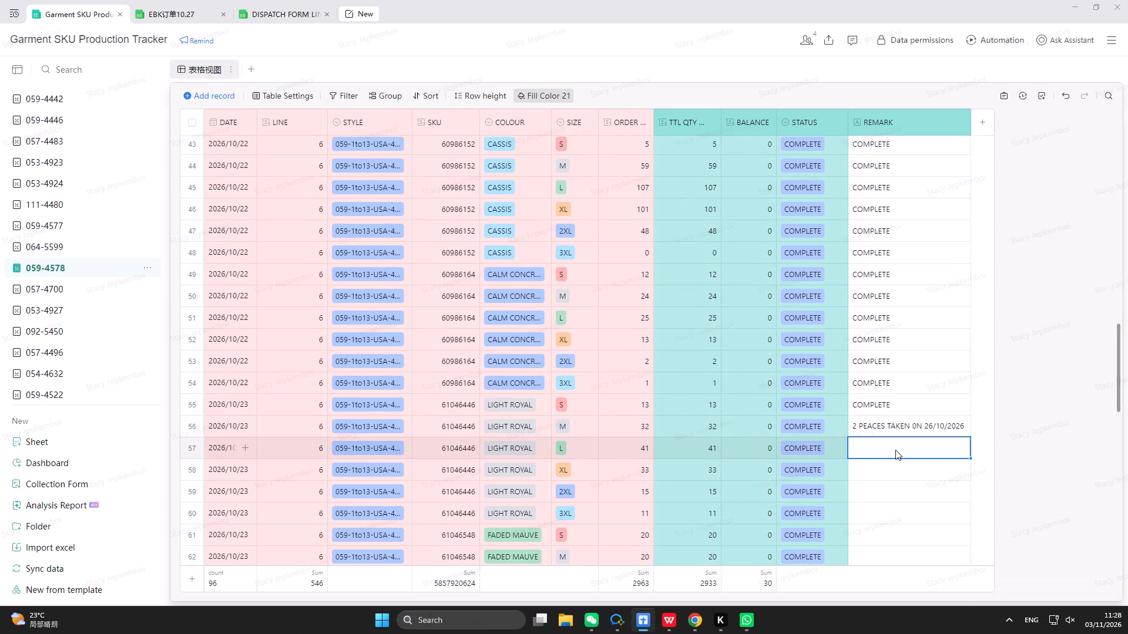
{"action": "type", "text": "COMPLETE"}
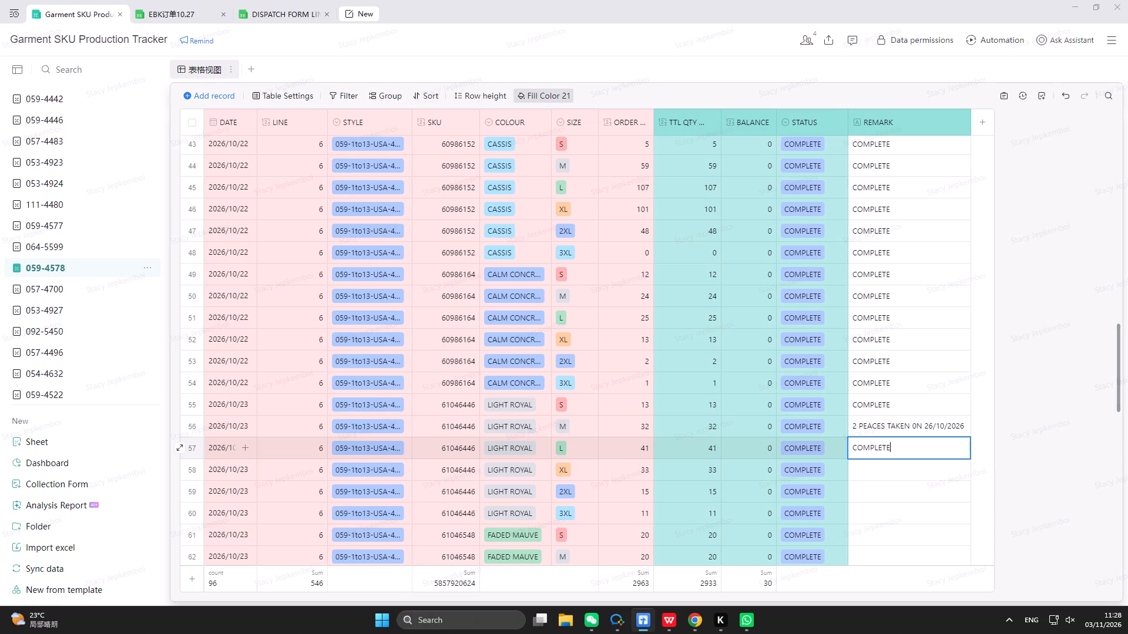
{"action": "left_click", "coordinate": [904, 501]}
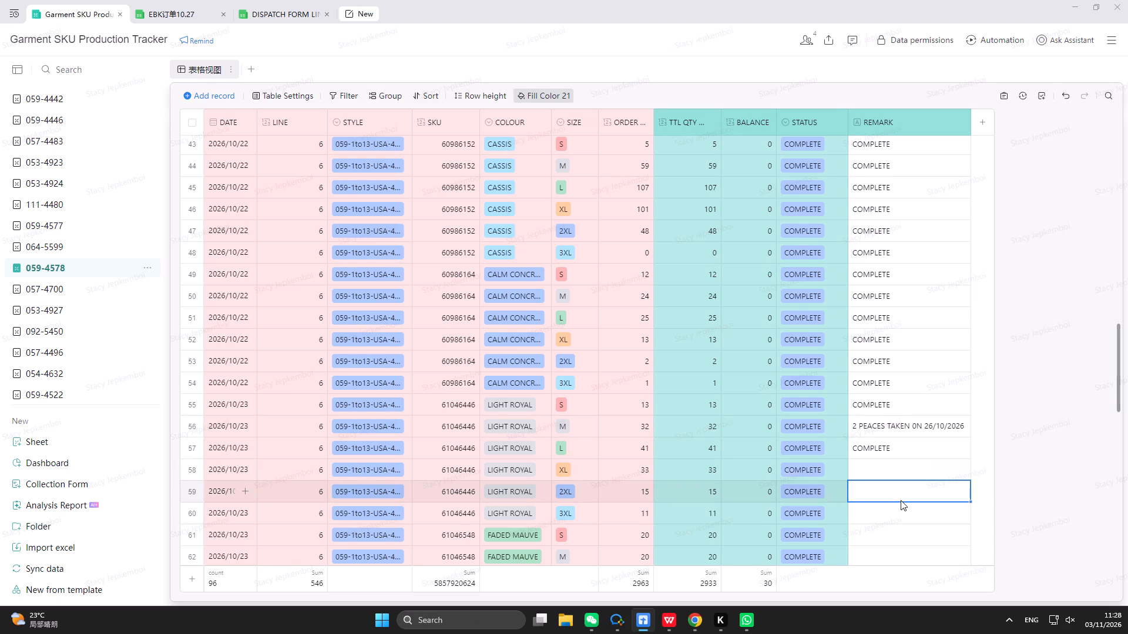
{"action": "left_click", "coordinate": [906, 464]}
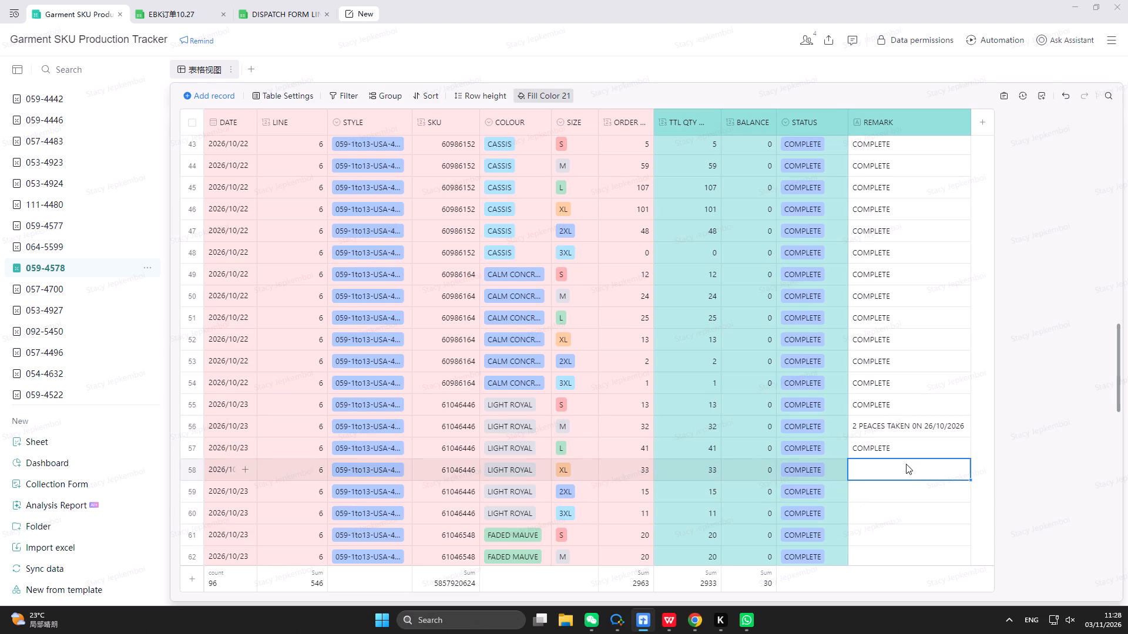
{"action": "left_click", "coordinate": [923, 454]}
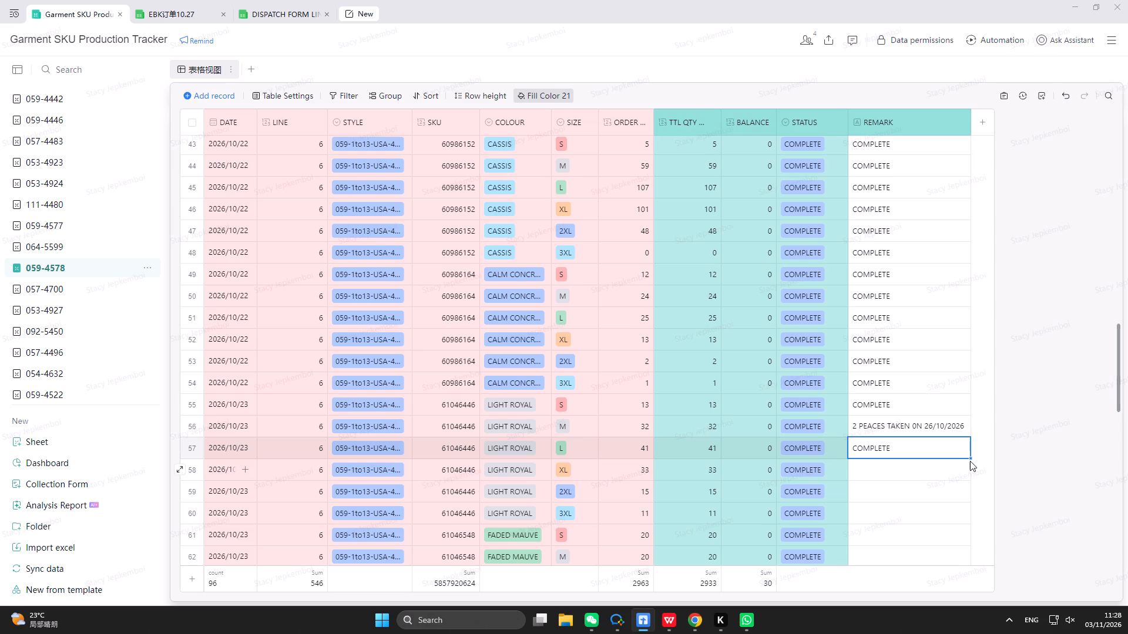
{"action": "left_click_drag", "start_coordinate": [970, 458], "coordinate": [956, 633]}
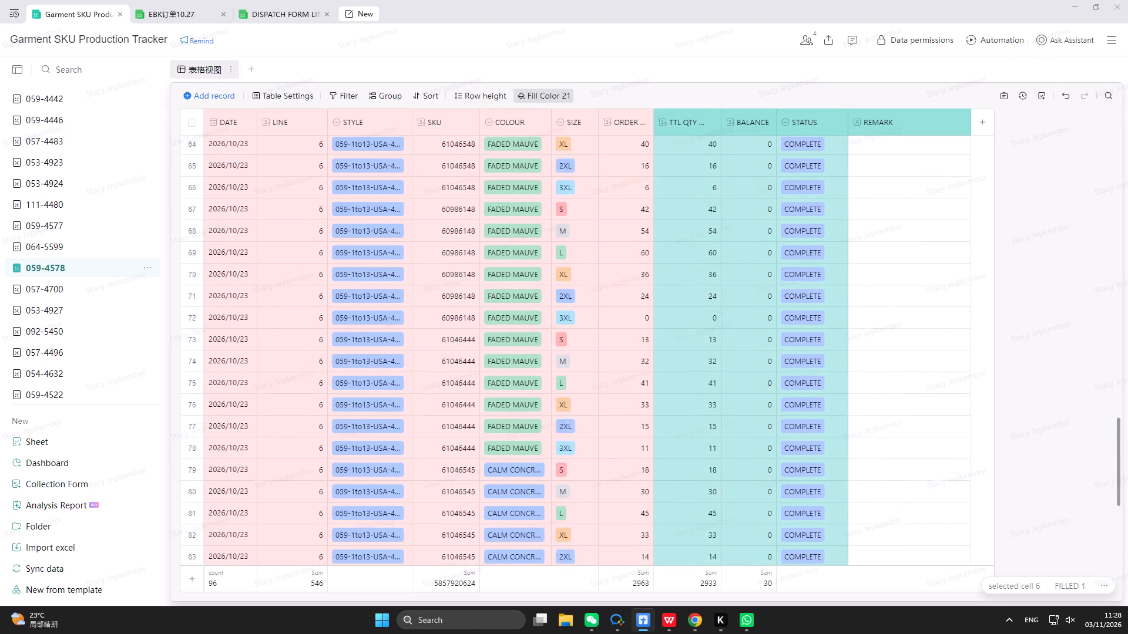
{"action": "left_click_drag", "start_coordinate": [956, 633], "coordinate": [956, 629]}
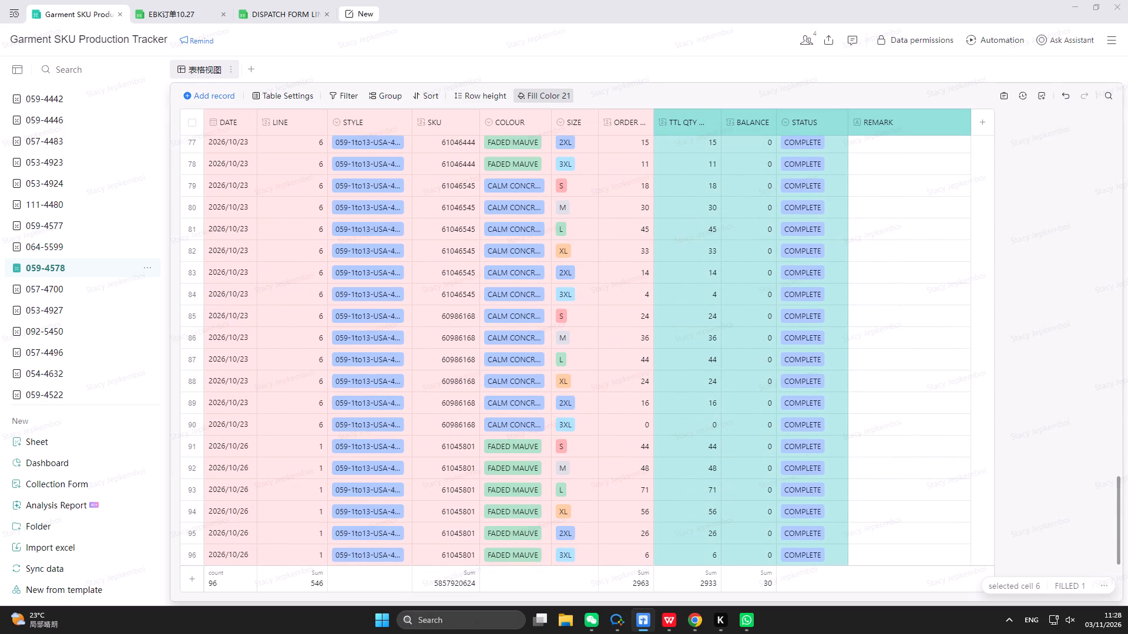
{"action": "left_click_drag", "start_coordinate": [956, 629], "coordinate": [955, 558]}
{"action": "scroll", "coordinate": [929, 383], "scroll_direction": "down", "scroll_amount": 17}
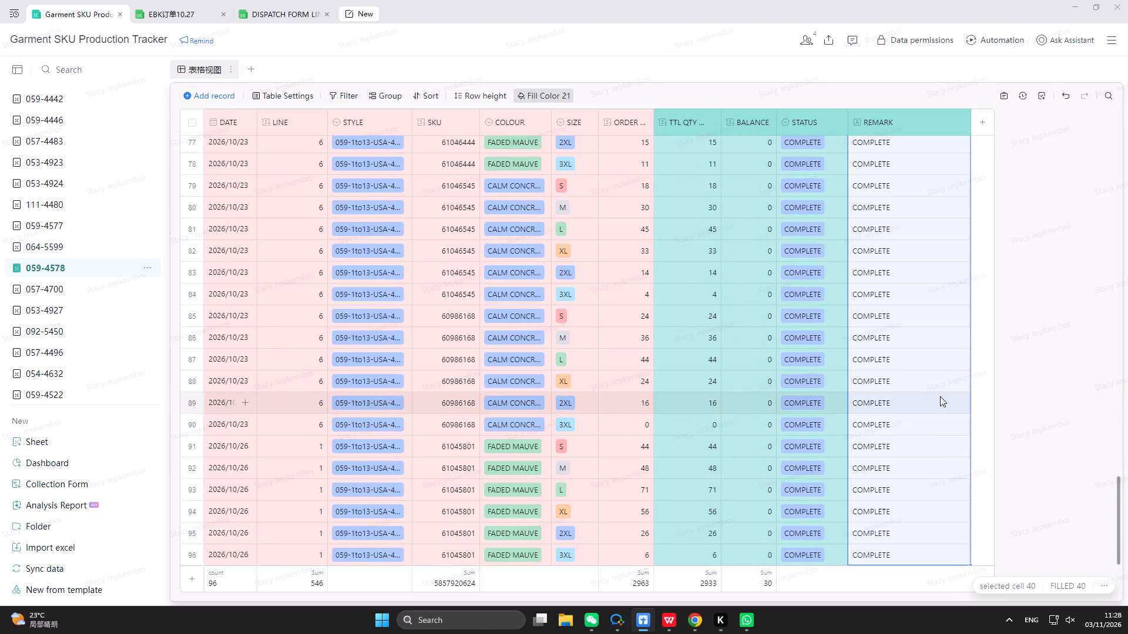
{"action": "left_click", "coordinate": [940, 396]}
{"action": "scroll", "coordinate": [940, 396], "scroll_direction": "up", "scroll_amount": 9}
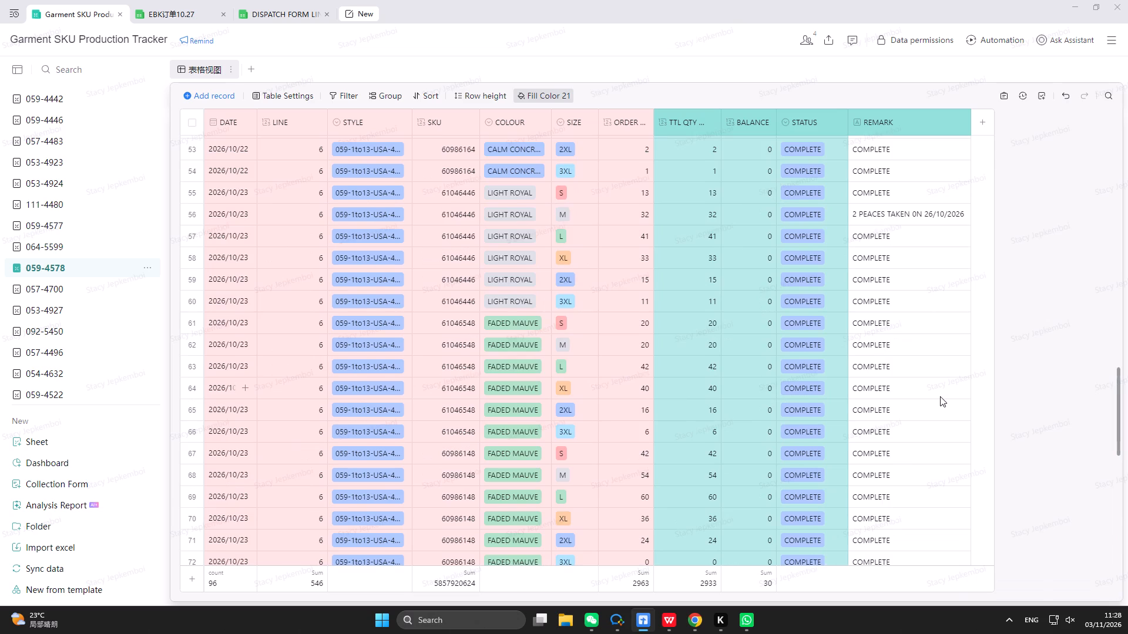
{"action": "scroll", "coordinate": [940, 396], "scroll_direction": "up", "scroll_amount": 6}
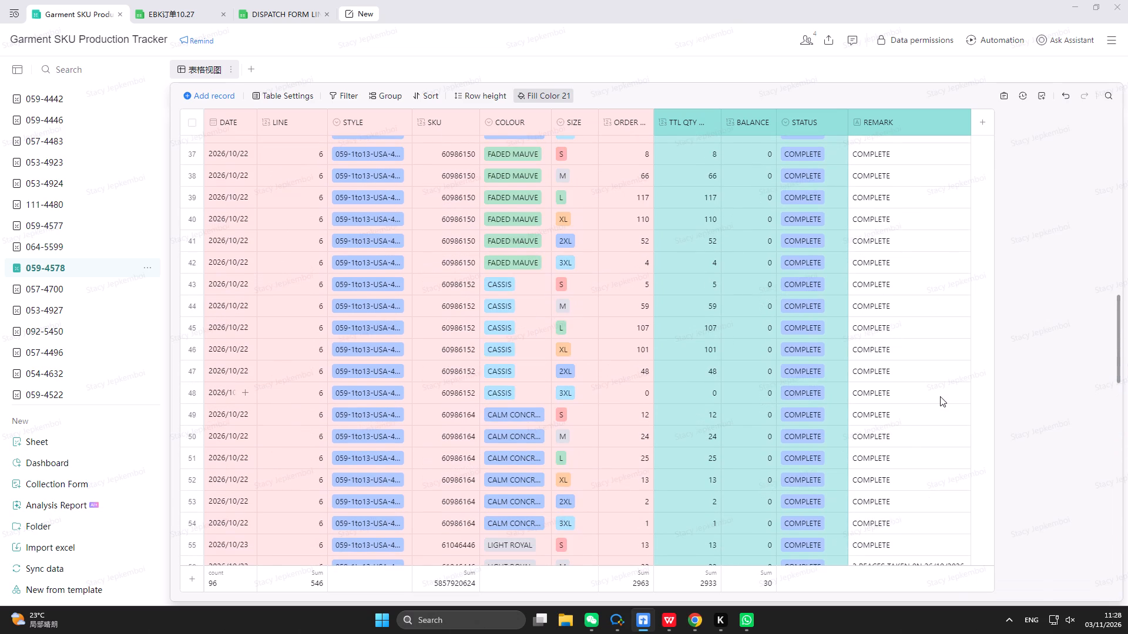
{"action": "scroll", "coordinate": [940, 396], "scroll_direction": "up", "scroll_amount": 15}
Search the EB PO column filter of EBK订单10.27 for 4567 and return to the Garment SKU Production Tracker.
{"action": "left_click", "coordinate": [155, 19]}
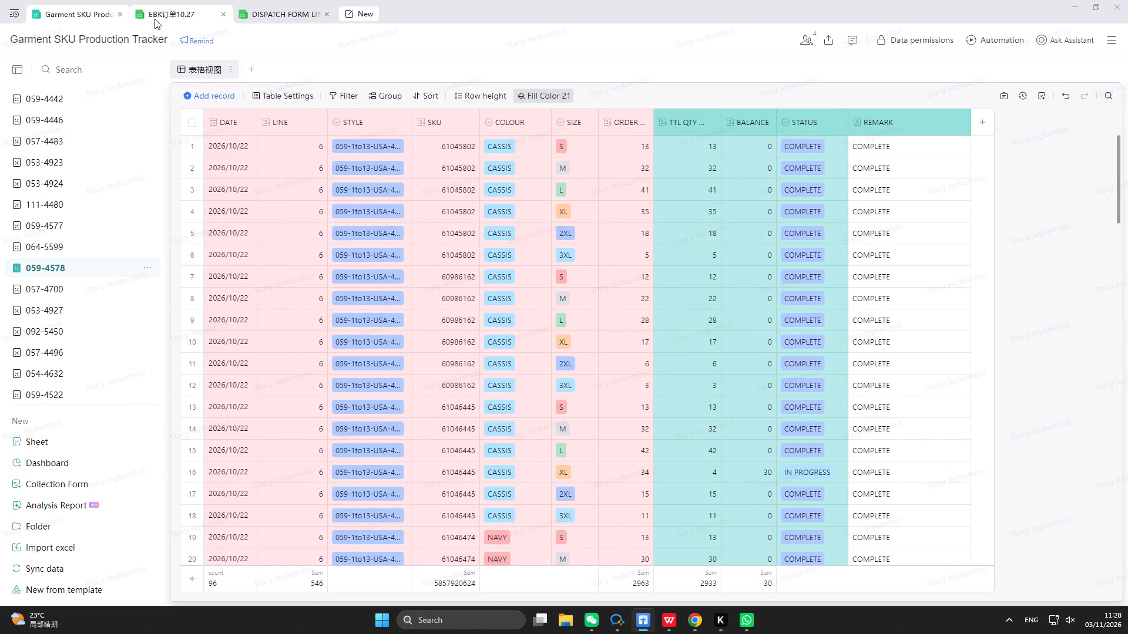
{"action": "left_click", "coordinate": [108, 180]}
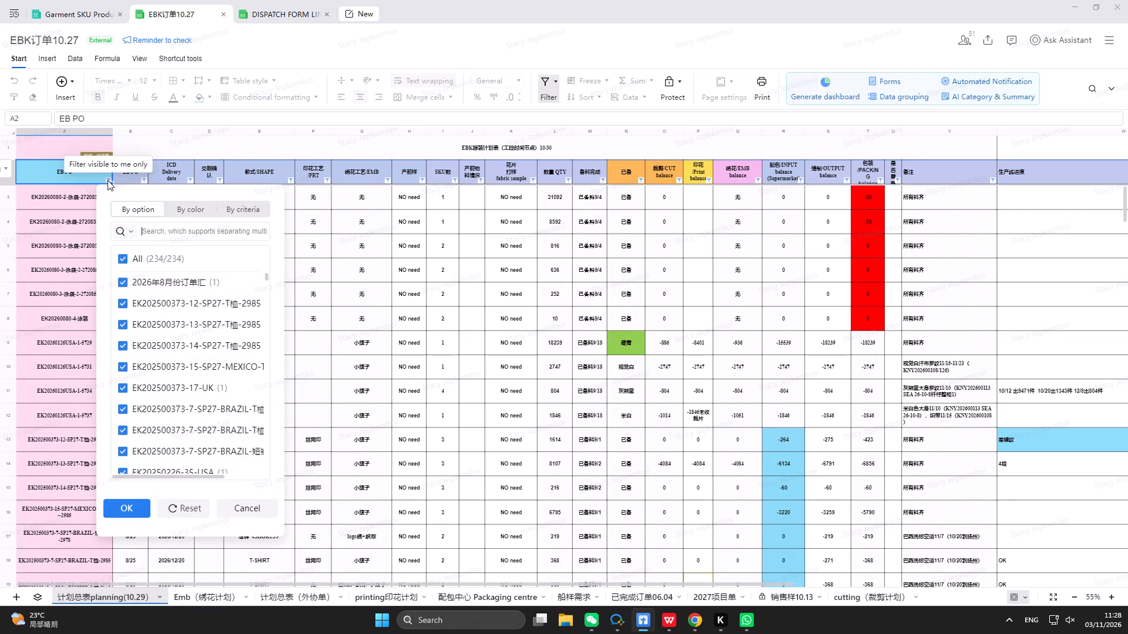
{"action": "type", "text": "4567"}
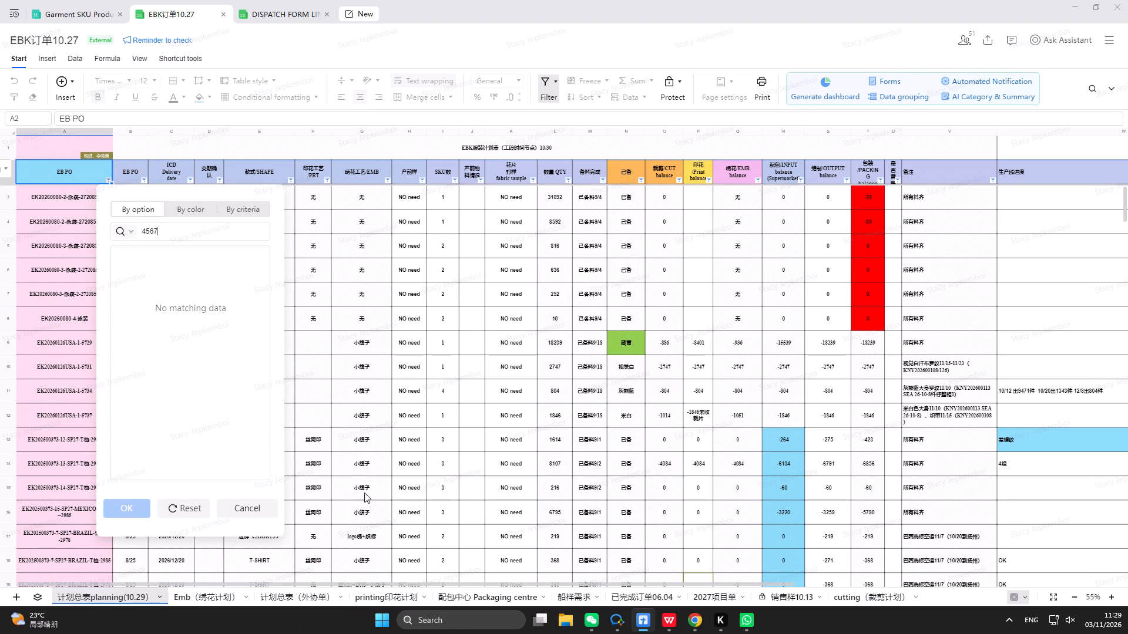
{"action": "left_click", "coordinate": [200, 507]}
{"action": "scroll", "coordinate": [190, 247], "scroll_direction": "up", "scroll_amount": 4}
{"action": "left_click", "coordinate": [90, 4]}
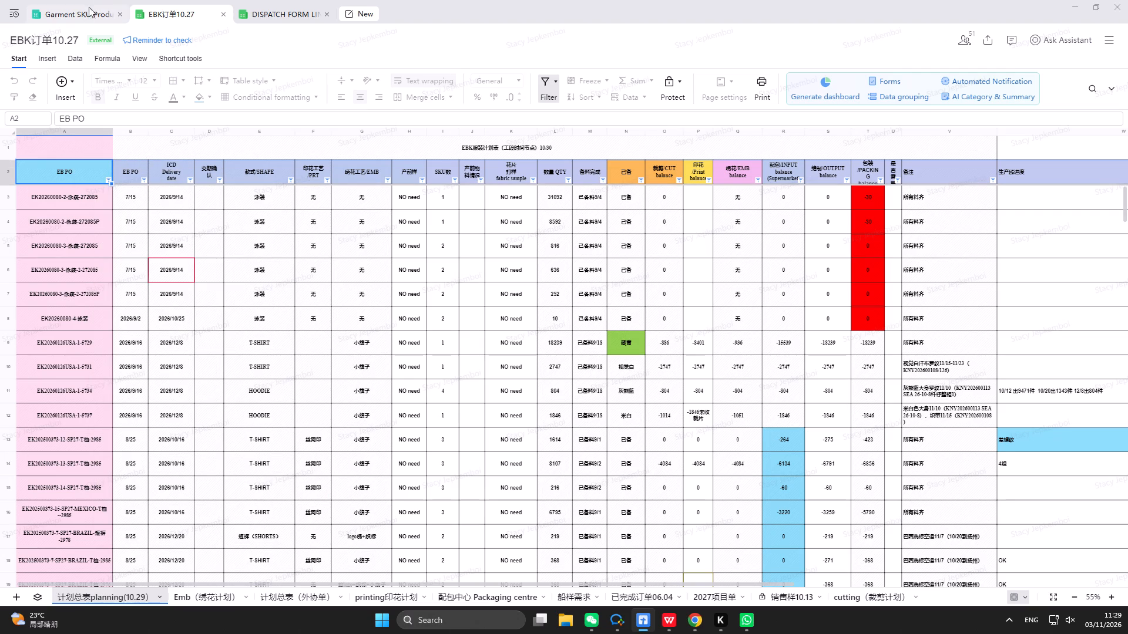
{"action": "left_click", "coordinate": [87, 13]}
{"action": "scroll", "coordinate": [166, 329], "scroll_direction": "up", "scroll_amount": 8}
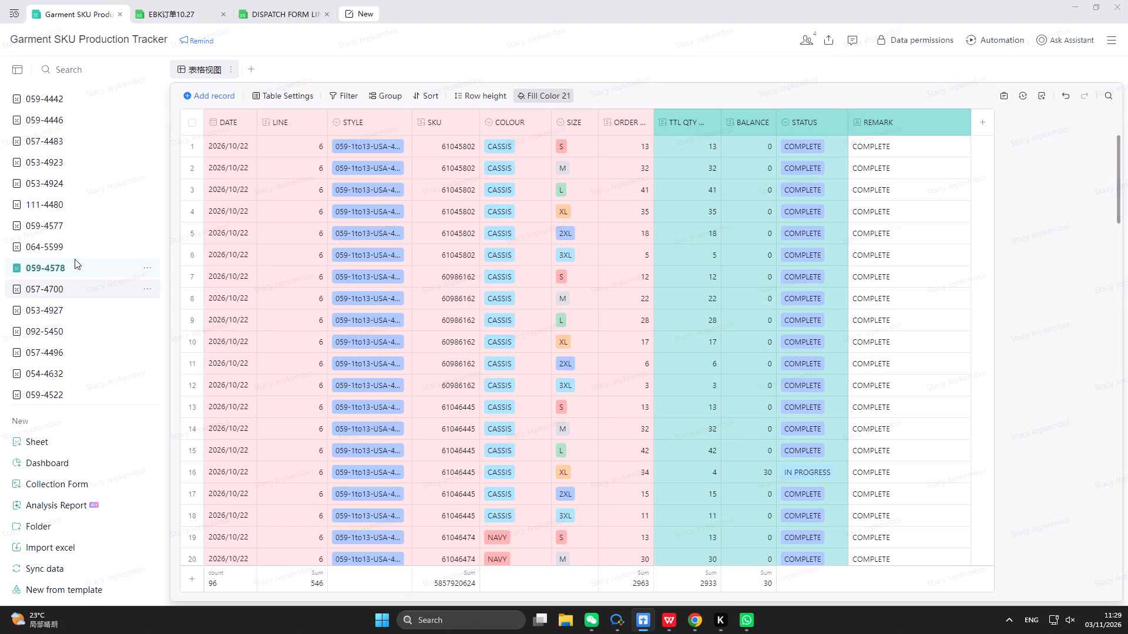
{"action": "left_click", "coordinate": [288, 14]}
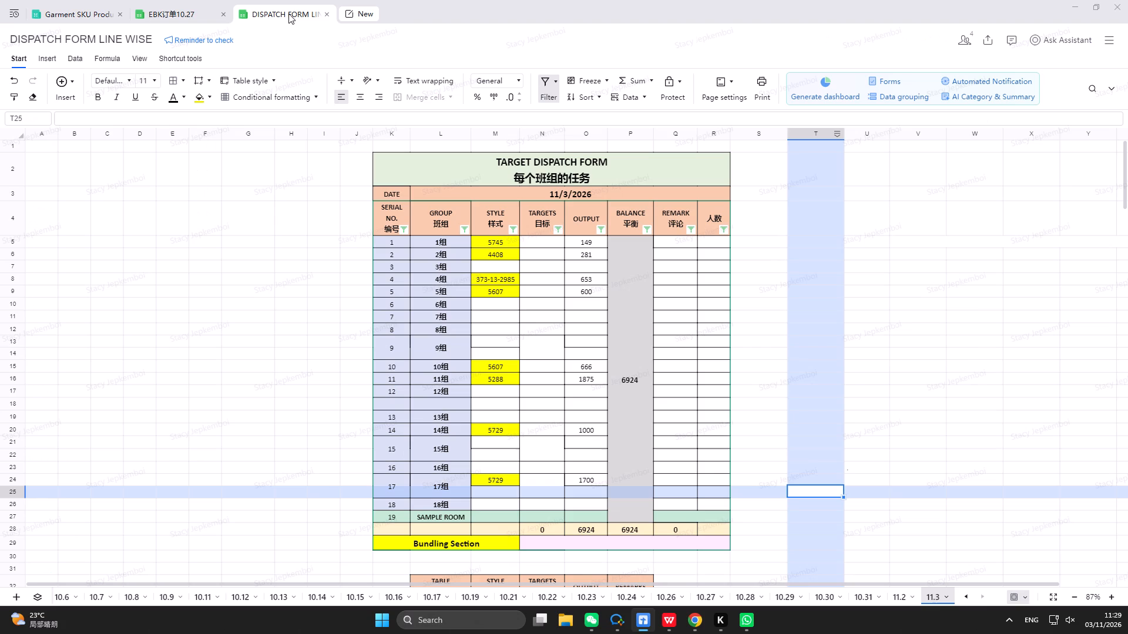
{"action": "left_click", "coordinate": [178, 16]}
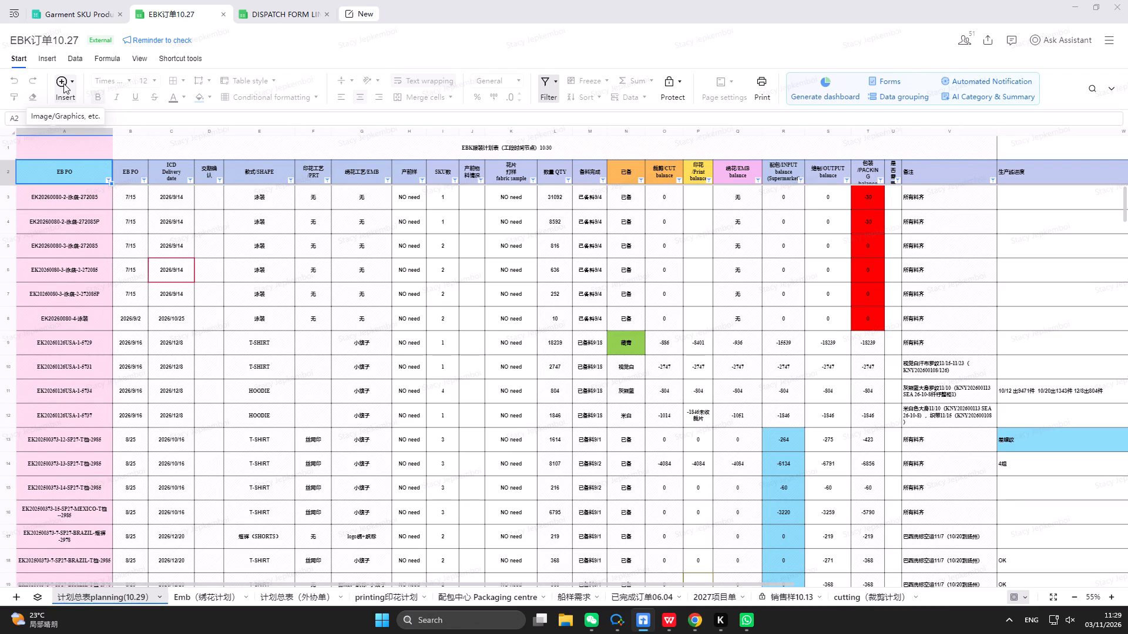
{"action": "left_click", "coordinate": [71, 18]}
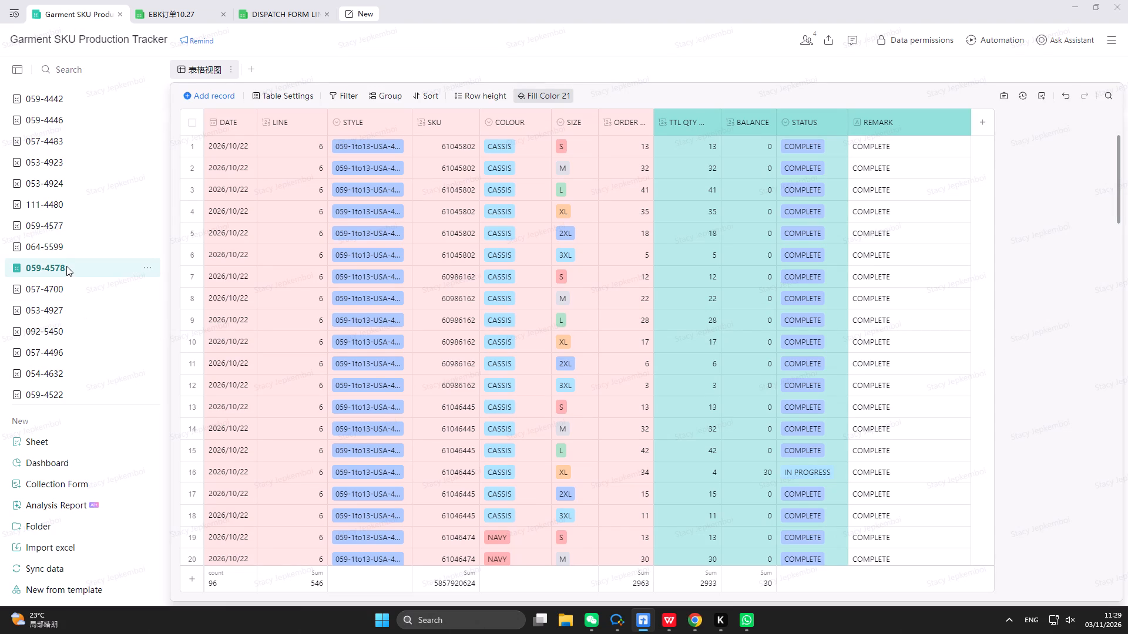
Move the 059-4578 table above 064-5599 in the tracker's table list.
{"action": "left_click_drag", "start_coordinate": [66, 266], "coordinate": [74, 237]}
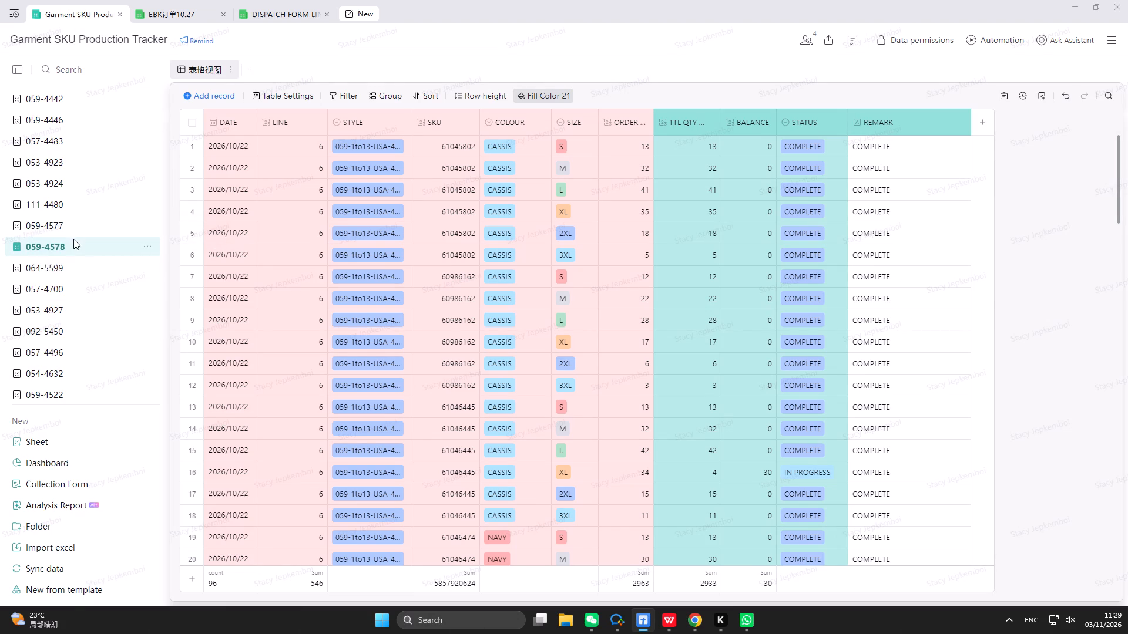
Open the 057-4700 table to check its records and move it above 064-5599 in the table list.
{"action": "left_click", "coordinate": [58, 293]}
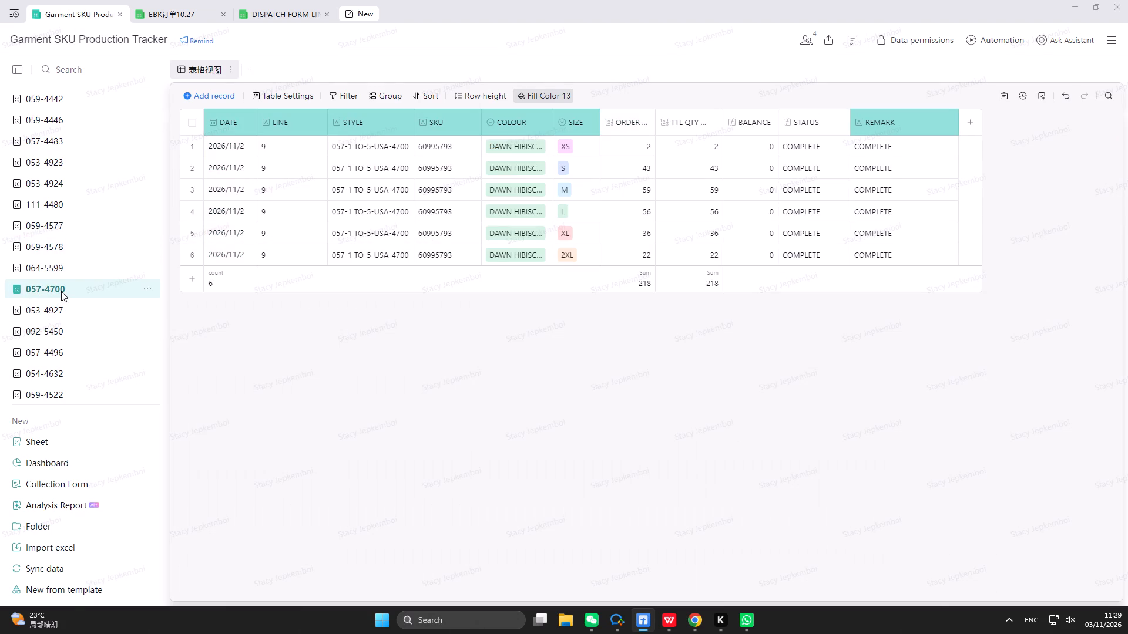
{"action": "left_click_drag", "start_coordinate": [61, 290], "coordinate": [62, 254]}
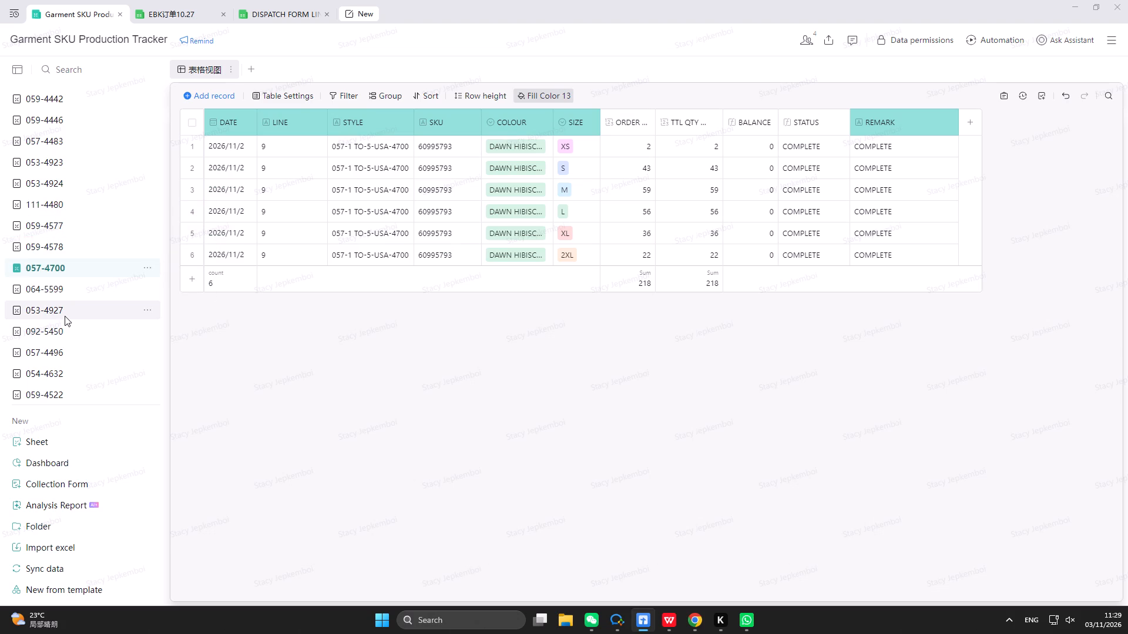
Open the 4576 table to check its records and move it between 111-4480 and 059-4577 in the table list.
{"action": "scroll", "coordinate": [63, 326], "scroll_direction": "down", "scroll_amount": 2}
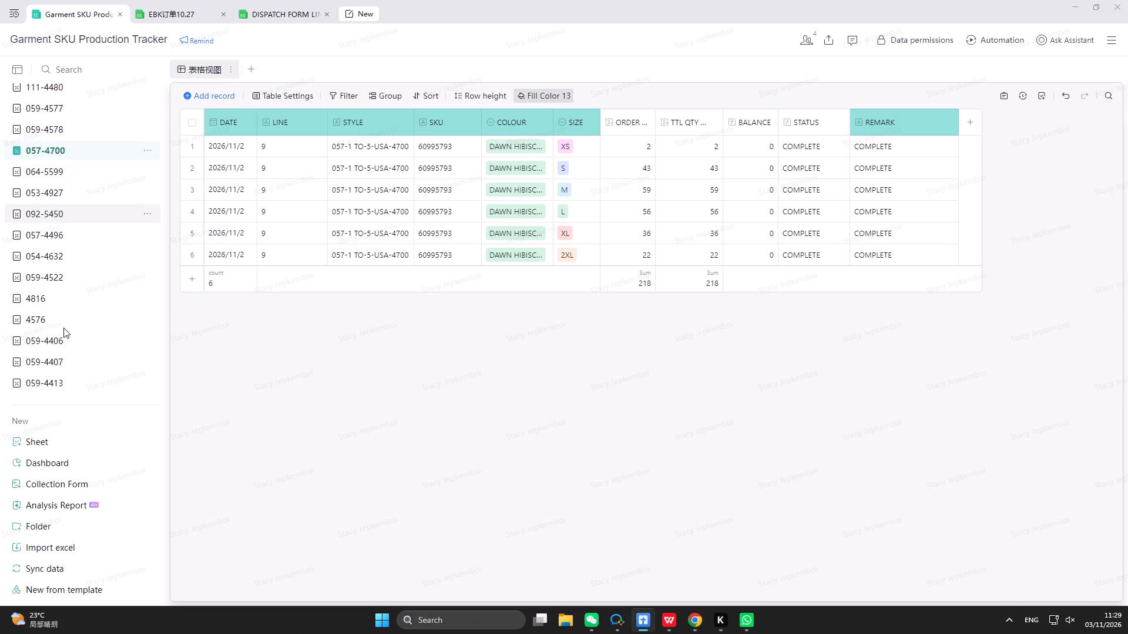
{"action": "scroll", "coordinate": [63, 328], "scroll_direction": "down", "scroll_amount": 1}
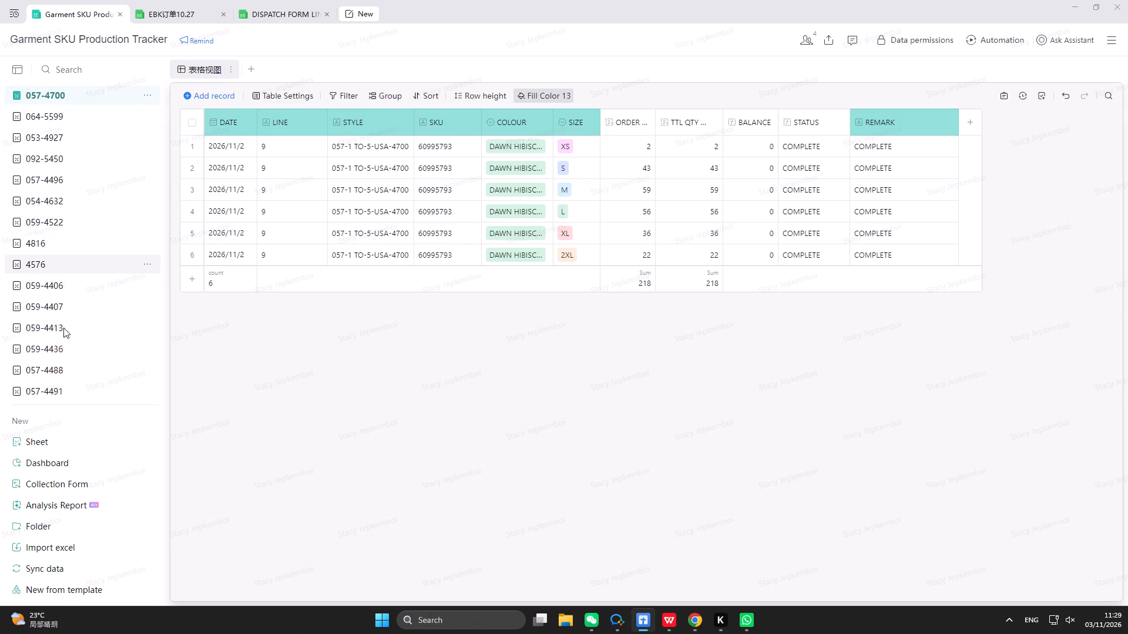
{"action": "scroll", "coordinate": [63, 328], "scroll_direction": "down", "scroll_amount": 5}
{"action": "scroll", "coordinate": [65, 325], "scroll_direction": "up", "scroll_amount": 3}
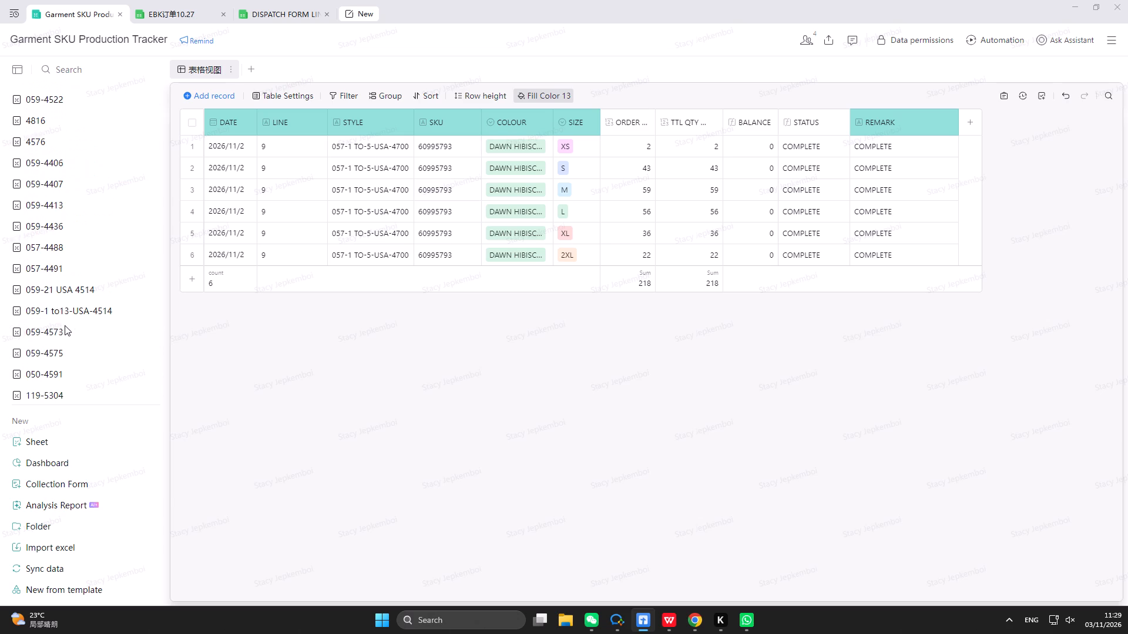
{"action": "scroll", "coordinate": [69, 242], "scroll_direction": "up", "scroll_amount": 3}
{"action": "left_click", "coordinate": [53, 322]}
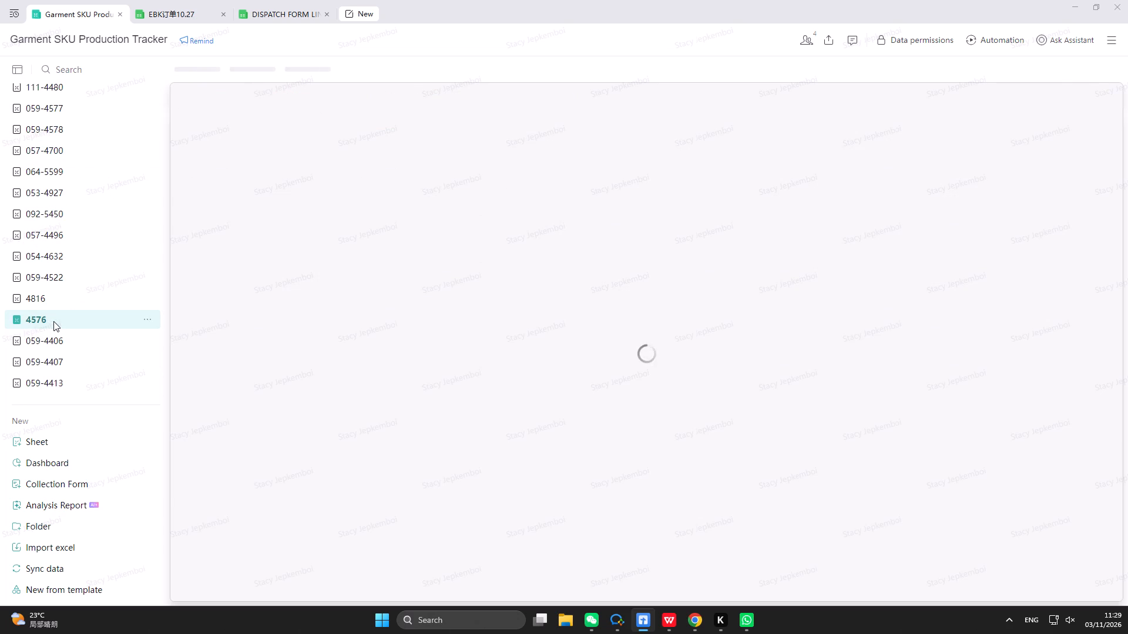
{"action": "scroll", "coordinate": [820, 287], "scroll_direction": "down", "scroll_amount": 20}
{"action": "scroll", "coordinate": [820, 287], "scroll_direction": "down", "scroll_amount": 12}
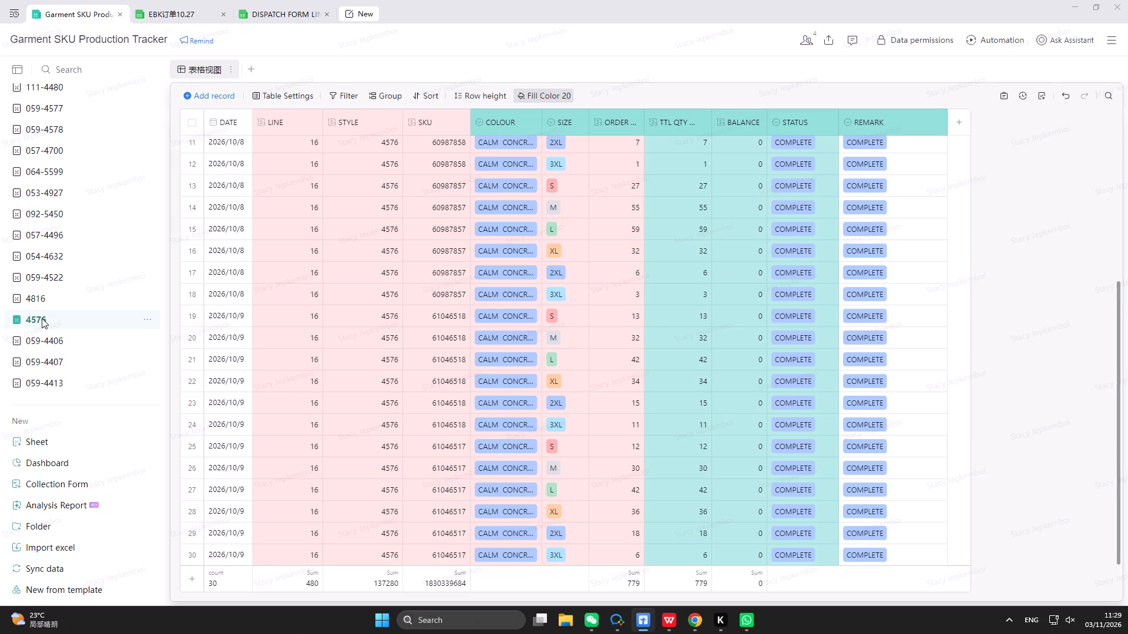
{"action": "left_click_drag", "start_coordinate": [48, 323], "coordinate": [55, 123]}
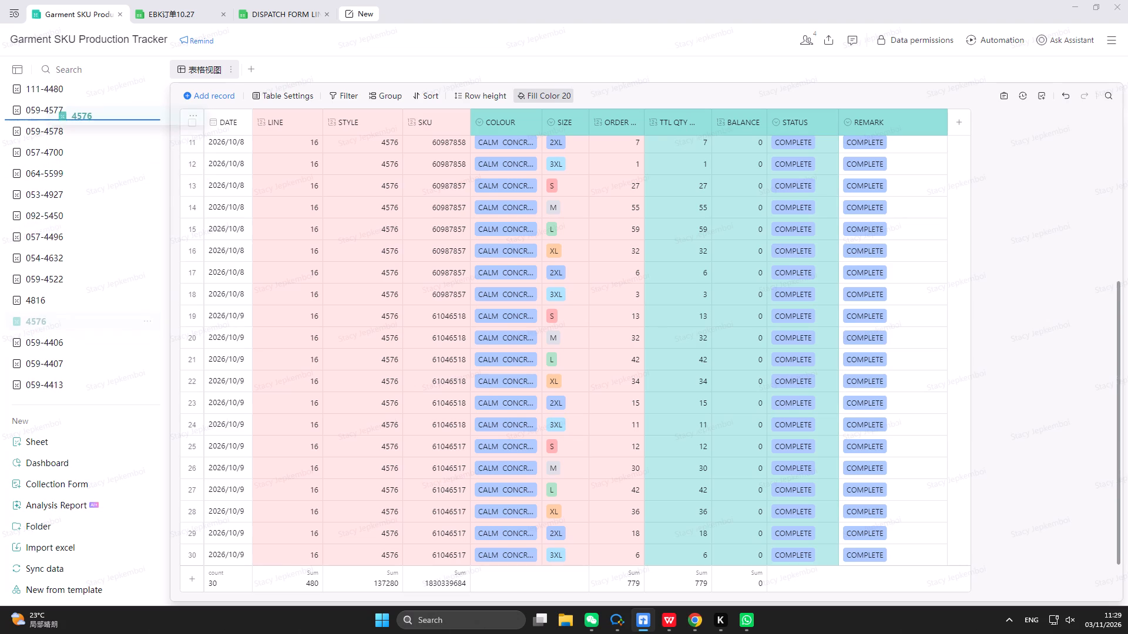
{"action": "left_click_drag", "start_coordinate": [55, 123], "coordinate": [60, 176]}
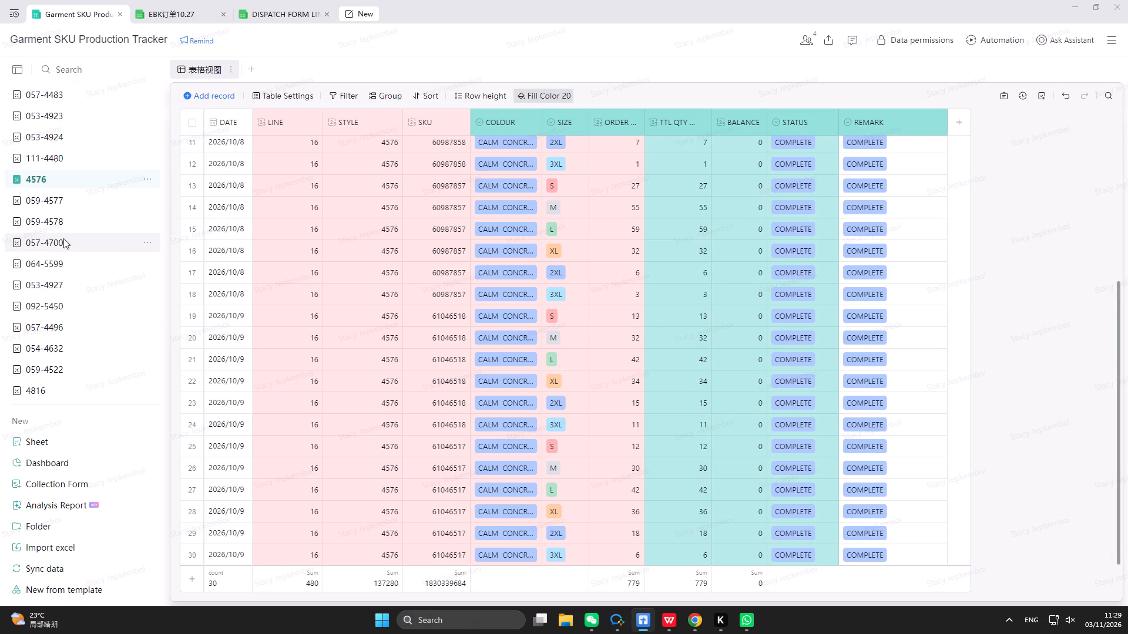
Search the EB PO column filter of EBK订单10.27 for 4576, reset the filter and return to the Garment SKU Production Tracker.
{"action": "scroll", "coordinate": [63, 242], "scroll_direction": "down", "scroll_amount": 5}
{"action": "scroll", "coordinate": [64, 251], "scroll_direction": "up", "scroll_amount": 4}
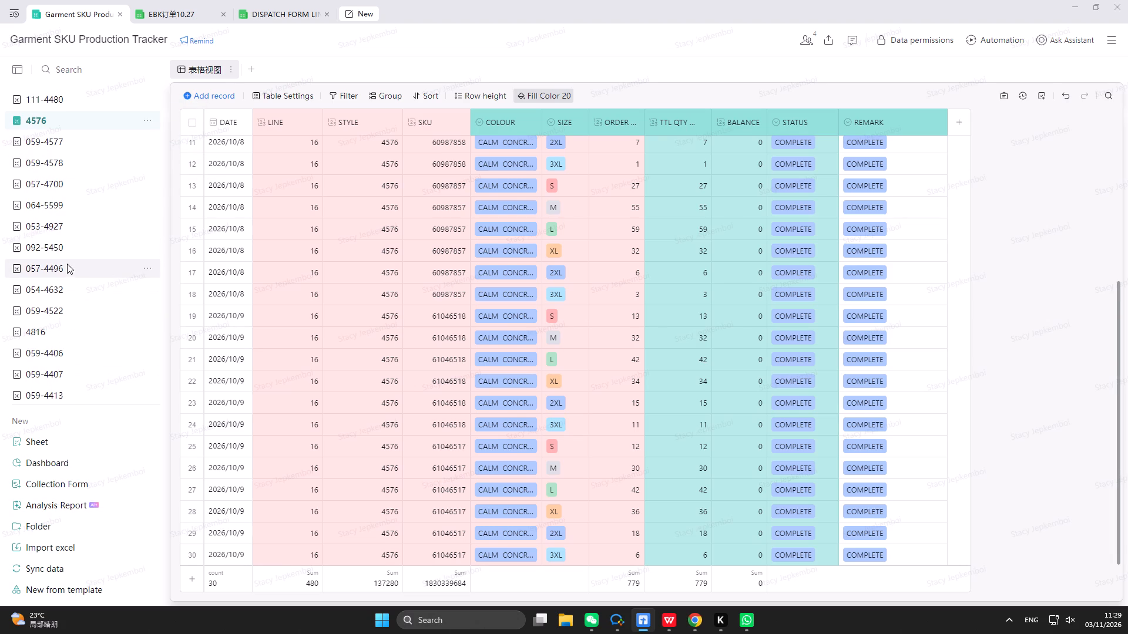
{"action": "left_click", "coordinate": [166, 15]}
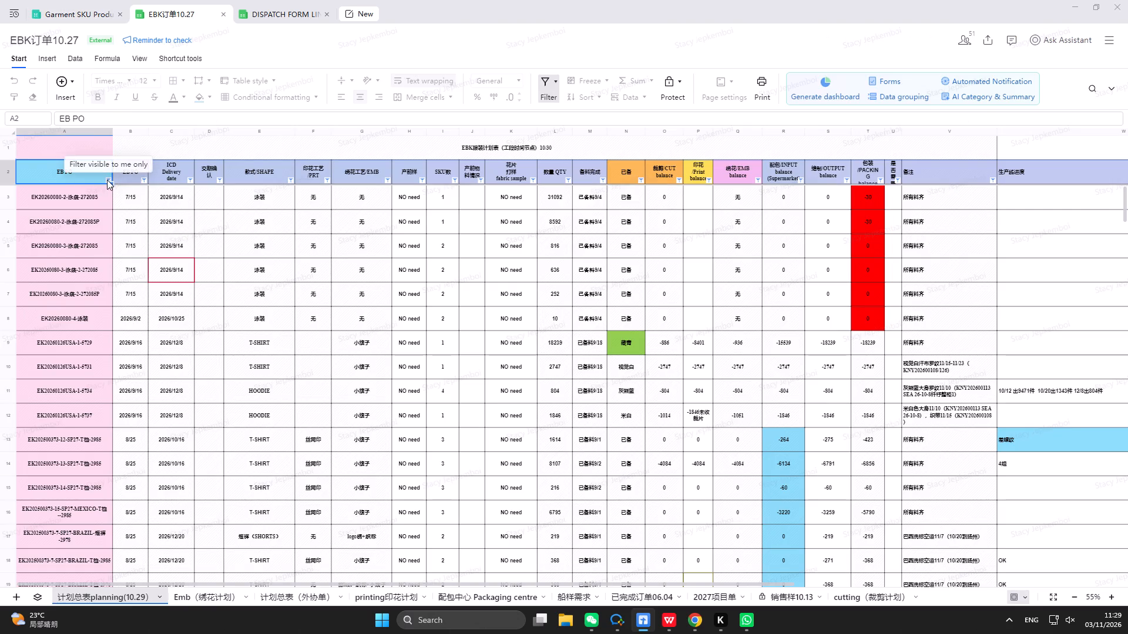
{"action": "left_click", "coordinate": [107, 180]}
{"action": "type", "text": "4576"}
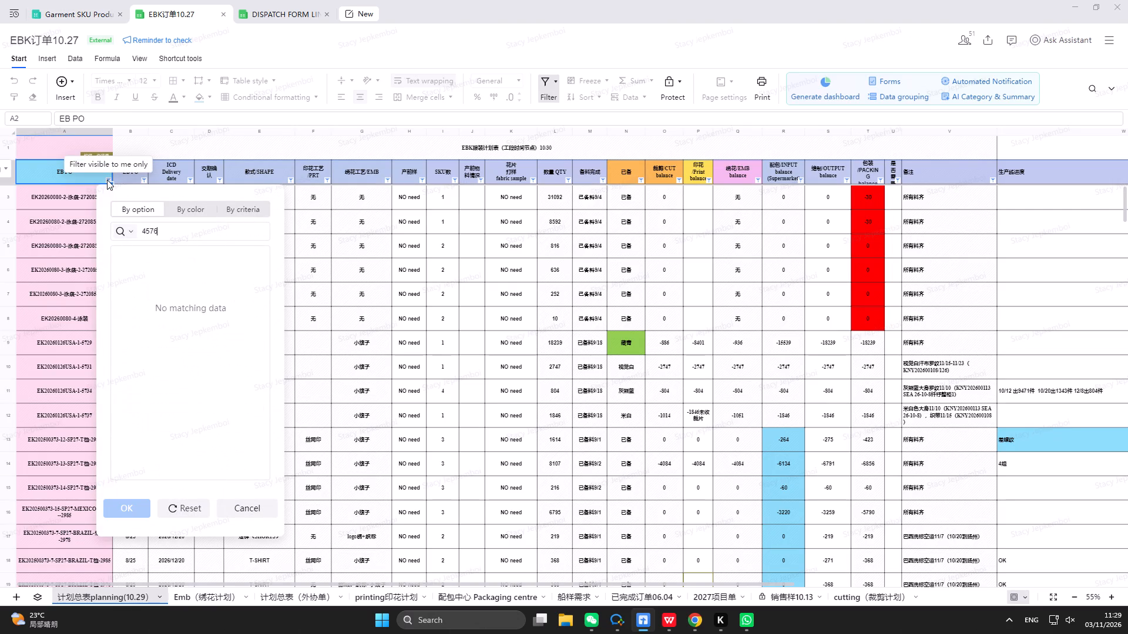
{"action": "left_click", "coordinate": [188, 514]}
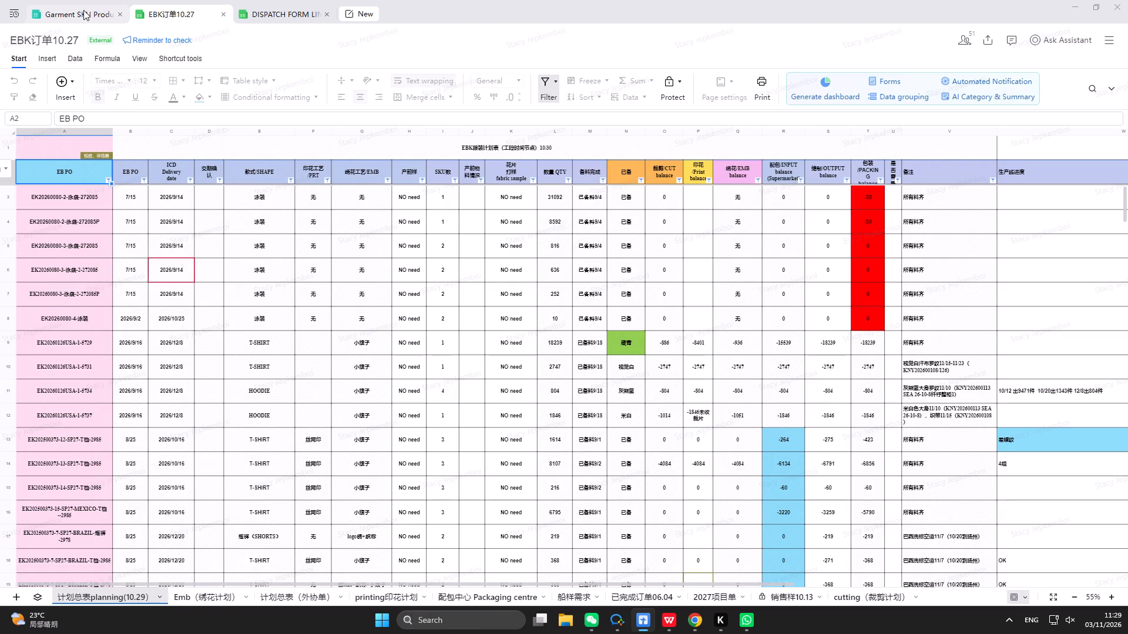
{"action": "left_click", "coordinate": [83, 10]}
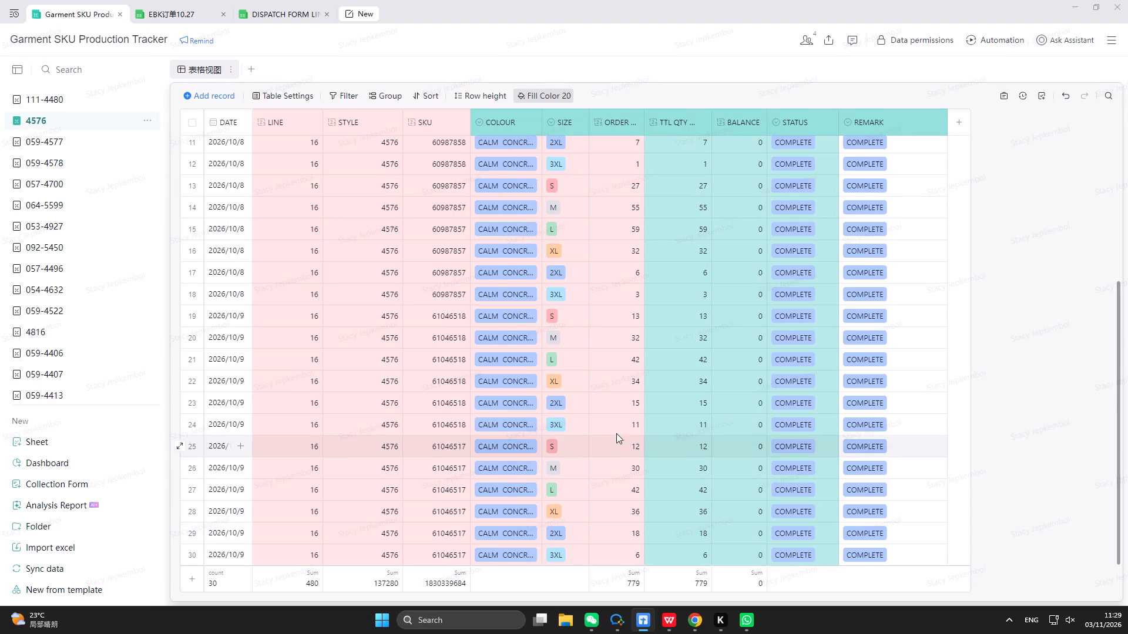
In File Explorer, look for the 4576 order file in EK-order+BOM's EK20260059 folder on the planning drive, and return to the tracker.
{"action": "left_click", "coordinate": [575, 619]}
{"action": "double_click", "coordinate": [95, 262]}
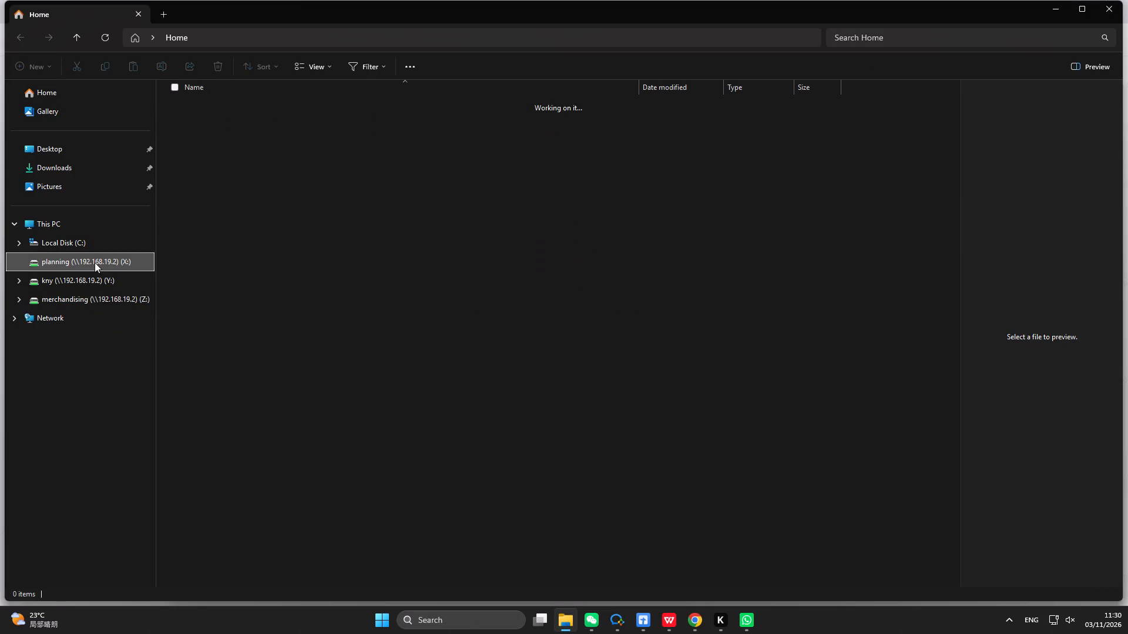
{"action": "double_click", "coordinate": [226, 103]}
{"action": "scroll", "coordinate": [234, 188], "scroll_direction": "down", "scroll_amount": 18}
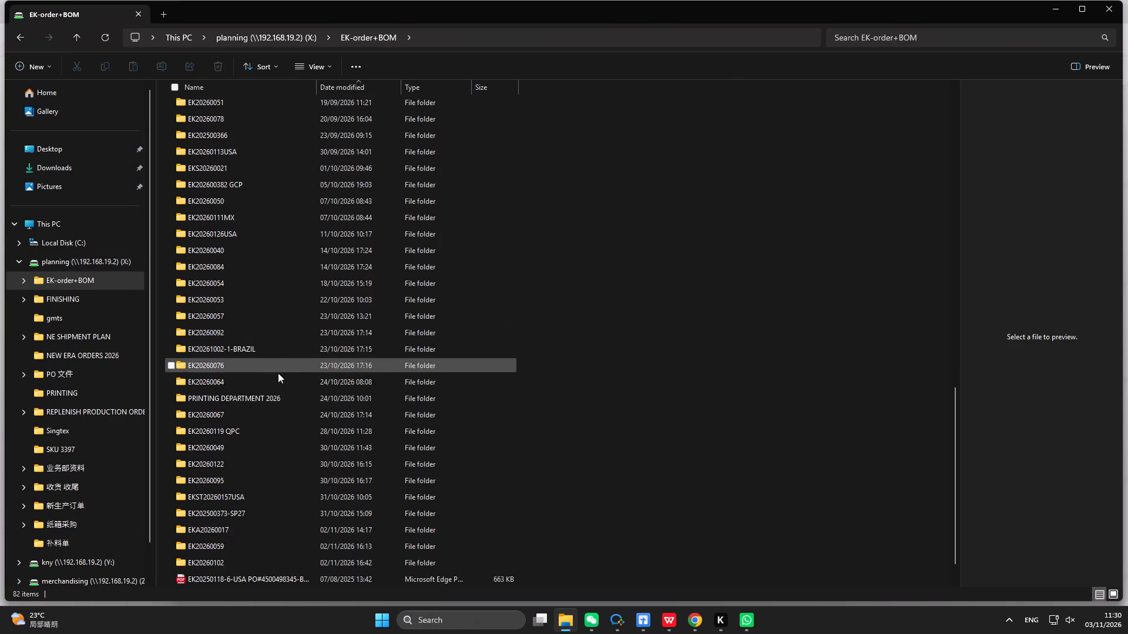
{"action": "scroll", "coordinate": [278, 373], "scroll_direction": "down", "scroll_amount": 14}
{"action": "double_click", "coordinate": [247, 518]}
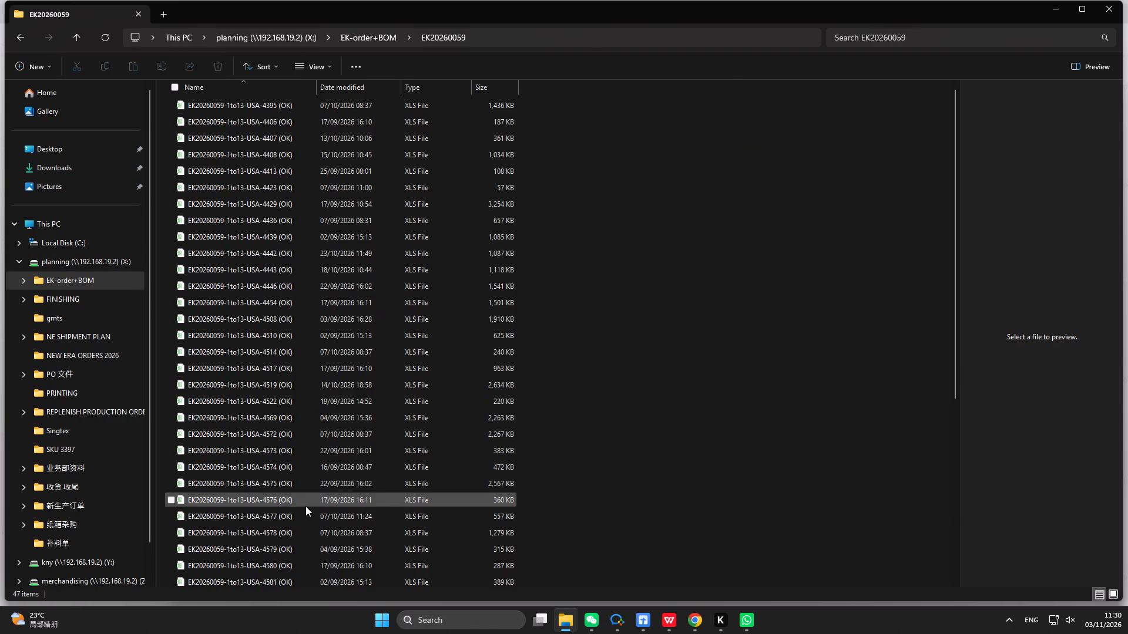
{"action": "left_click", "coordinate": [565, 623]}
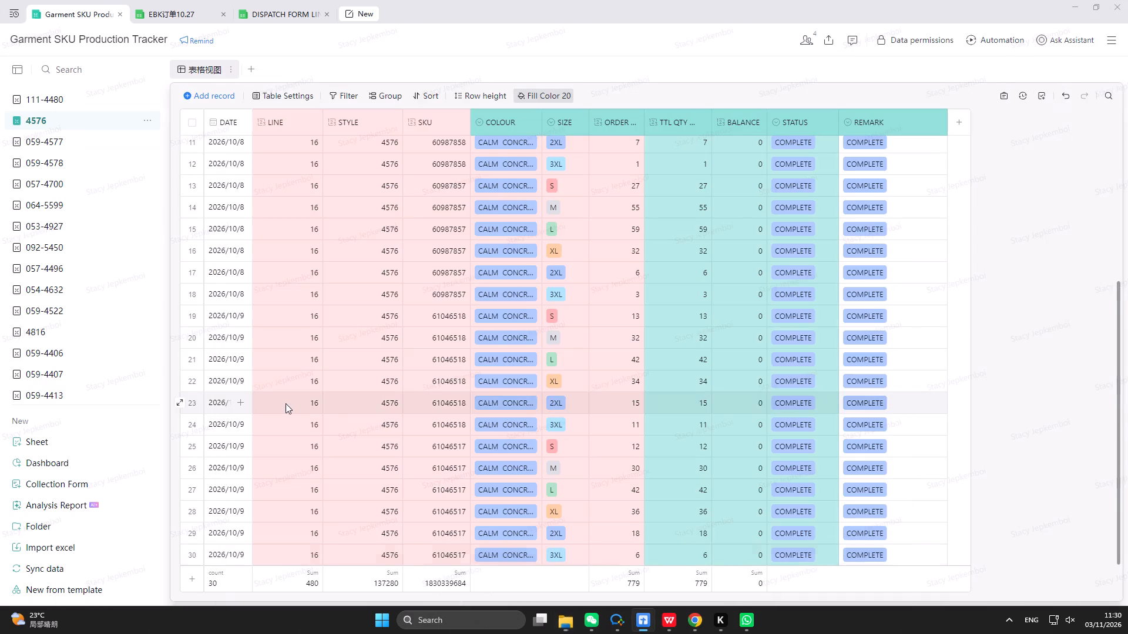
Rename the 4576 table as 059-4576.
{"action": "right_click", "coordinate": [62, 118]}
{"action": "left_click", "coordinate": [100, 132]}
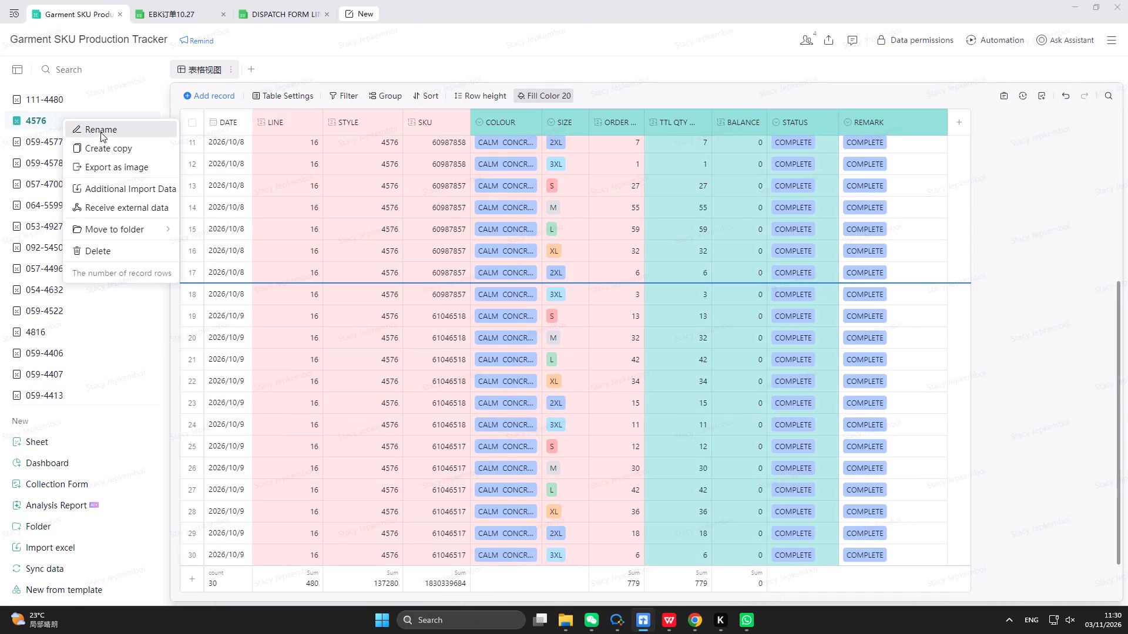
{"action": "left_click", "coordinate": [26, 123]}
{"action": "type", "text": "059-"}
{"action": "key", "text": "Return"}
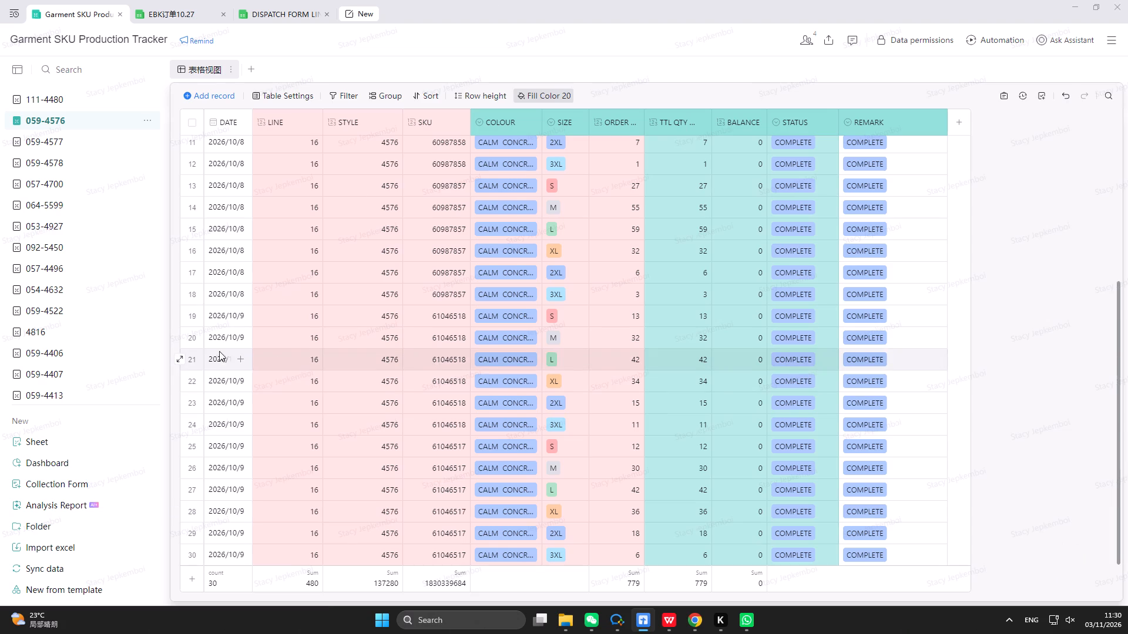
Open the 4816 table to check its status and remarks.
{"action": "left_click", "coordinate": [48, 329]}
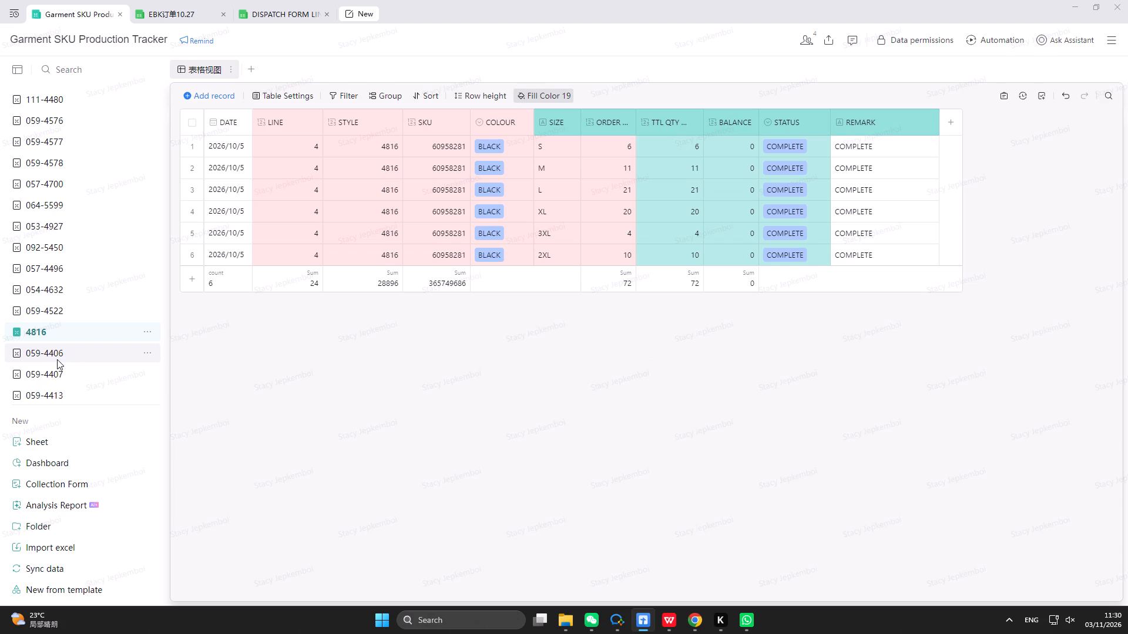
Open the 059-4406 table to check its records and move it between 059-4395 and 059-4442 in the table list.
{"action": "left_click", "coordinate": [62, 339]}
{"action": "left_click", "coordinate": [58, 349]}
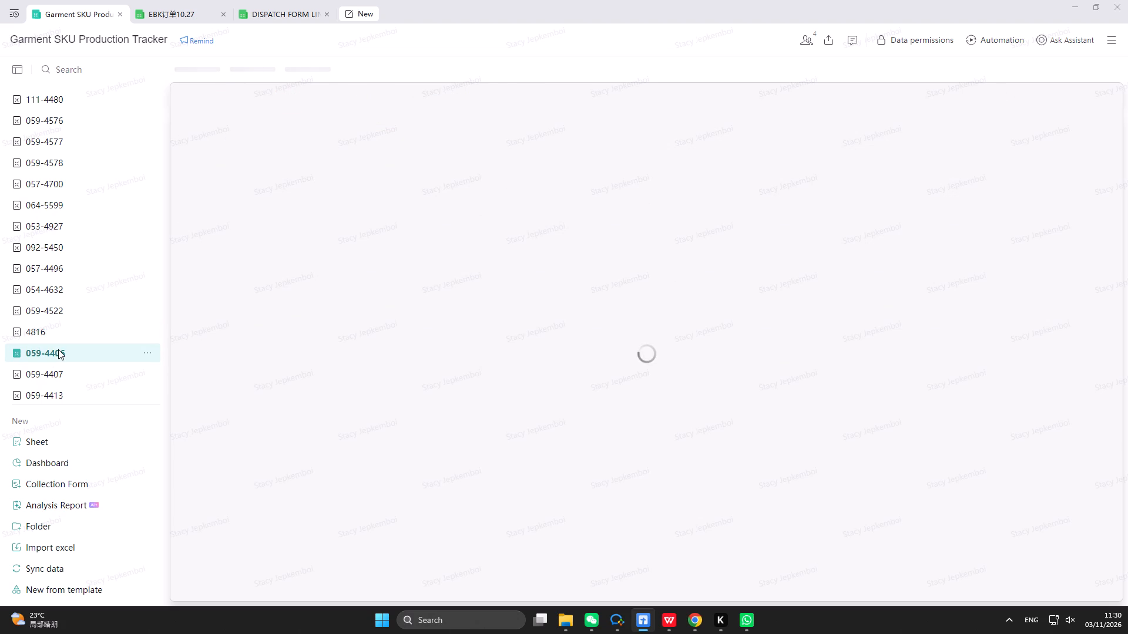
{"action": "scroll", "coordinate": [691, 402], "scroll_direction": "down", "scroll_amount": 9}
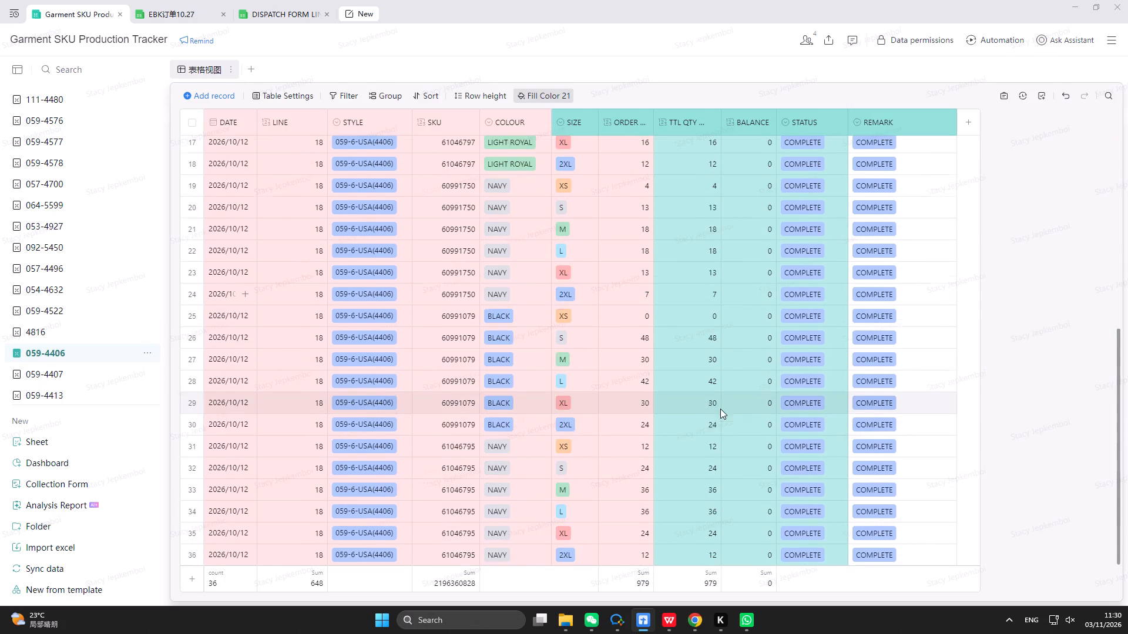
{"action": "scroll", "coordinate": [720, 409], "scroll_direction": "down", "scroll_amount": 20}
{"action": "scroll", "coordinate": [720, 409], "scroll_direction": "down", "scroll_amount": 5}
{"action": "scroll", "coordinate": [63, 355], "scroll_direction": "up", "scroll_amount": 1}
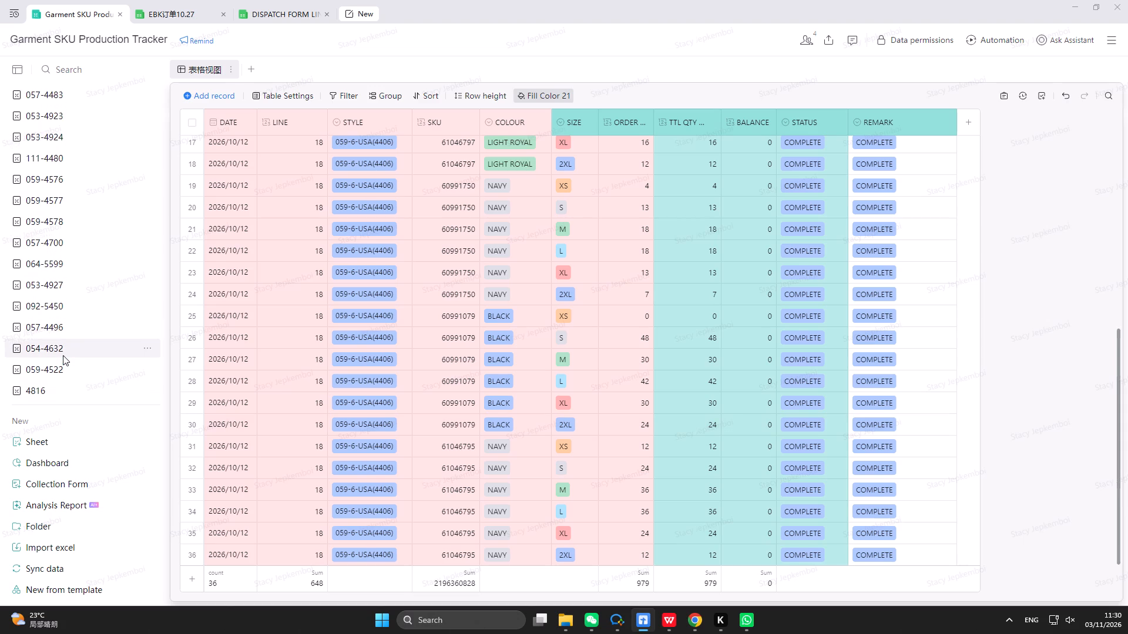
{"action": "scroll", "coordinate": [63, 355], "scroll_direction": "down", "scroll_amount": 4}
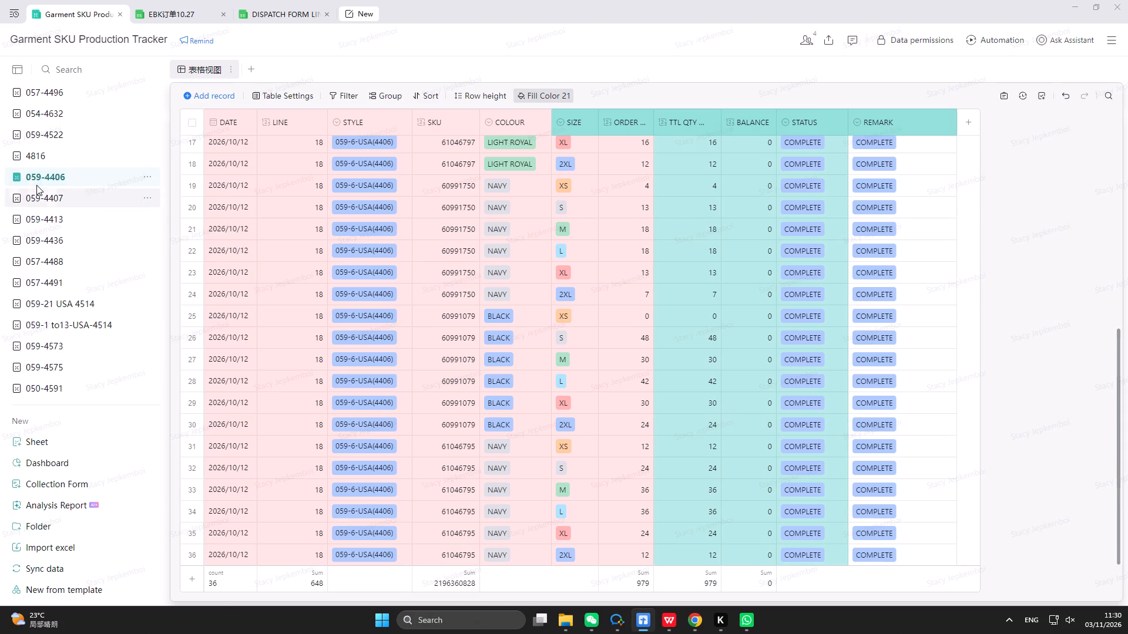
{"action": "left_click_drag", "start_coordinate": [41, 178], "coordinate": [59, 113]}
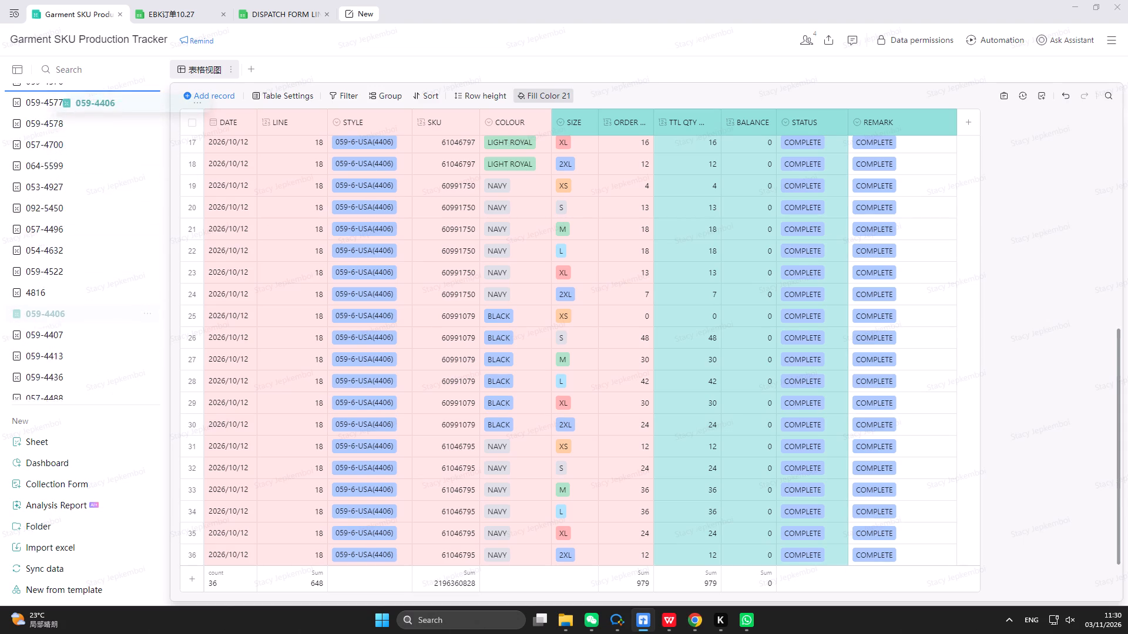
{"action": "left_click_drag", "start_coordinate": [59, 113], "coordinate": [59, 133]}
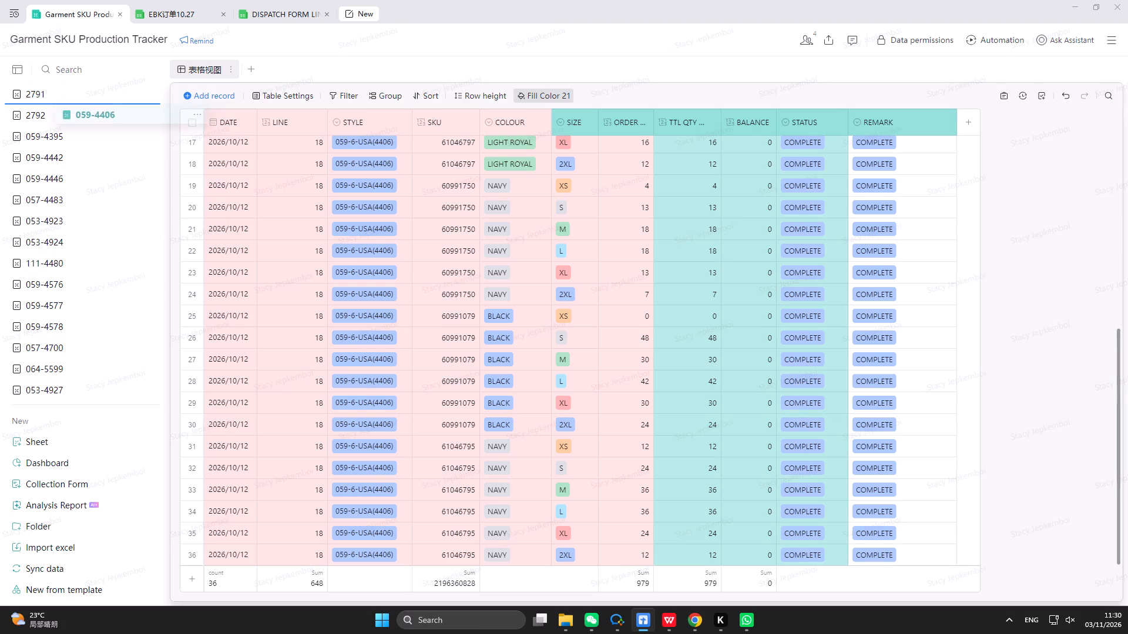
{"action": "left_click_drag", "start_coordinate": [59, 133], "coordinate": [53, 164]}
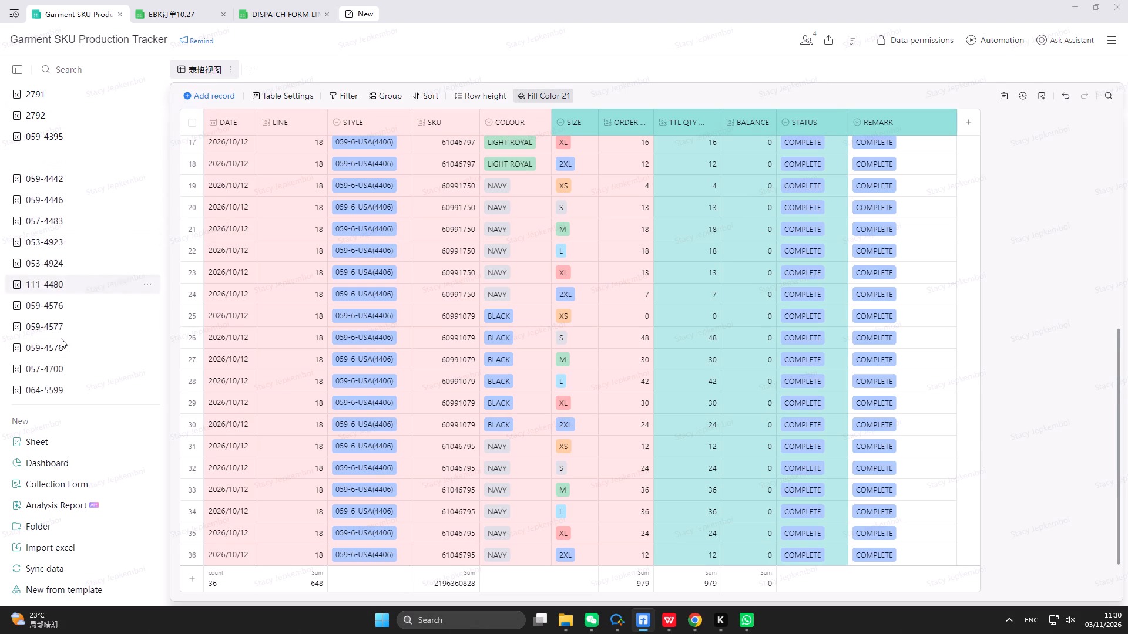
Open the 059-4407 table to check its status and remarks.
{"action": "scroll", "coordinate": [46, 343], "scroll_direction": "down", "scroll_amount": 7}
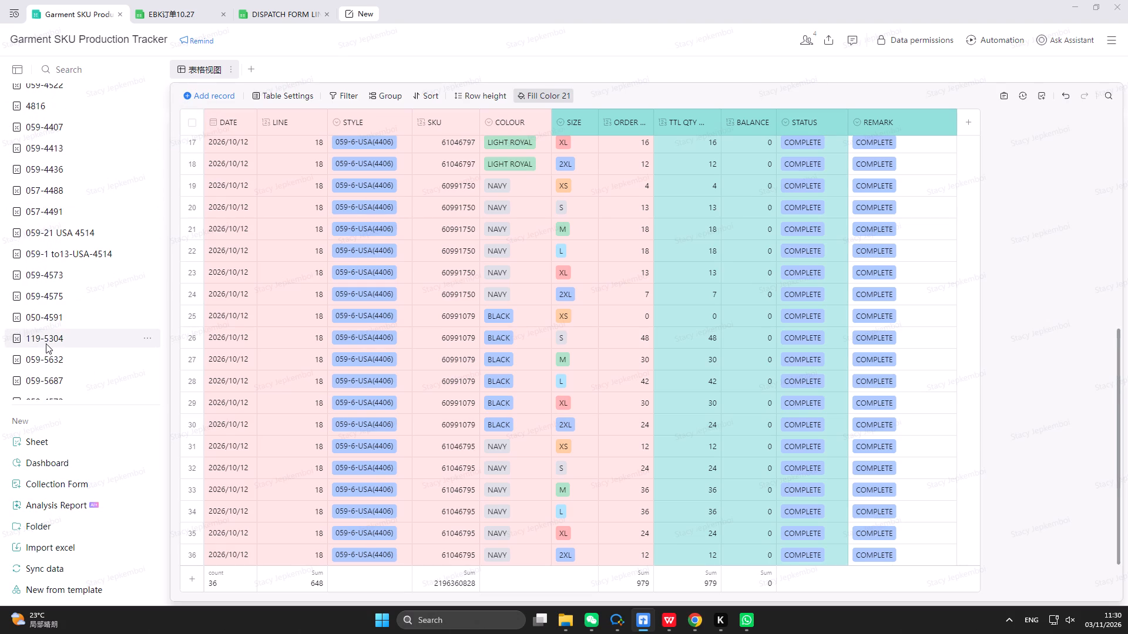
{"action": "left_click", "coordinate": [58, 124]}
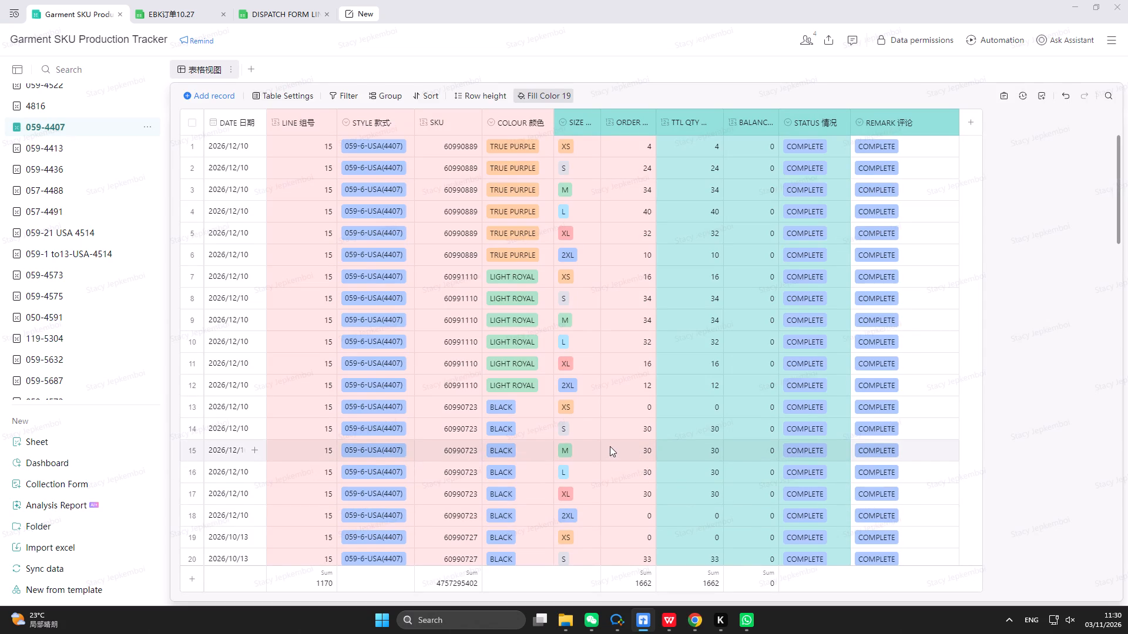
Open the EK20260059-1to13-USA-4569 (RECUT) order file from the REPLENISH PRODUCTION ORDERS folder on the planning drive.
{"action": "left_click", "coordinate": [559, 622]}
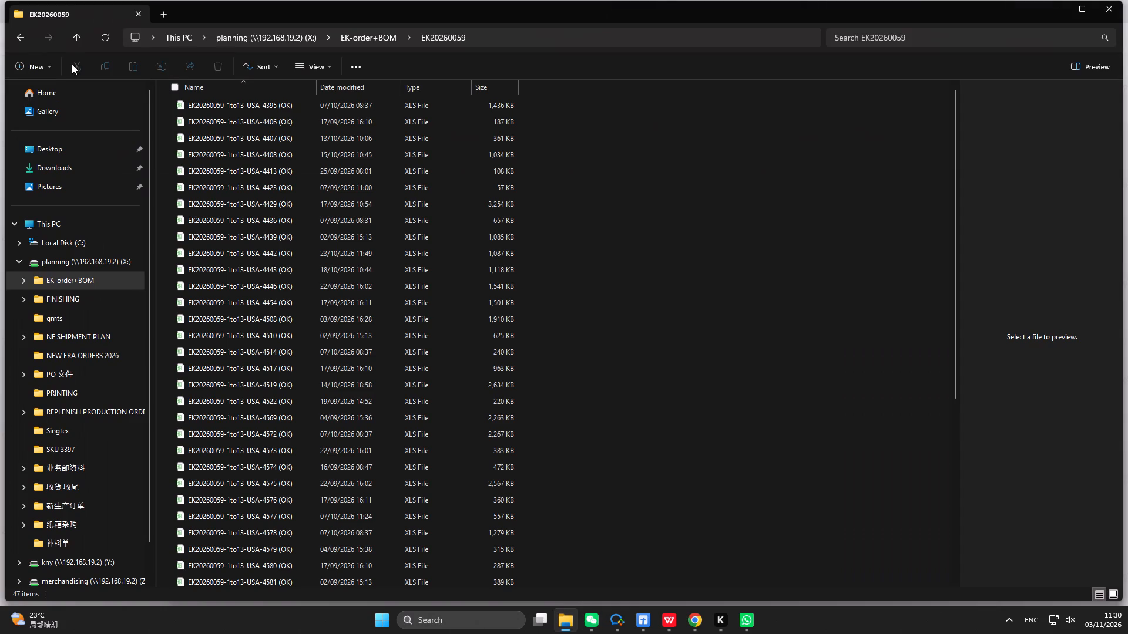
{"action": "left_click", "coordinate": [73, 38]}
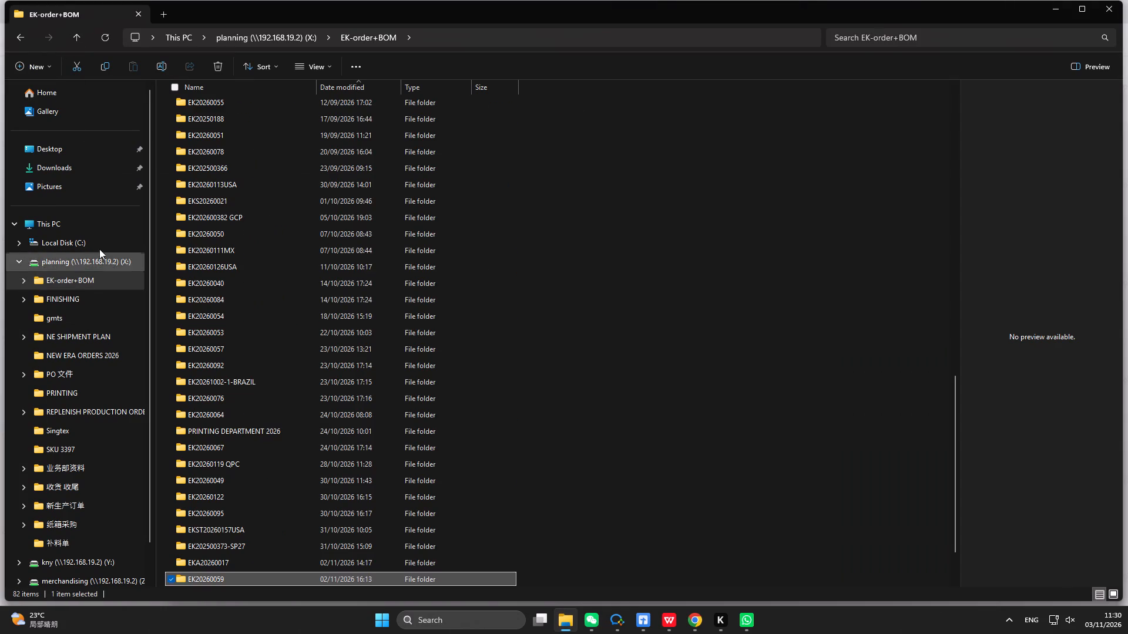
{"action": "left_click", "coordinate": [75, 42]}
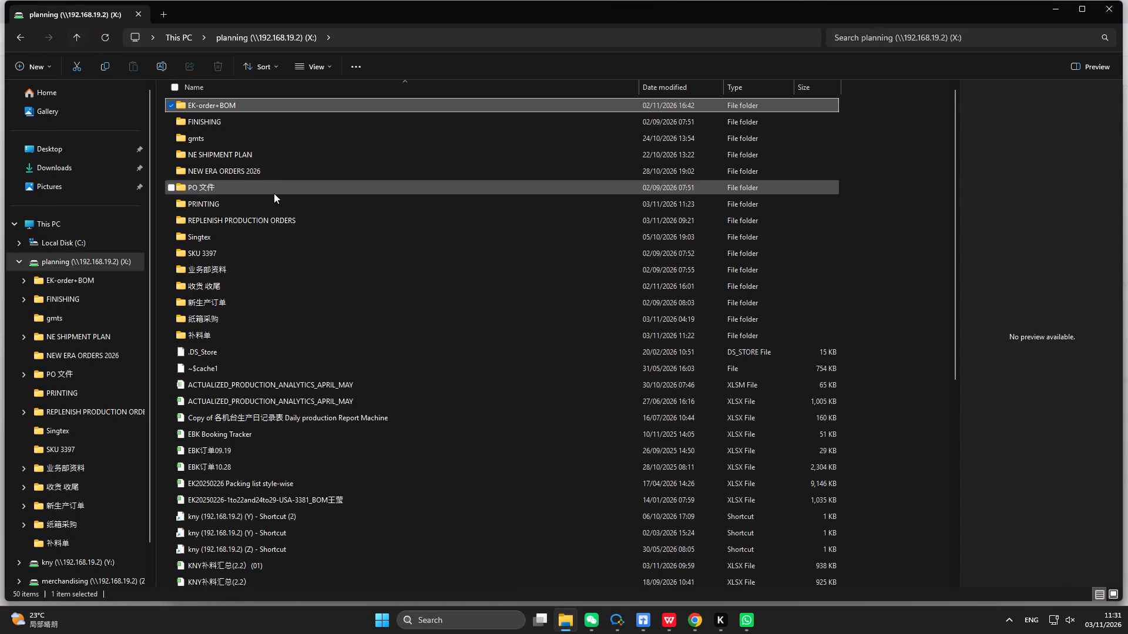
{"action": "double_click", "coordinate": [281, 218]}
{"action": "scroll", "coordinate": [279, 265], "scroll_direction": "down", "scroll_amount": 17}
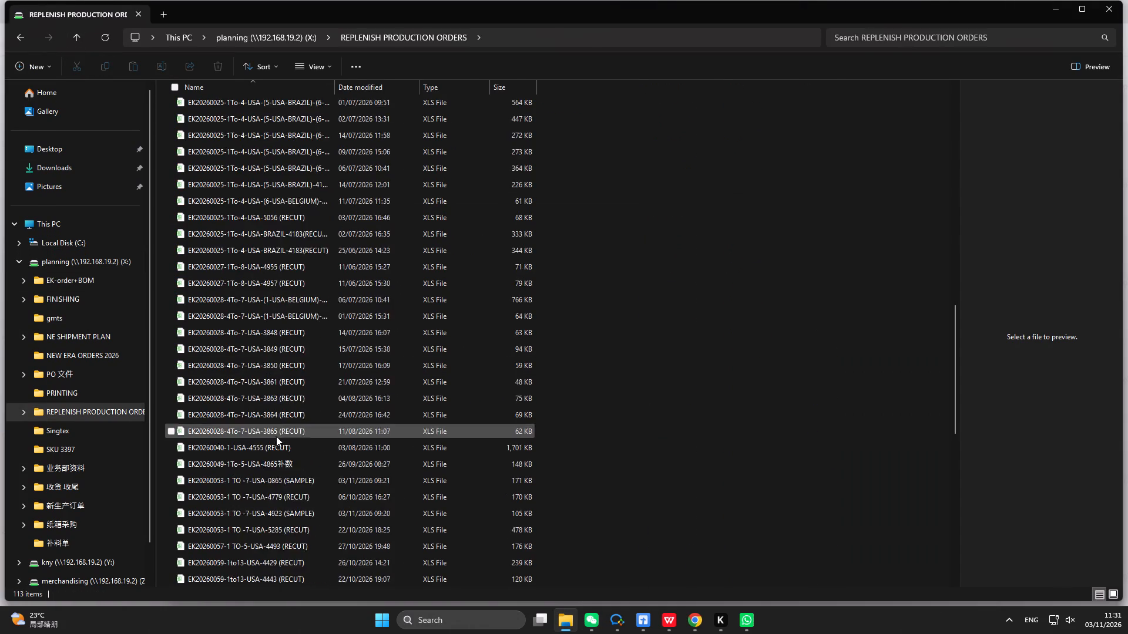
{"action": "scroll", "coordinate": [276, 436], "scroll_direction": "down", "scroll_amount": 17}
{"action": "scroll", "coordinate": [309, 477], "scroll_direction": "down", "scroll_amount": 15}
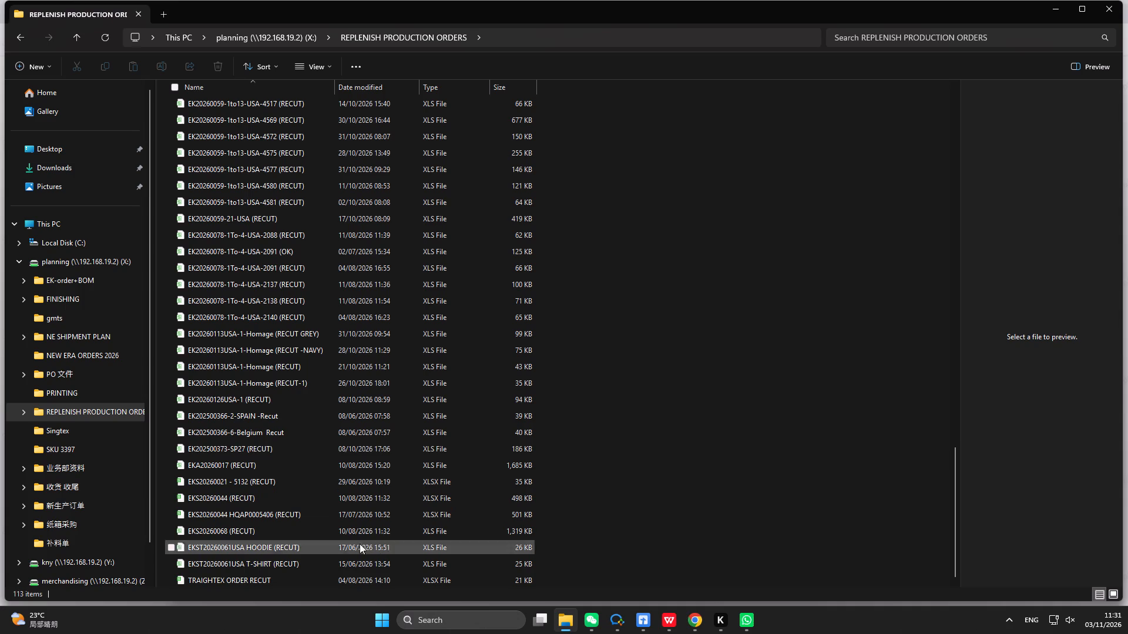
{"action": "scroll", "coordinate": [258, 390], "scroll_direction": "down", "scroll_amount": 8}
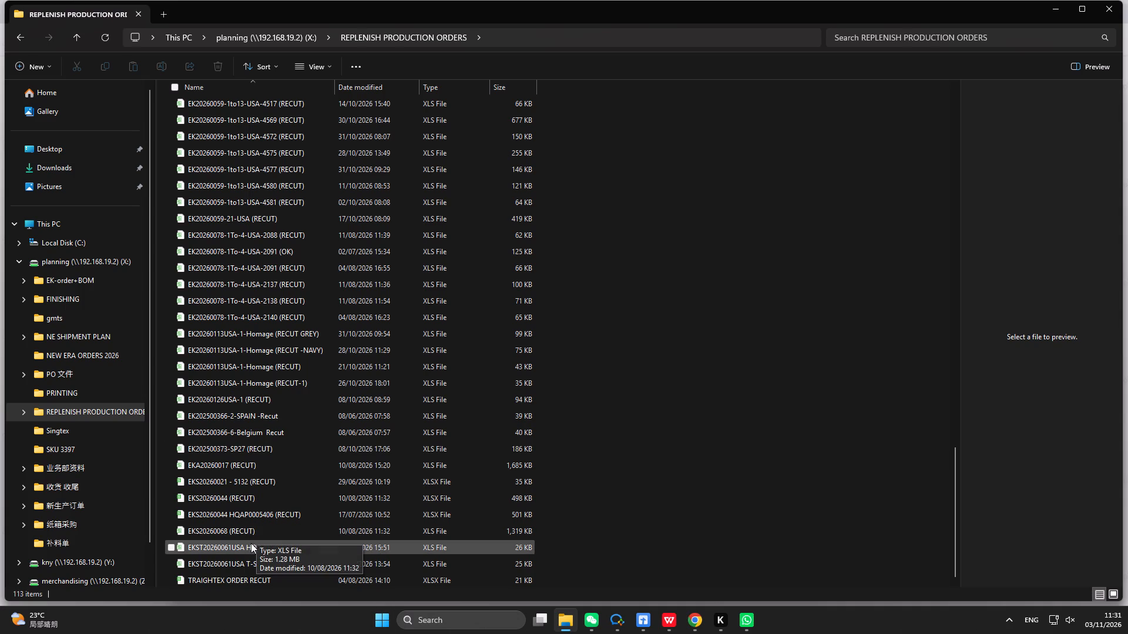
{"action": "double_click", "coordinate": [251, 543]}
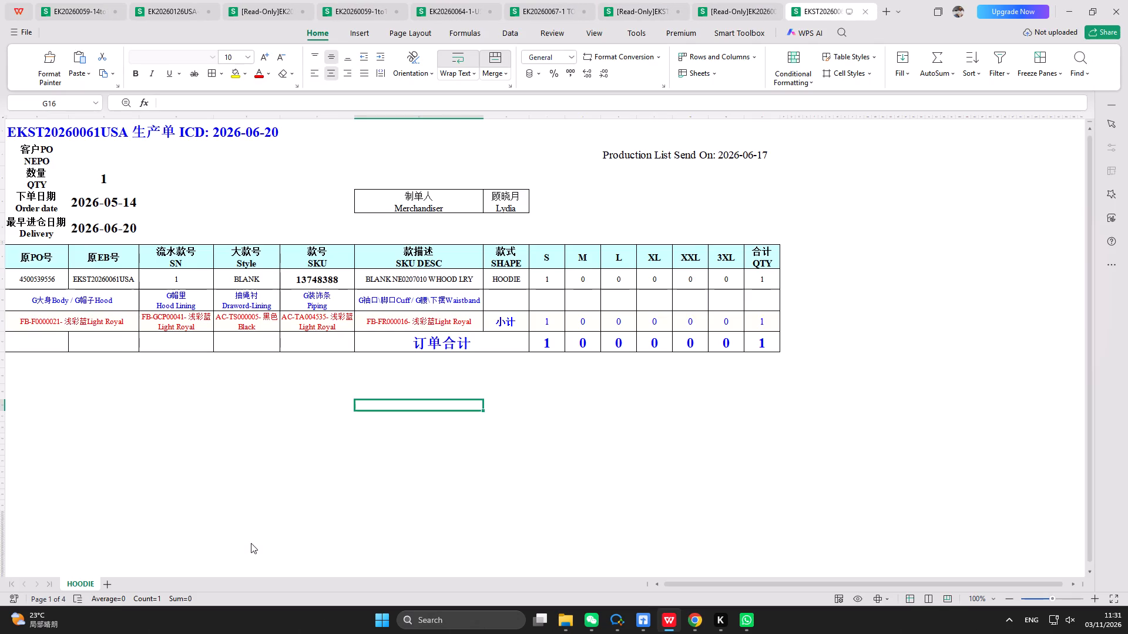
{"action": "left_click", "coordinate": [559, 618]}
{"action": "scroll", "coordinate": [296, 568], "scroll_direction": "down", "scroll_amount": 4}
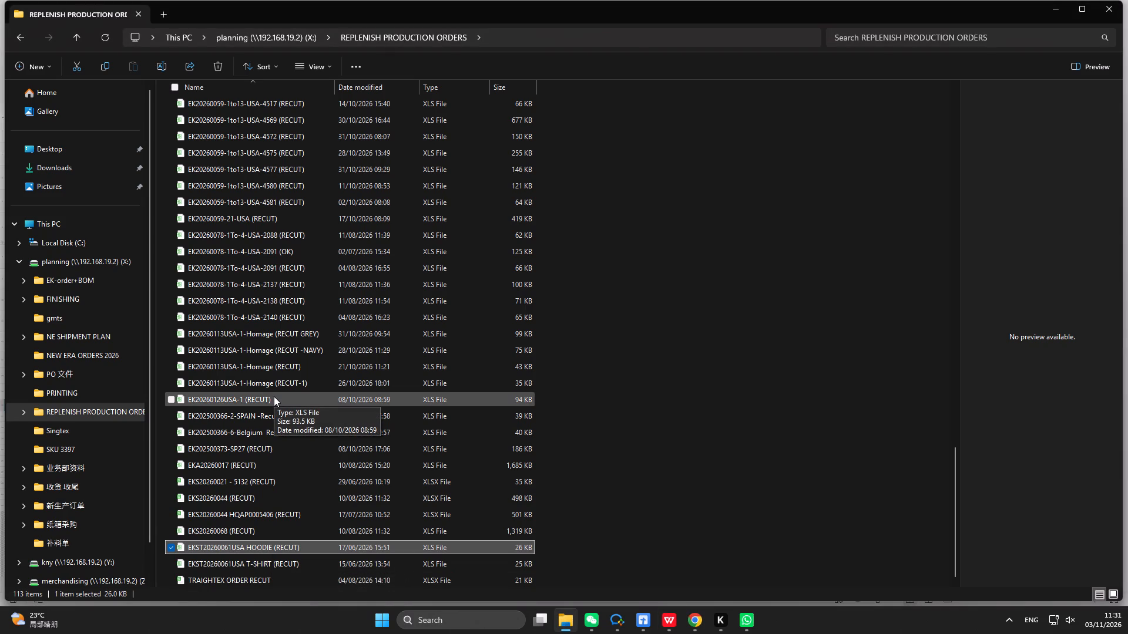
{"action": "double_click", "coordinate": [299, 116]}
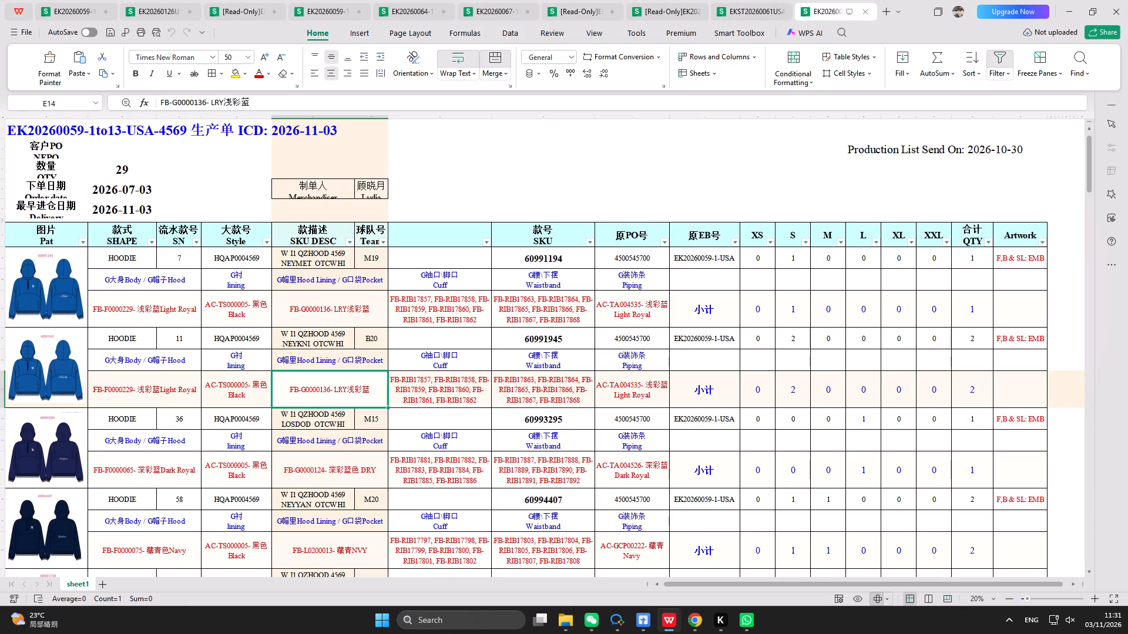
Filter the SKU column of the 4569 recut order by 276 to find SKU 60993276 and select its picture.
{"action": "left_click", "coordinate": [591, 242]}
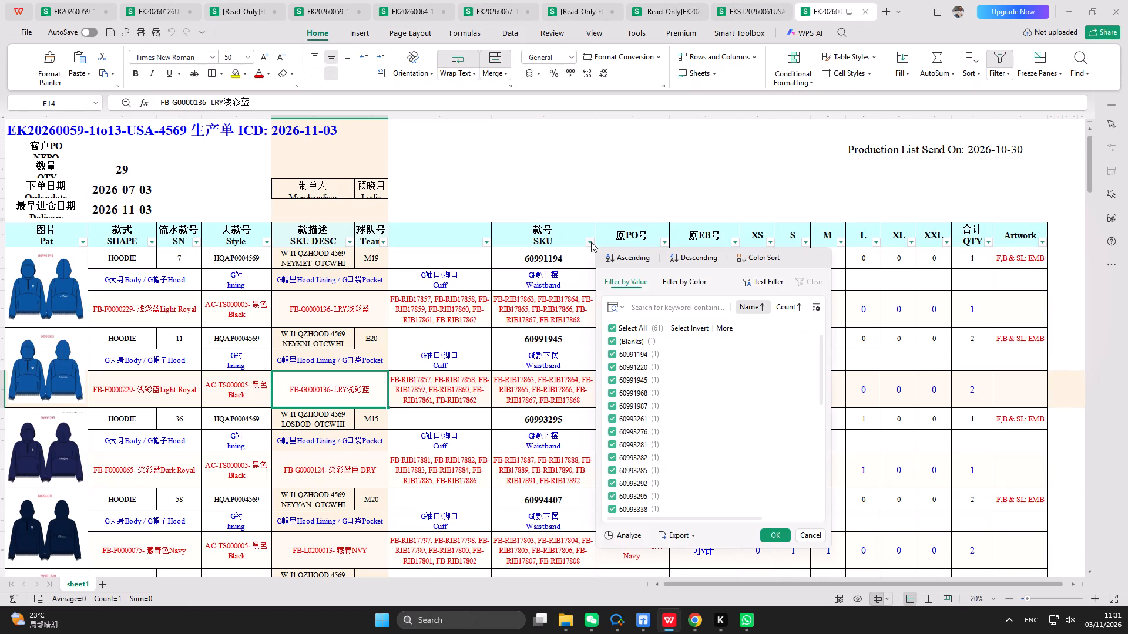
{"action": "type", "text": "276"}
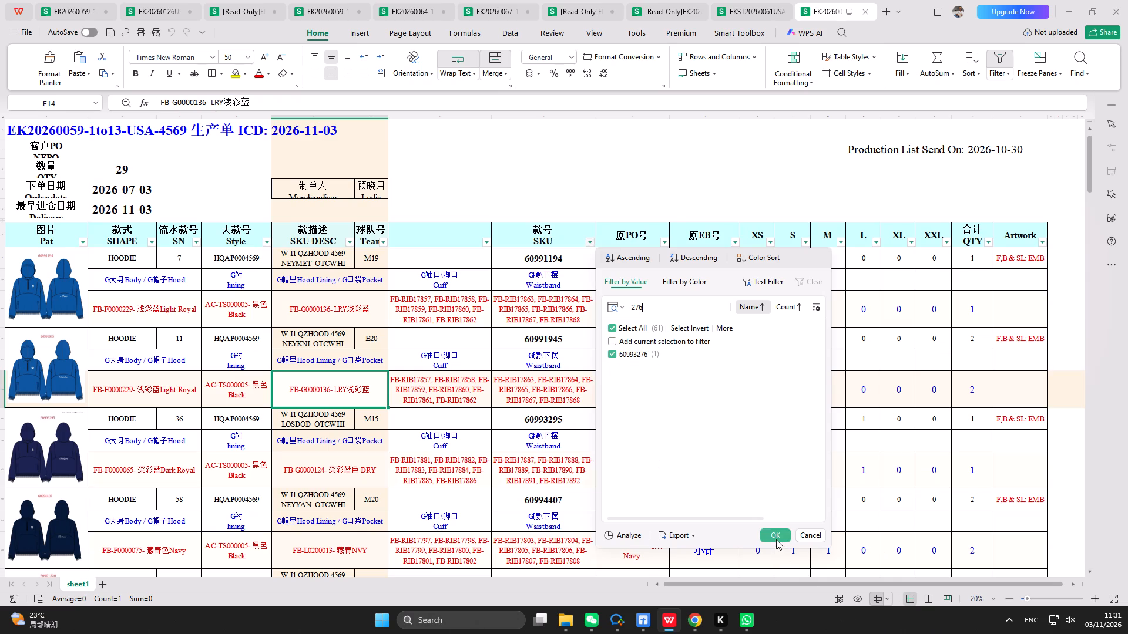
{"action": "left_click", "coordinate": [776, 539]}
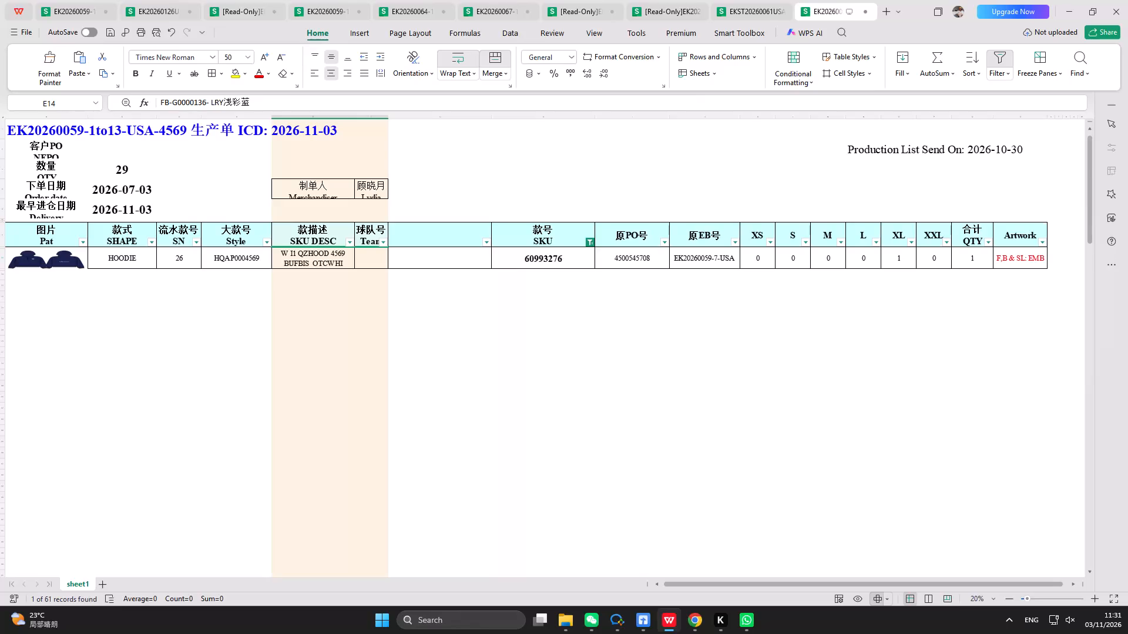
{"action": "left_click", "coordinate": [58, 264]}
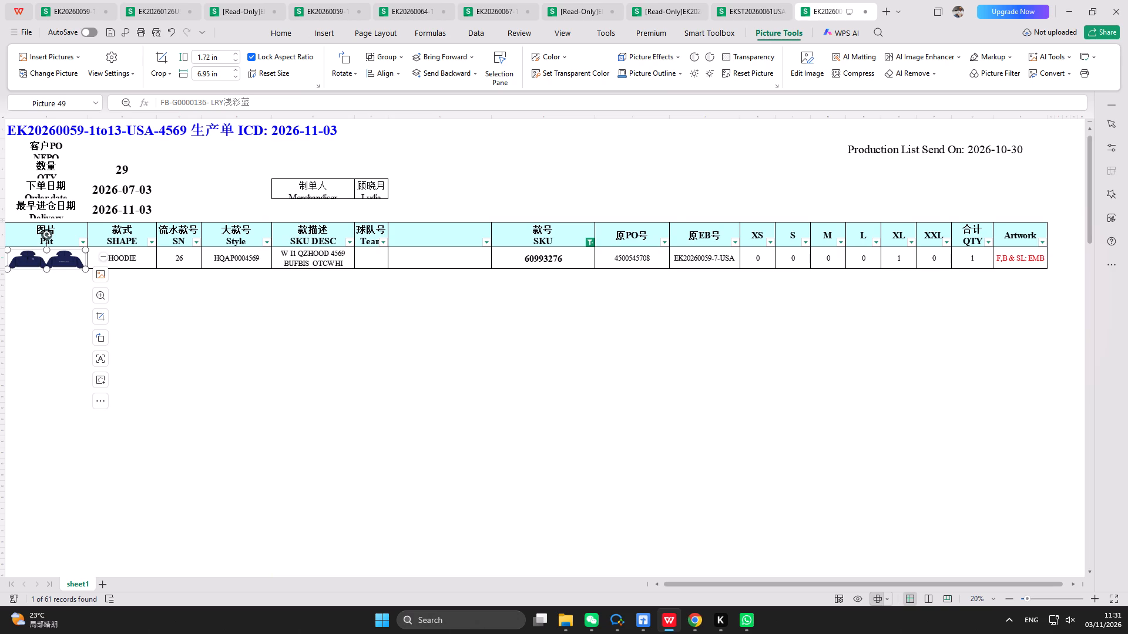
Clear the SKU filter, examine the enlarged hoodie picture for SKU 60993276, and return to the Garment SKU Production Tracker.
{"action": "left_click", "coordinate": [590, 244]}
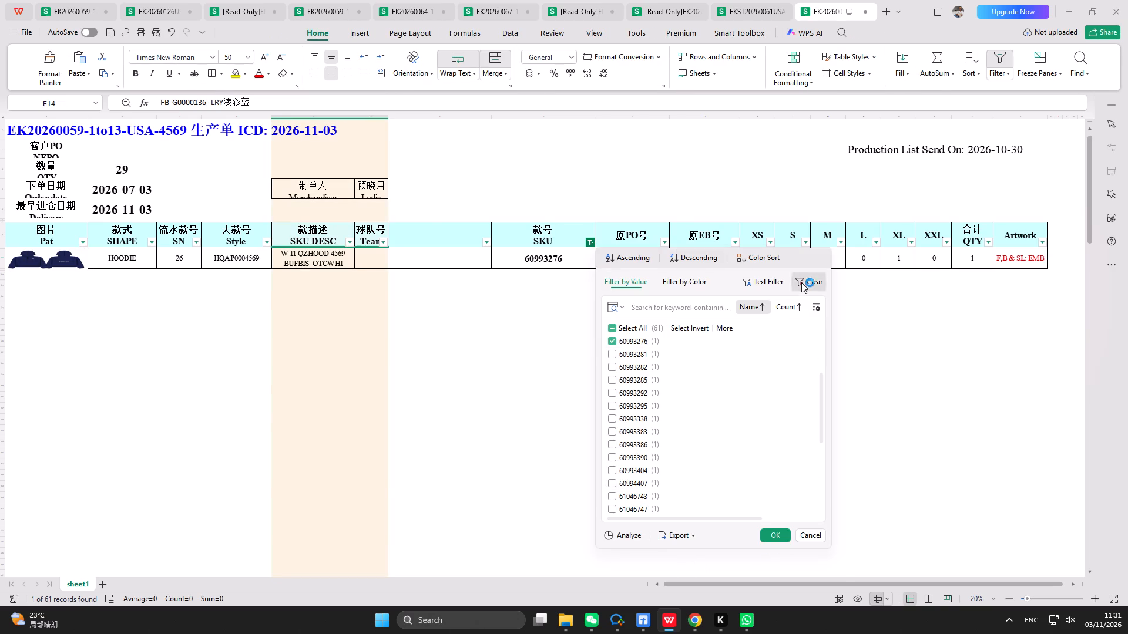
{"action": "left_click", "coordinate": [801, 282]}
{"action": "scroll", "coordinate": [563, 323], "scroll_direction": "down", "scroll_amount": 13}
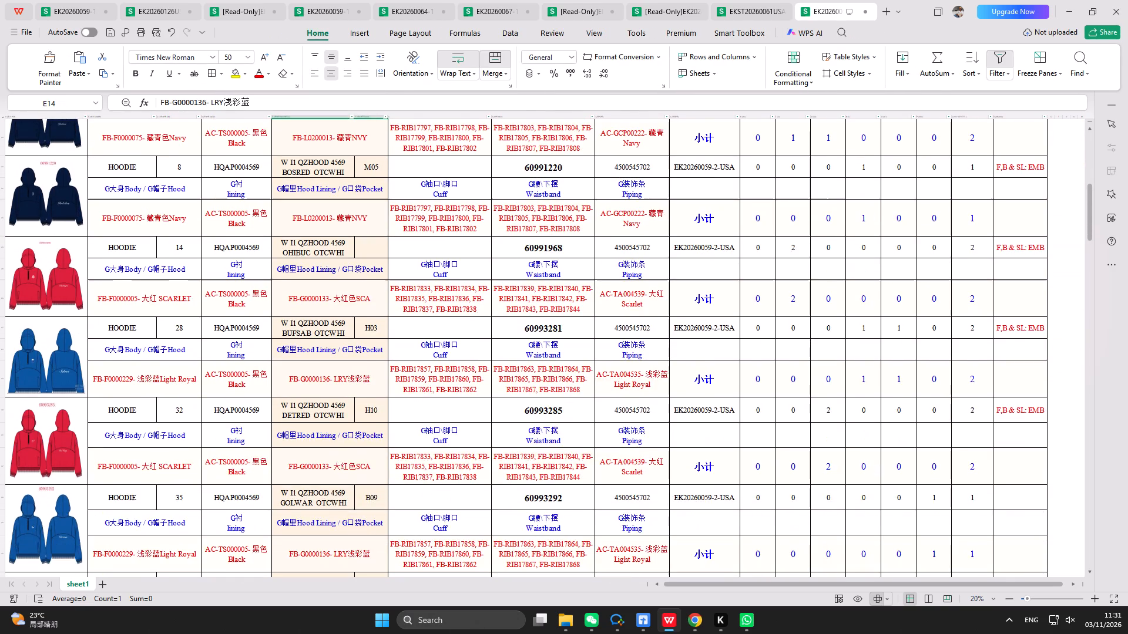
{"action": "scroll", "coordinate": [568, 367], "scroll_direction": "down", "scroll_amount": 18}
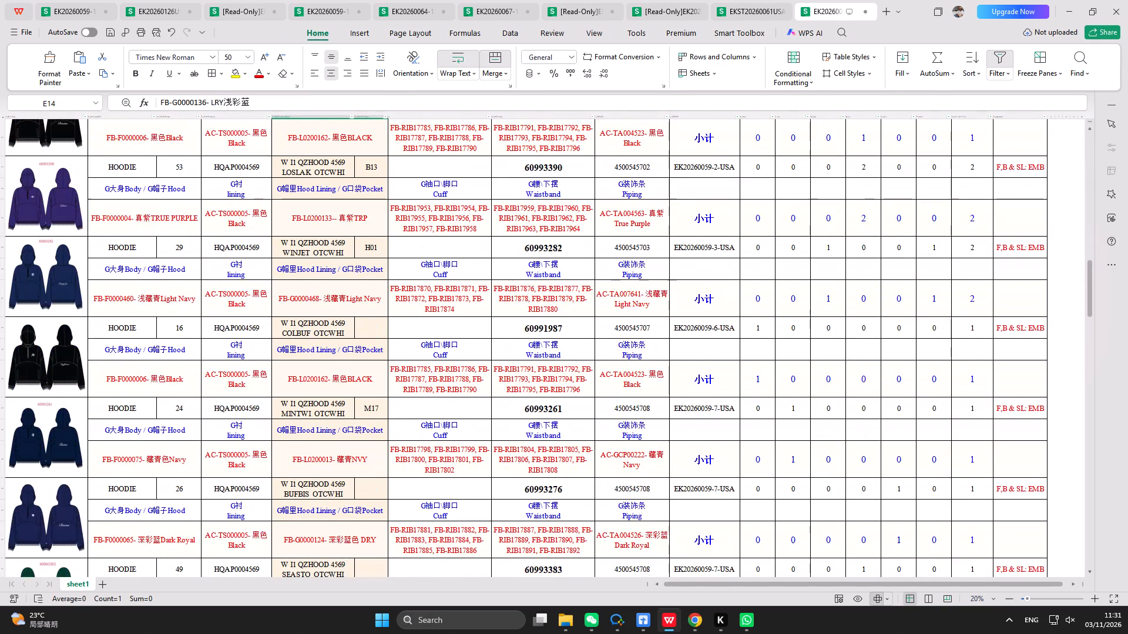
{"action": "scroll", "coordinate": [572, 375], "scroll_direction": "down", "scroll_amount": 4}
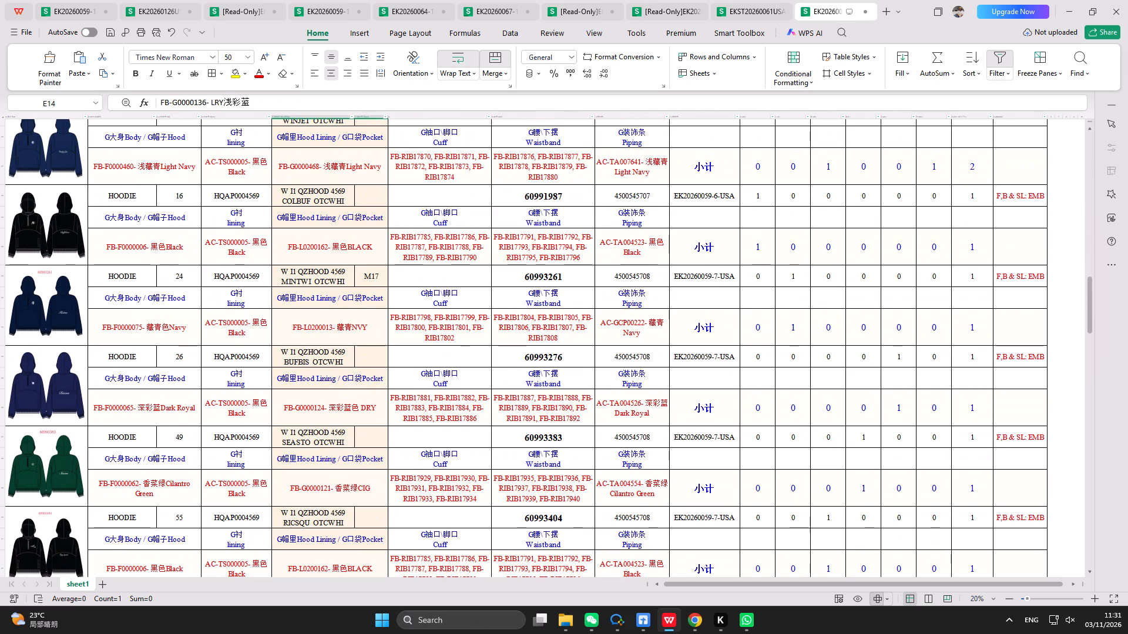
{"action": "left_click", "coordinate": [162, 379]}
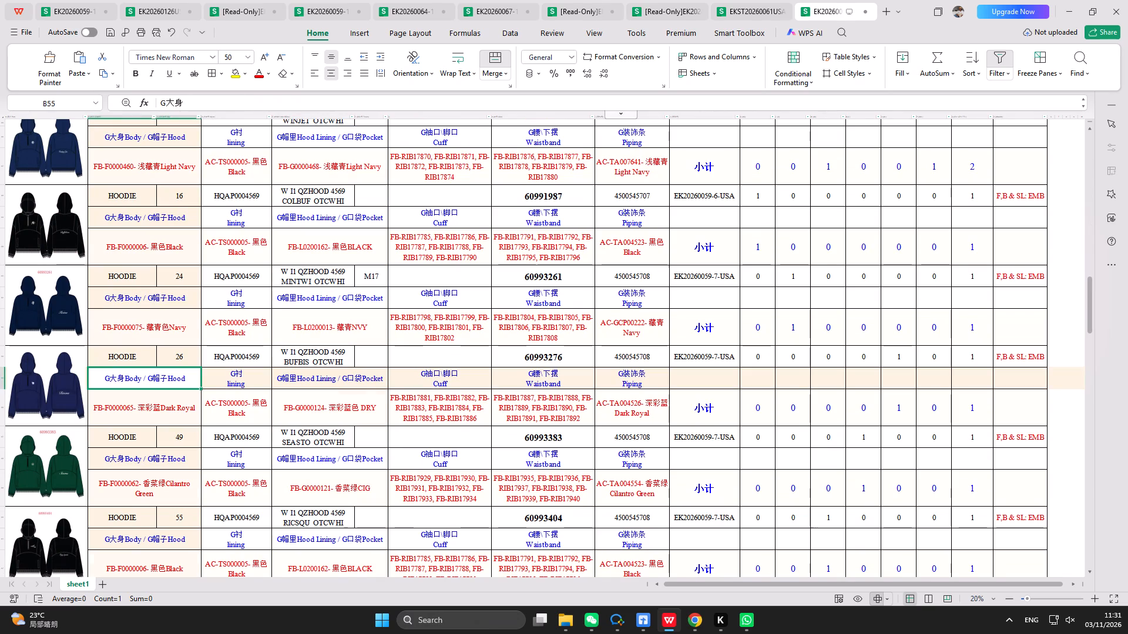
{"action": "left_click", "coordinate": [51, 397]}
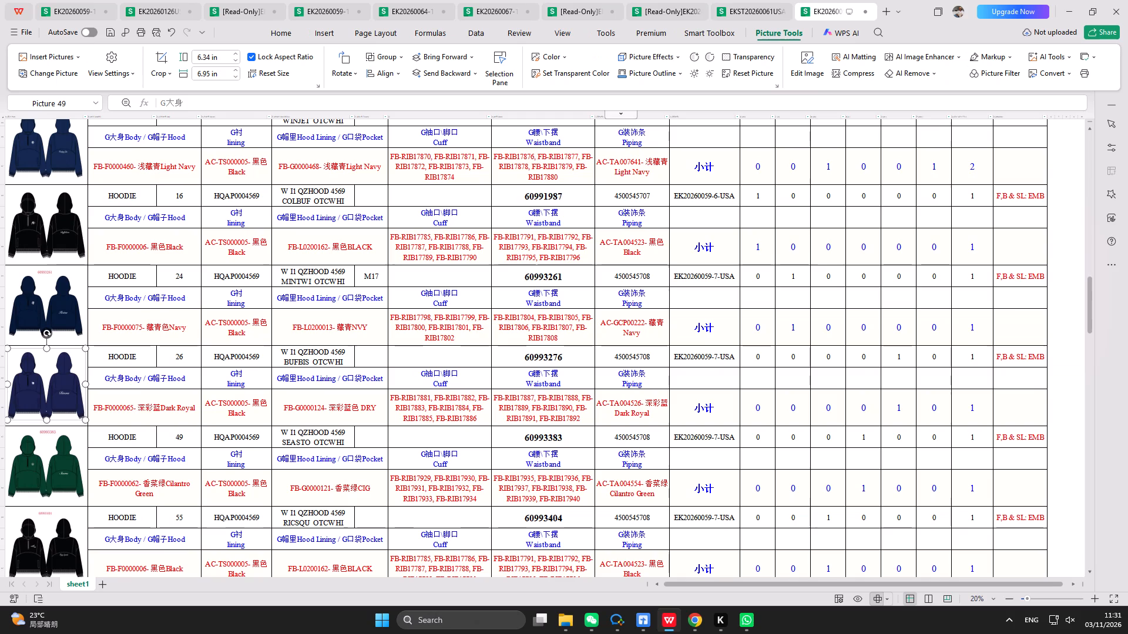
{"action": "left_click", "coordinate": [121, 394]}
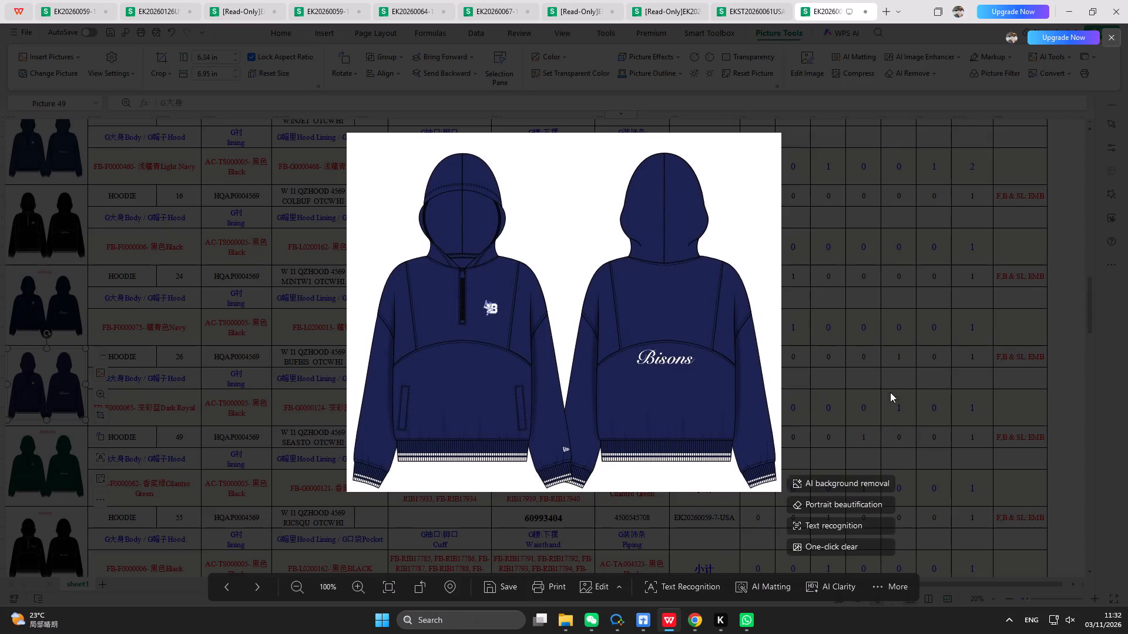
{"action": "left_click", "coordinate": [1008, 163]}
{"action": "left_click", "coordinate": [1113, 43]}
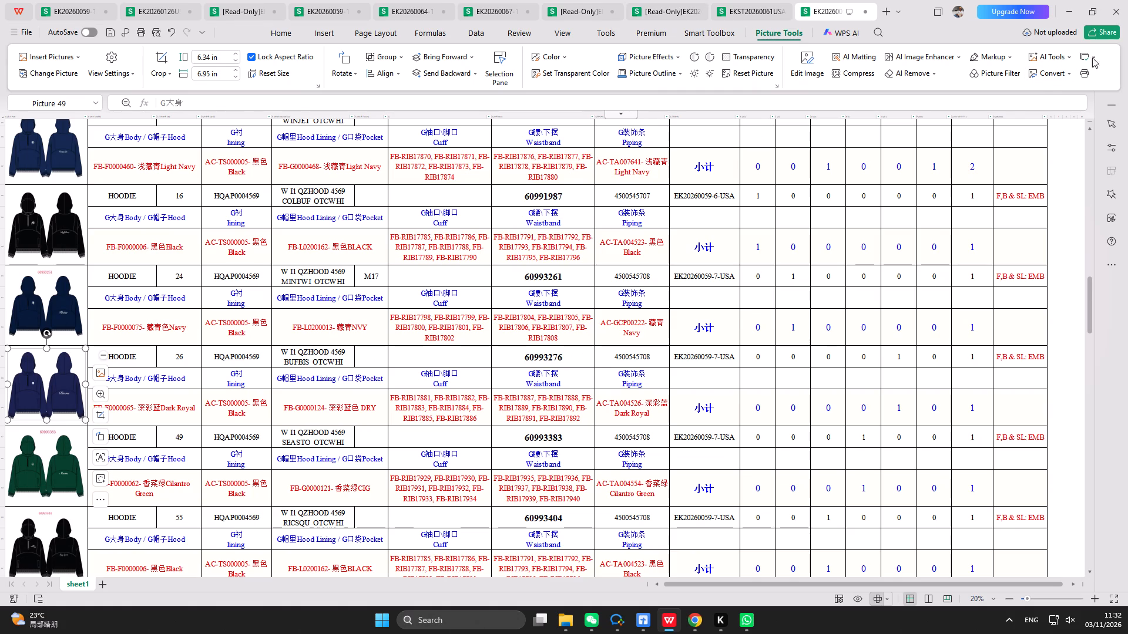
{"action": "left_click", "coordinate": [1075, 18]}
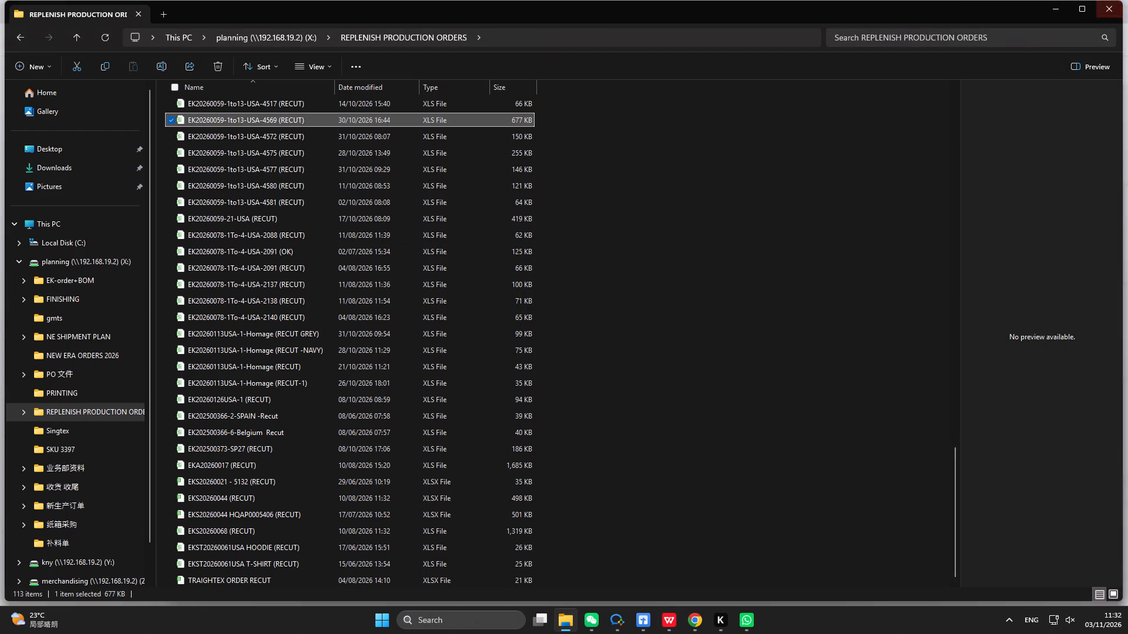
{"action": "left_click", "coordinate": [1106, 17]}
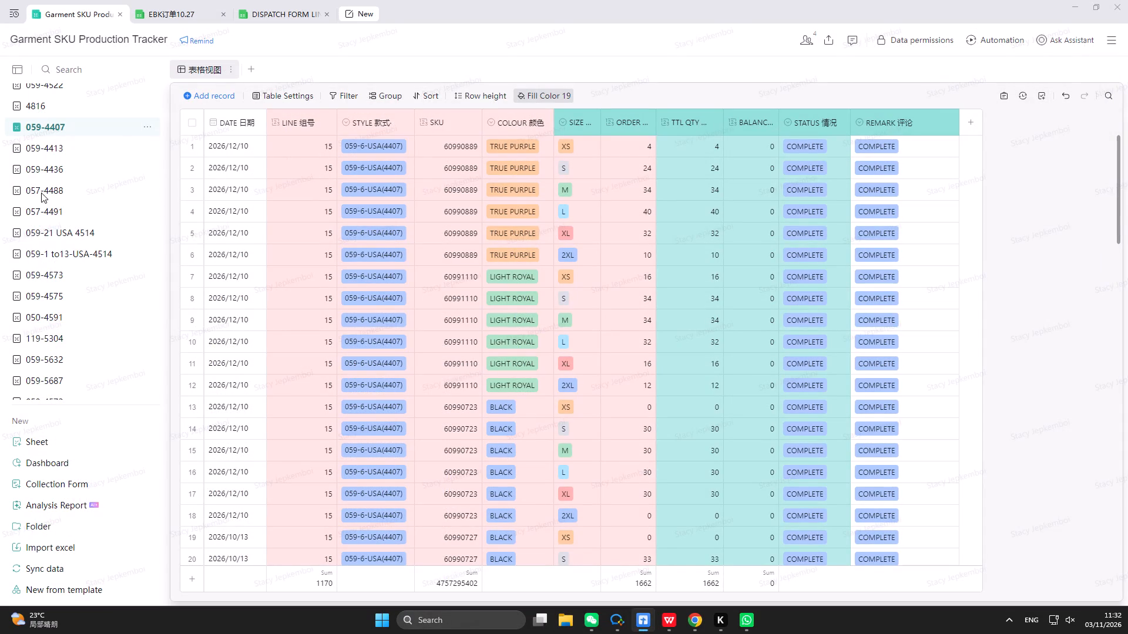
Move the 059-4407 table between 059-4406 and 059-4442 in the table list.
{"action": "scroll", "coordinate": [55, 204], "scroll_direction": "up", "scroll_amount": 2}
{"action": "scroll", "coordinate": [730, 281], "scroll_direction": "down", "scroll_amount": 20}
{"action": "scroll", "coordinate": [730, 281], "scroll_direction": "down", "scroll_amount": 2}
{"action": "left_click_drag", "start_coordinate": [39, 244], "coordinate": [48, 148]}
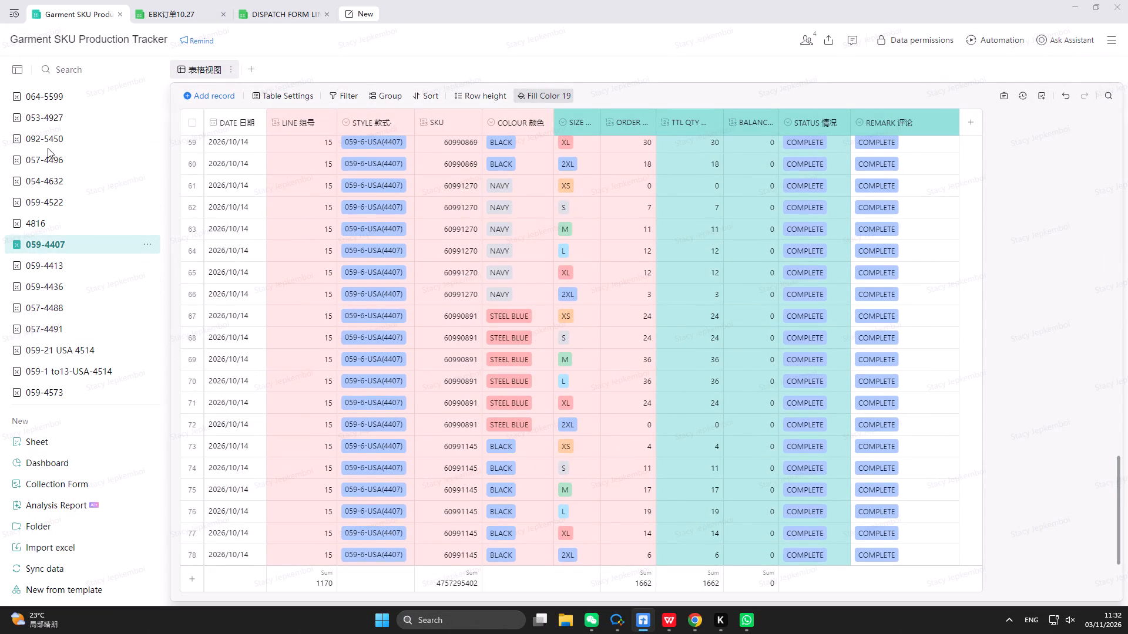
{"action": "left_click_drag", "start_coordinate": [48, 148], "coordinate": [52, 97]}
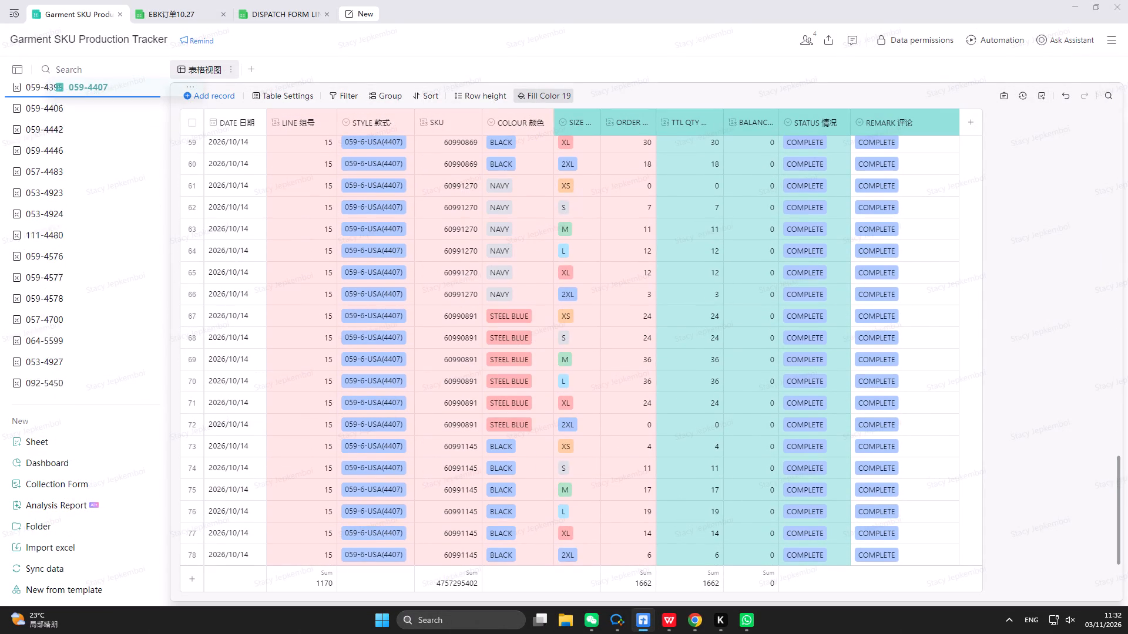
{"action": "left_click_drag", "start_coordinate": [52, 97], "coordinate": [54, 178]}
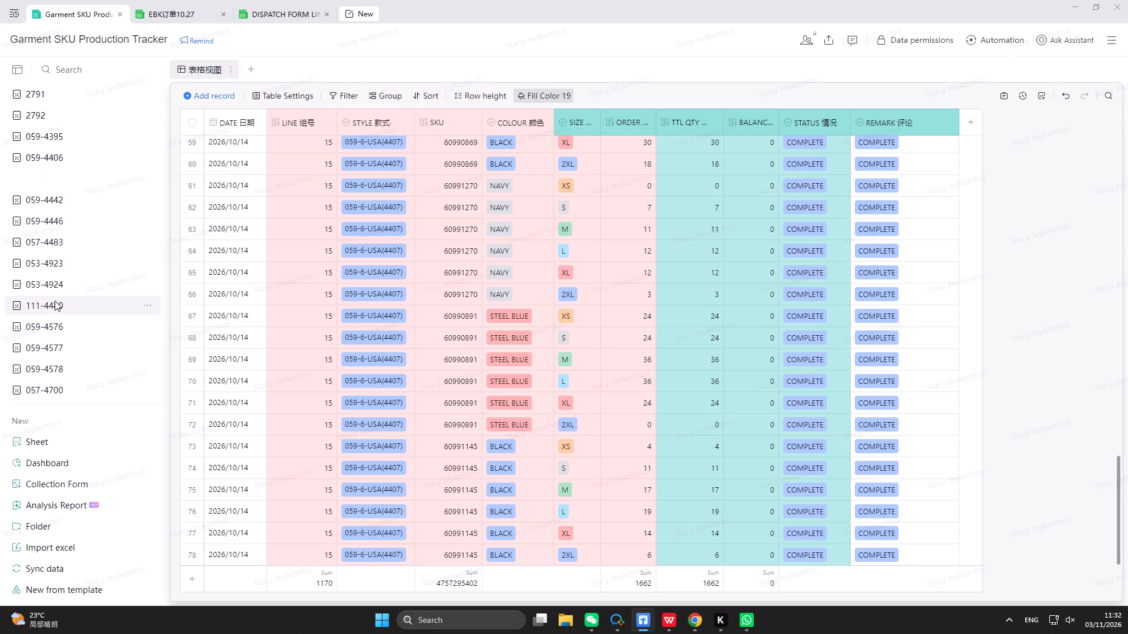
In EBK订单10.27, filter the EB PO column of the planning sheet by 5467 to check that order's balances.
{"action": "scroll", "coordinate": [55, 301], "scroll_direction": "down", "scroll_amount": 6}
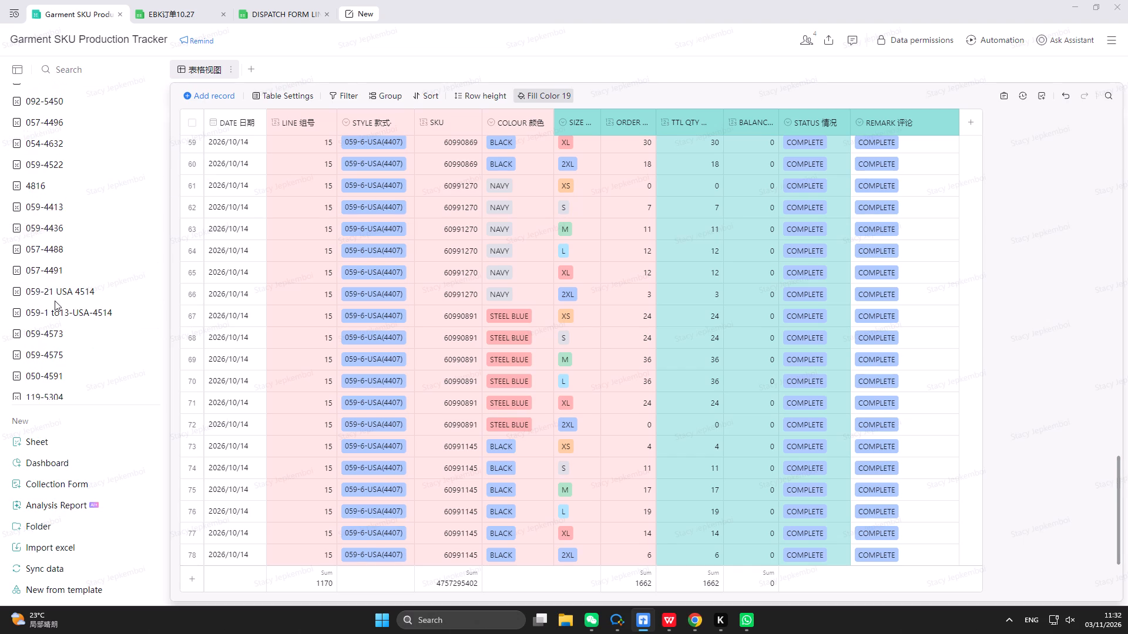
{"action": "left_click", "coordinate": [183, 23]}
{"action": "left_click", "coordinate": [163, 14]}
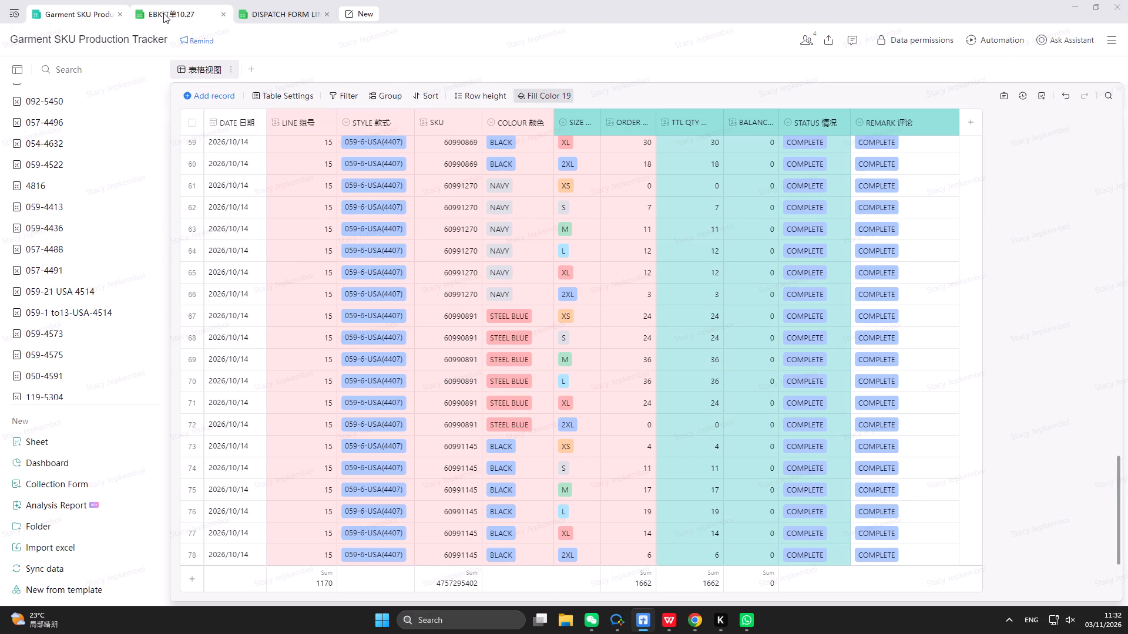
{"action": "left_click", "coordinate": [109, 182]}
{"action": "left_click", "coordinate": [108, 180]}
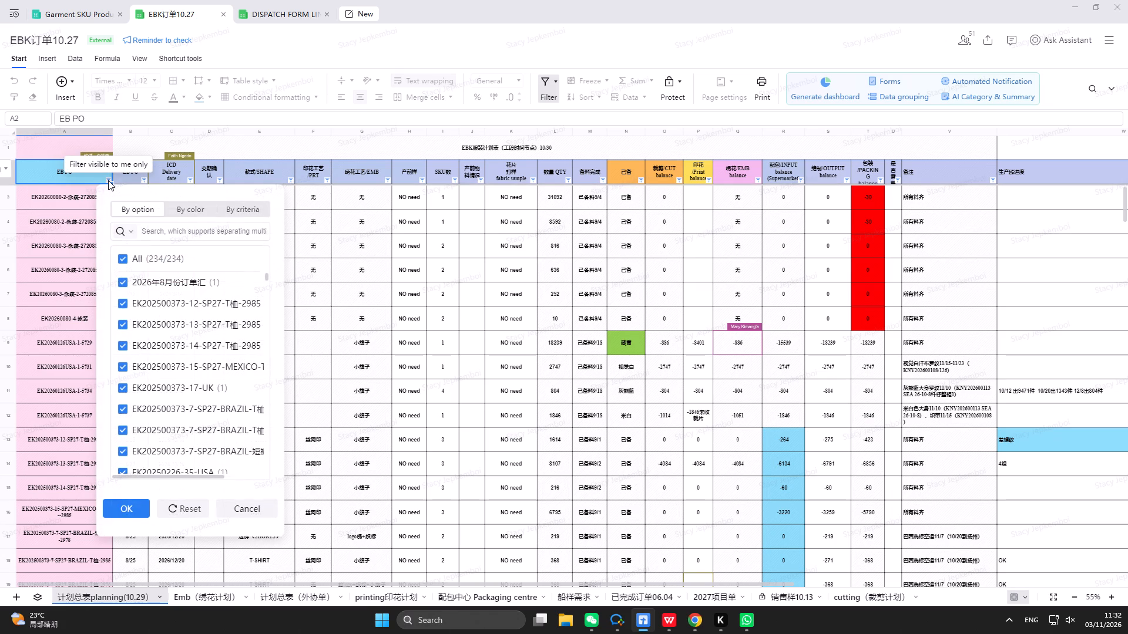
{"action": "type", "text": "5467"}
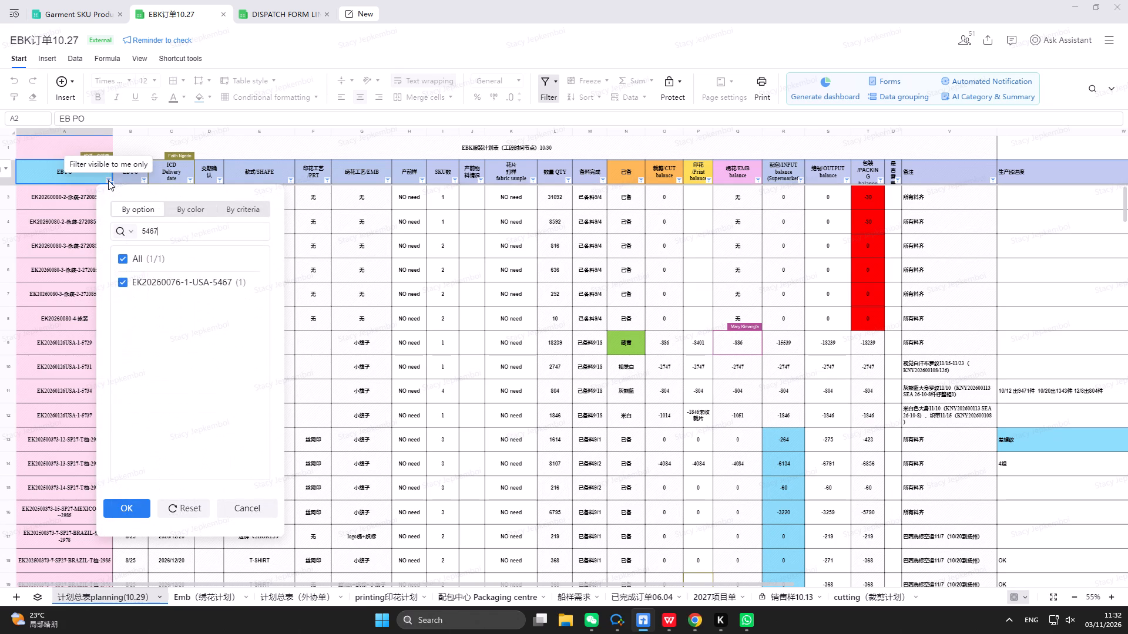
{"action": "left_click", "coordinate": [119, 514]}
{"action": "scroll", "coordinate": [220, 394], "scroll_direction": "up", "scroll_amount": 6}
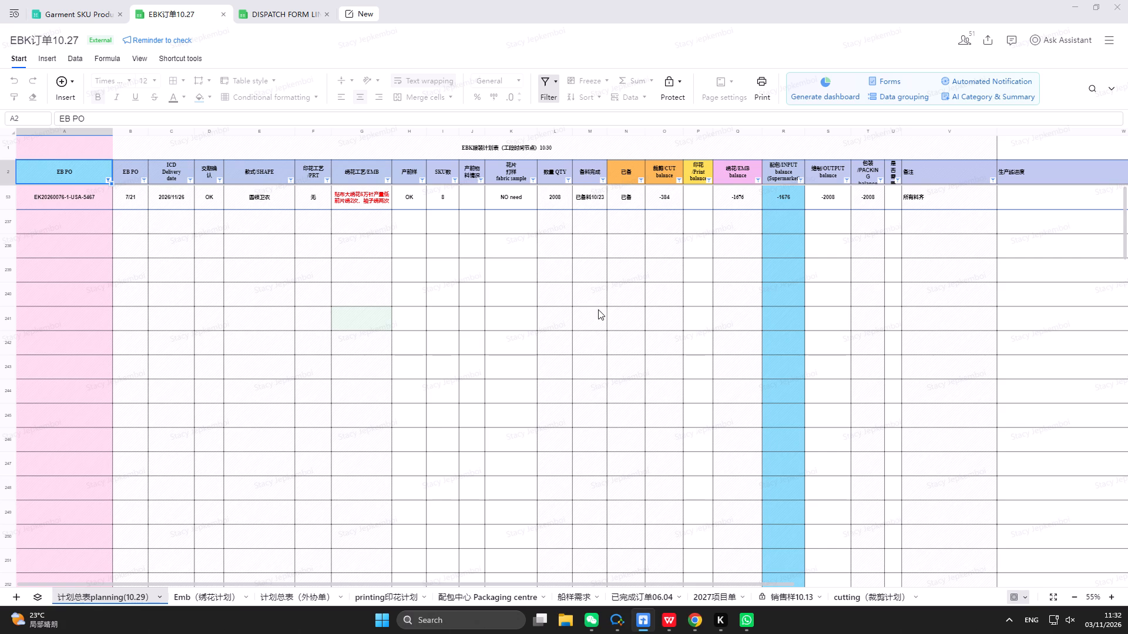
Return to the Garment SKU Production Tracker and look through the table list for tables that still need completing.
{"action": "left_click", "coordinate": [64, 10]}
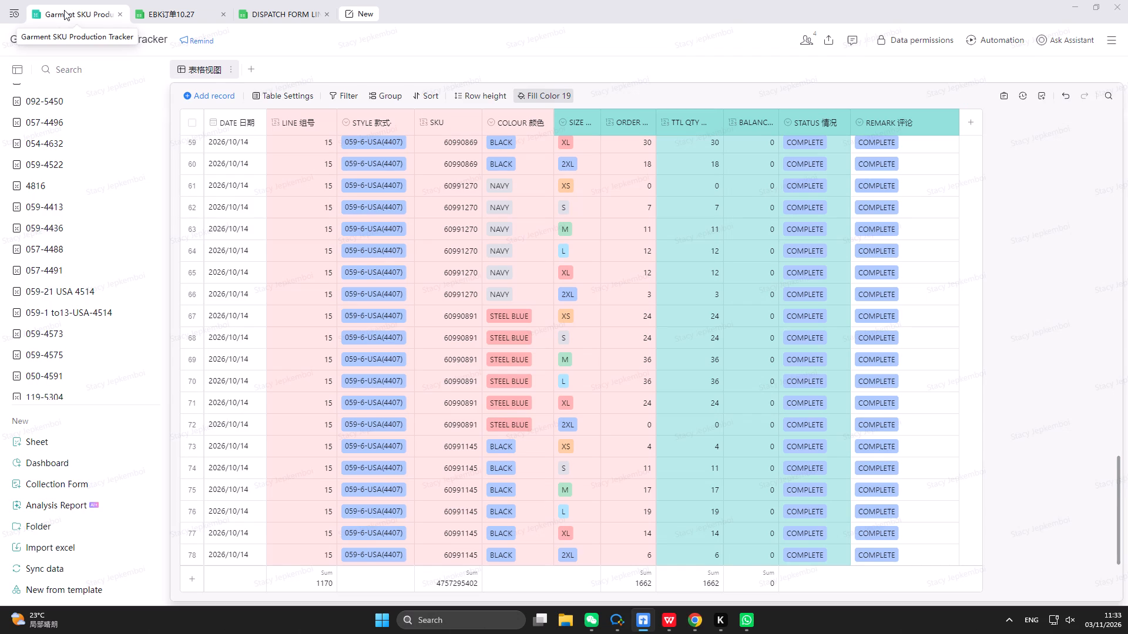
{"action": "scroll", "coordinate": [83, 380], "scroll_direction": "down", "scroll_amount": 14}
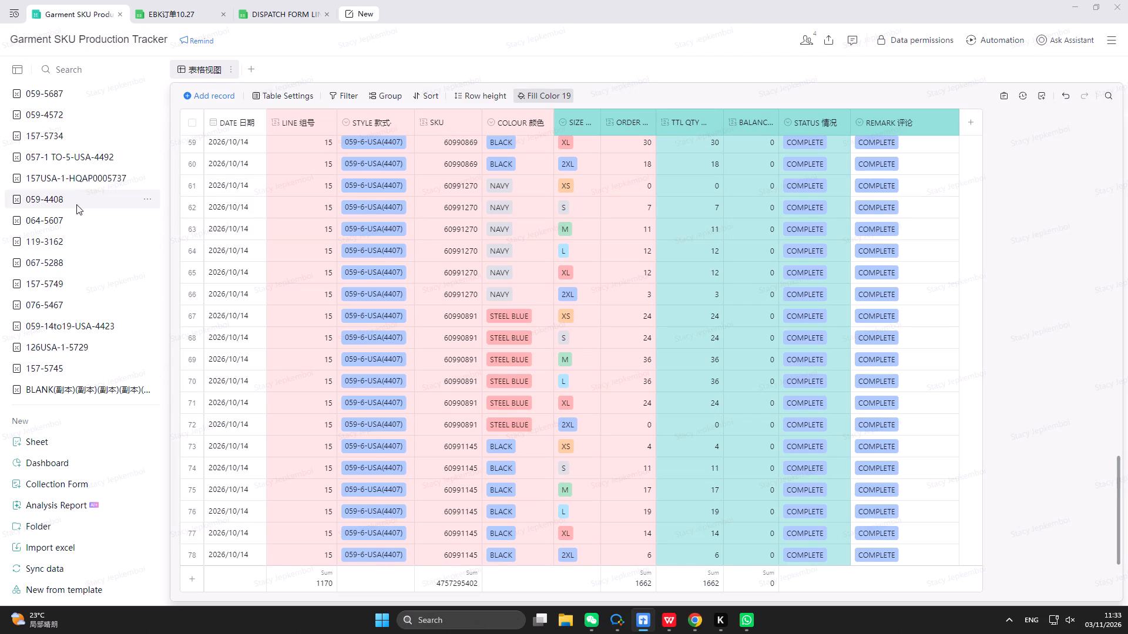
{"action": "scroll", "coordinate": [72, 146], "scroll_direction": "up", "scroll_amount": 3}
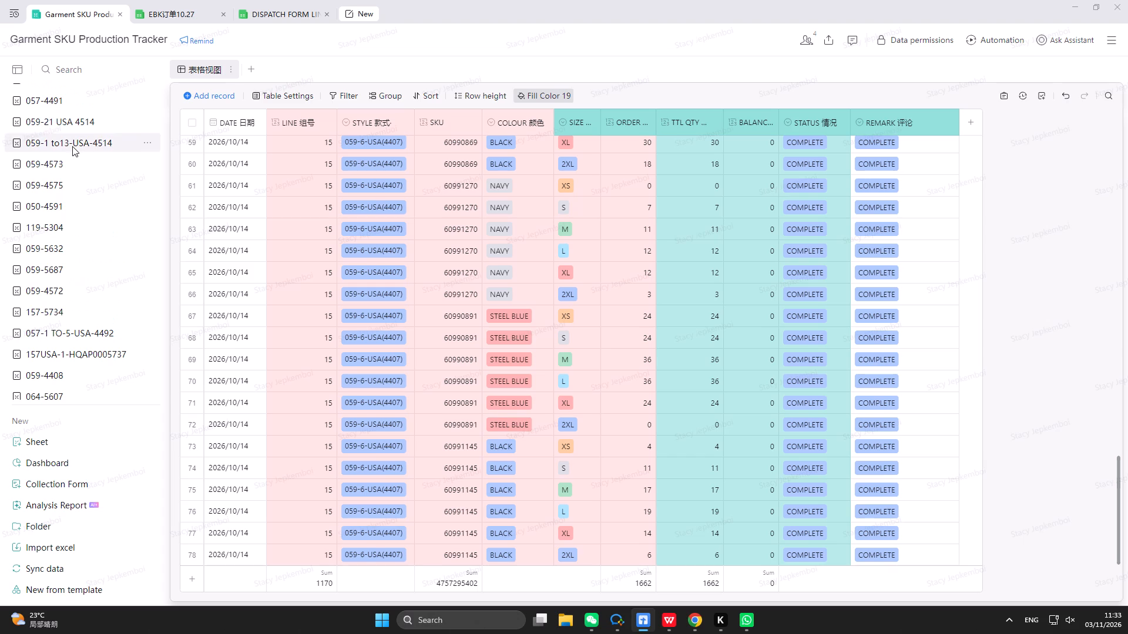
{"action": "scroll", "coordinate": [72, 146], "scroll_direction": "up", "scroll_amount": 13}
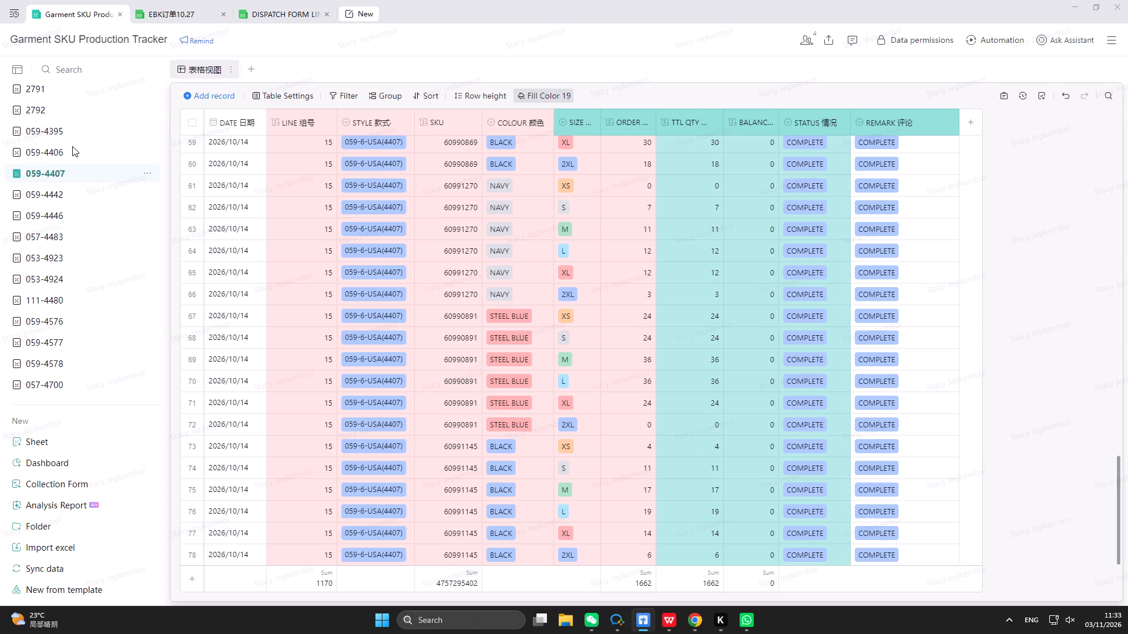
{"action": "scroll", "coordinate": [72, 146], "scroll_direction": "up", "scroll_amount": 5}
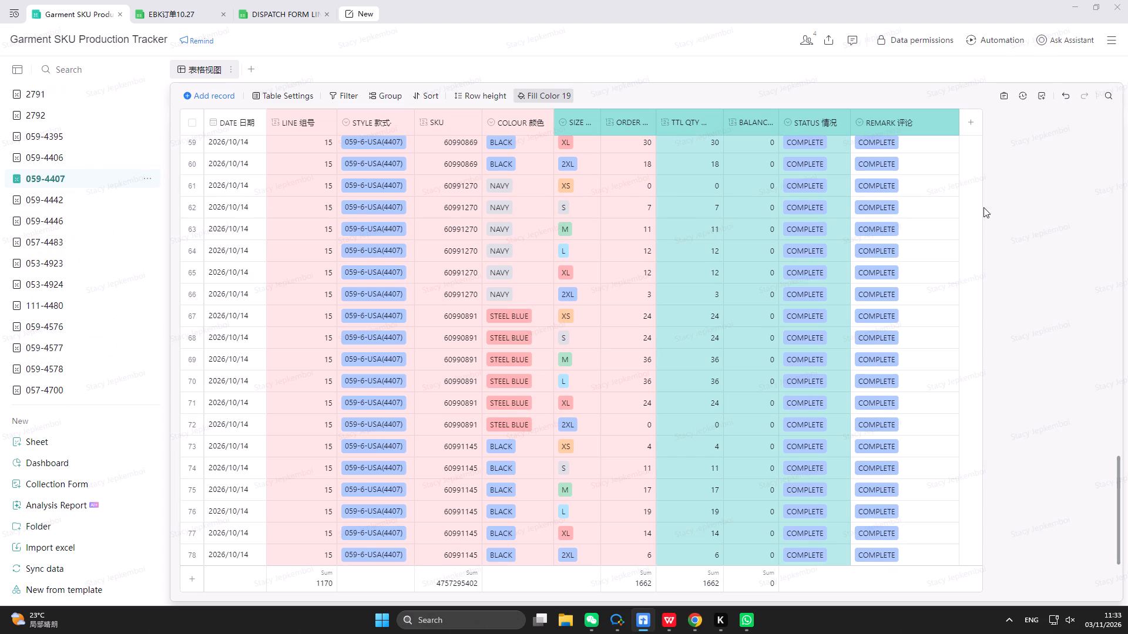
{"action": "scroll", "coordinate": [63, 219], "scroll_direction": "down", "scroll_amount": 15}
{"action": "scroll", "coordinate": [77, 280], "scroll_direction": "down", "scroll_amount": 7}
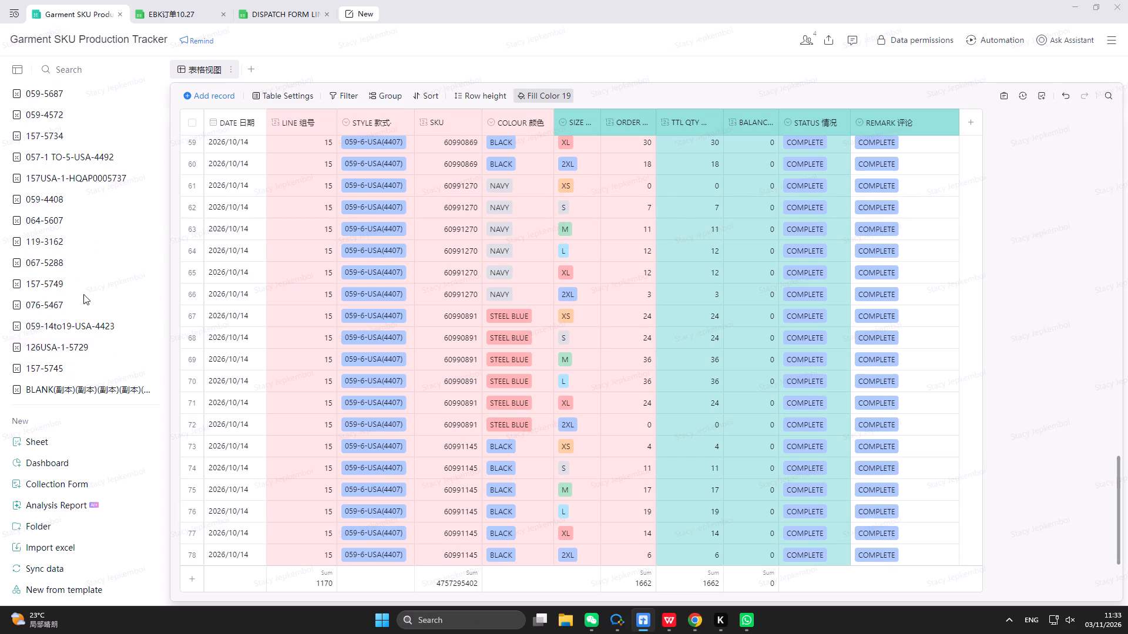
In the 157-5745 table, enter the remark COMPLETE in row 1 and fill it down to row 5.
{"action": "left_click", "coordinate": [78, 363]}
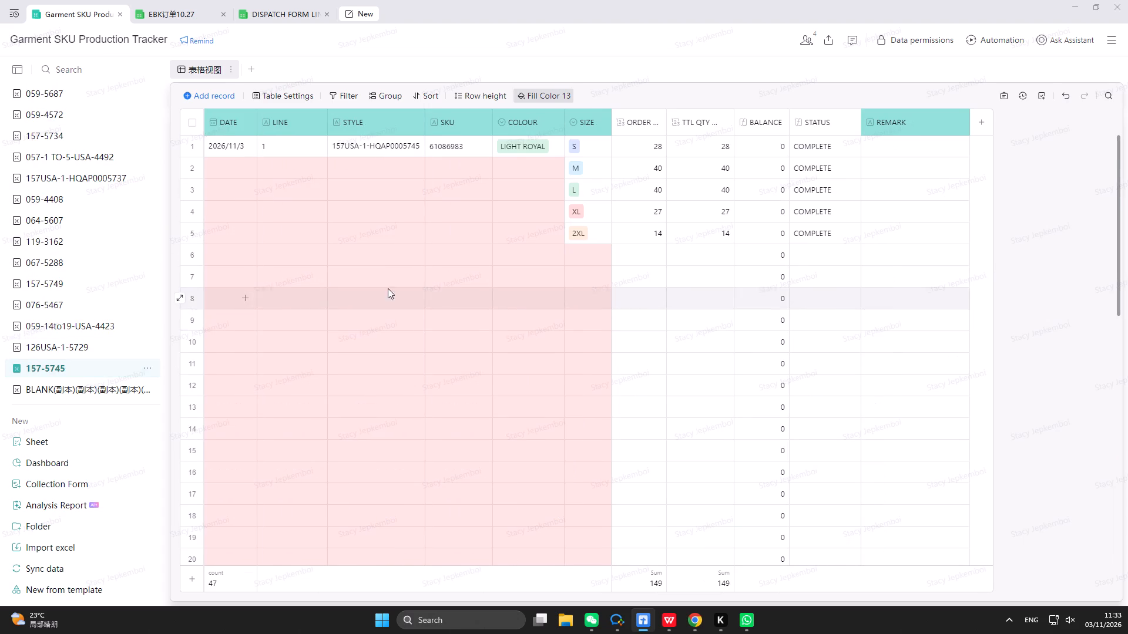
{"action": "scroll", "coordinate": [466, 275], "scroll_direction": "down", "scroll_amount": 1}
{"action": "scroll", "coordinate": [466, 264], "scroll_direction": "up", "scroll_amount": 5}
{"action": "left_click", "coordinate": [916, 148]}
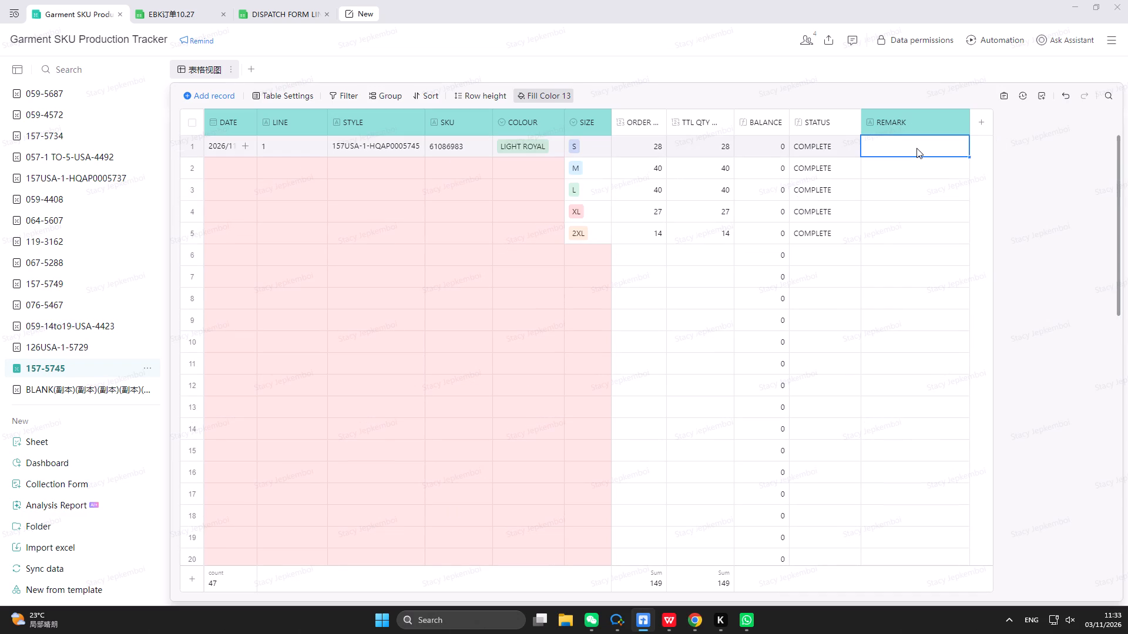
{"action": "type", "text": "COMPLETE"}
{"action": "left_click", "coordinate": [908, 163]}
{"action": "left_click", "coordinate": [913, 151]}
{"action": "left_click_drag", "start_coordinate": [971, 158], "coordinate": [957, 235]}
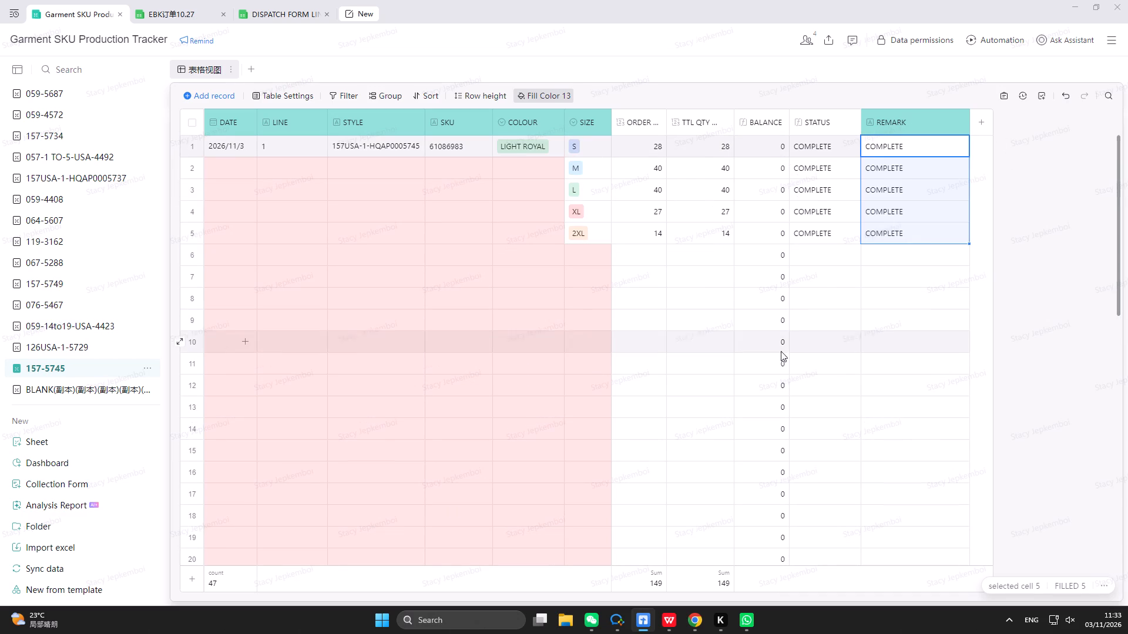
{"action": "left_click", "coordinate": [892, 393]}
Fill colour LIGHT ROYAL, SKU 61086983, style 157USA-1-HQAP0005745, line 1 and date 2026/11/3 from row 1 down to row 5.
{"action": "left_click", "coordinate": [532, 142]}
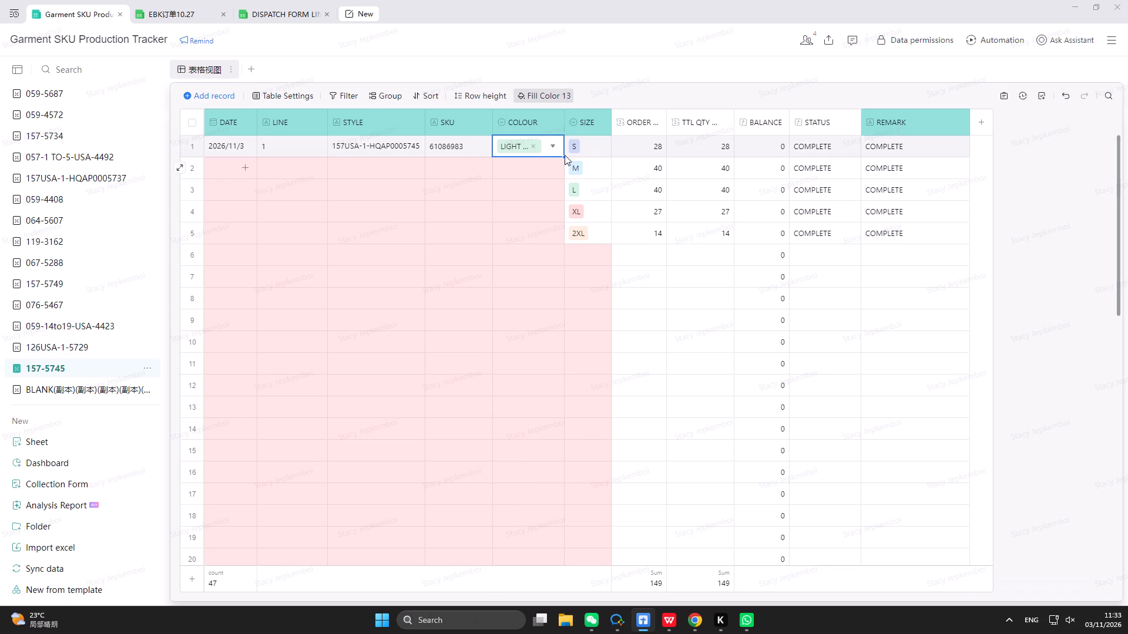
{"action": "left_click_drag", "start_coordinate": [563, 158], "coordinate": [556, 225]}
{"action": "left_click", "coordinate": [462, 151]}
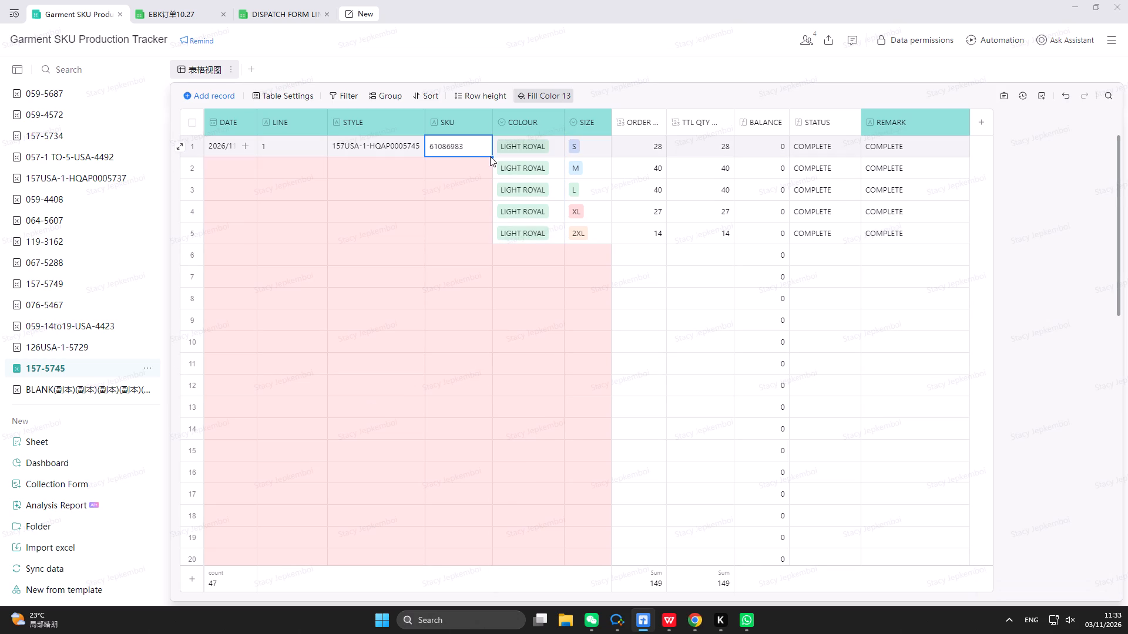
{"action": "left_click_drag", "start_coordinate": [493, 158], "coordinate": [477, 230]}
{"action": "left_click", "coordinate": [393, 149]}
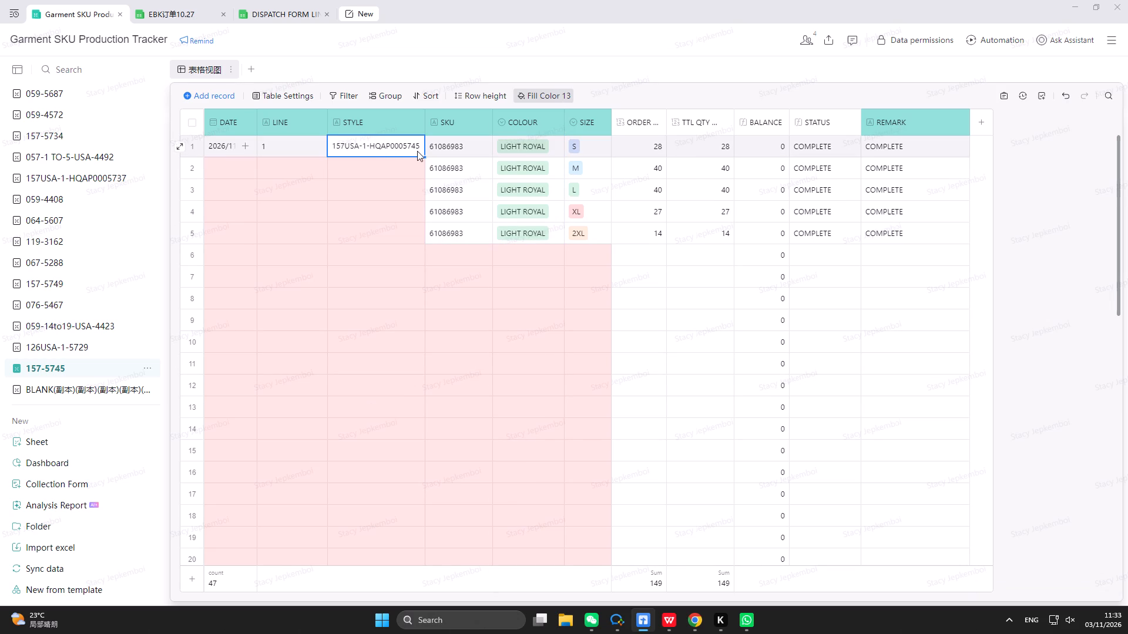
{"action": "left_click_drag", "start_coordinate": [424, 157], "coordinate": [421, 229]}
{"action": "left_click", "coordinate": [283, 148]}
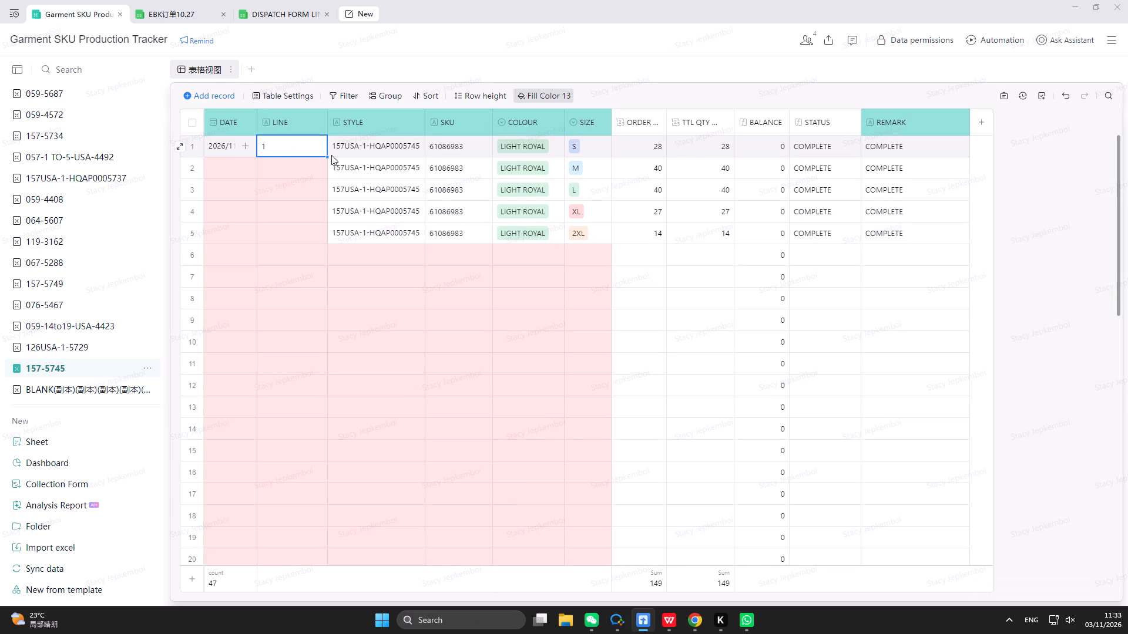
{"action": "left_click_drag", "start_coordinate": [326, 158], "coordinate": [323, 222]}
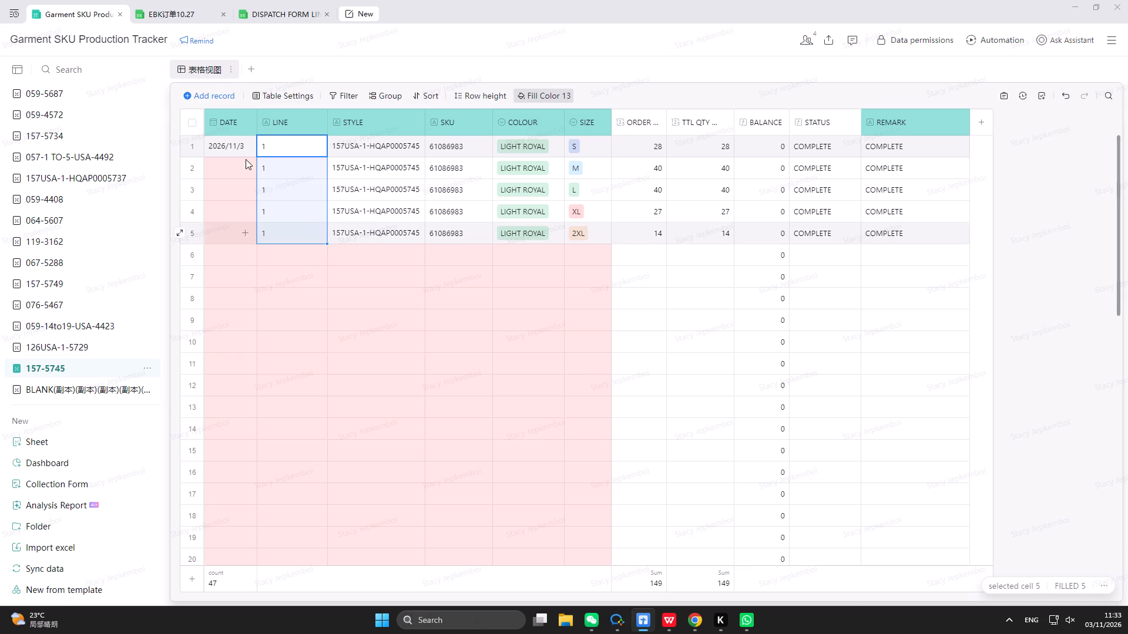
{"action": "left_click", "coordinate": [229, 150]}
{"action": "left_click_drag", "start_coordinate": [256, 158], "coordinate": [248, 205]}
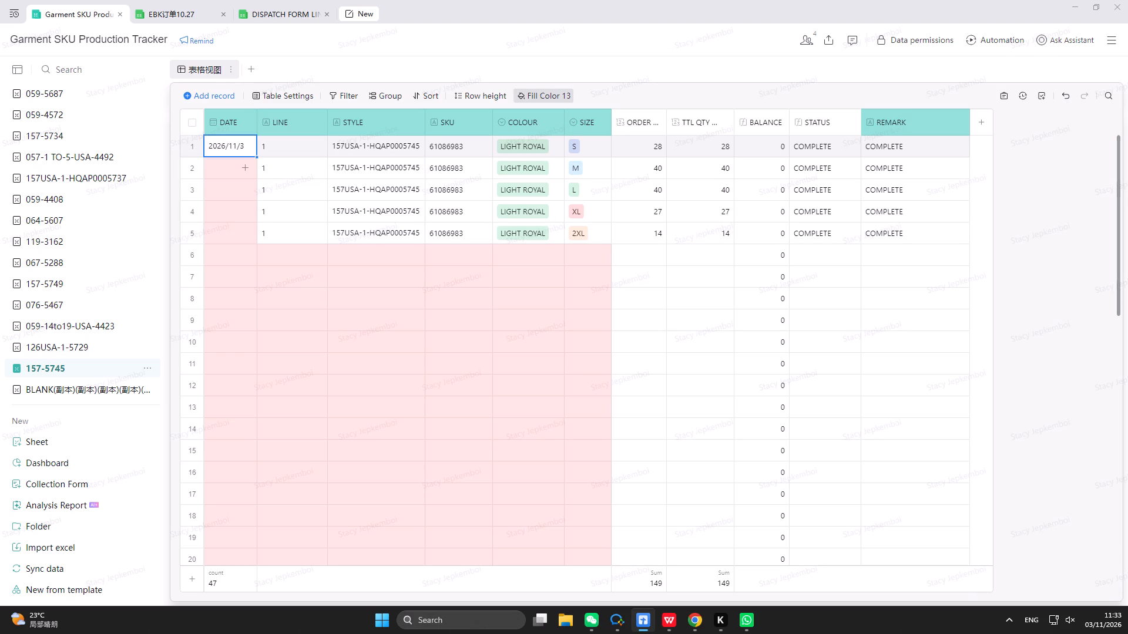
{"action": "left_click_drag", "start_coordinate": [248, 205], "coordinate": [244, 238]}
In the 126USA-1-5729 table, fill NAVY, SKU 61051899 and date 2026/11/3 down to row 6, and style 126USA-1-5729 down to row 5.
{"action": "left_click", "coordinate": [61, 352]}
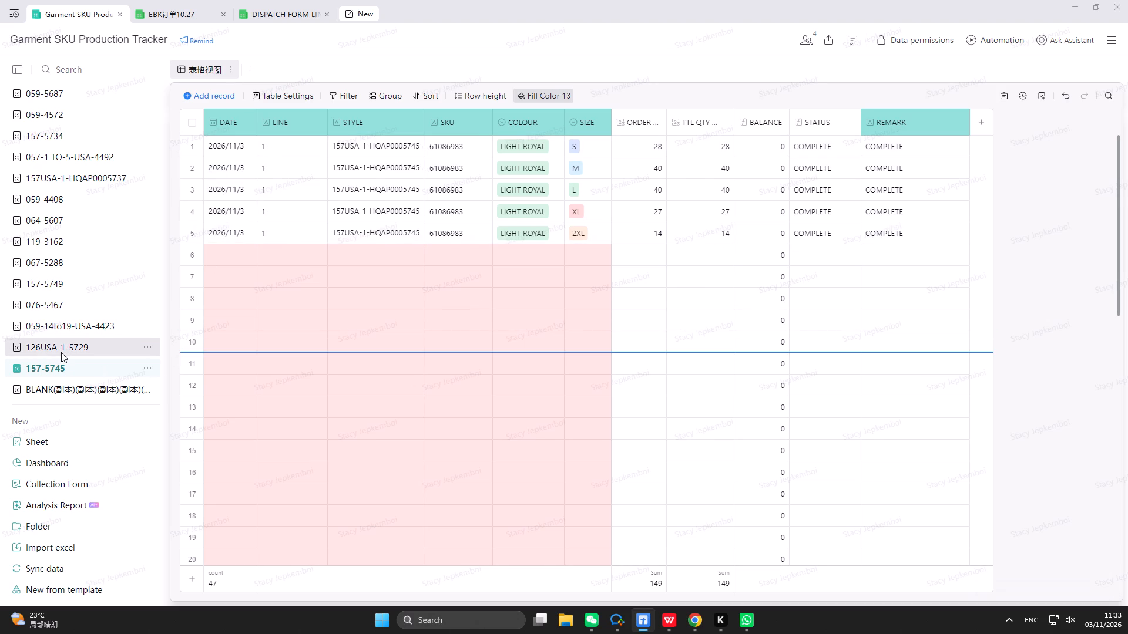
{"action": "left_click", "coordinate": [510, 142]}
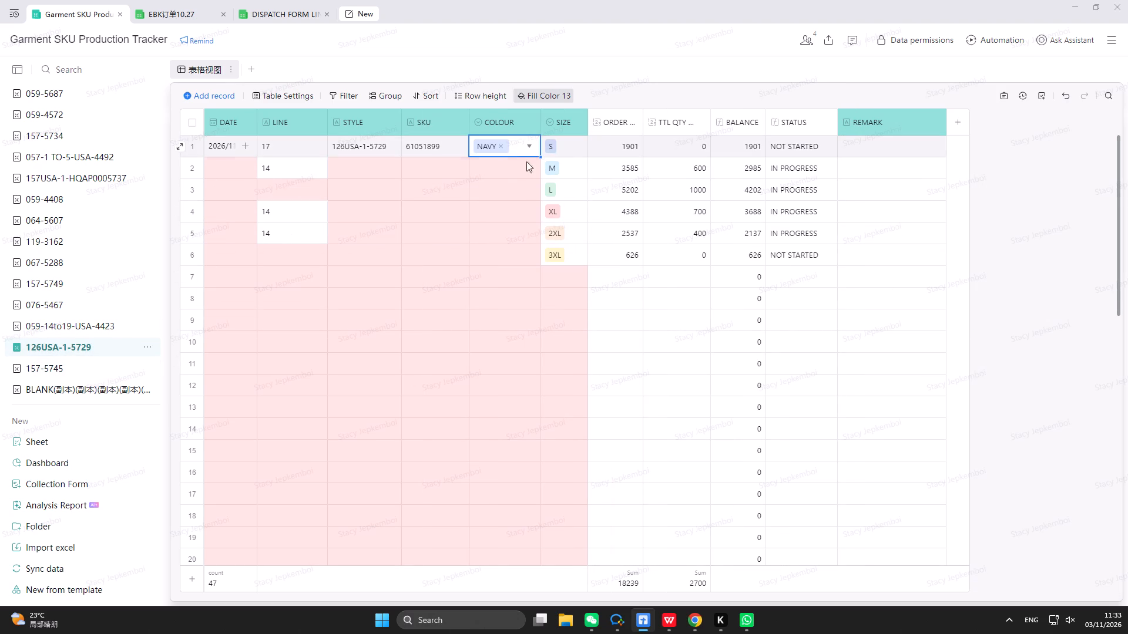
{"action": "left_click_drag", "start_coordinate": [540, 158], "coordinate": [528, 250]}
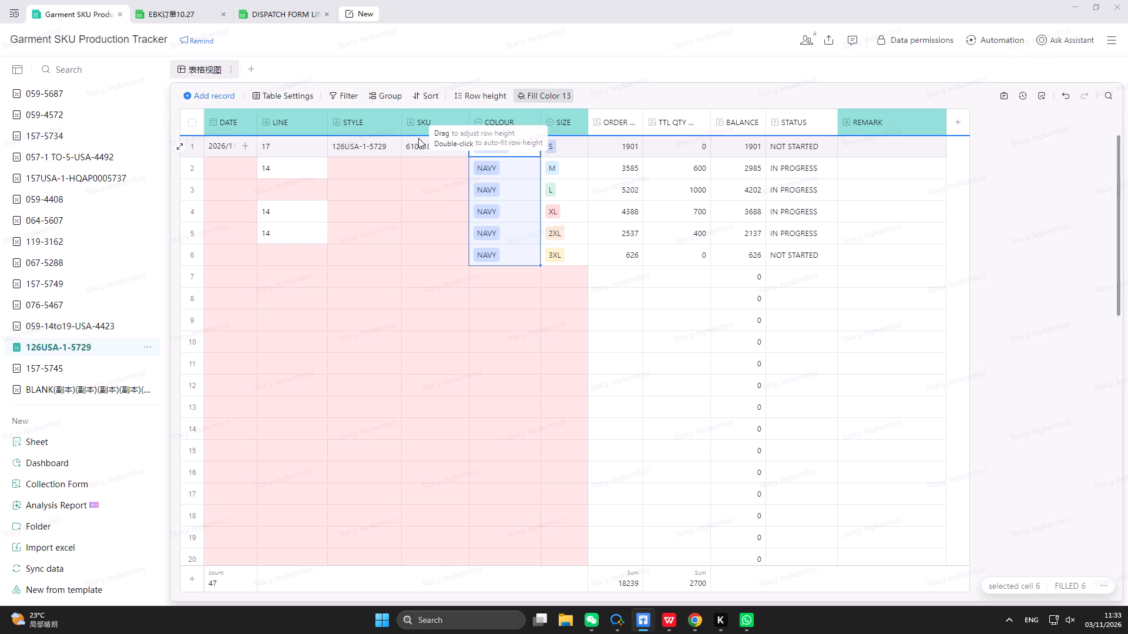
{"action": "left_click", "coordinate": [424, 147]}
{"action": "left_click_drag", "start_coordinate": [468, 157], "coordinate": [459, 248]}
{"action": "left_click_drag", "start_coordinate": [366, 149], "coordinate": [372, 150]}
{"action": "left_click_drag", "start_coordinate": [402, 158], "coordinate": [399, 234]}
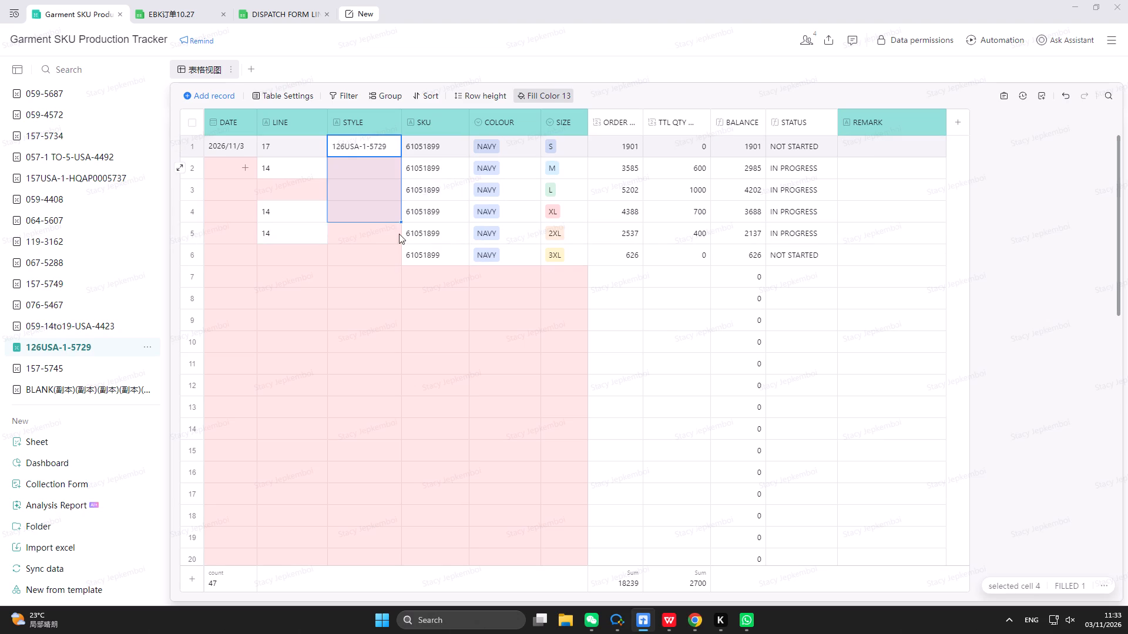
{"action": "left_click_drag", "start_coordinate": [399, 234], "coordinate": [399, 235]}
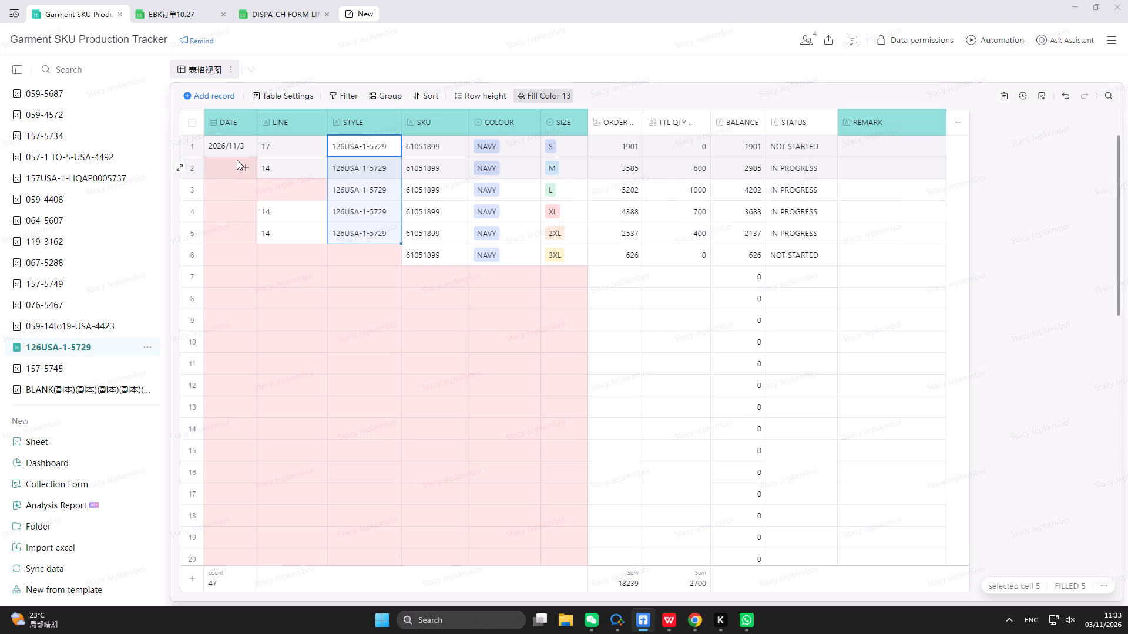
{"action": "left_click", "coordinate": [228, 147]}
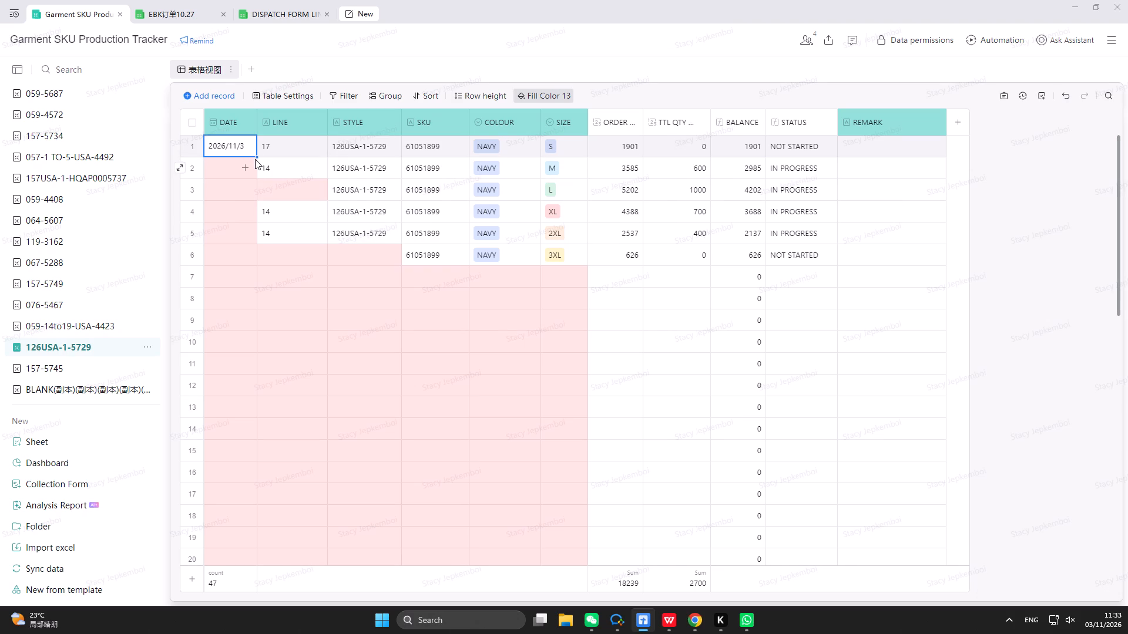
{"action": "left_click_drag", "start_coordinate": [257, 158], "coordinate": [249, 233]}
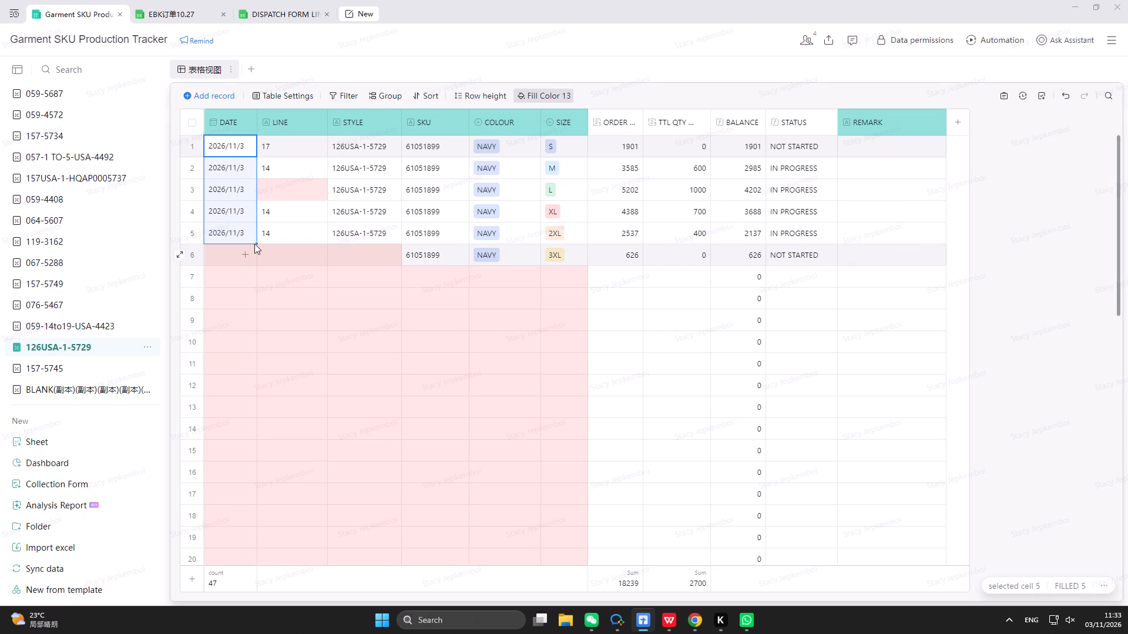
{"action": "left_click_drag", "start_coordinate": [256, 243], "coordinate": [254, 258]}
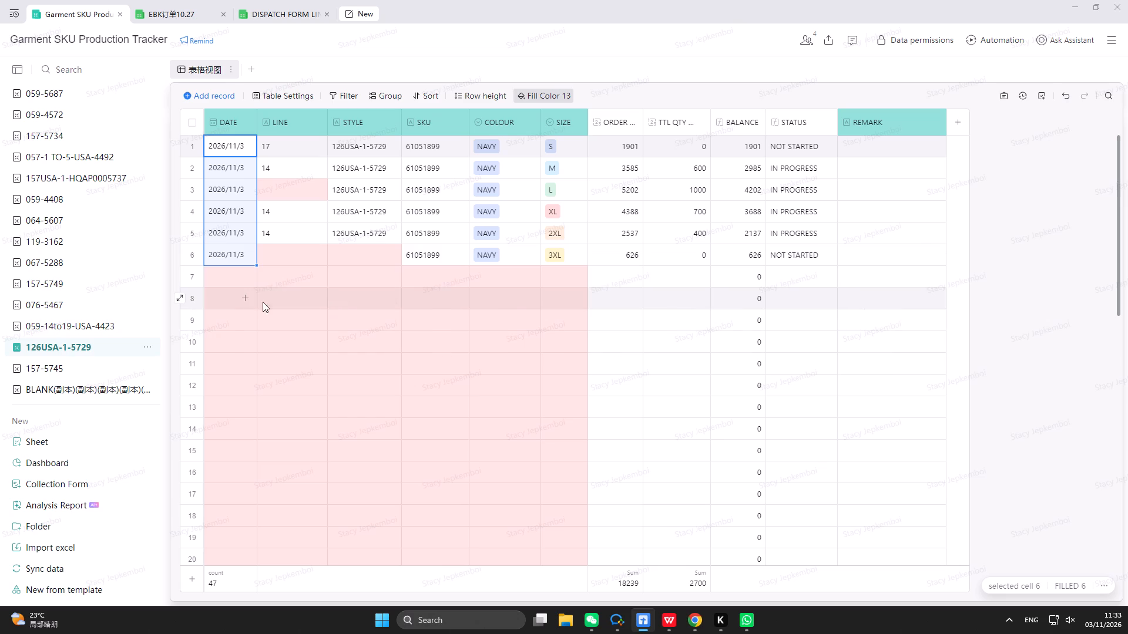
In the 059-14to19-USA-4423 table, fill each SKU's colour down its size rows: TBR to row 6, NAVY to 12, LIGHT ROYAL to 18, NAVY to 24.
{"action": "left_click", "coordinate": [98, 329]}
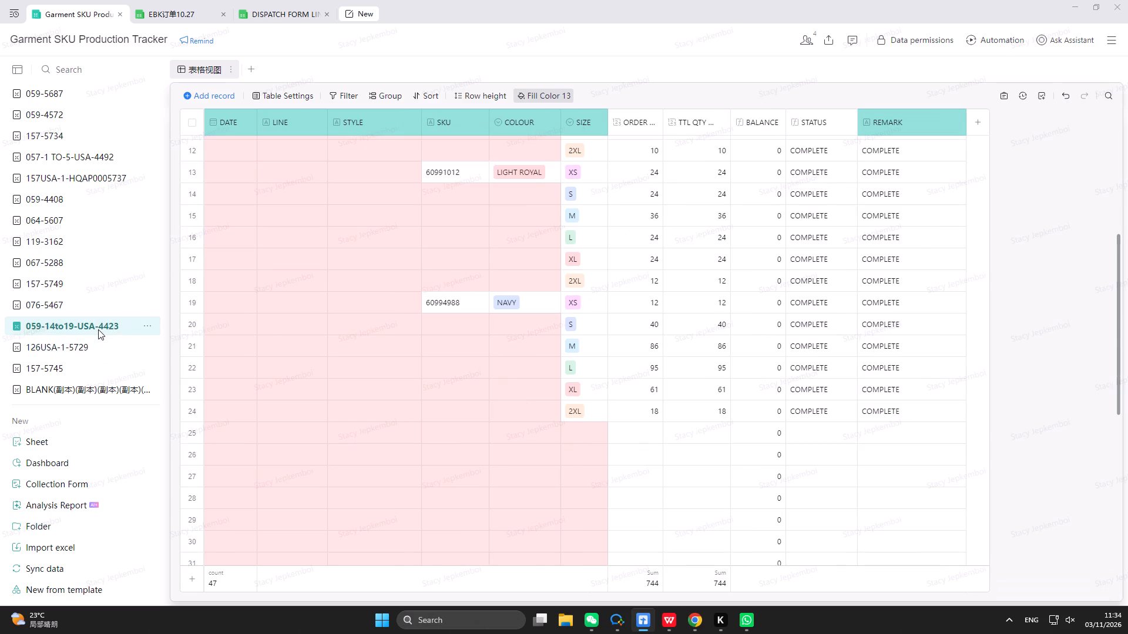
{"action": "scroll", "coordinate": [419, 265], "scroll_direction": "up", "scroll_amount": 20}
{"action": "scroll", "coordinate": [419, 265], "scroll_direction": "up", "scroll_amount": 8}
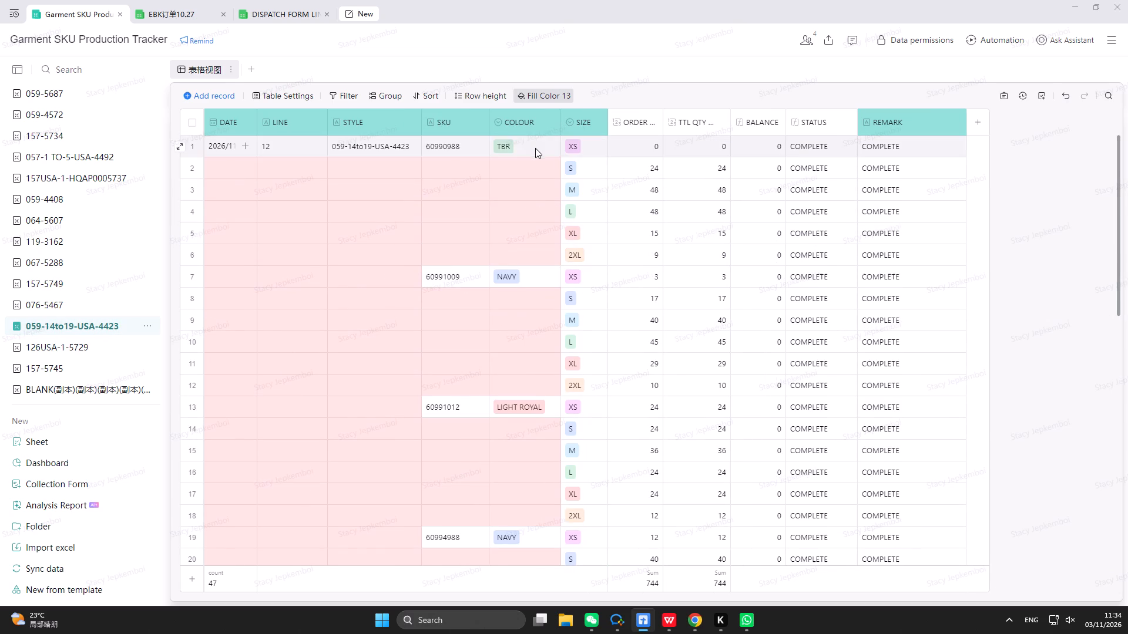
{"action": "left_click", "coordinate": [535, 146]}
{"action": "left_click_drag", "start_coordinate": [560, 158], "coordinate": [546, 253]}
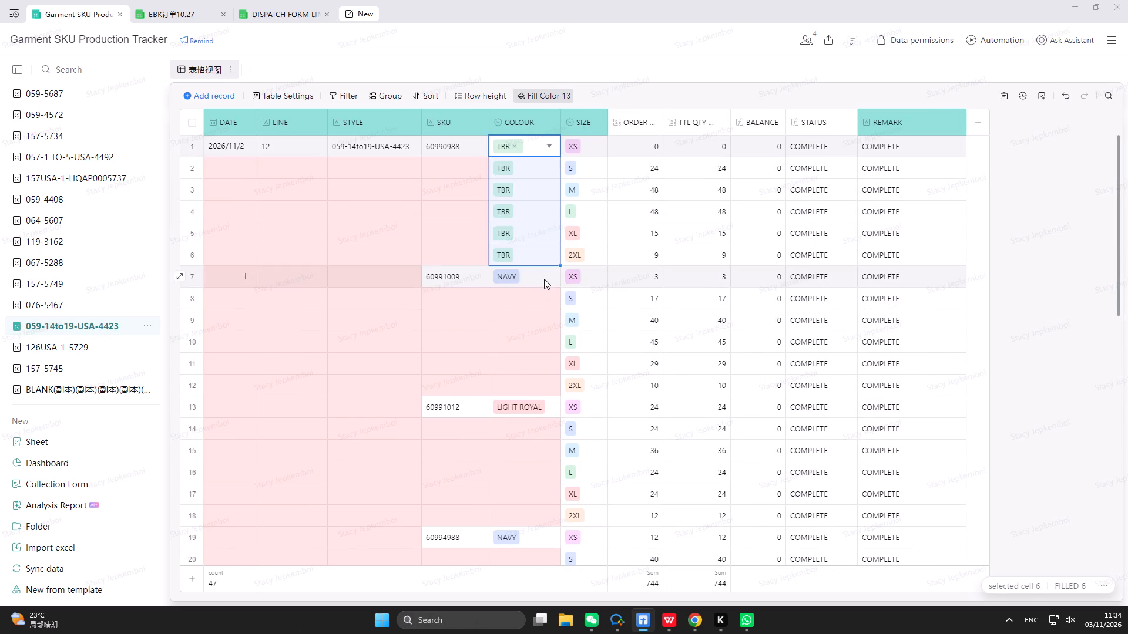
{"action": "left_click", "coordinate": [544, 279]}
{"action": "left_click_drag", "start_coordinate": [561, 288], "coordinate": [558, 388]}
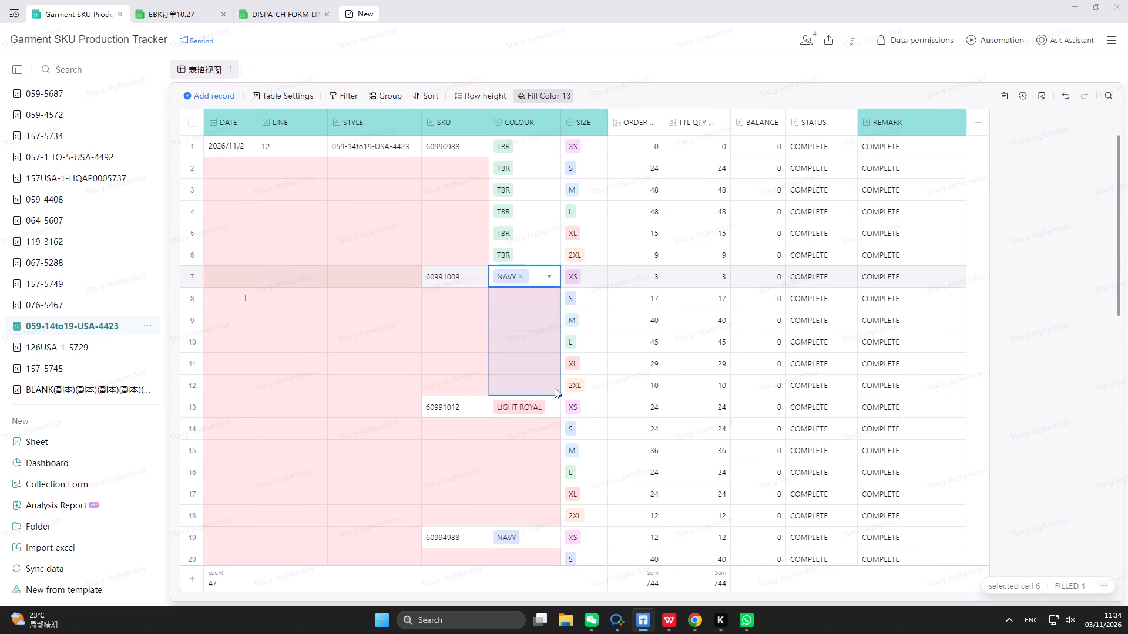
{"action": "left_click", "coordinate": [555, 409]}
{"action": "left_click_drag", "start_coordinate": [560, 417], "coordinate": [552, 456]}
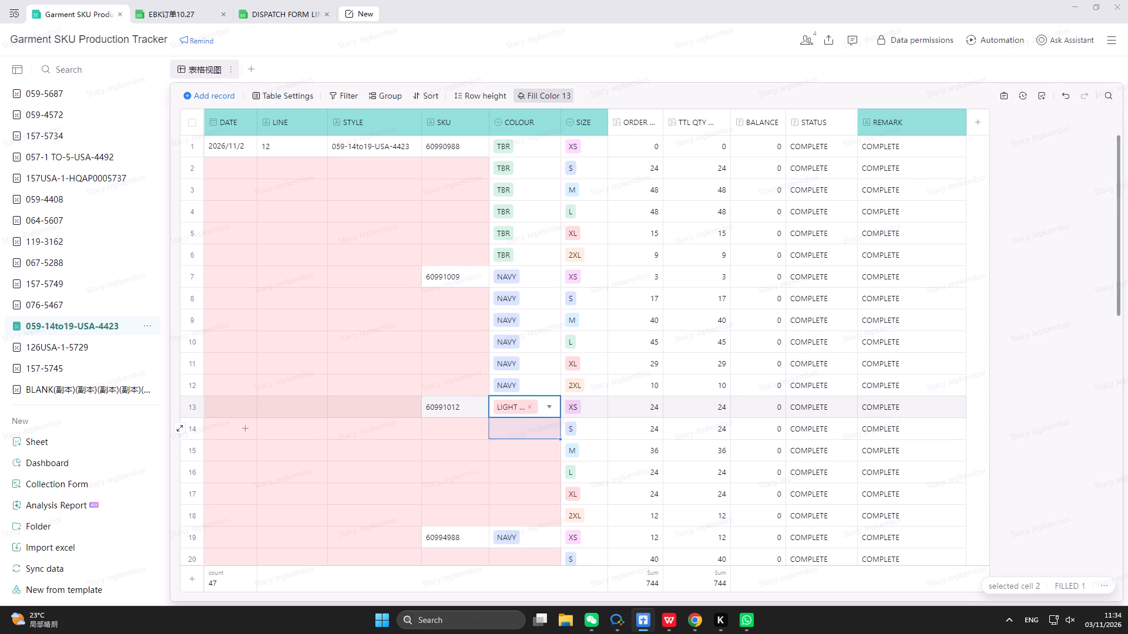
{"action": "left_click_drag", "start_coordinate": [552, 456], "coordinate": [542, 507]}
{"action": "scroll", "coordinate": [552, 407], "scroll_direction": "down", "scroll_amount": 3}
{"action": "left_click", "coordinate": [536, 368]}
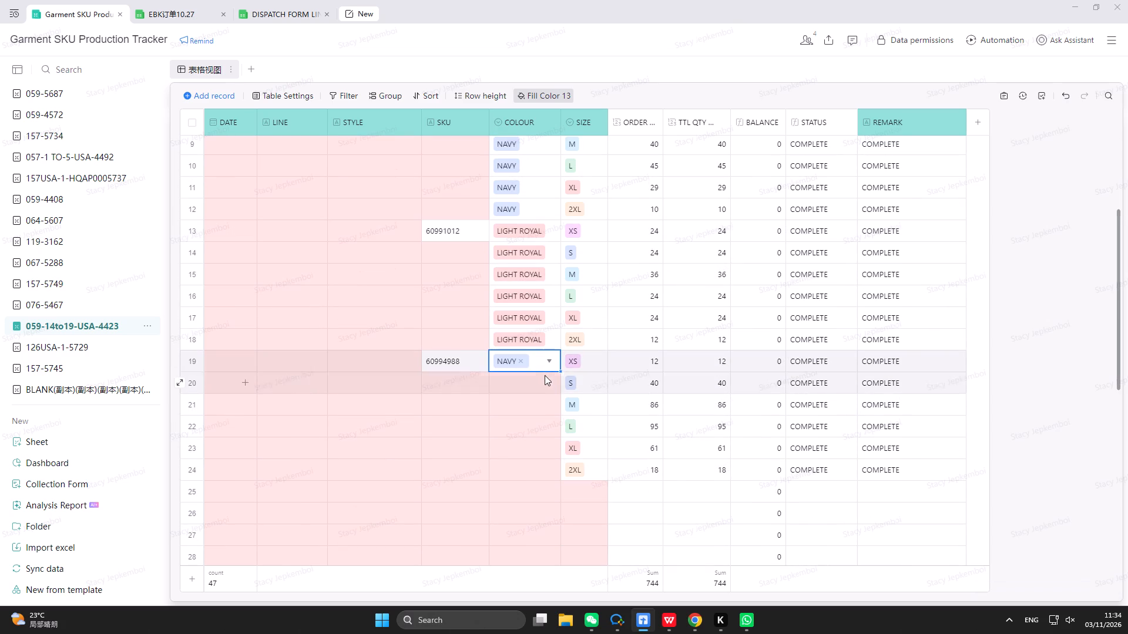
{"action": "left_click_drag", "start_coordinate": [560, 372], "coordinate": [556, 466]}
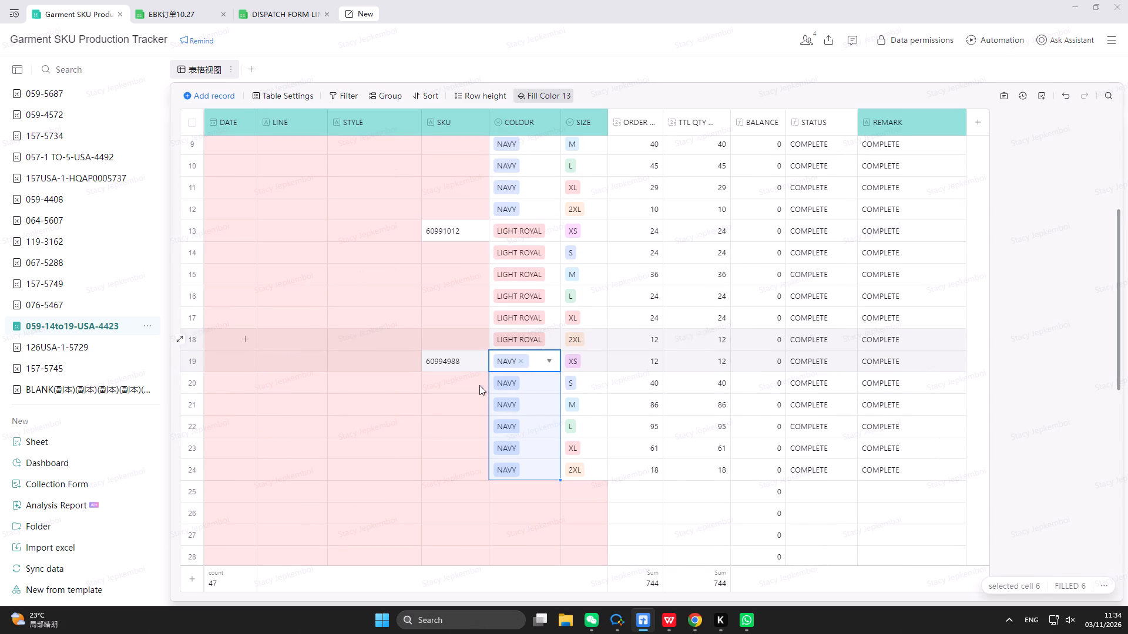
In the 059-14to19-USA-4423 table, fill each SKU down its size rows: 60994988 to row 24, 60991012 to 18, 60991009 to 12, 60990988 to 6.
{"action": "left_click", "coordinate": [474, 369]}
{"action": "left_click_drag", "start_coordinate": [488, 373], "coordinate": [488, 465]}
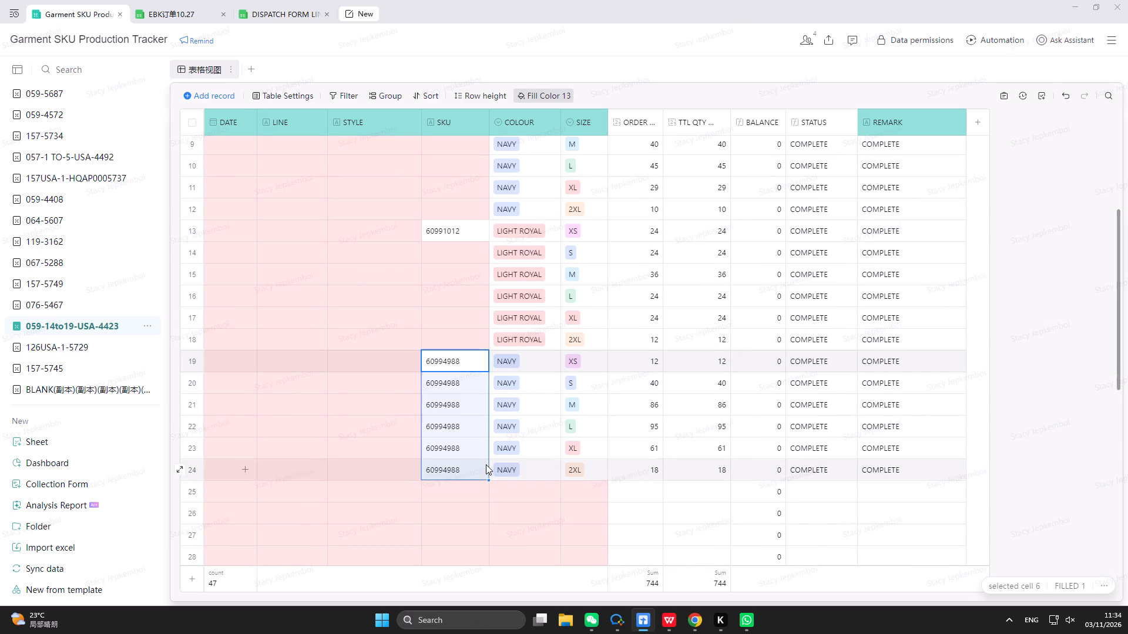
{"action": "left_click", "coordinate": [471, 235]}
{"action": "scroll", "coordinate": [491, 241], "scroll_direction": "down", "scroll_amount": 1}
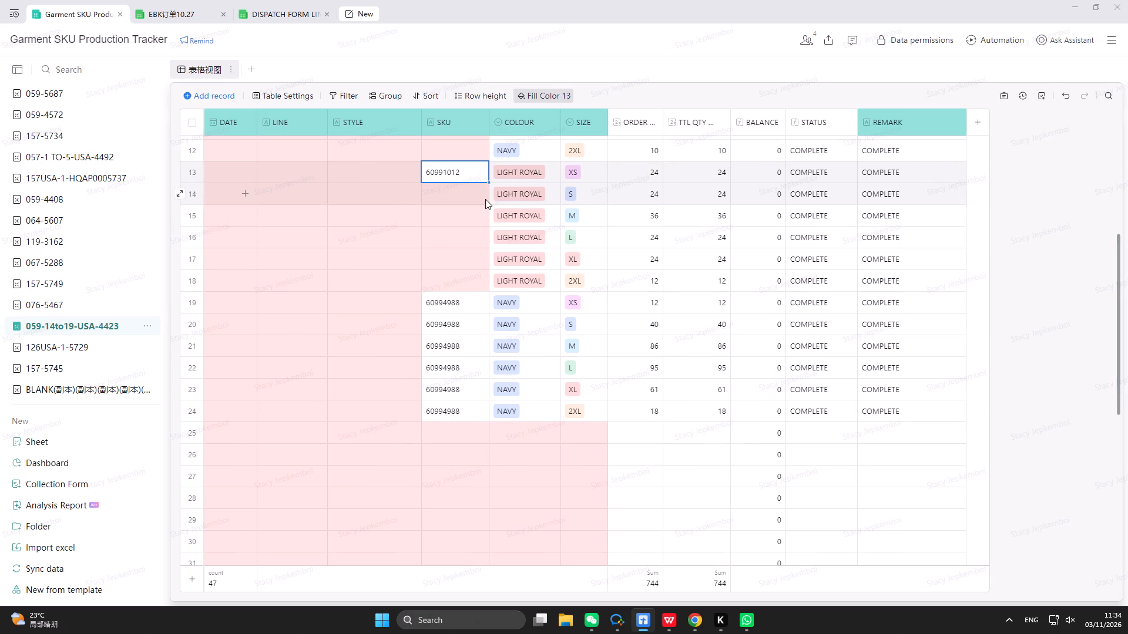
{"action": "left_click_drag", "start_coordinate": [489, 182], "coordinate": [482, 282]}
{"action": "scroll", "coordinate": [478, 257], "scroll_direction": "up", "scroll_amount": 2}
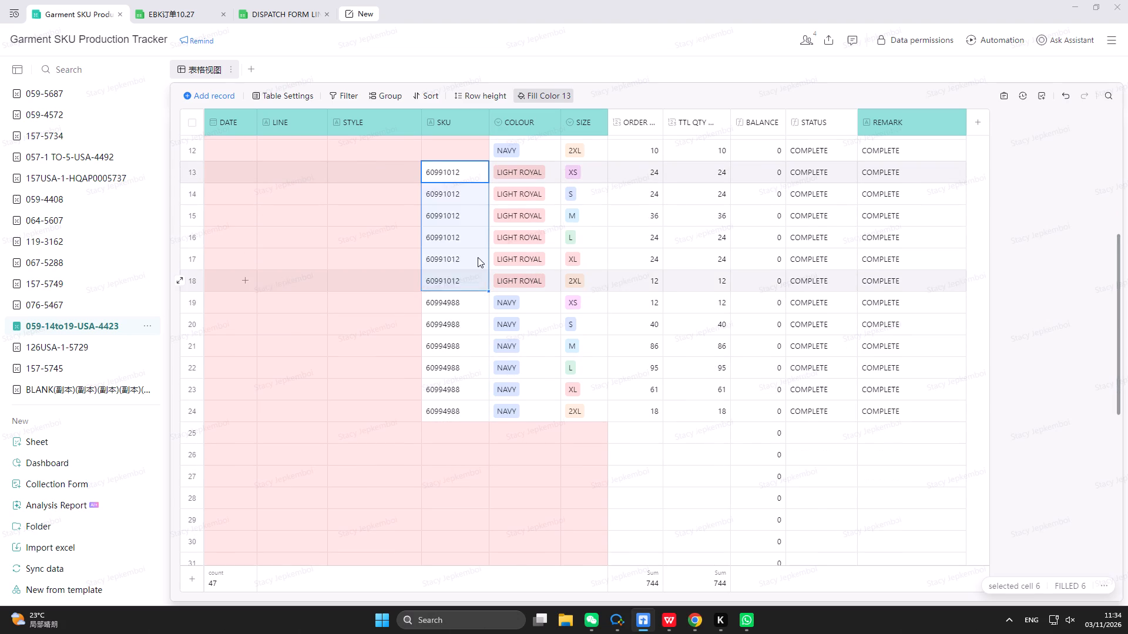
{"action": "scroll", "coordinate": [478, 257], "scroll_direction": "up", "scroll_amount": 4}
{"action": "left_click", "coordinate": [471, 280]}
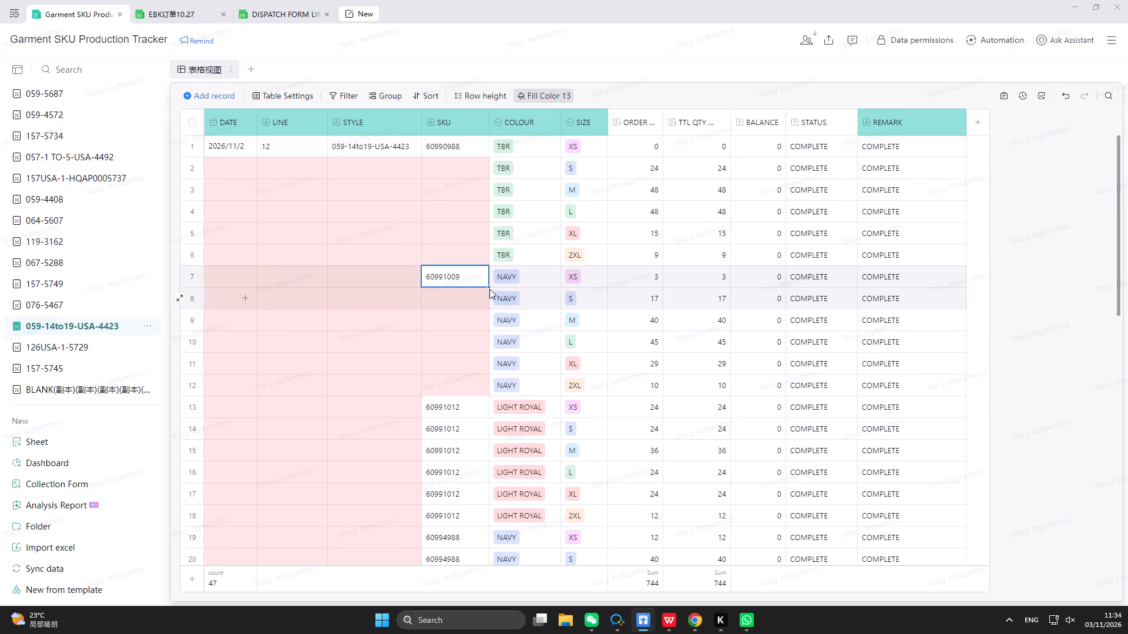
{"action": "left_click_drag", "start_coordinate": [489, 288], "coordinate": [481, 382]}
{"action": "scroll", "coordinate": [479, 311], "scroll_direction": "up", "scroll_amount": 4}
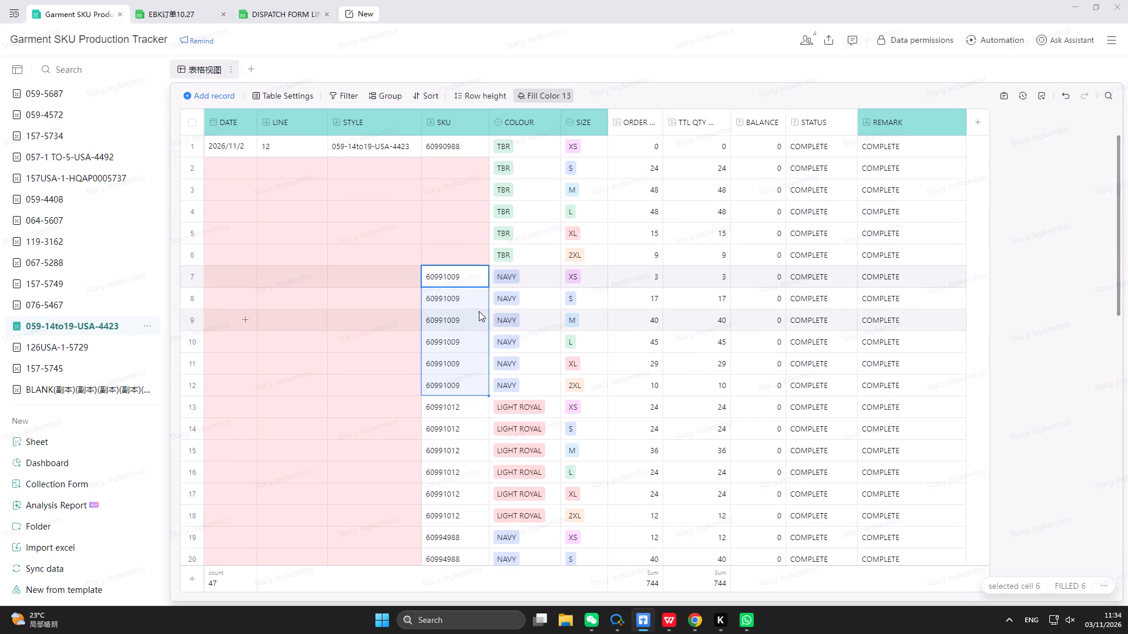
{"action": "left_click", "coordinate": [471, 149]}
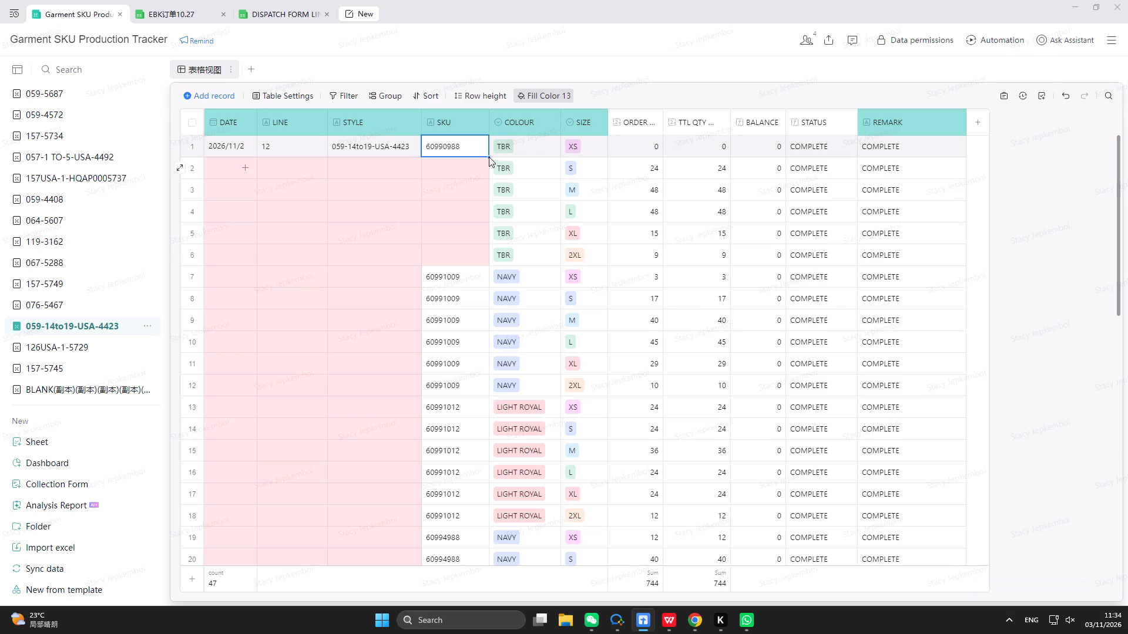
{"action": "left_click_drag", "start_coordinate": [489, 157], "coordinate": [481, 254]}
Fill style 059-14to19-USA-4423, line 12 and date 2026/11/2 from row 1 down to row 24.
{"action": "left_click", "coordinate": [385, 147]}
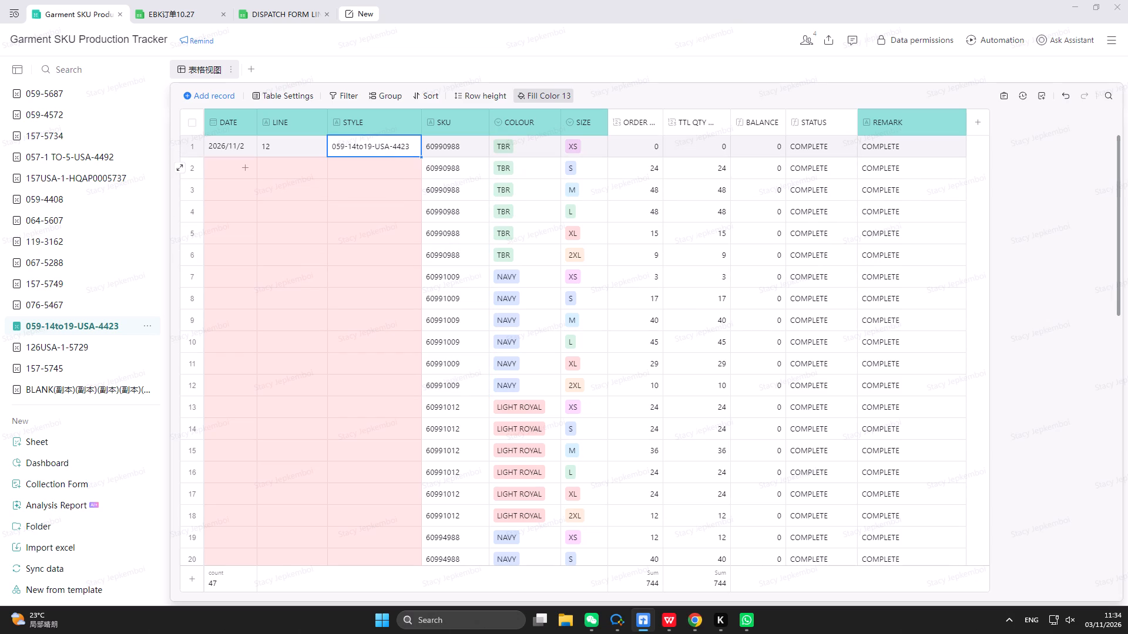
{"action": "left_click_drag", "start_coordinate": [420, 158], "coordinate": [403, 461]}
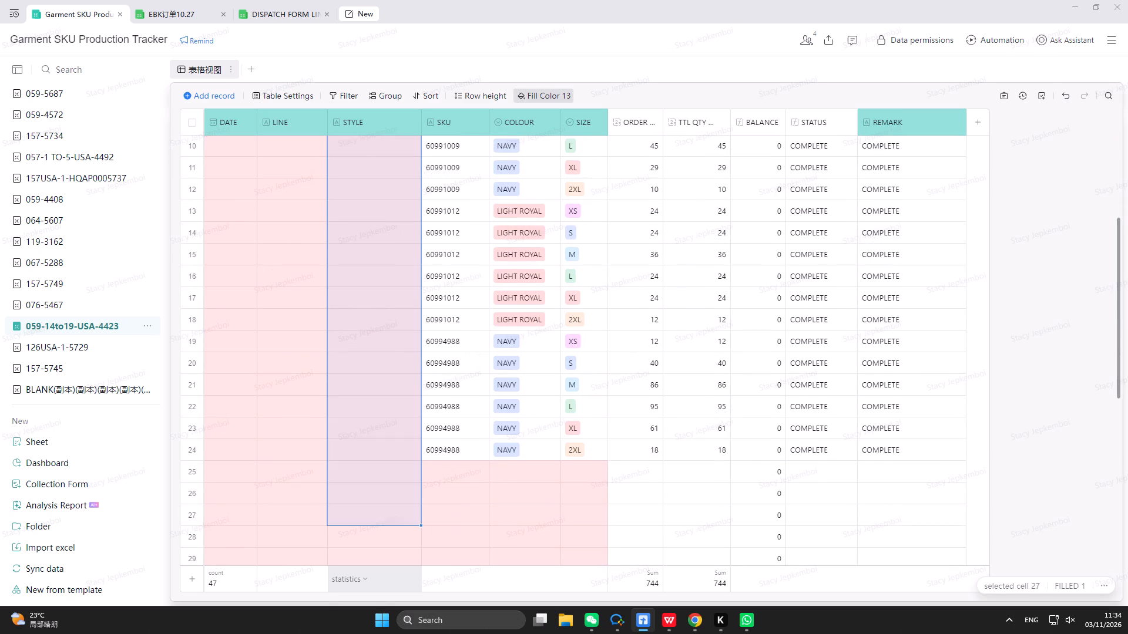
{"action": "left_click_drag", "start_coordinate": [403, 461], "coordinate": [402, 451]}
{"action": "scroll", "coordinate": [364, 372], "scroll_direction": "up", "scroll_amount": 14}
{"action": "left_click", "coordinate": [285, 145]}
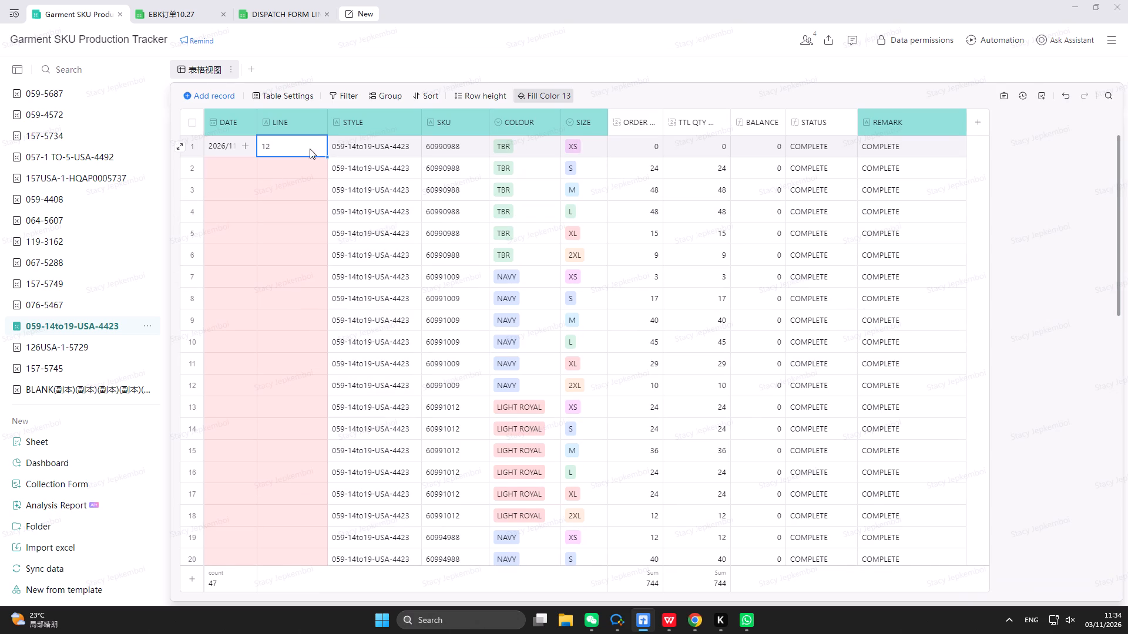
{"action": "left_click_drag", "start_coordinate": [328, 157], "coordinate": [318, 588]}
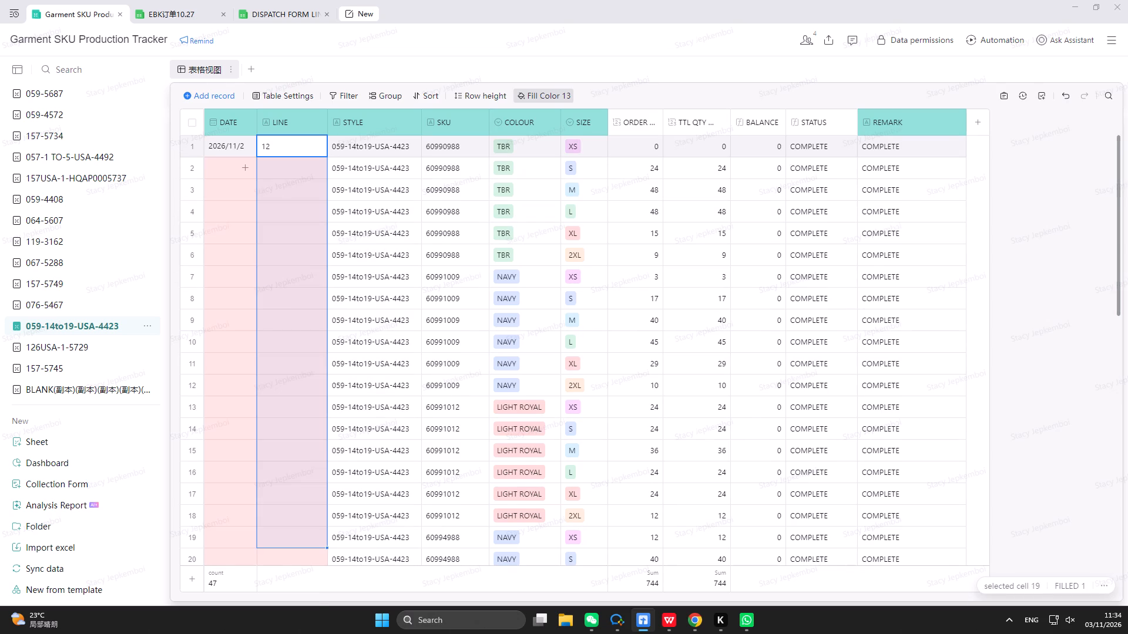
{"action": "left_click_drag", "start_coordinate": [318, 588], "coordinate": [329, 495]}
{"action": "scroll", "coordinate": [308, 316], "scroll_direction": "up", "scroll_amount": 8}
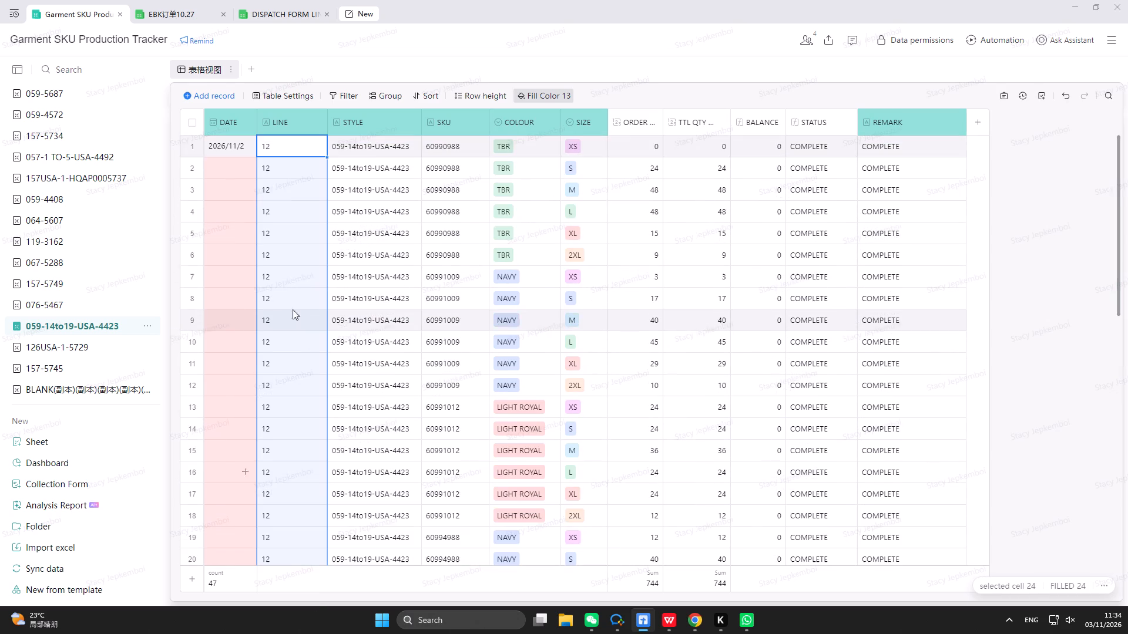
{"action": "left_click", "coordinate": [221, 145]}
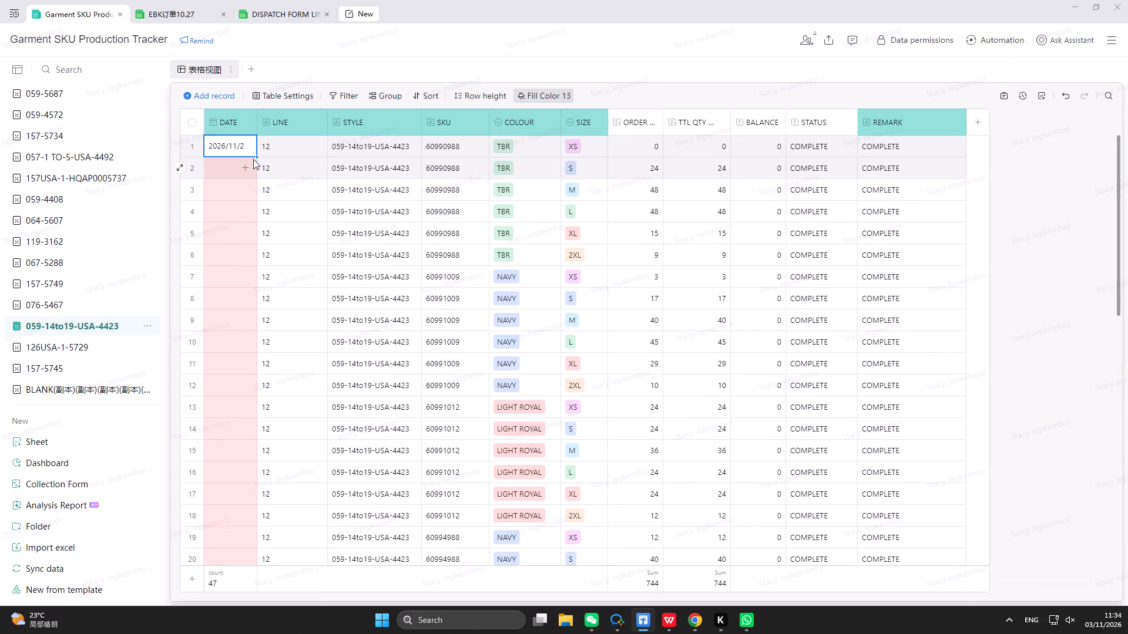
{"action": "left_click_drag", "start_coordinate": [256, 158], "coordinate": [250, 332]}
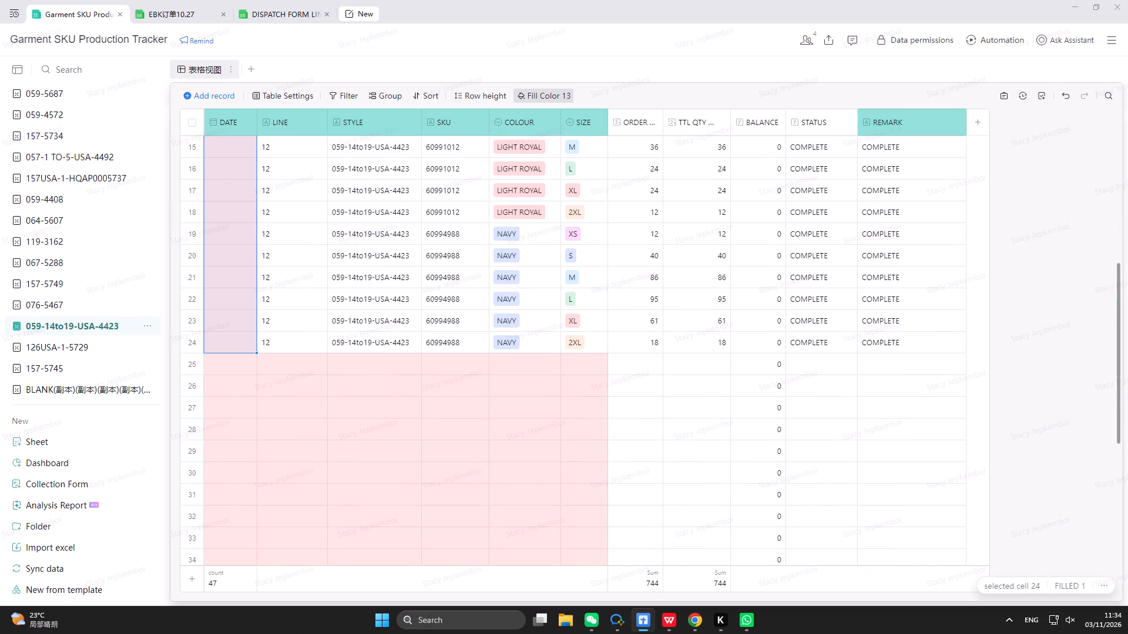
{"action": "left_click_drag", "start_coordinate": [250, 332], "coordinate": [246, 338]}
{"action": "scroll", "coordinate": [356, 392], "scroll_direction": "up", "scroll_amount": 19}
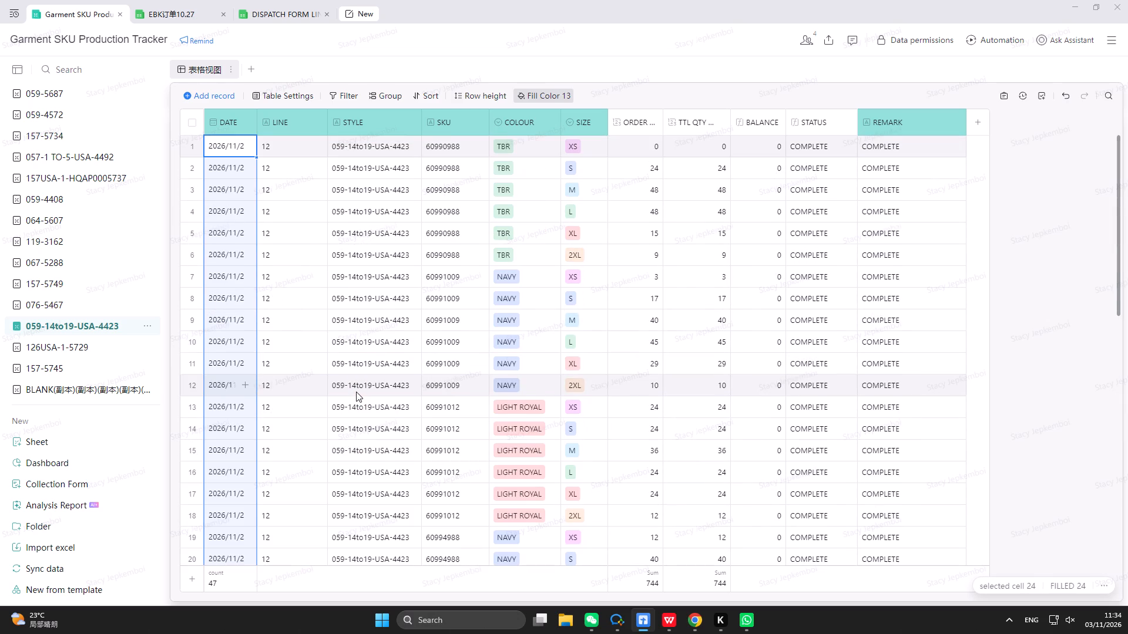
In the 076-5467 table, fill SCARLET and SKU 61066310 down to row 5, and LIGHT ROYAL and SKU 61066307 from row 6 to row 10.
{"action": "scroll", "coordinate": [356, 392], "scroll_direction": "up", "scroll_amount": 13}
{"action": "left_click", "coordinate": [55, 309]}
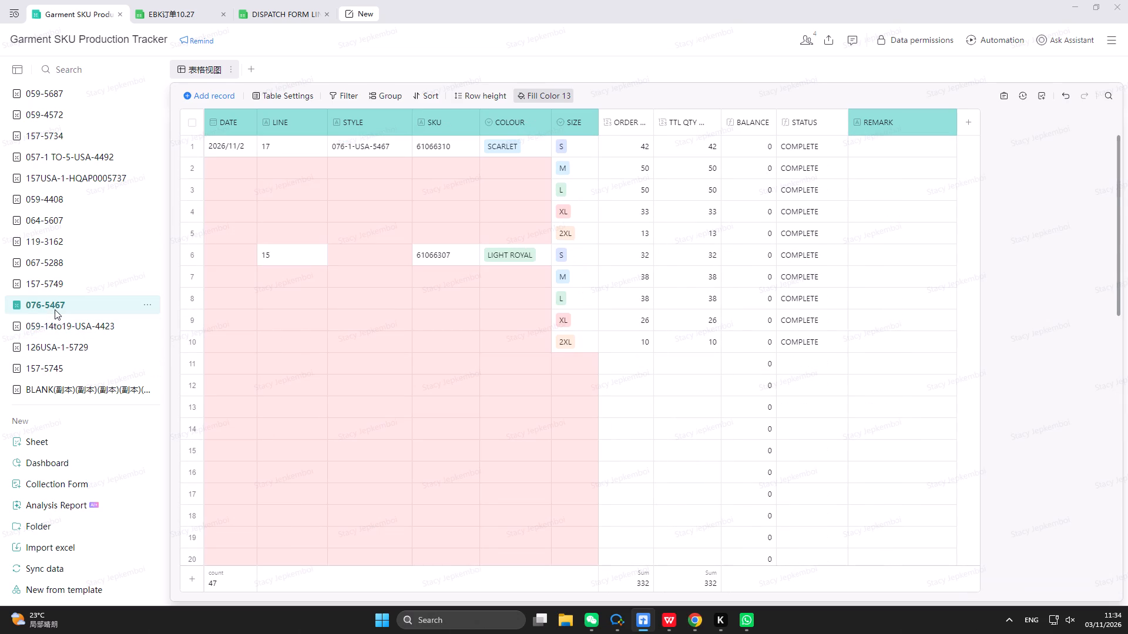
{"action": "left_click", "coordinate": [540, 150]}
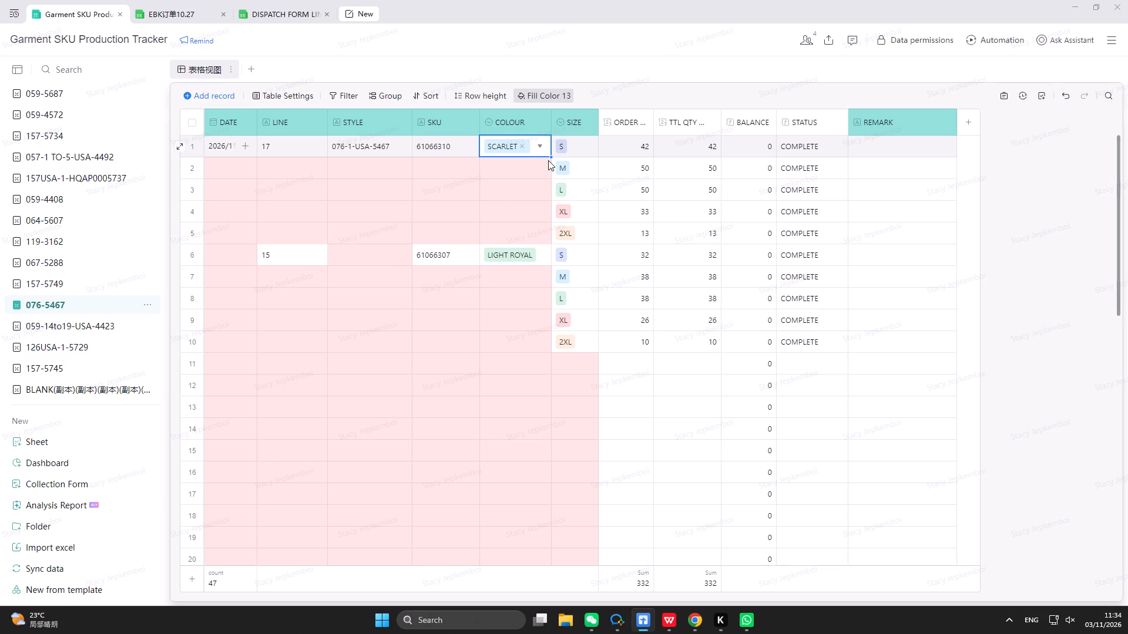
{"action": "left_click_drag", "start_coordinate": [550, 158], "coordinate": [531, 232]}
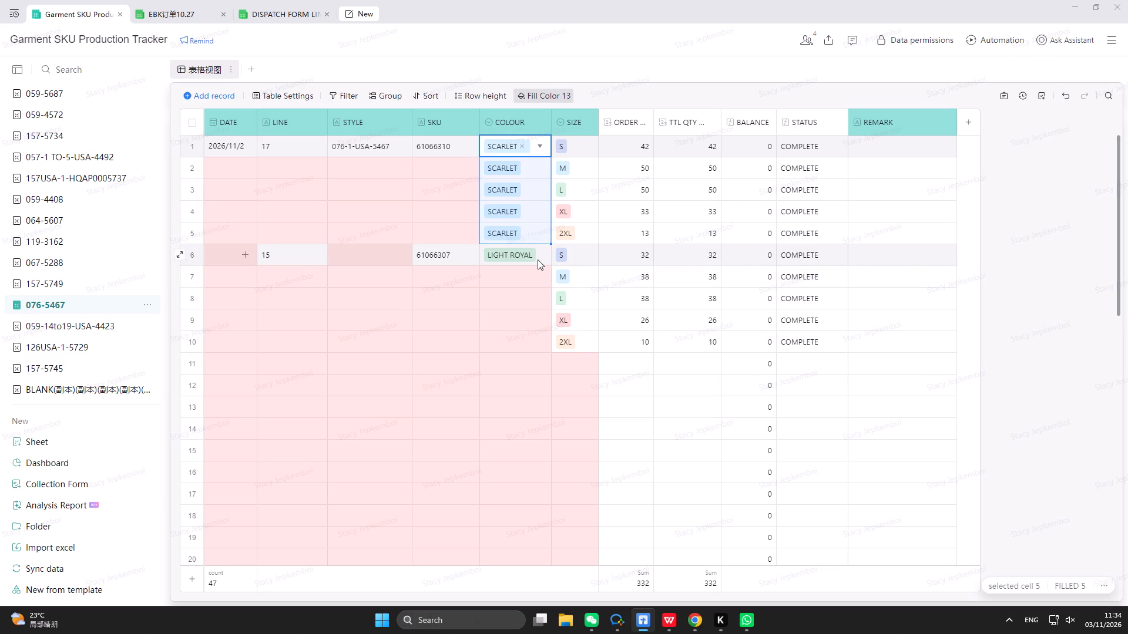
{"action": "left_click", "coordinate": [538, 259]}
{"action": "left_click_drag", "start_coordinate": [551, 268], "coordinate": [544, 347]}
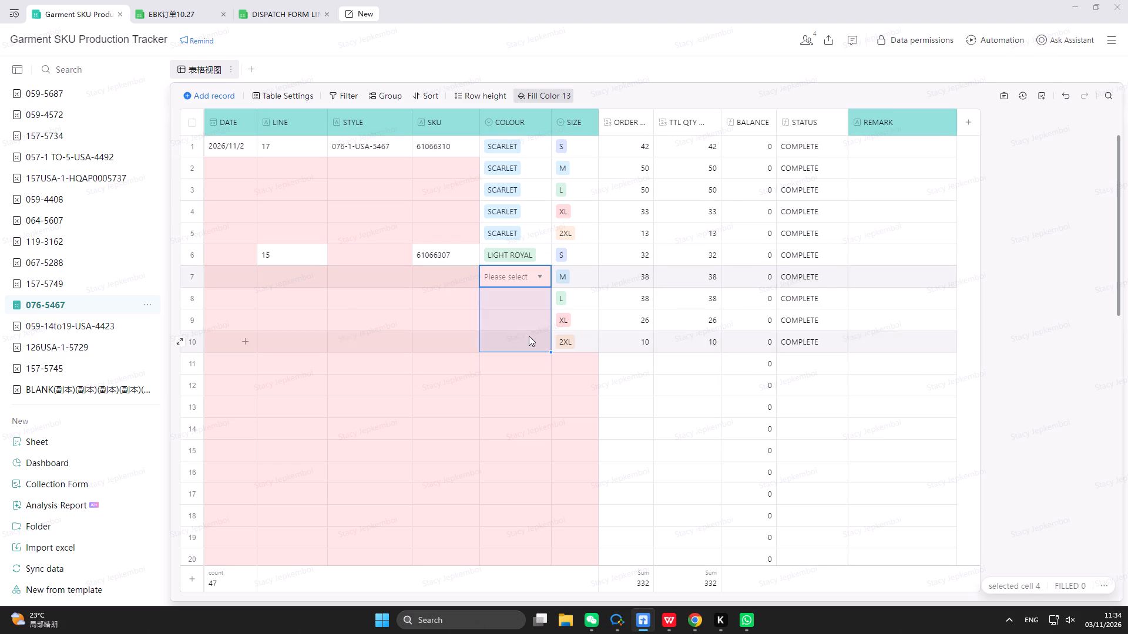
{"action": "left_click", "coordinate": [446, 262]}
{"action": "left_click_drag", "start_coordinate": [479, 267], "coordinate": [475, 339]}
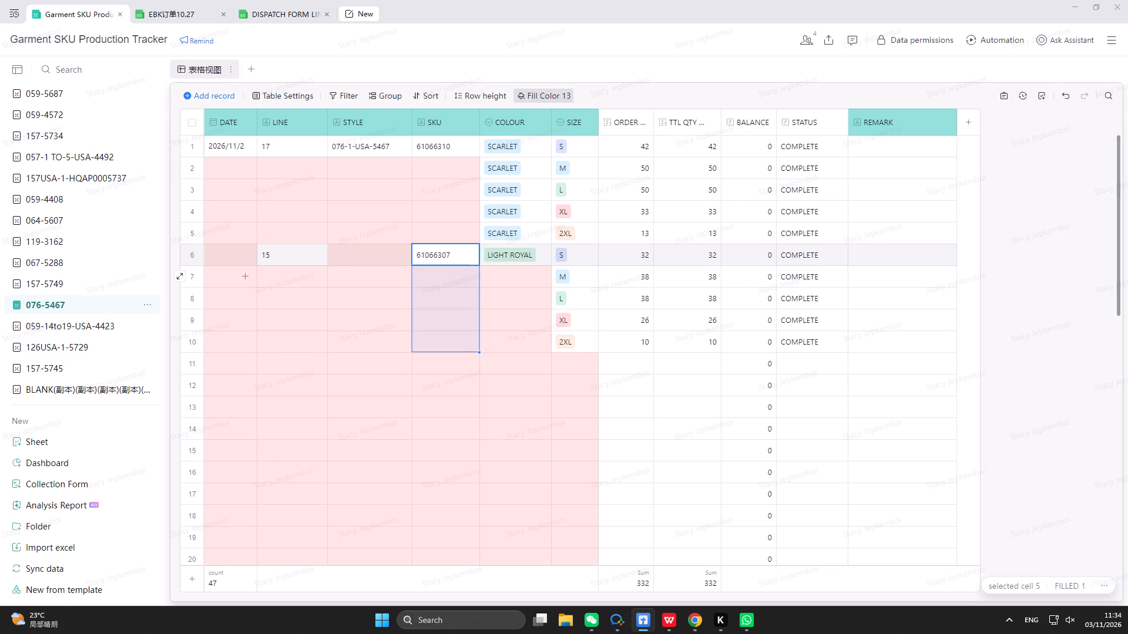
{"action": "left_click", "coordinate": [538, 257]}
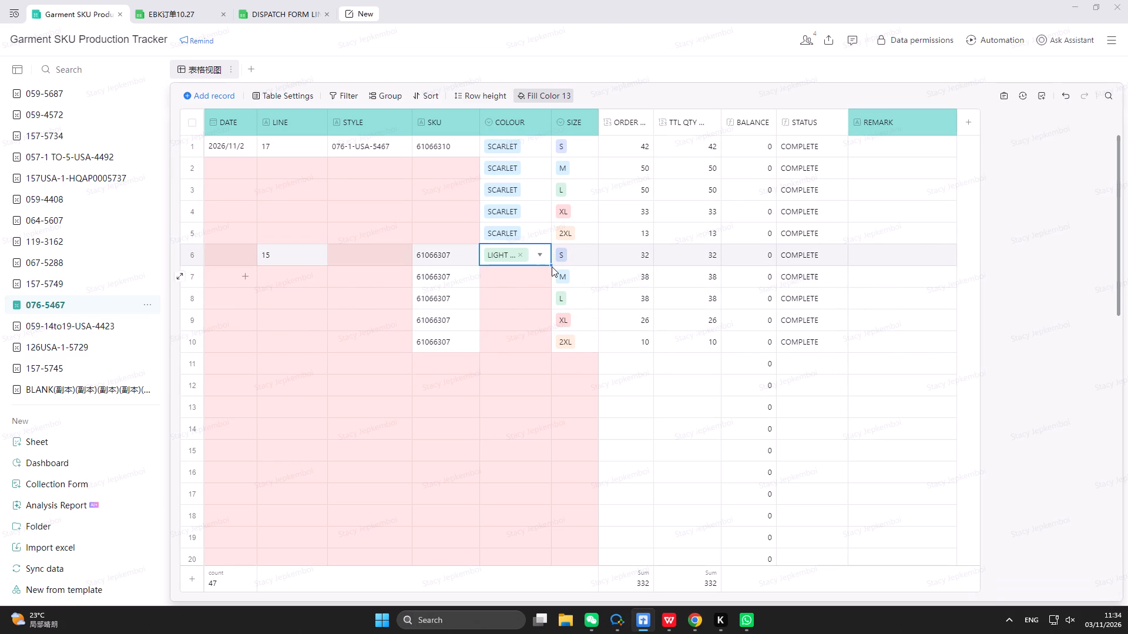
{"action": "left_click_drag", "start_coordinate": [552, 264], "coordinate": [538, 339]}
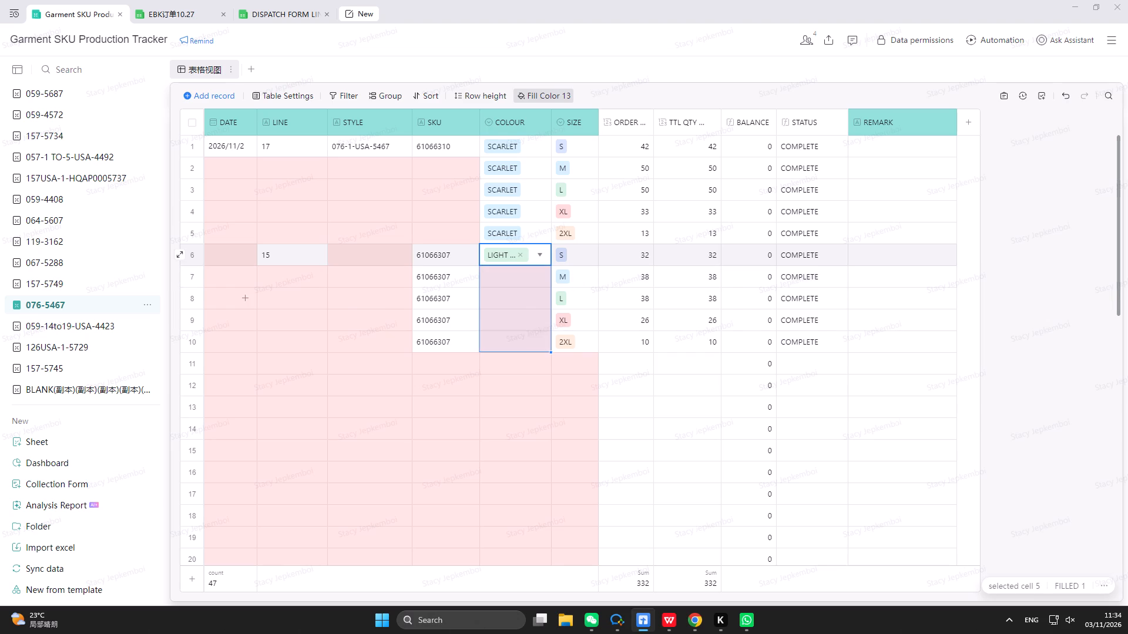
{"action": "left_click_drag", "start_coordinate": [538, 339], "coordinate": [538, 339]}
{"action": "left_click", "coordinate": [459, 153]}
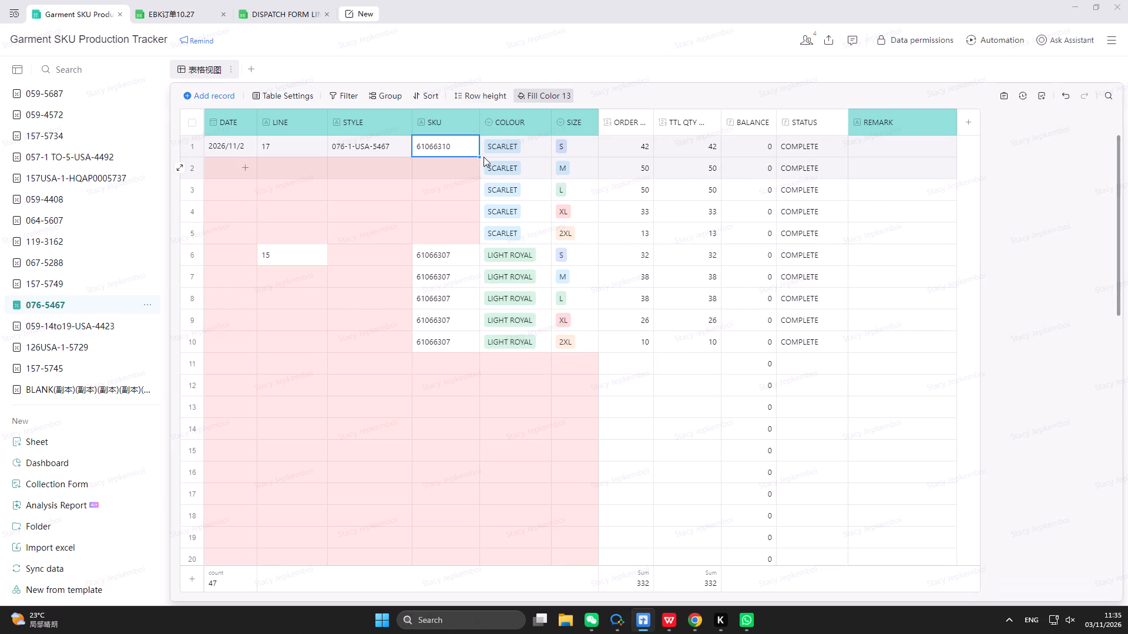
{"action": "left_click_drag", "start_coordinate": [479, 158], "coordinate": [468, 243]}
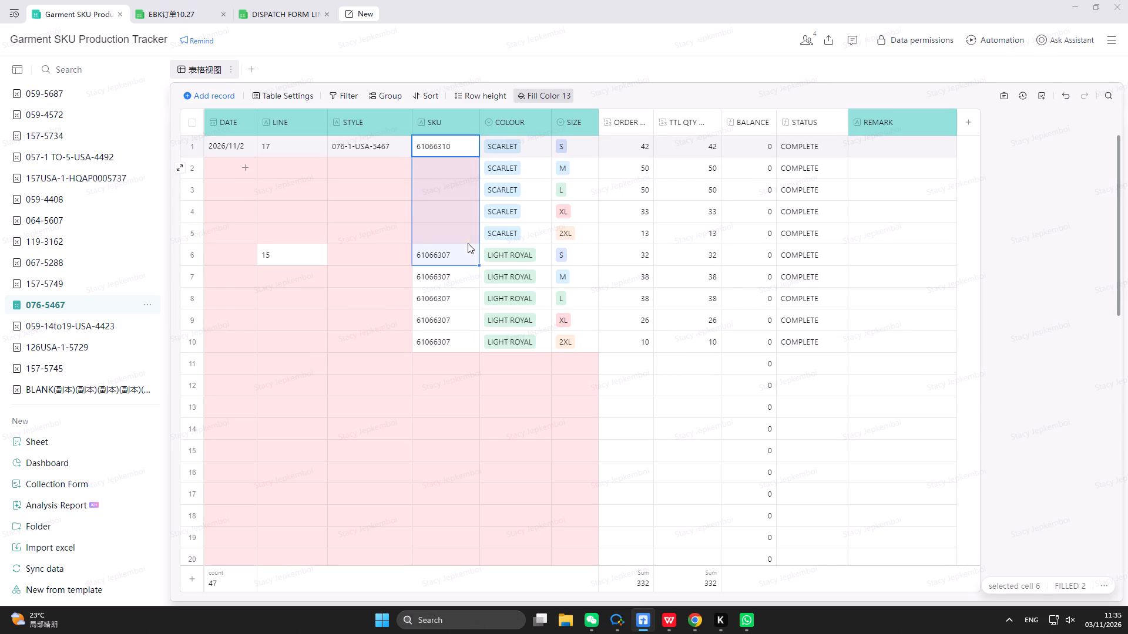
{"action": "left_click", "coordinate": [468, 243]}
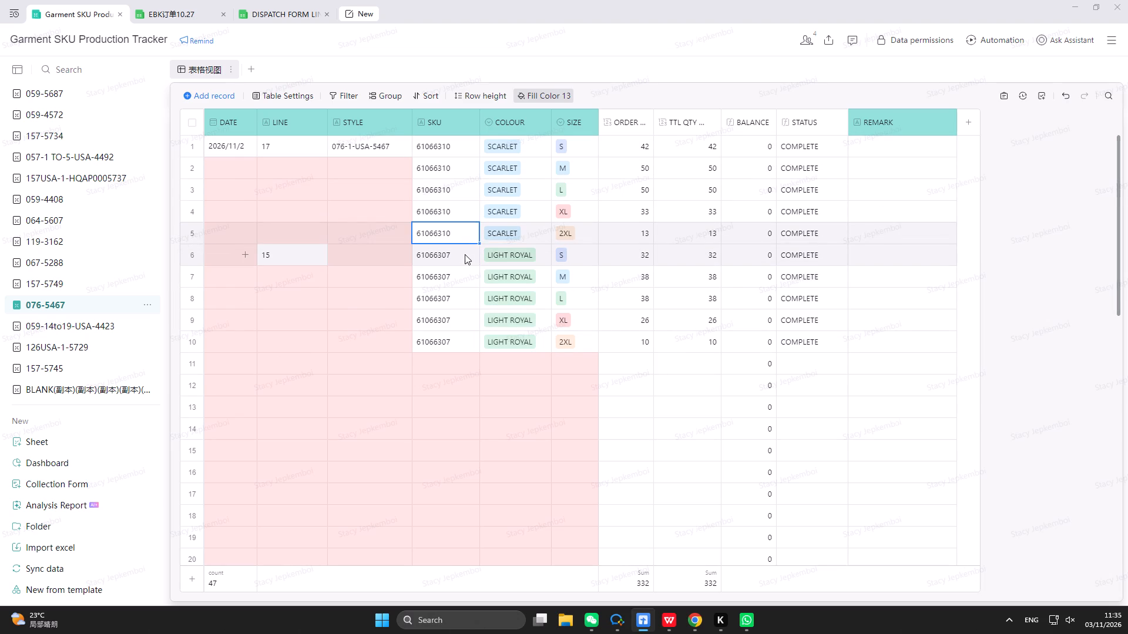
Fill style 076-1-USA-5467 and date 2026/11/2 down to row 10, line 17 down to row 5, and line 15 from row 6 to row 10.
{"action": "left_click", "coordinate": [375, 153]}
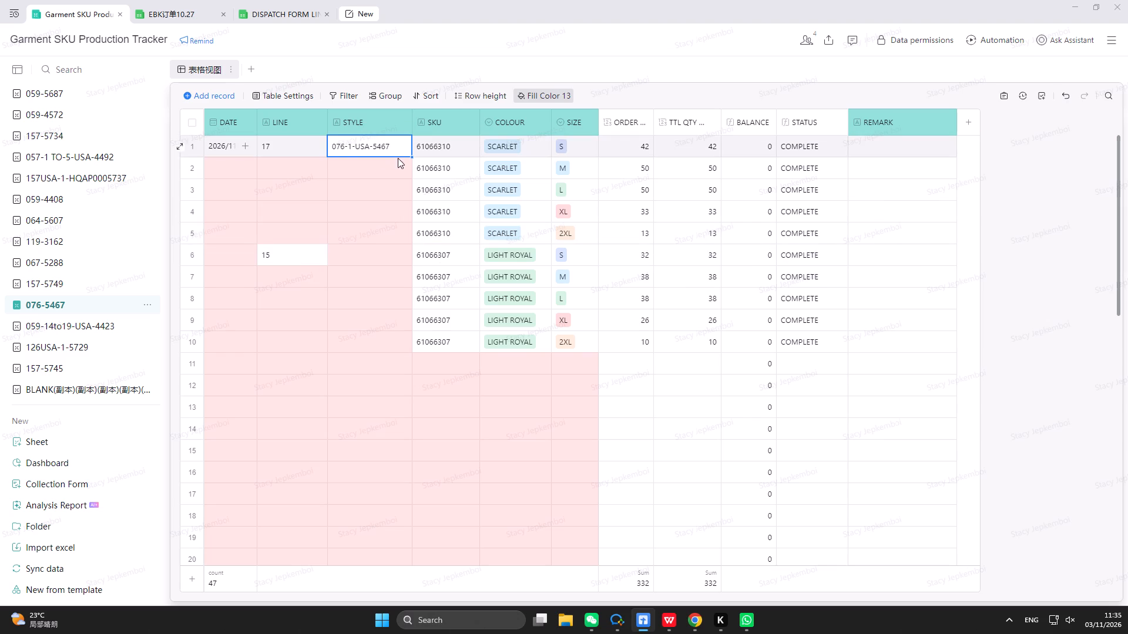
{"action": "left_click_drag", "start_coordinate": [411, 157], "coordinate": [402, 355]}
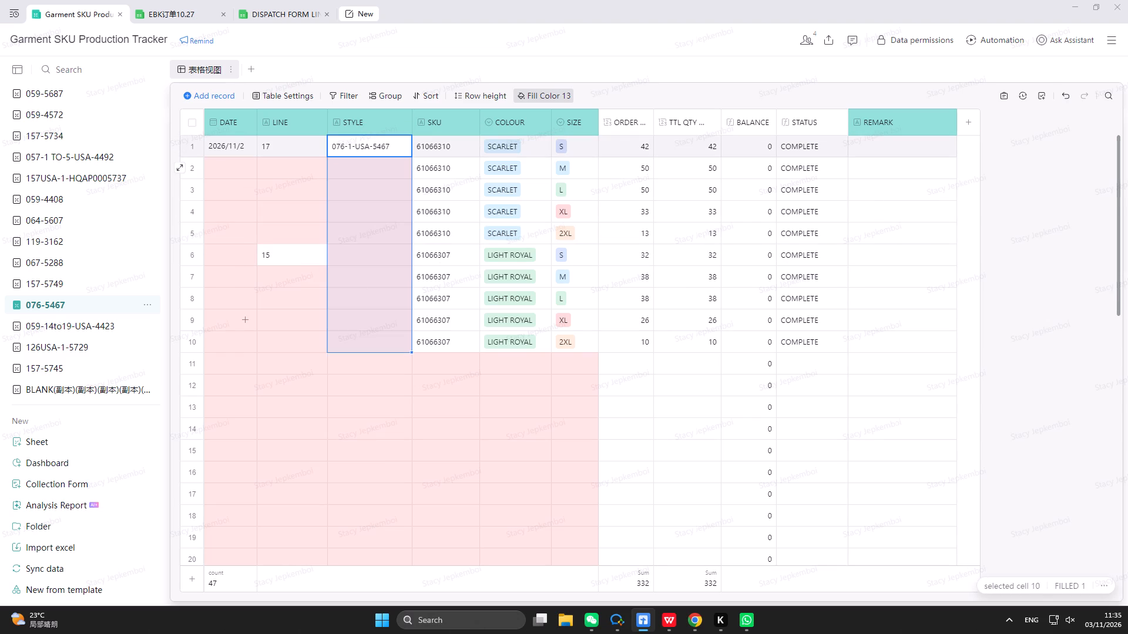
{"action": "left_click_drag", "start_coordinate": [402, 355], "coordinate": [403, 346]}
{"action": "left_click", "coordinate": [304, 151]}
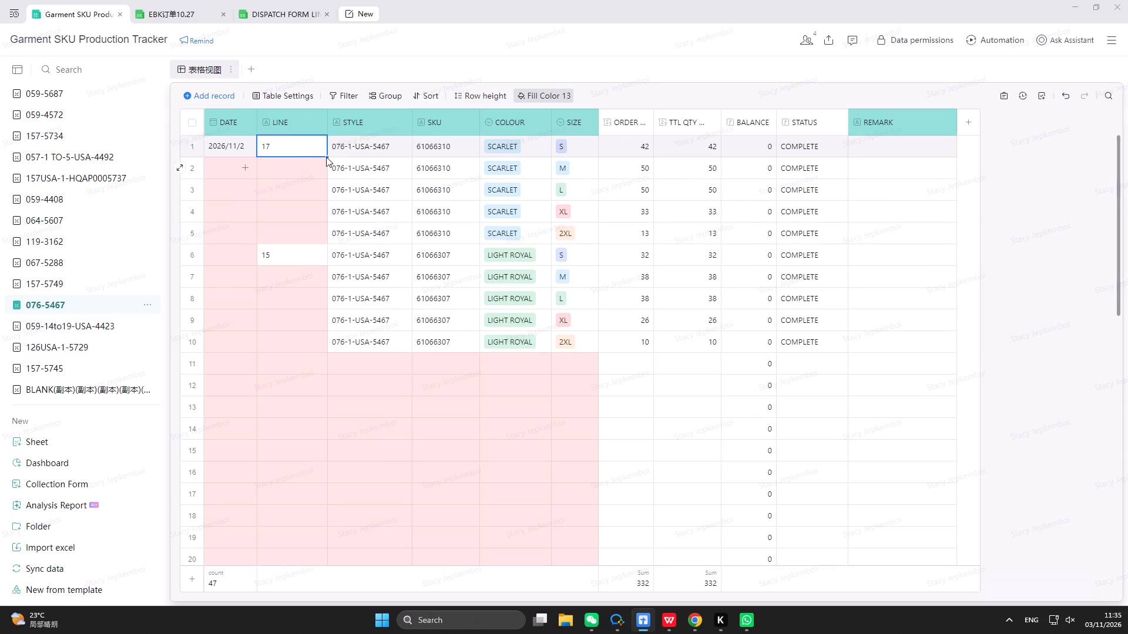
{"action": "left_click_drag", "start_coordinate": [326, 157], "coordinate": [315, 227]}
{"action": "left_click", "coordinate": [297, 259]}
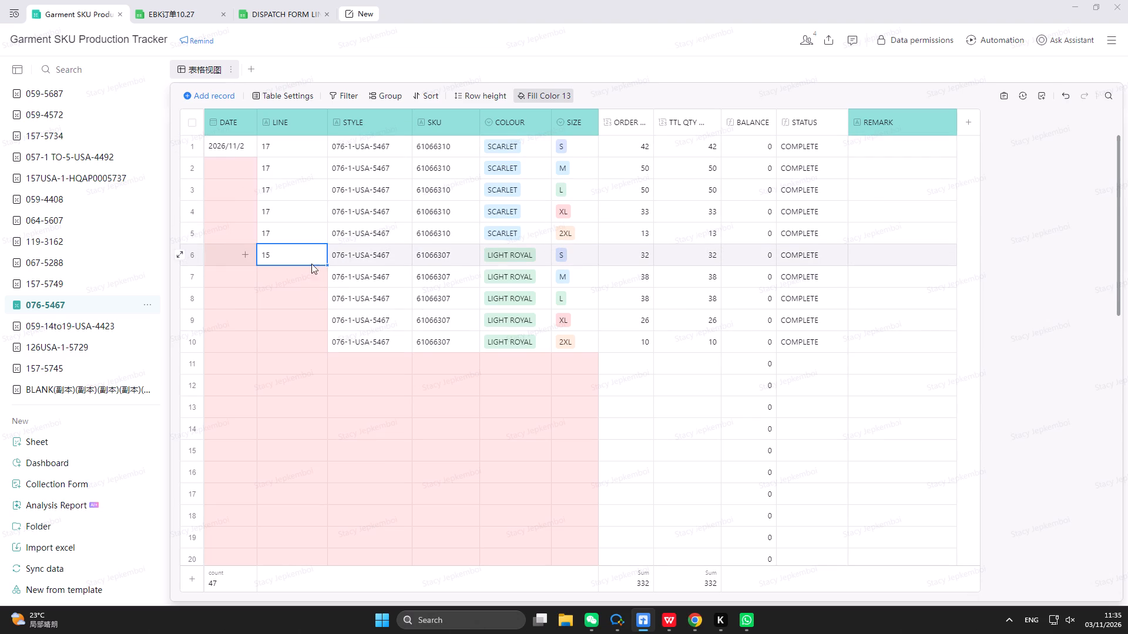
{"action": "left_click_drag", "start_coordinate": [326, 265], "coordinate": [320, 337]}
{"action": "left_click", "coordinate": [226, 152]}
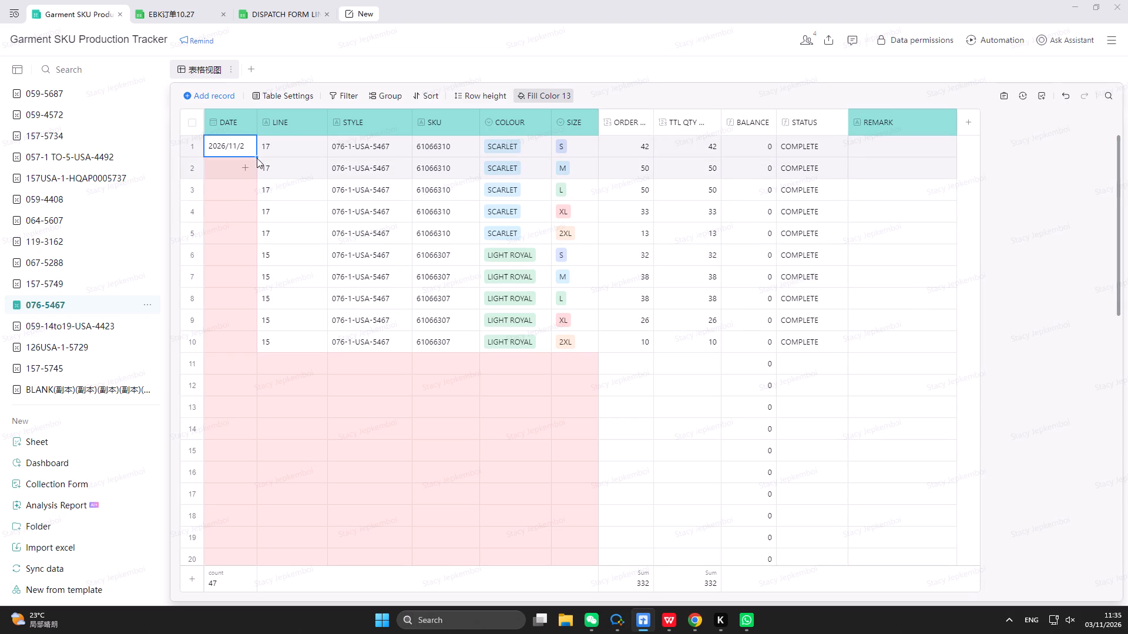
{"action": "left_click_drag", "start_coordinate": [258, 157], "coordinate": [243, 348]}
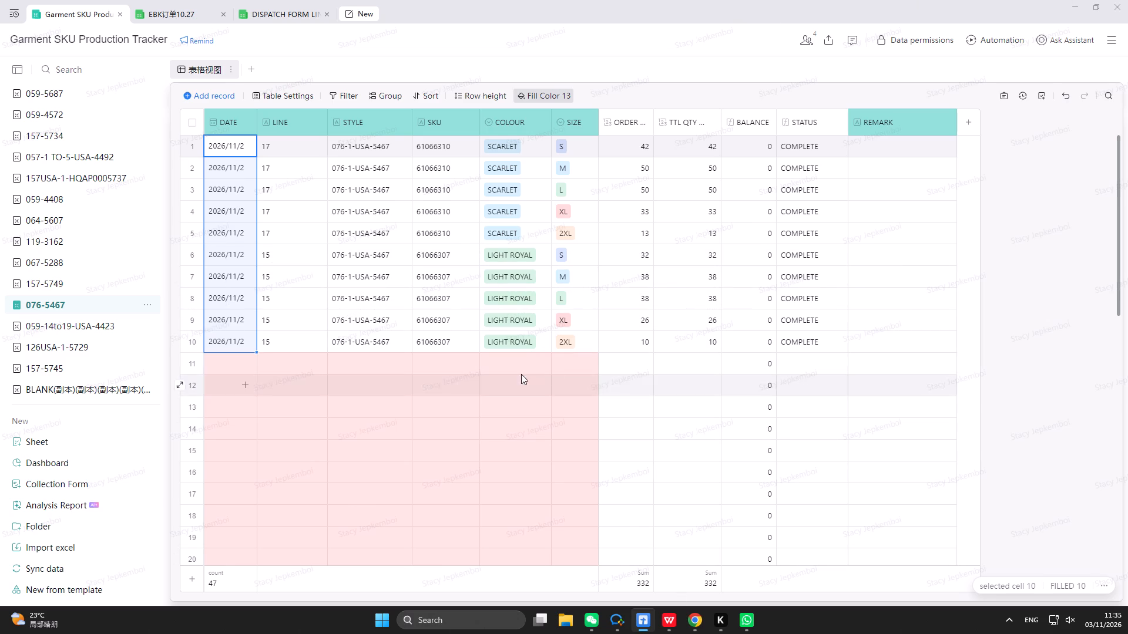
Enter the remark COMPLETE in row 1 of the 076-5467 table and fill it down to row 10.
{"action": "left_click", "coordinate": [858, 145]}
{"action": "type", "text": "COMPLETE"}
{"action": "left_click", "coordinate": [864, 178]}
{"action": "left_click", "coordinate": [881, 153]}
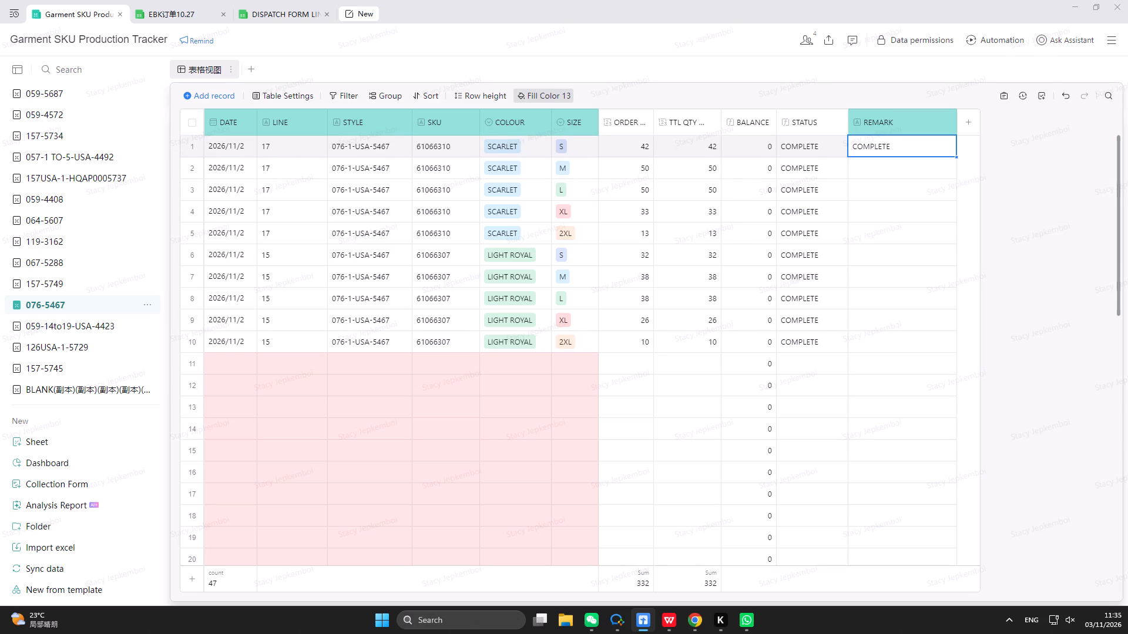
{"action": "left_click_drag", "start_coordinate": [957, 157], "coordinate": [930, 351]}
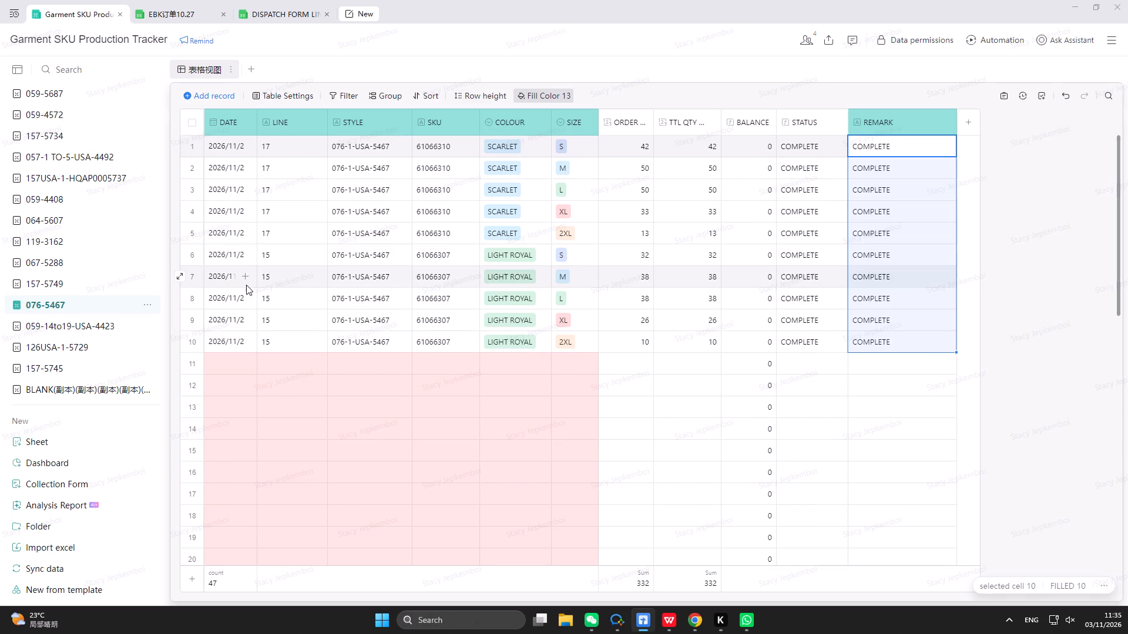
In the 157-5749 table, fill the colour FONDANT PINK from row 1 down to row 5.
{"action": "scroll", "coordinate": [246, 285], "scroll_direction": "up", "scroll_amount": 6}
{"action": "left_click", "coordinate": [78, 285]}
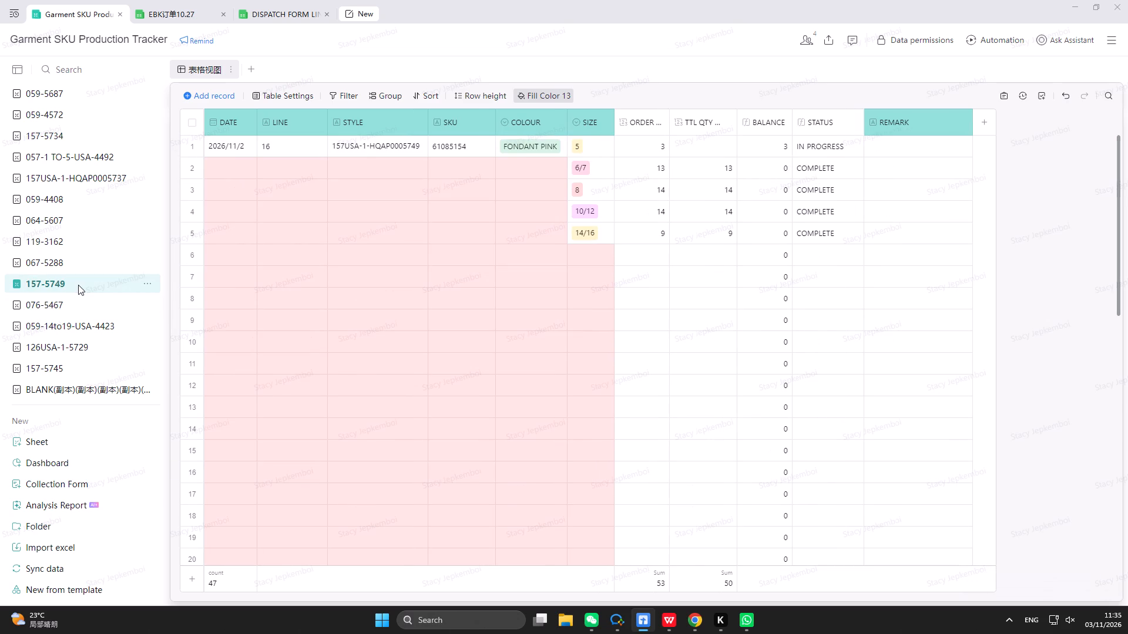
{"action": "left_click", "coordinate": [502, 147]}
{"action": "left_click_drag", "start_coordinate": [568, 158], "coordinate": [560, 208]}
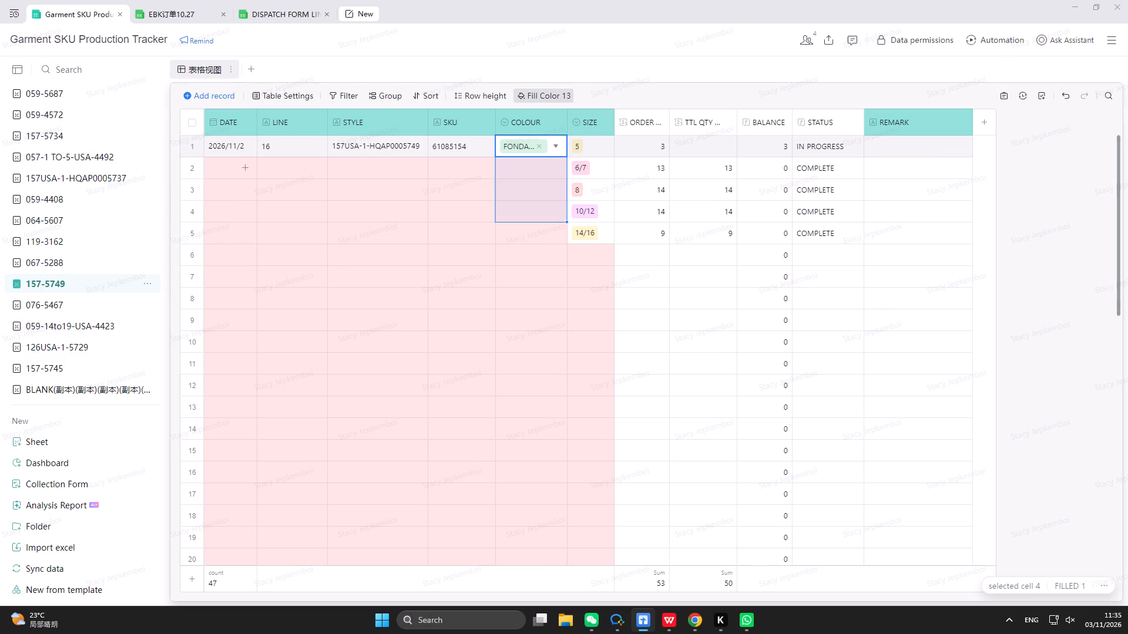
{"action": "left_click_drag", "start_coordinate": [560, 208], "coordinate": [560, 236]}
Enter the remark COMPLETE in row 2 of the 157-5749 table and fill it down to row 5.
{"action": "left_click", "coordinate": [913, 167]}
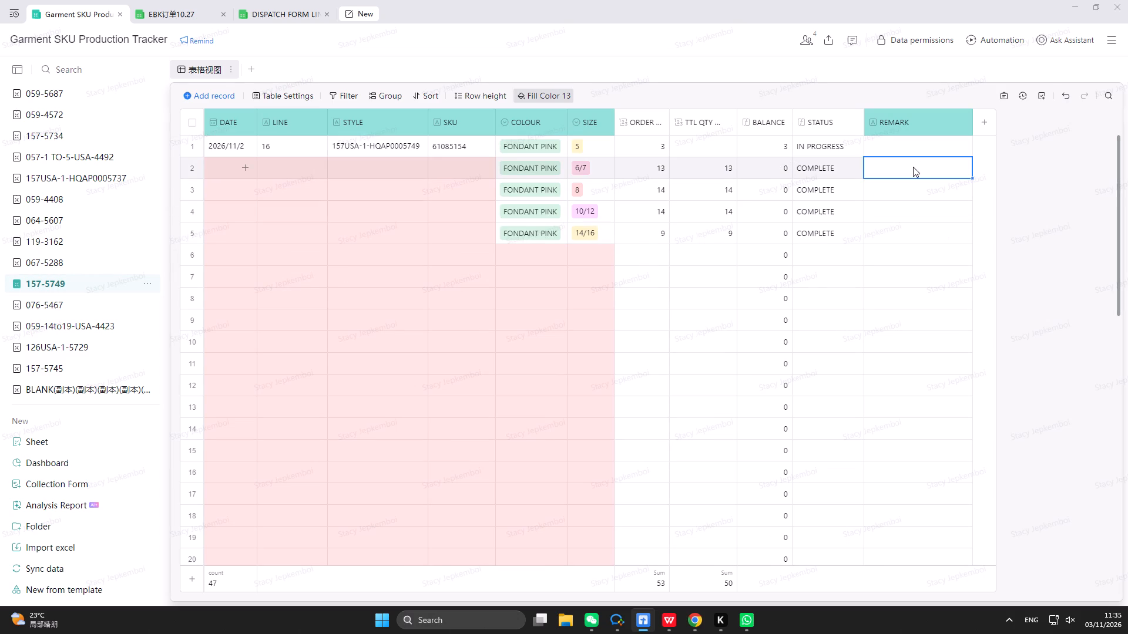
{"action": "type", "text": "COMPLETE"}
{"action": "left_click", "coordinate": [941, 180]}
{"action": "left_click", "coordinate": [937, 175]}
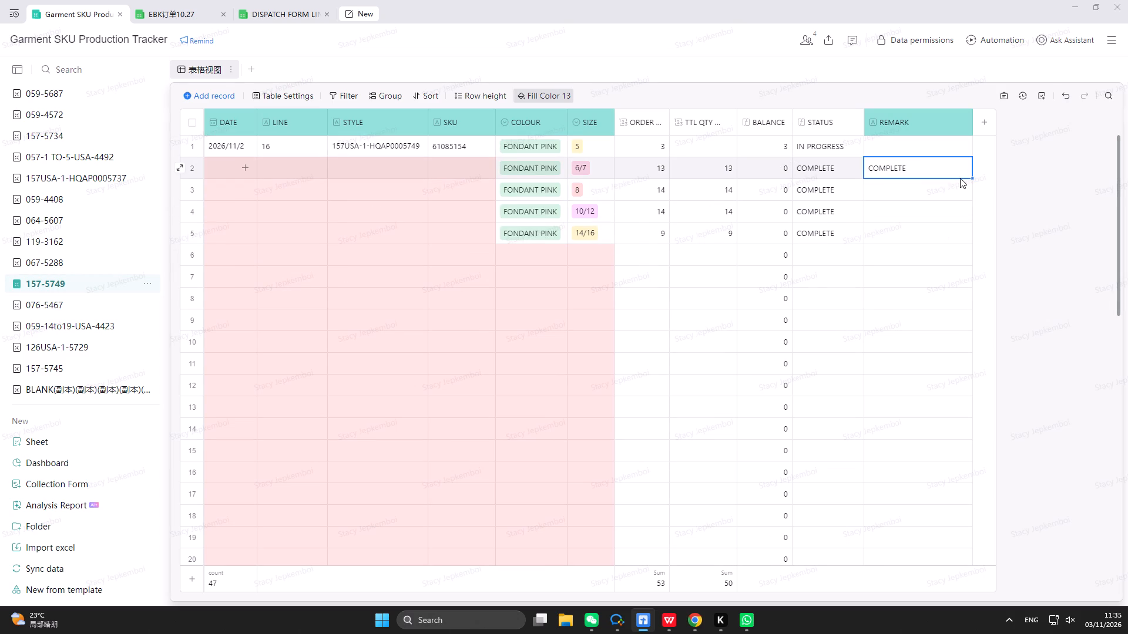
{"action": "left_click", "coordinate": [972, 178]}
{"action": "left_click_drag", "start_coordinate": [973, 177], "coordinate": [958, 236]}
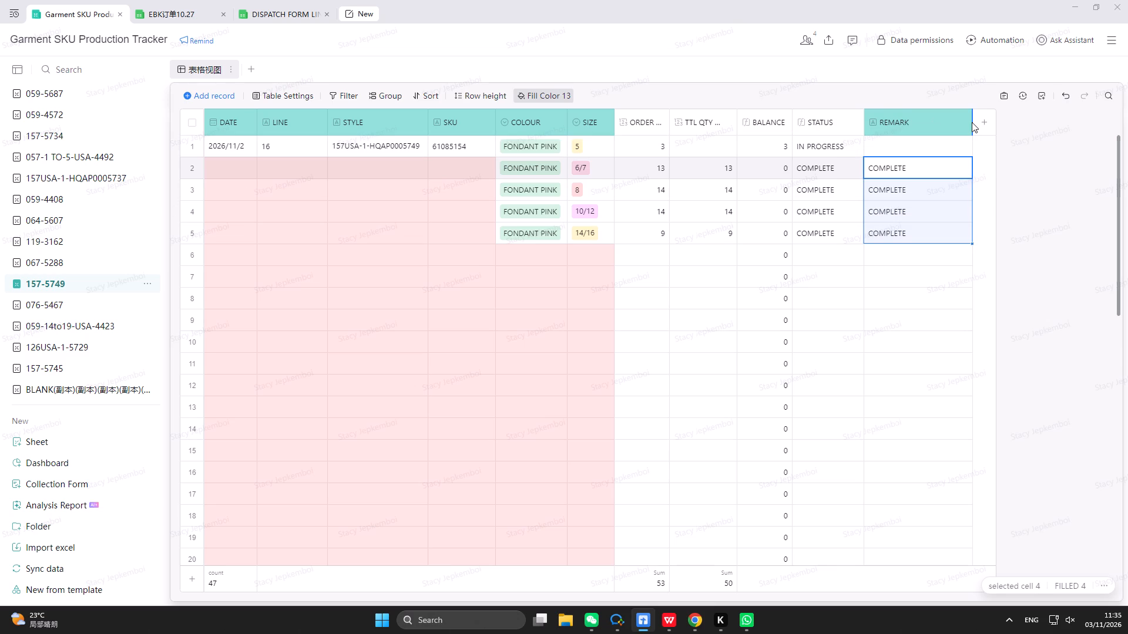
Narrow the REMARK and STATUS columns of the 157-5749 table so they fit their text.
{"action": "left_click_drag", "start_coordinate": [970, 116], "coordinate": [954, 119]}
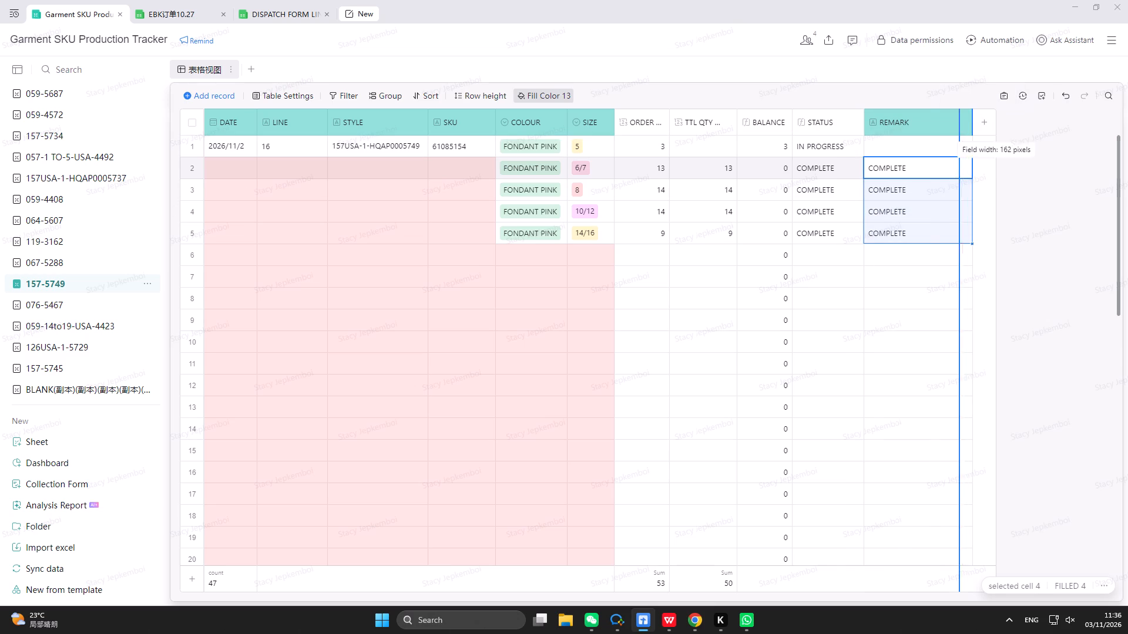
{"action": "left_click_drag", "start_coordinate": [954, 119], "coordinate": [919, 120]}
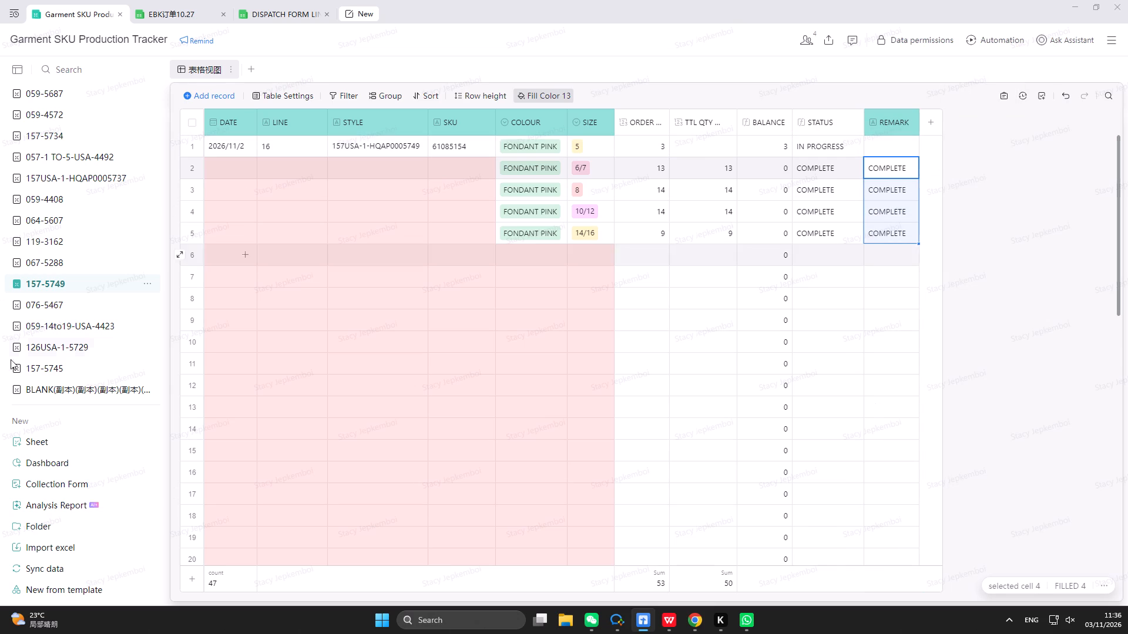
{"action": "left_click", "coordinate": [843, 126]}
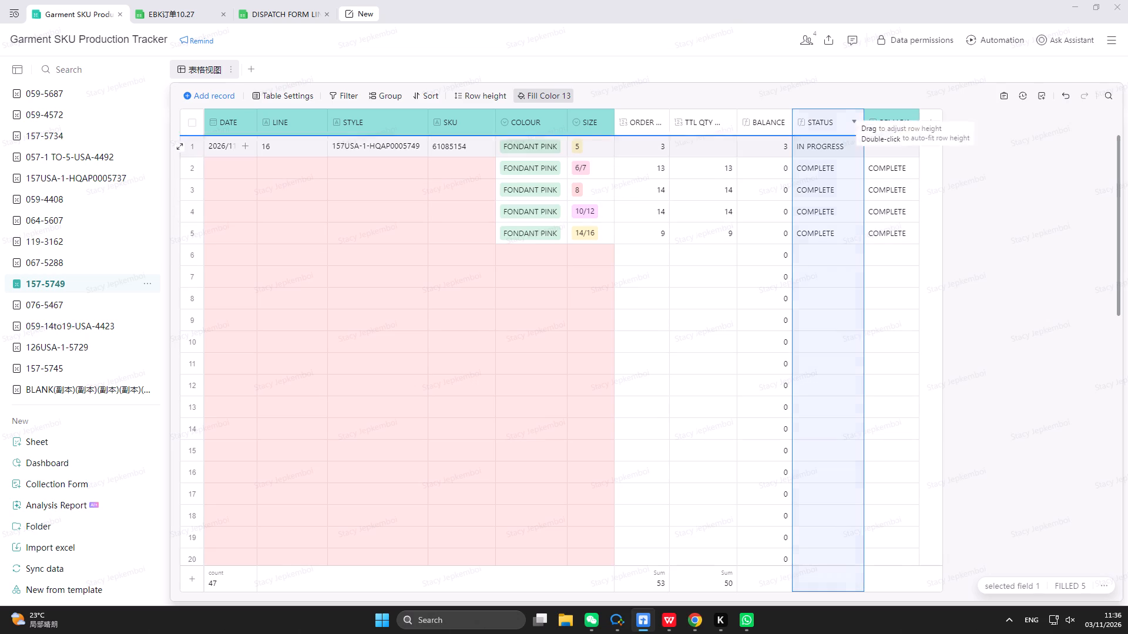
{"action": "left_click_drag", "start_coordinate": [866, 133], "coordinate": [858, 135]}
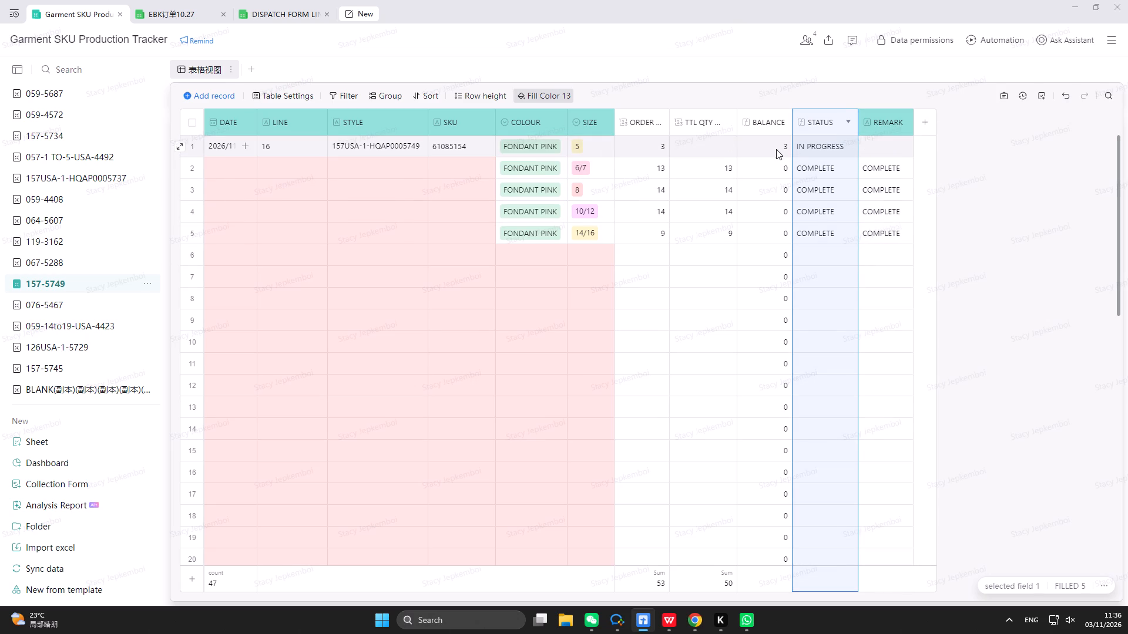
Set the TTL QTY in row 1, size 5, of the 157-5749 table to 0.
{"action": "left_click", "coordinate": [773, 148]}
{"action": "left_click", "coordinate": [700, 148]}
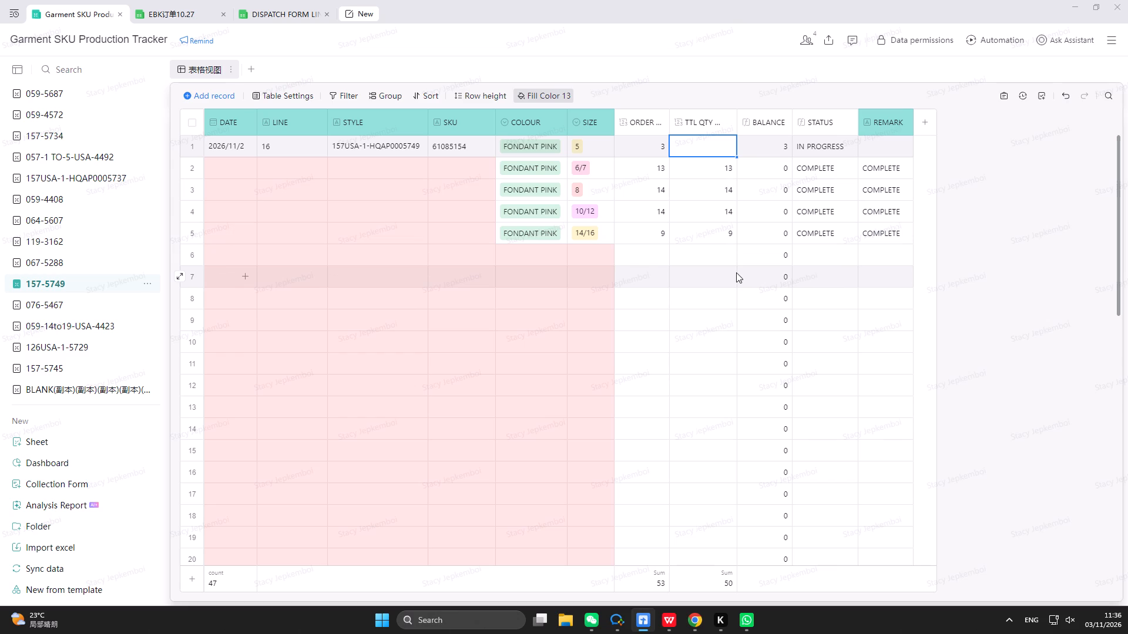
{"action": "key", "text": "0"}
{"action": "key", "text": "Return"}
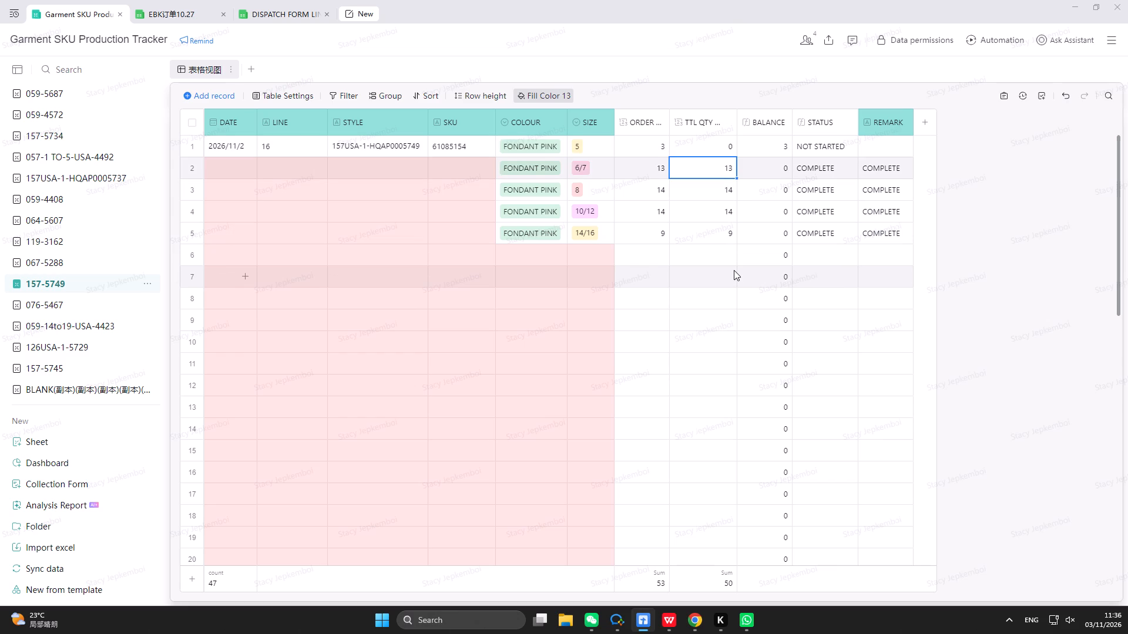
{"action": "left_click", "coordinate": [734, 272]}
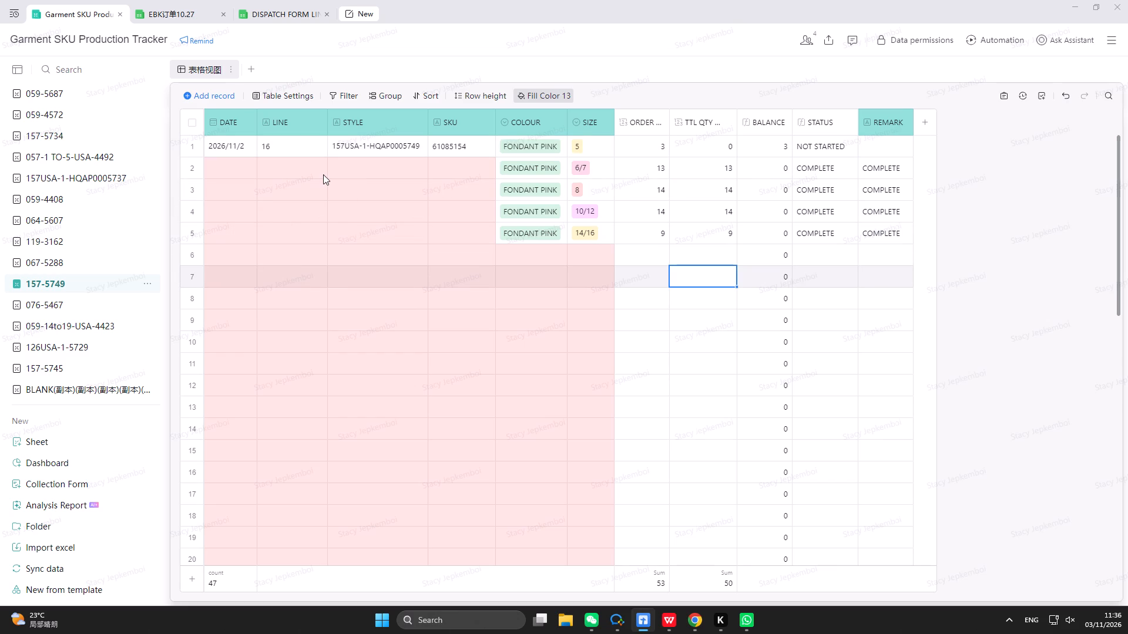
Set the TTL QTY in row 1, size 5, of the 157-5749 table to 3.
{"action": "scroll", "coordinate": [323, 174], "scroll_direction": "up", "scroll_amount": 1}
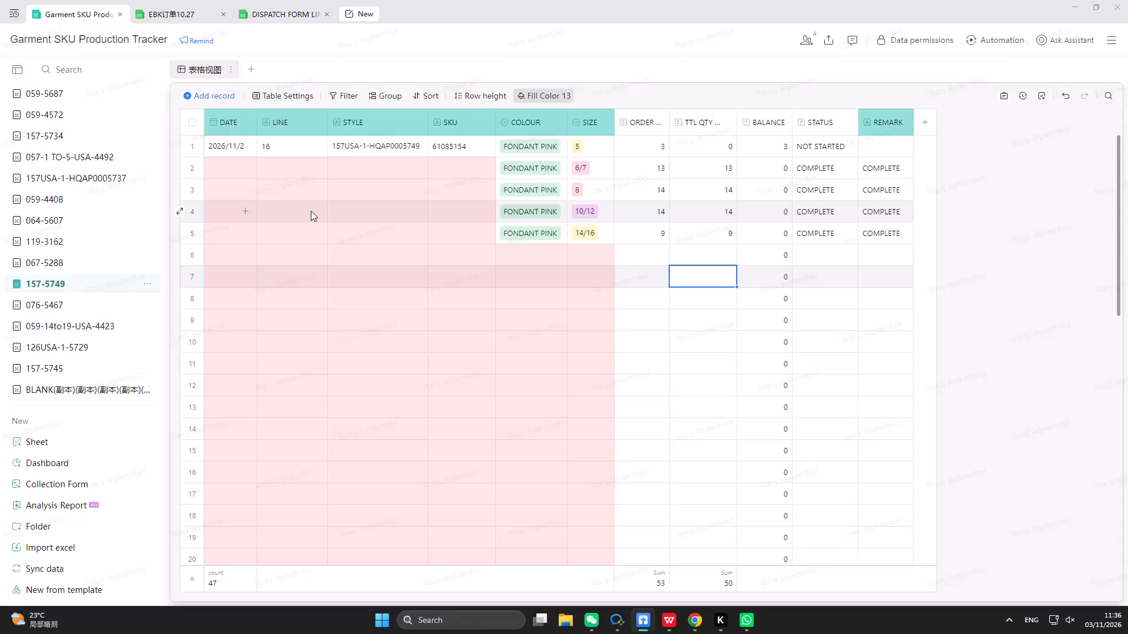
{"action": "left_click", "coordinate": [728, 149]}
{"action": "key", "text": "3"}
{"action": "key", "text": "Return"}
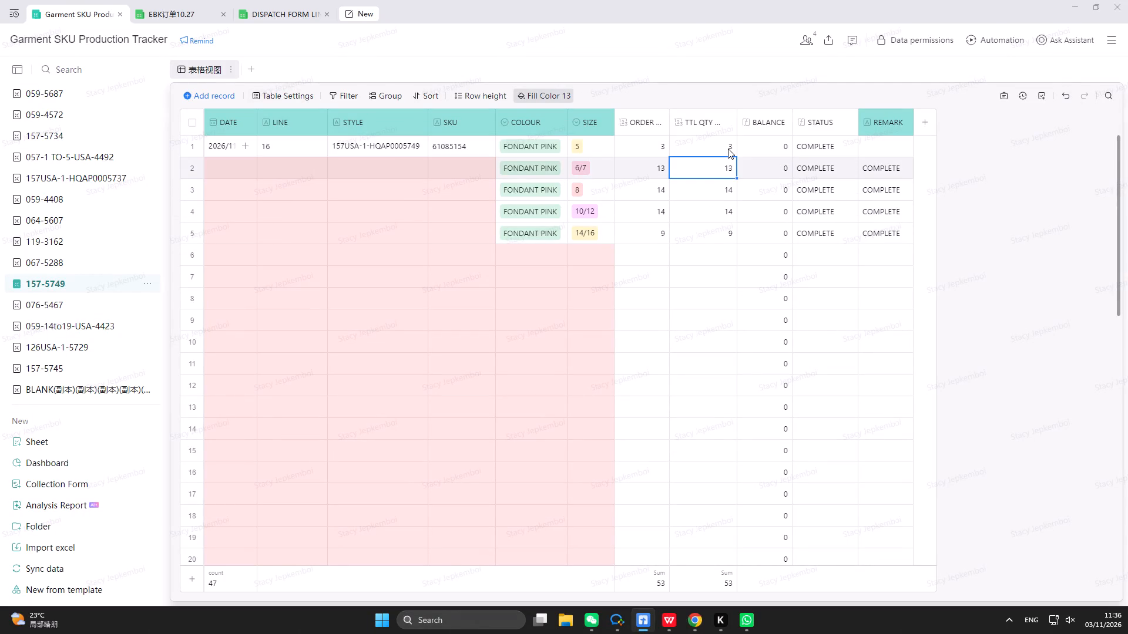
Enter the remark COMPLETE in row 1 and check the TTL QTY sum against the order quantity sum.
{"action": "left_click", "coordinate": [892, 171]}
{"action": "left_click", "coordinate": [899, 141]}
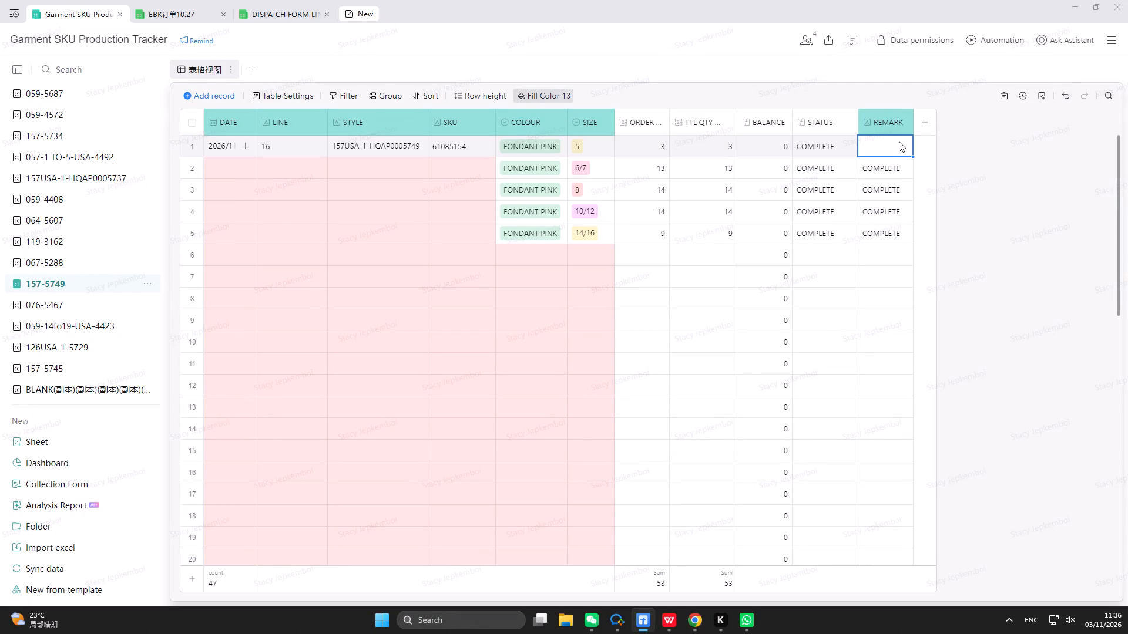
{"action": "type", "text": "COMPLETE"}
{"action": "left_click", "coordinate": [892, 250]}
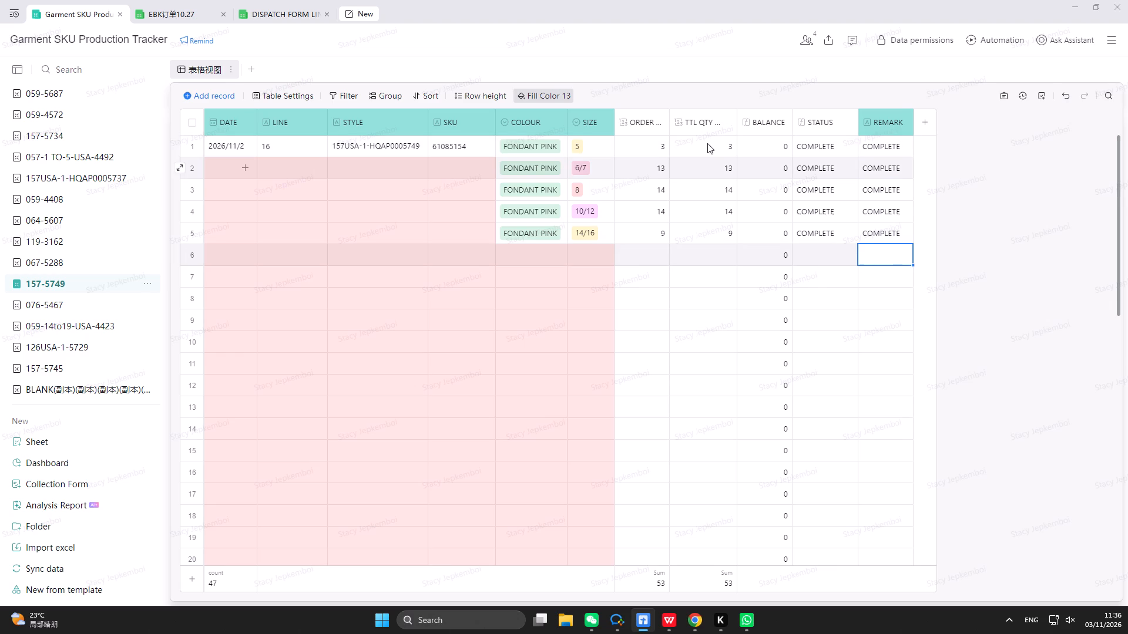
{"action": "left_click_drag", "start_coordinate": [708, 143], "coordinate": [706, 225]}
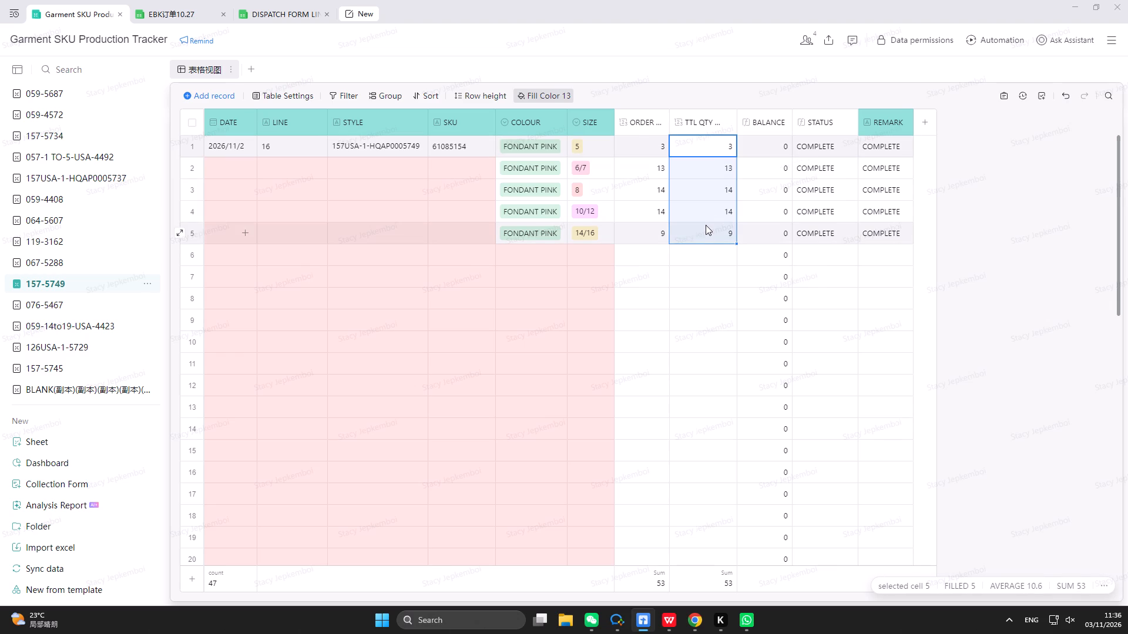
{"action": "left_click_drag", "start_coordinate": [642, 146], "coordinate": [645, 232]}
{"action": "left_click", "coordinate": [441, 286]}
Fill date 2026/11/2, line 16, style 157USA-1-HQAP0005749 and SKU 61085154 from row 1 down to row 5.
{"action": "left_click", "coordinate": [223, 142]}
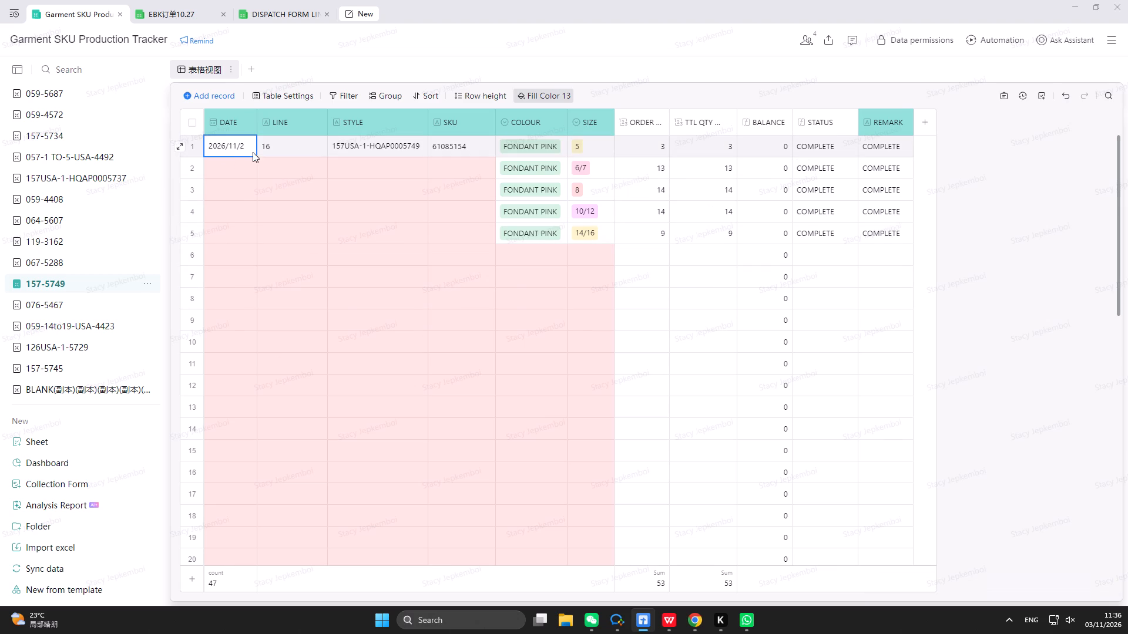
{"action": "left_click_drag", "start_coordinate": [257, 158], "coordinate": [256, 234]}
{"action": "left_click", "coordinate": [306, 149]}
{"action": "left_click_drag", "start_coordinate": [327, 156], "coordinate": [327, 163]}
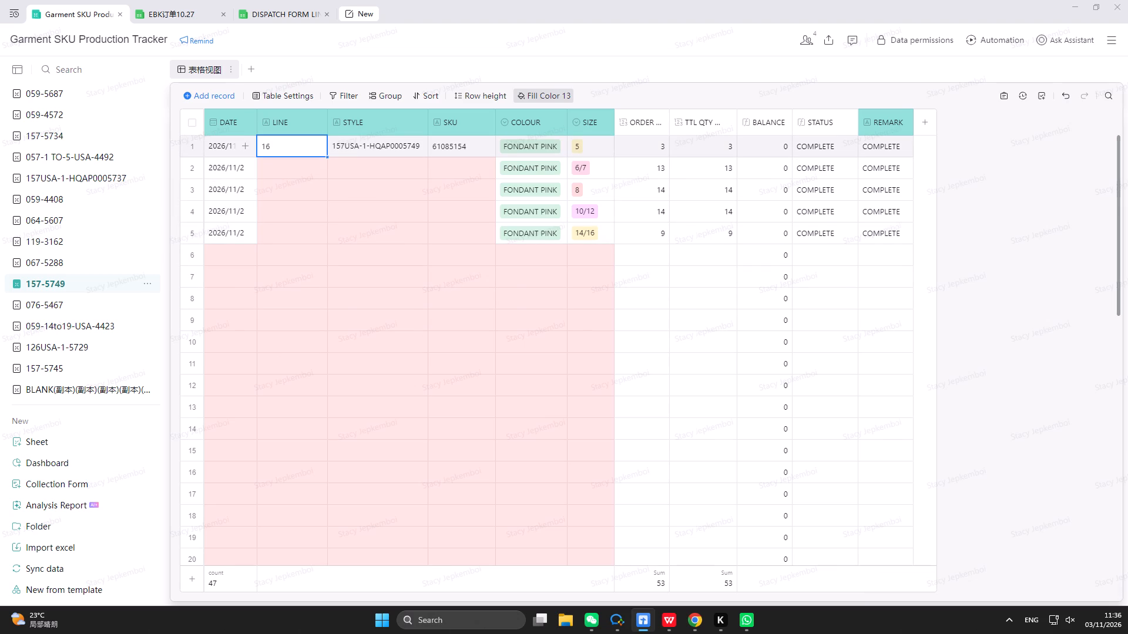
{"action": "left_click_drag", "start_coordinate": [327, 163], "coordinate": [320, 231]}
{"action": "left_click", "coordinate": [387, 142]}
{"action": "left_click_drag", "start_coordinate": [428, 156], "coordinate": [421, 213]}
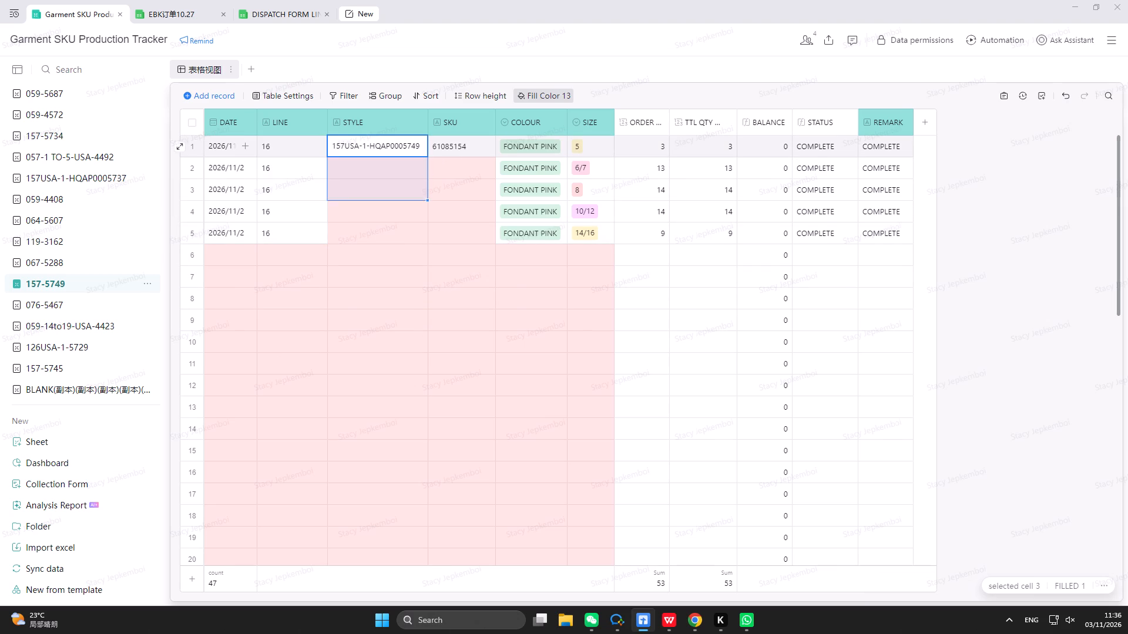
{"action": "left_click_drag", "start_coordinate": [421, 213], "coordinate": [420, 228]}
{"action": "left_click", "coordinate": [460, 141]}
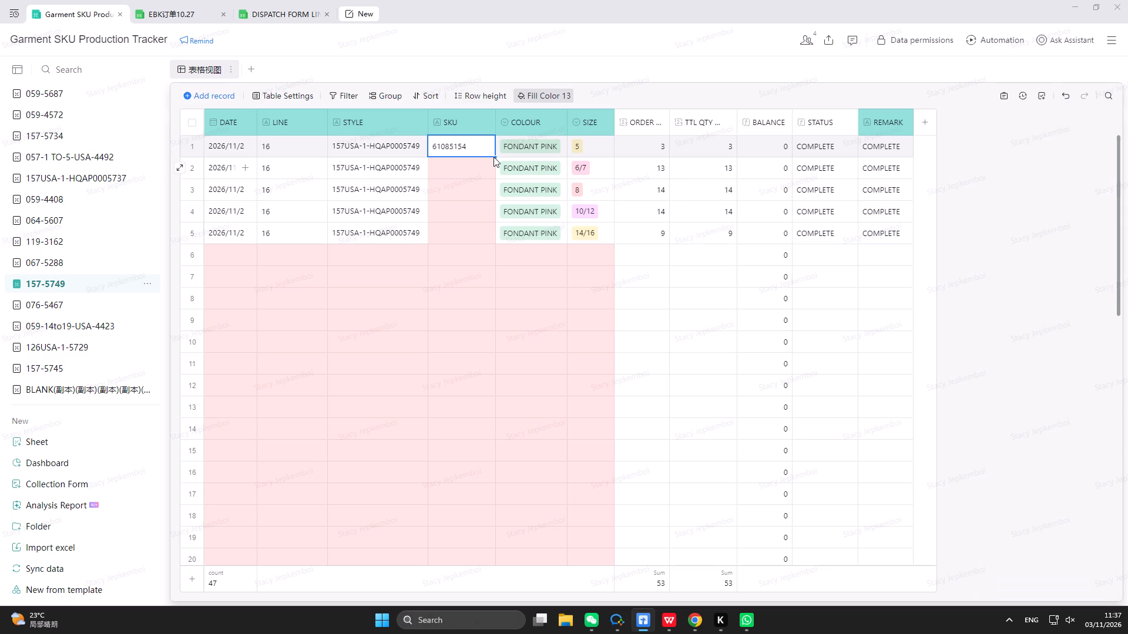
{"action": "left_click_drag", "start_coordinate": [495, 157], "coordinate": [488, 226]}
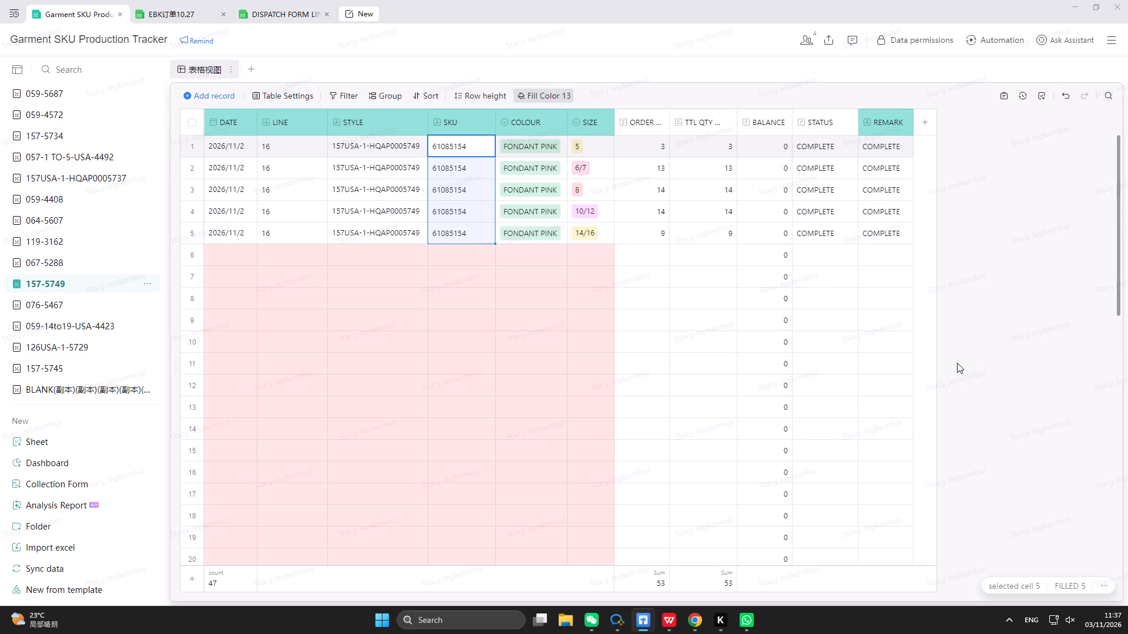
{"action": "left_click", "coordinate": [960, 375]}
Review the 067-5288 table down to its last row, and filter the EB PO column in EBK订单10.27 for 5288 to check the order.
{"action": "left_click", "coordinate": [80, 264]}
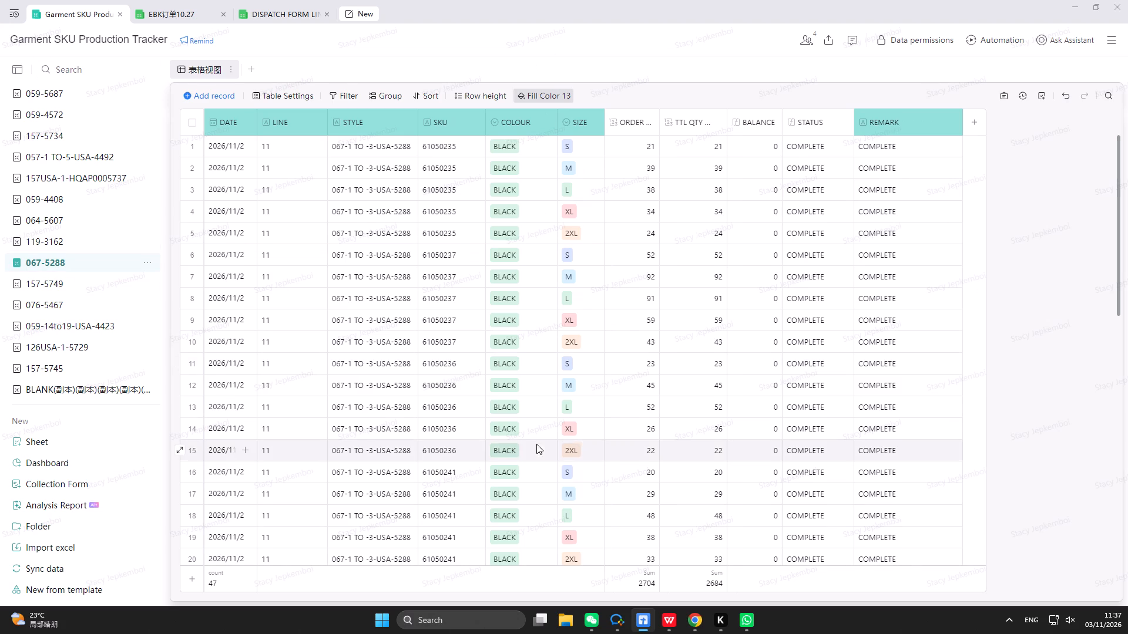
{"action": "scroll", "coordinate": [540, 441], "scroll_direction": "down", "scroll_amount": 9}
{"action": "scroll", "coordinate": [542, 416], "scroll_direction": "down", "scroll_amount": 17}
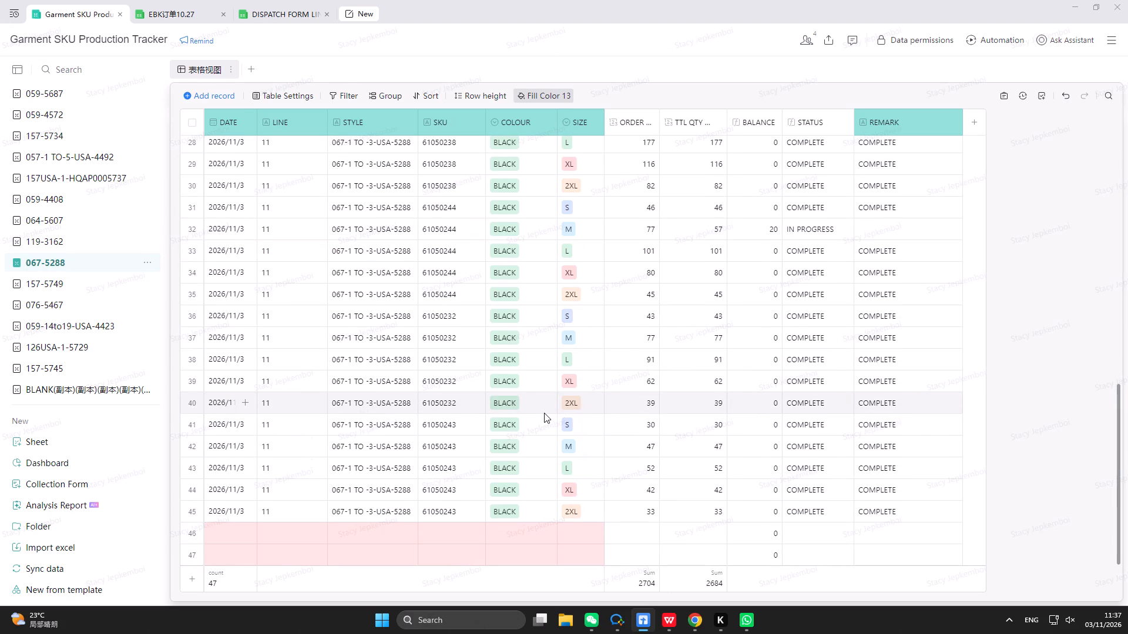
{"action": "scroll", "coordinate": [544, 413], "scroll_direction": "up", "scroll_amount": 10}
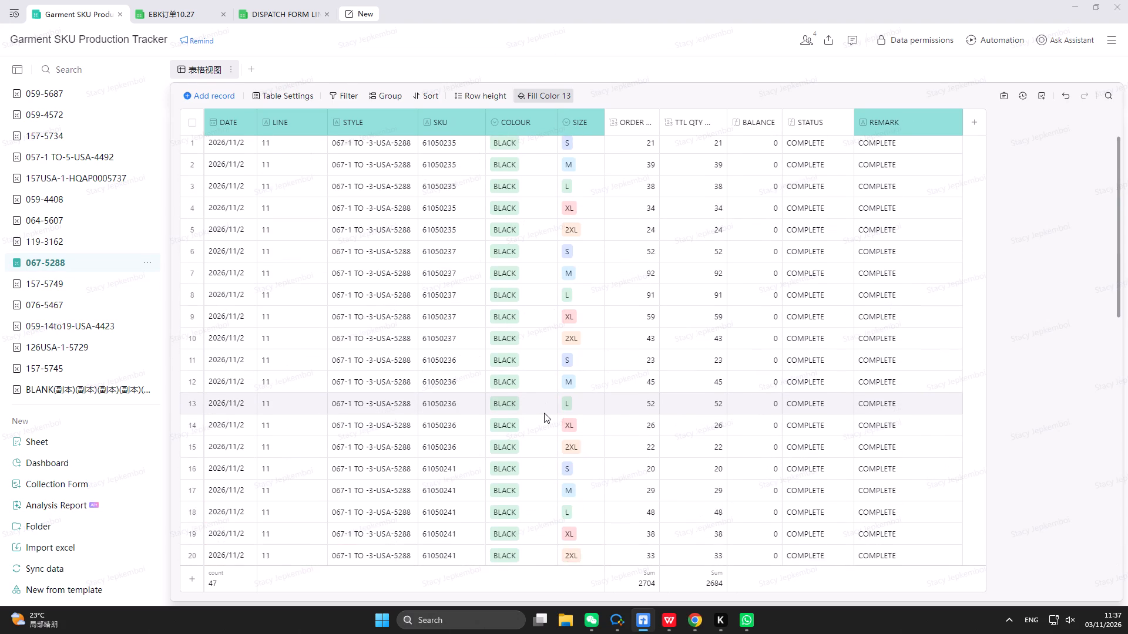
{"action": "scroll", "coordinate": [544, 413], "scroll_direction": "up", "scroll_amount": 20}
{"action": "scroll", "coordinate": [544, 413], "scroll_direction": "up", "scroll_amount": 6}
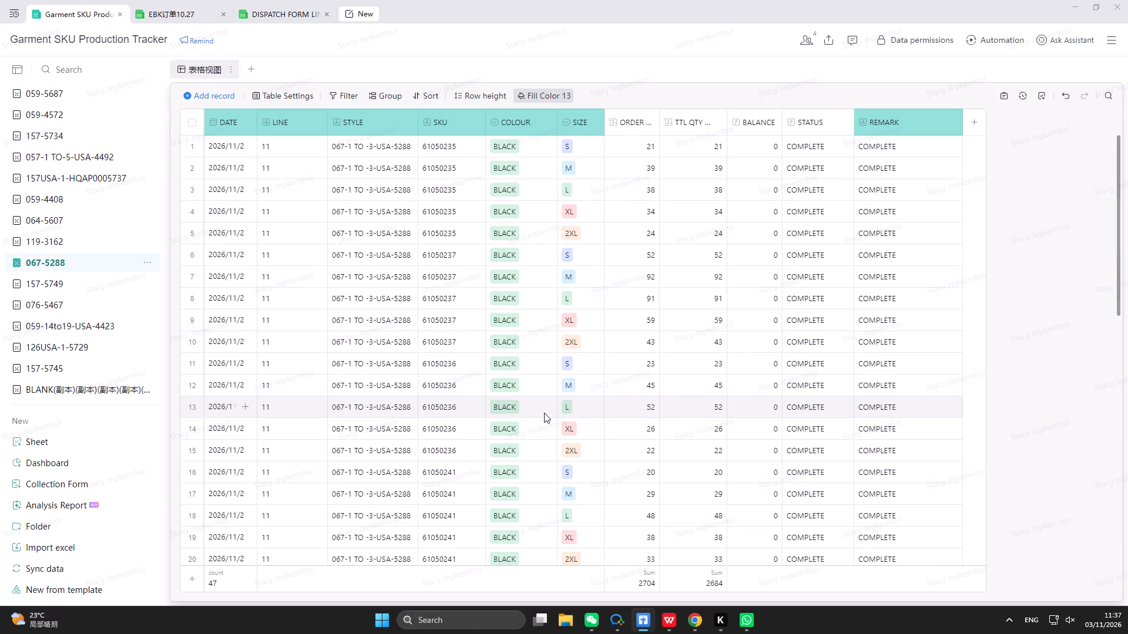
{"action": "left_click", "coordinate": [186, 12]}
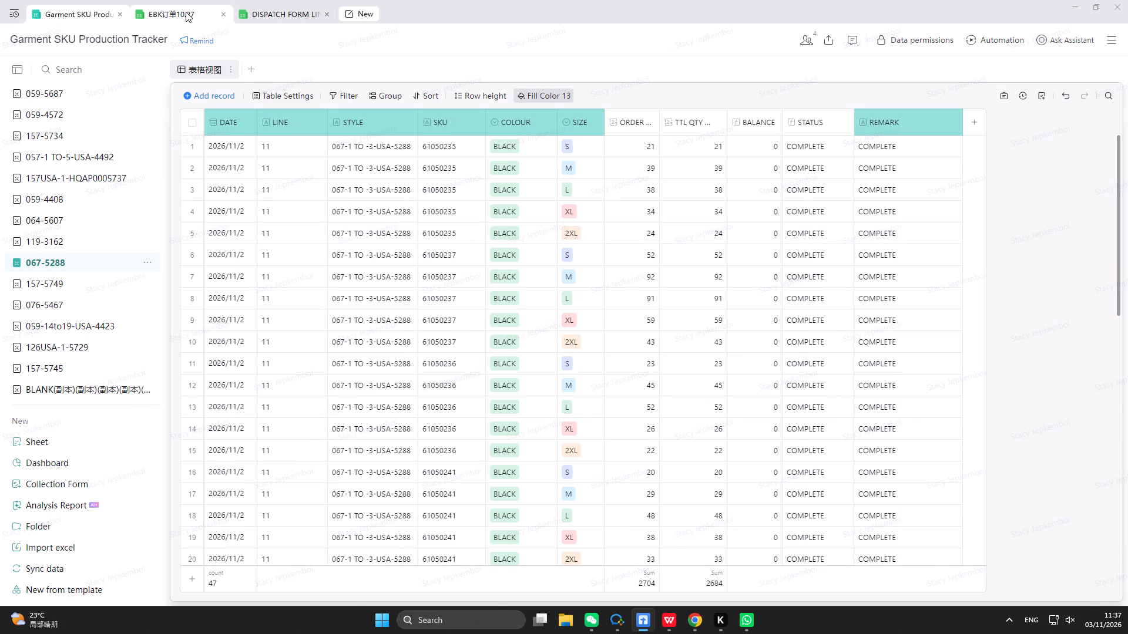
{"action": "left_click", "coordinate": [109, 178]}
{"action": "type", "text": "5288"}
{"action": "left_click", "coordinate": [130, 516]}
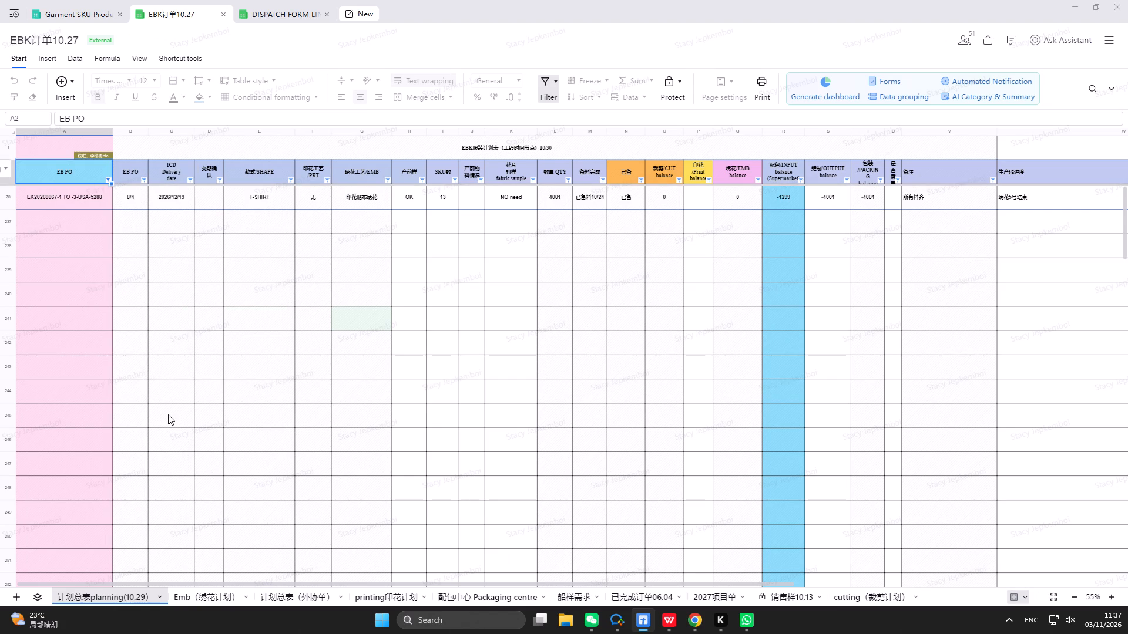
{"action": "scroll", "coordinate": [168, 414], "scroll_direction": "up", "scroll_amount": 7}
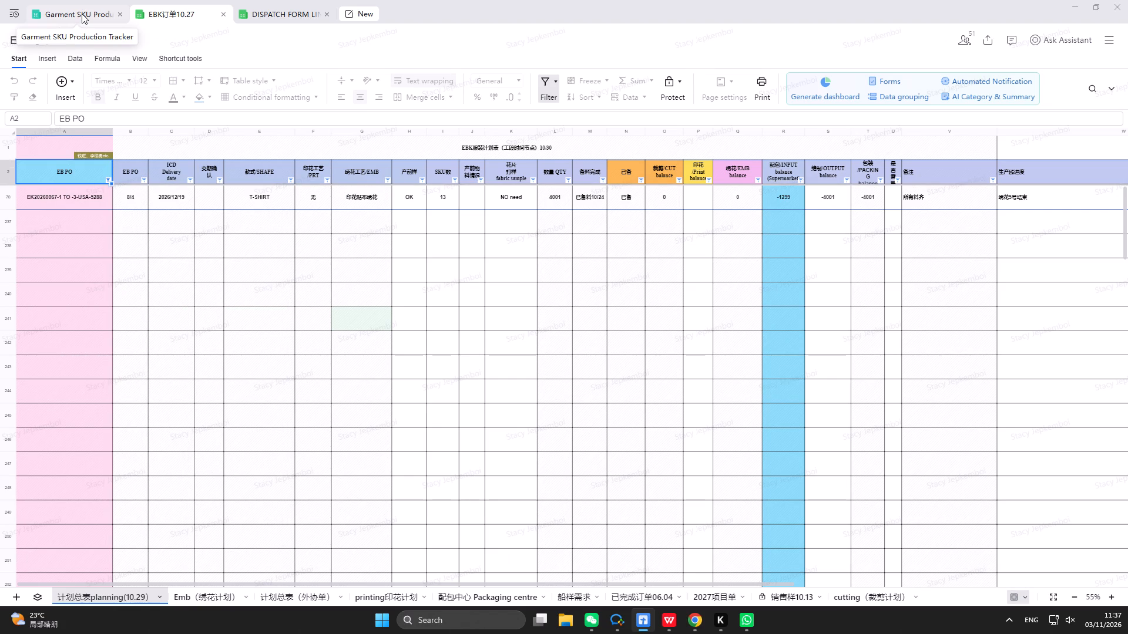
Back in the tracker's 067-5288 table, delete the 45 filled records in rows 1 to 45.
{"action": "left_click", "coordinate": [81, 14]}
{"action": "scroll", "coordinate": [466, 198], "scroll_direction": "up", "scroll_amount": 5}
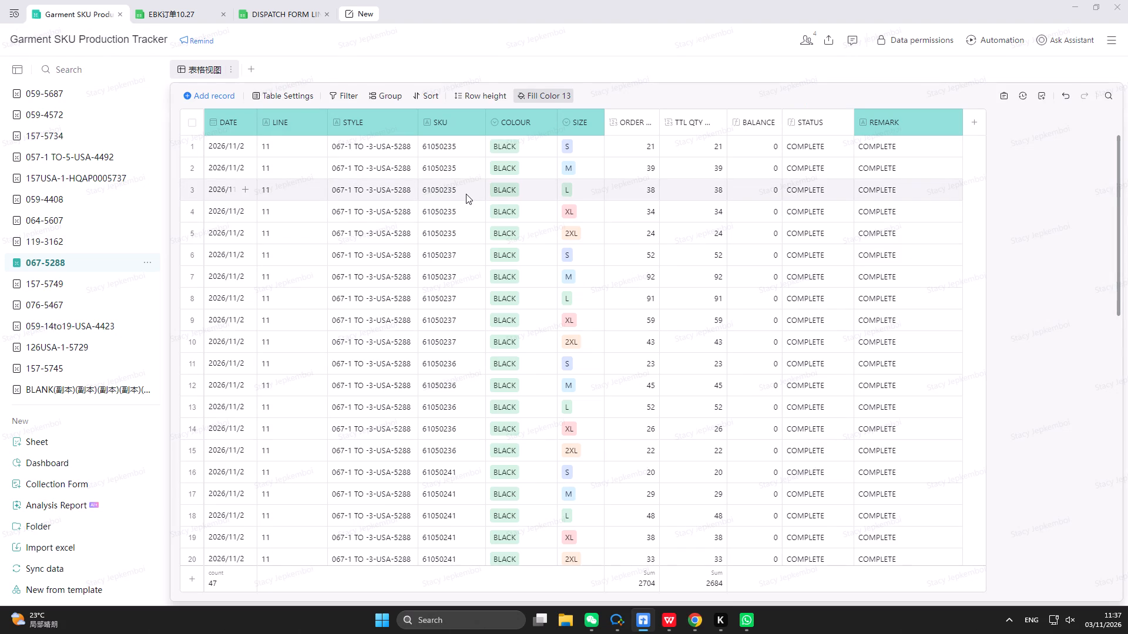
{"action": "scroll", "coordinate": [466, 198], "scroll_direction": "down", "scroll_amount": 20}
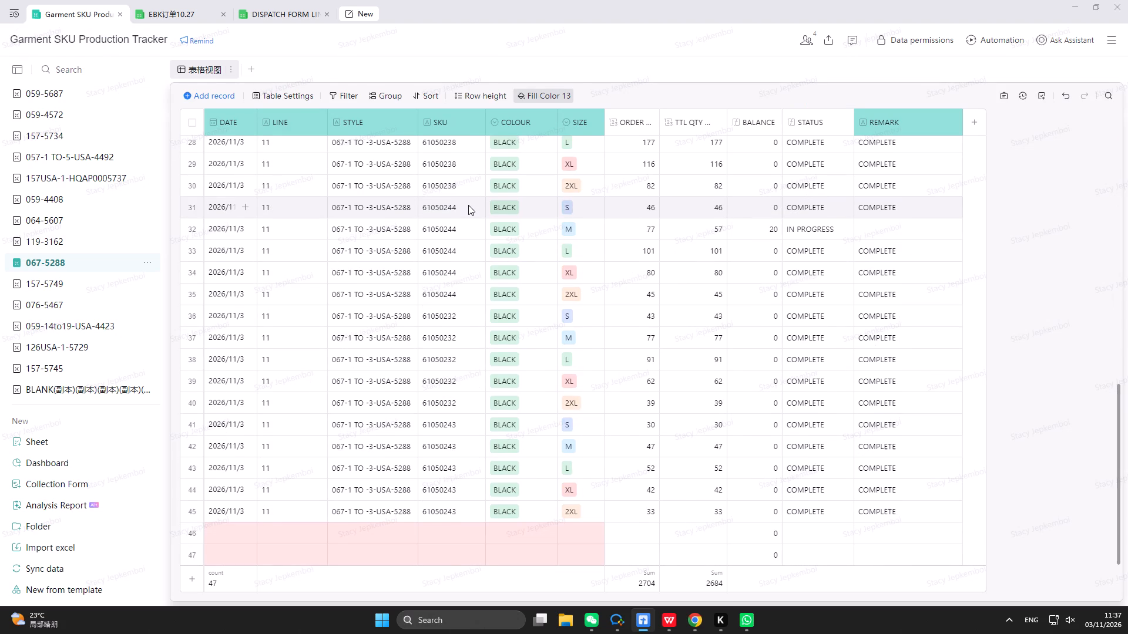
{"action": "scroll", "coordinate": [468, 205], "scroll_direction": "up", "scroll_amount": 16}
{"action": "scroll", "coordinate": [923, 156], "scroll_direction": "up", "scroll_amount": 1}
{"action": "left_click_drag", "start_coordinate": [920, 152], "coordinate": [947, 633]}
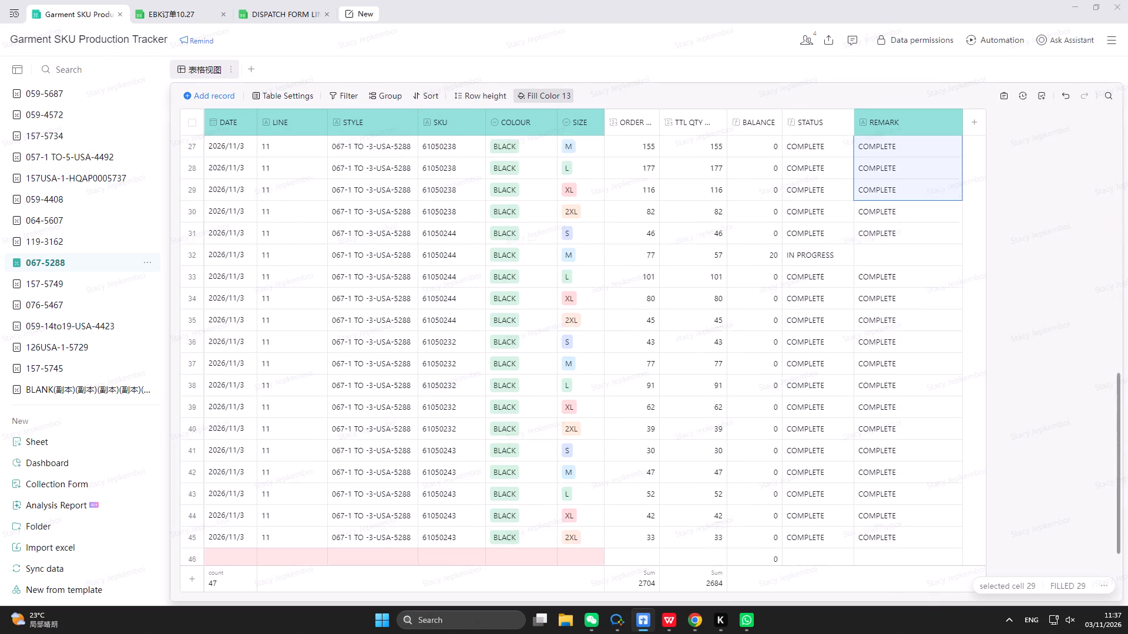
{"action": "left_click_drag", "start_coordinate": [947, 633], "coordinate": [928, 503]}
{"action": "right_click", "coordinate": [875, 323]}
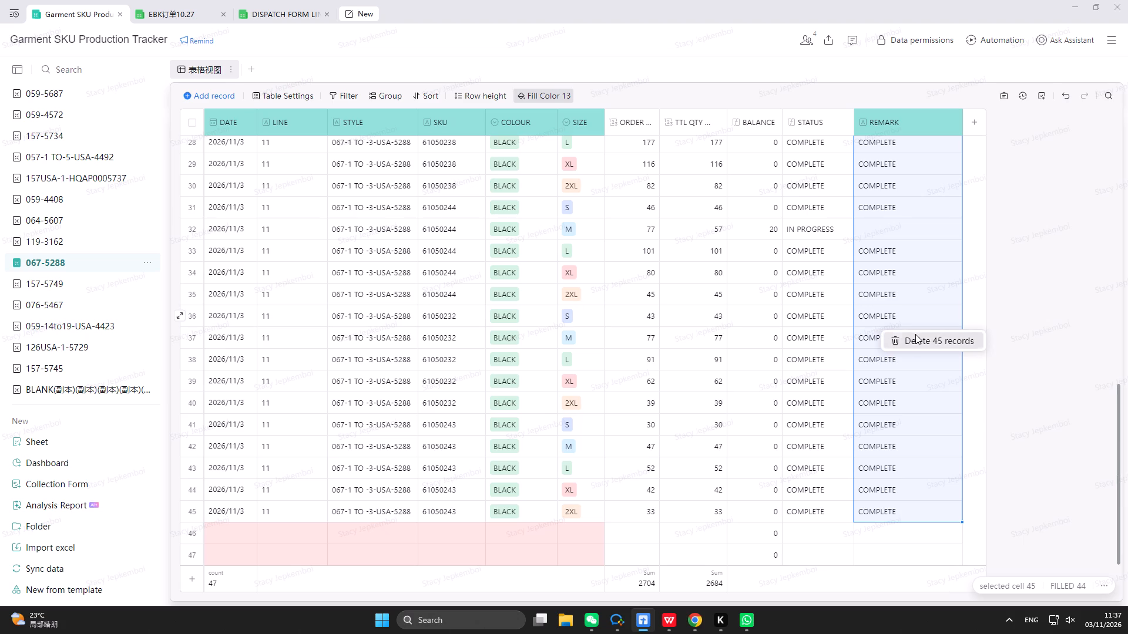
{"action": "left_click", "coordinate": [915, 334]}
{"action": "scroll", "coordinate": [724, 357], "scroll_direction": "up", "scroll_amount": 20}
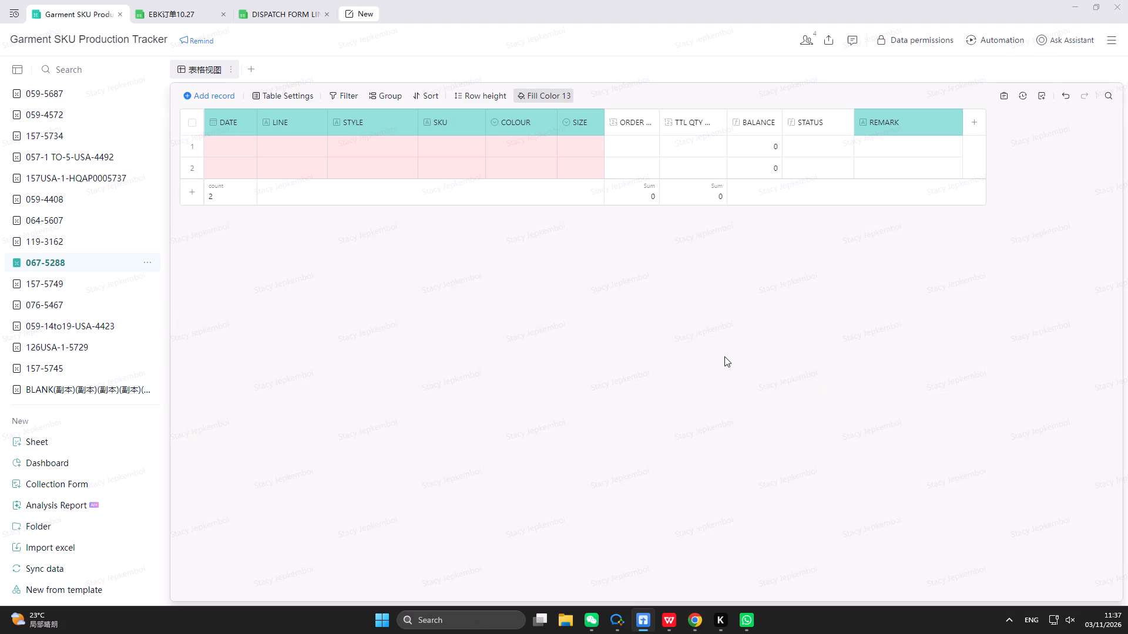
Undo the deletion of the filled records in the 067-5288 table.
{"action": "key", "text": "ctrl+z"}
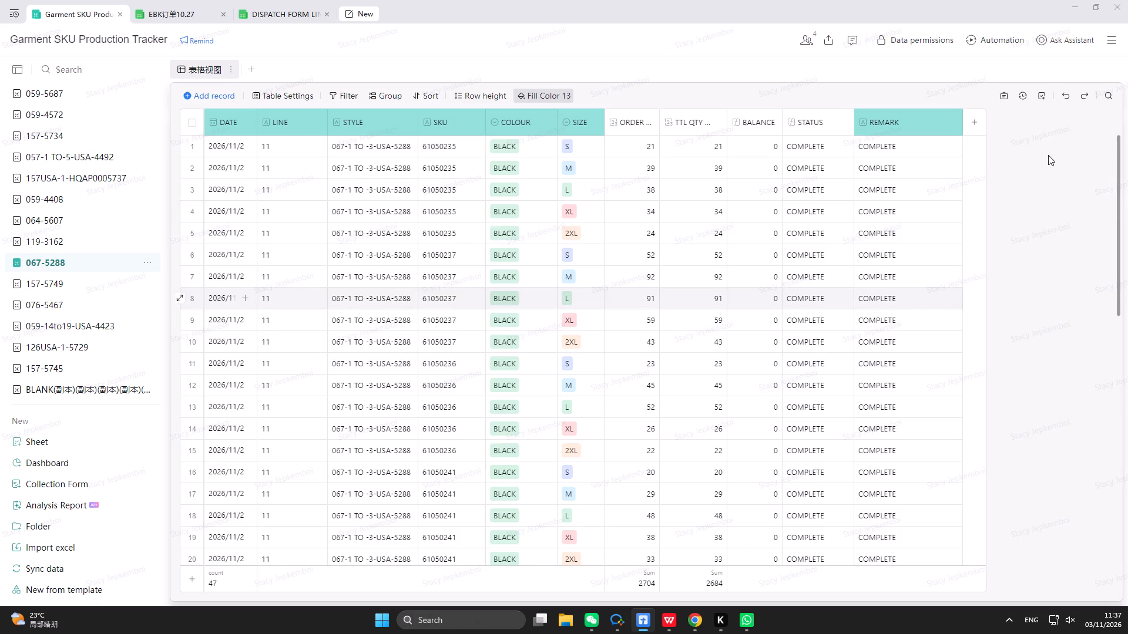
Clear the COMPLETE remark in row 1 of the 067-5288 table and fill the blank down the REMARK column.
{"action": "left_click", "coordinate": [907, 150]}
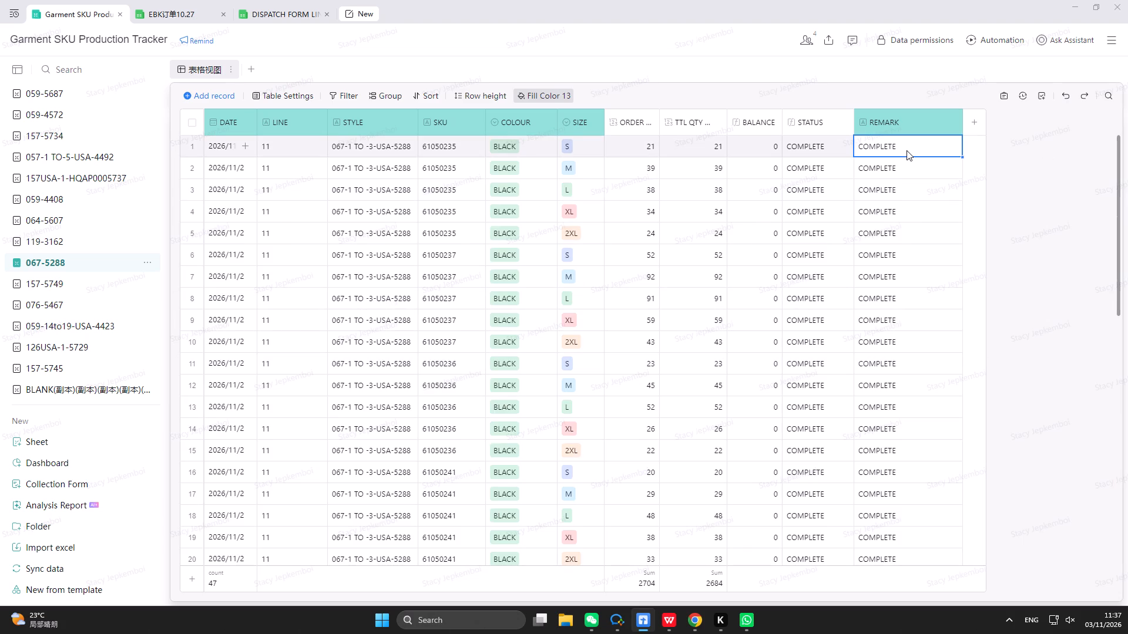
{"action": "key", "text": "BackSpace"}
{"action": "left_click", "coordinate": [908, 158]}
{"action": "left_click", "coordinate": [912, 145]}
{"action": "left_click_drag", "start_coordinate": [963, 158], "coordinate": [925, 633]}
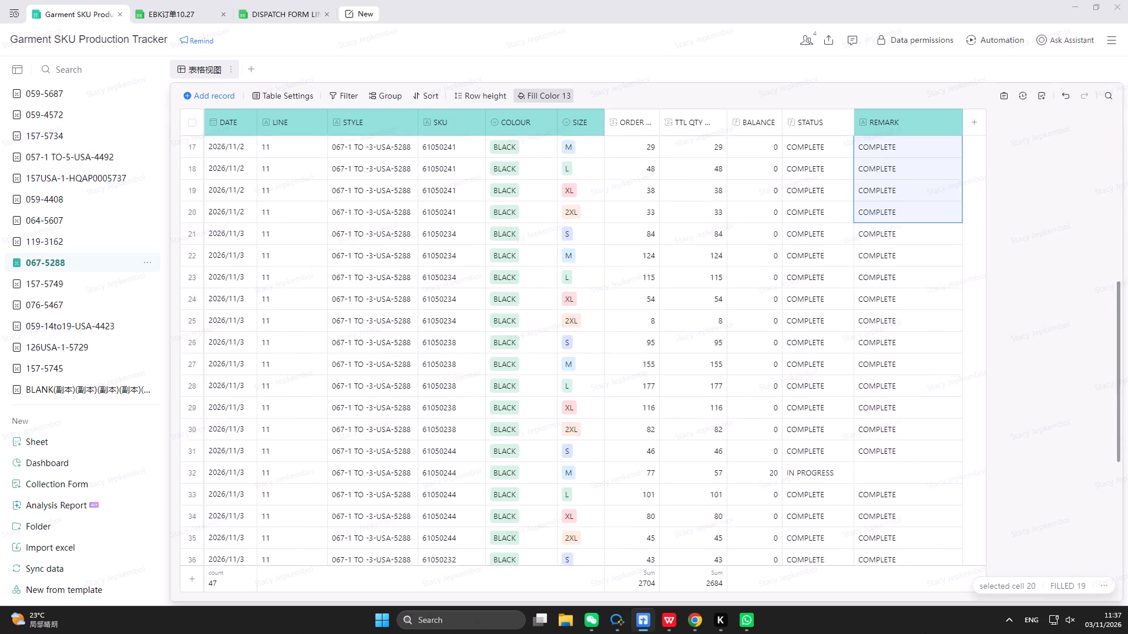
{"action": "left_click_drag", "start_coordinate": [925, 633], "coordinate": [901, 549]}
{"action": "scroll", "coordinate": [874, 482], "scroll_direction": "up", "scroll_amount": 20}
{"action": "scroll", "coordinate": [874, 482], "scroll_direction": "up", "scroll_amount": 11}
{"action": "left_click", "coordinate": [887, 327]}
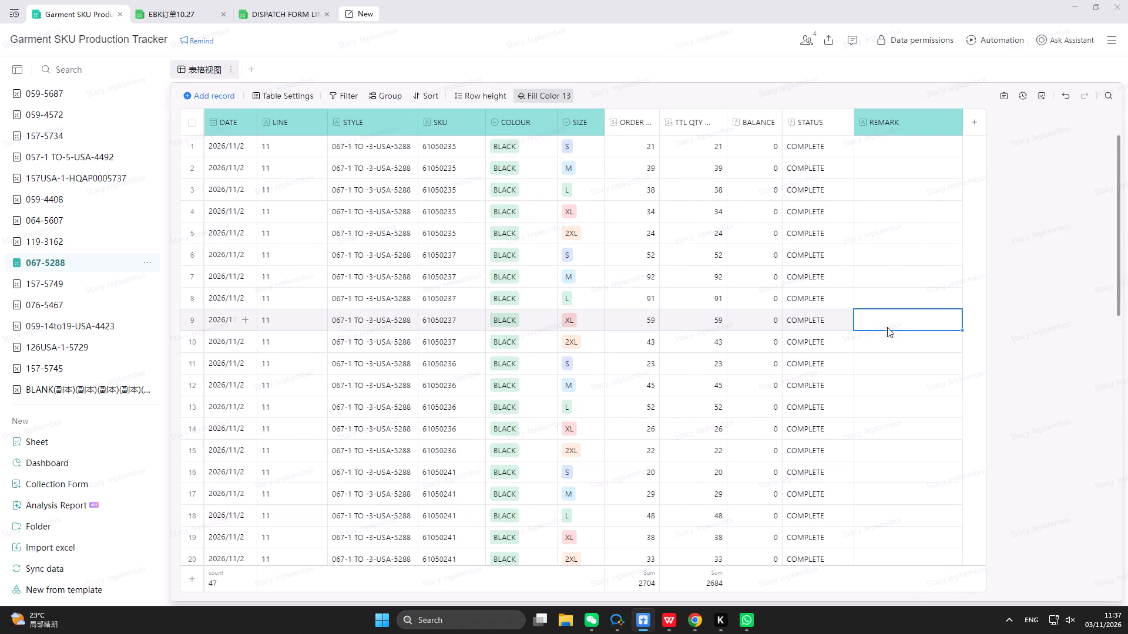
Look over the 119-3162 table and glance at the order sheet in EBK订单10.27.
{"action": "left_click", "coordinate": [39, 238]}
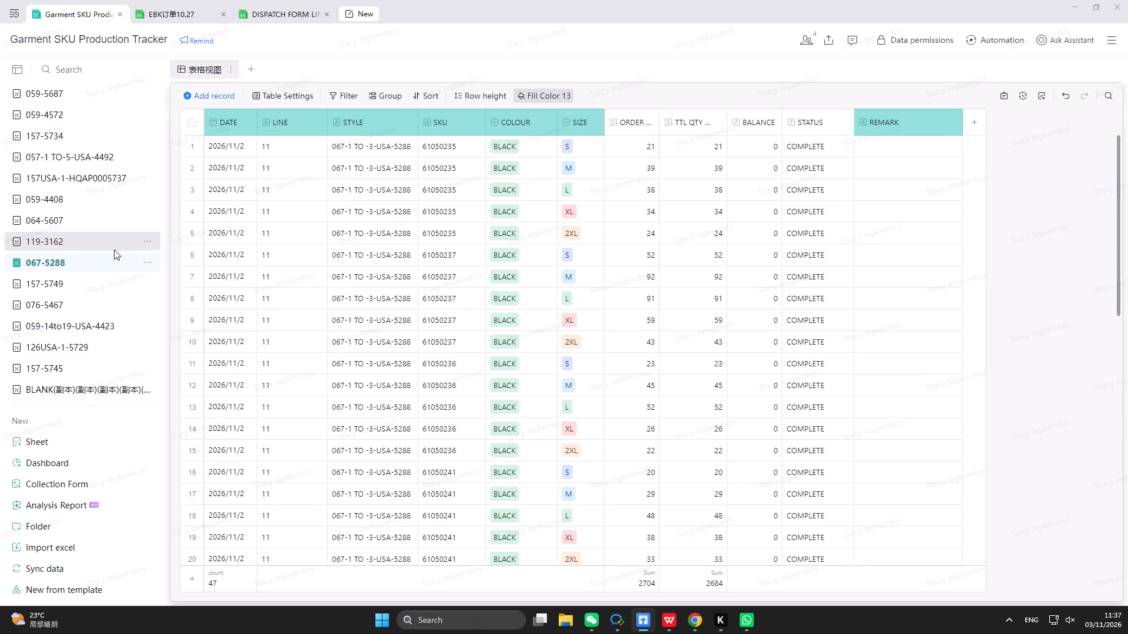
{"action": "scroll", "coordinate": [449, 243], "scroll_direction": "up", "scroll_amount": 2}
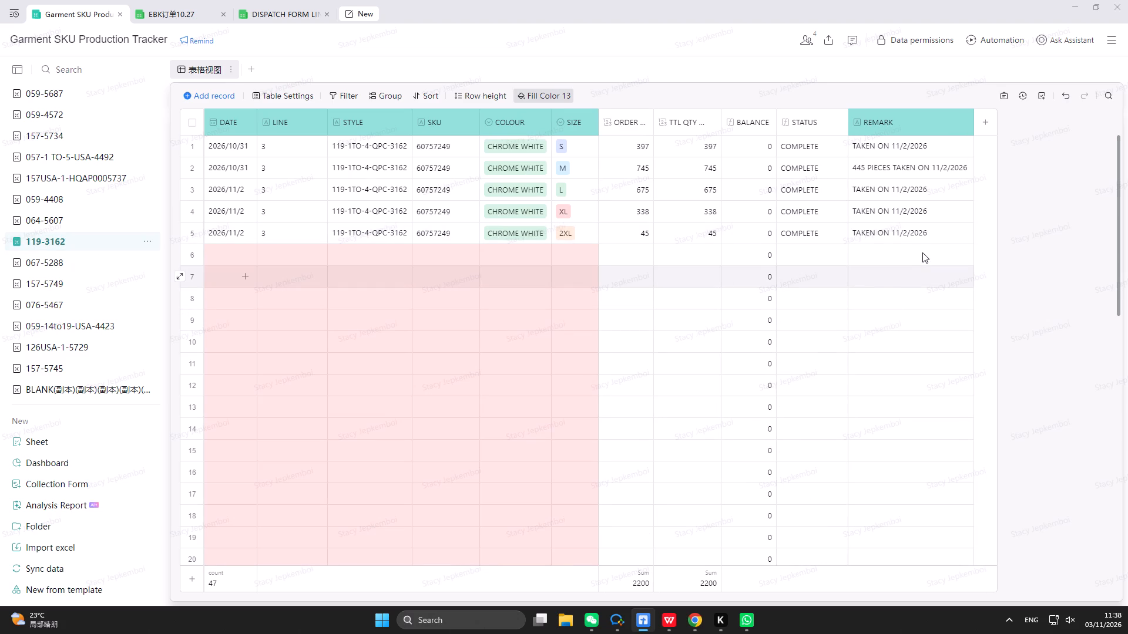
{"action": "left_click", "coordinate": [167, 11]}
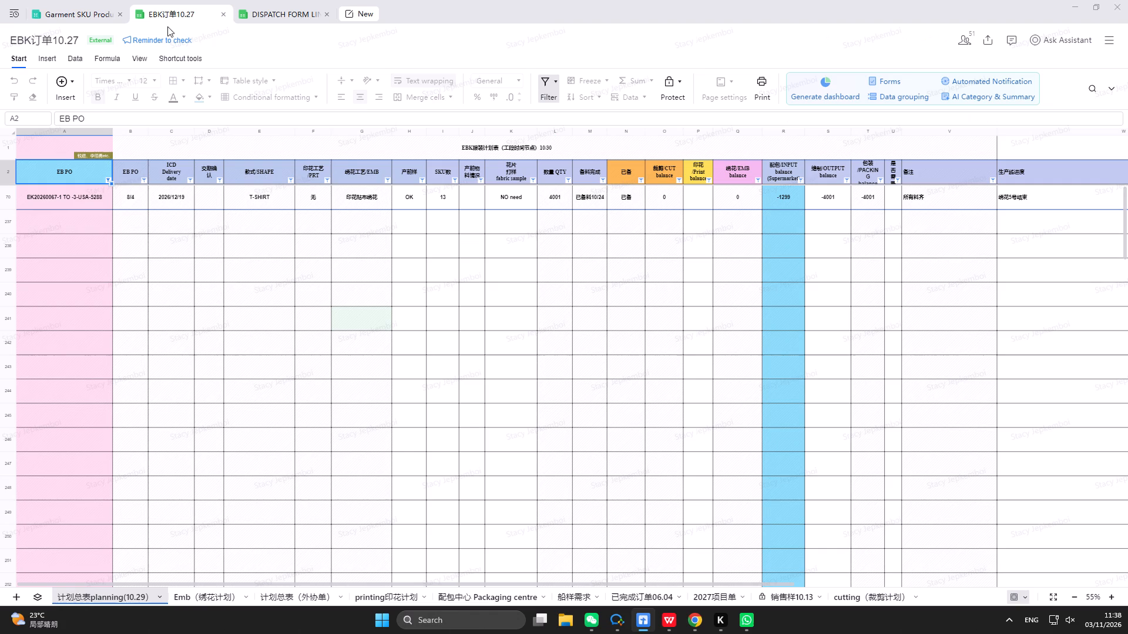
{"action": "left_click", "coordinate": [86, 0]}
{"action": "left_click", "coordinate": [85, 12]}
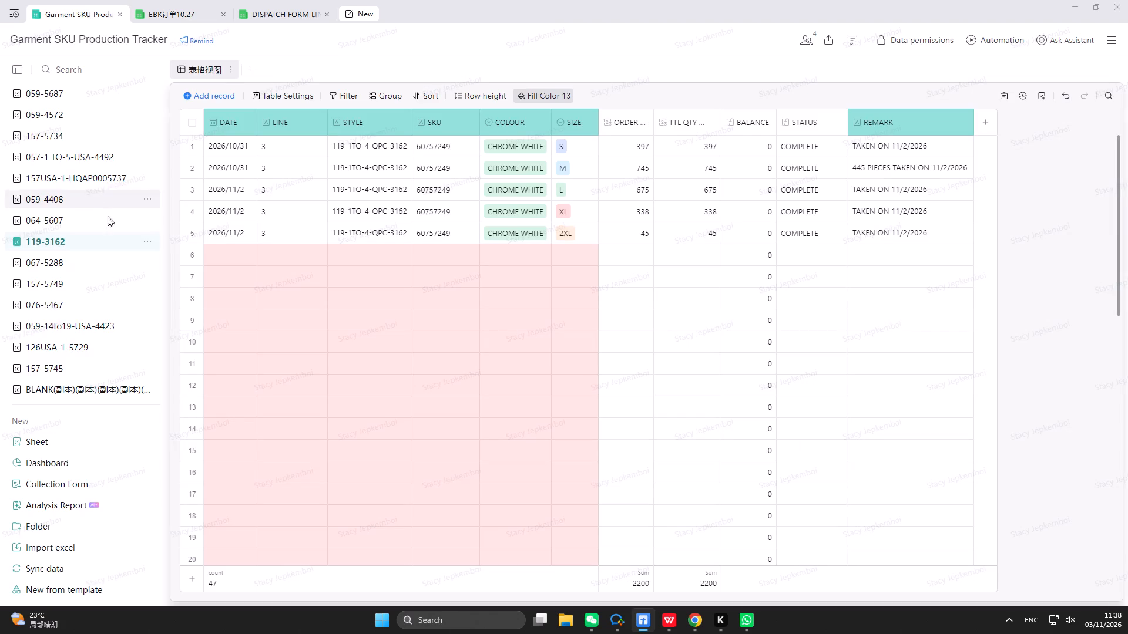
In the 064-5607 table, fill date 2026/10/31 from row 1 down to row 6 and slightly widen the DATE column.
{"action": "left_click", "coordinate": [93, 222]}
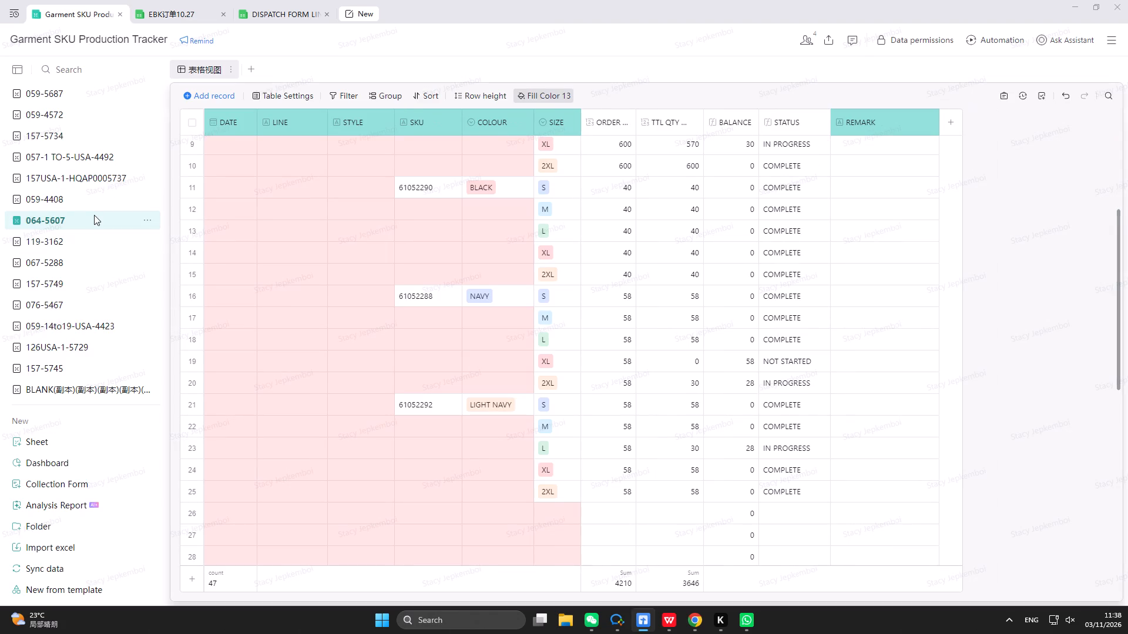
{"action": "scroll", "coordinate": [525, 278], "scroll_direction": "up", "scroll_amount": 20}
{"action": "scroll", "coordinate": [525, 278], "scroll_direction": "up", "scroll_amount": 9}
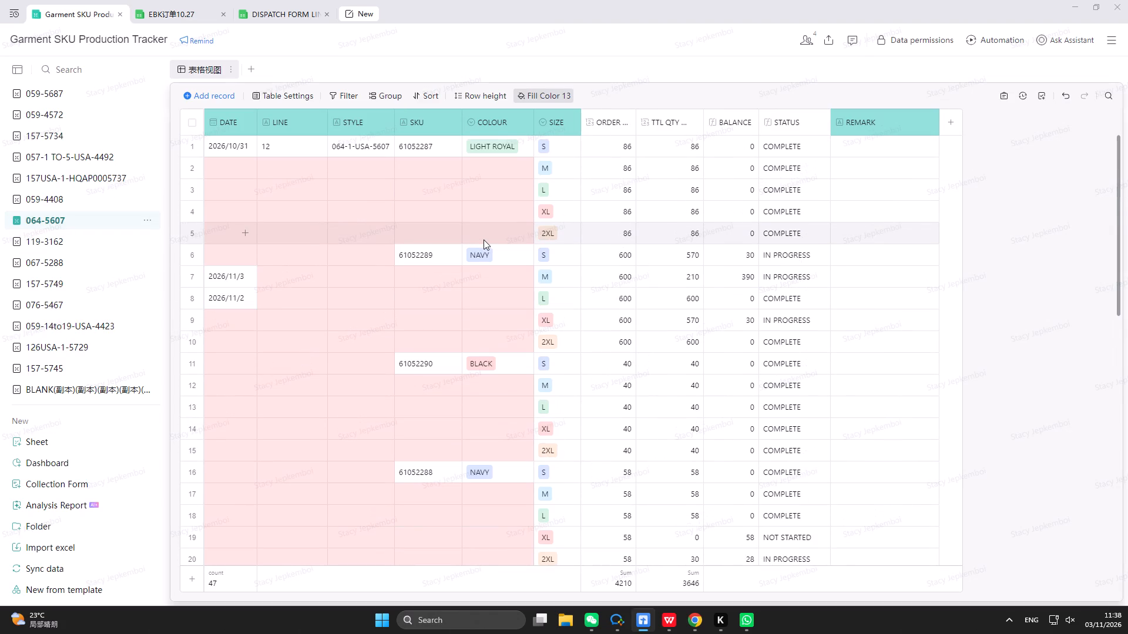
{"action": "left_click", "coordinate": [224, 147]}
{"action": "left_click_drag", "start_coordinate": [256, 158], "coordinate": [256, 249]}
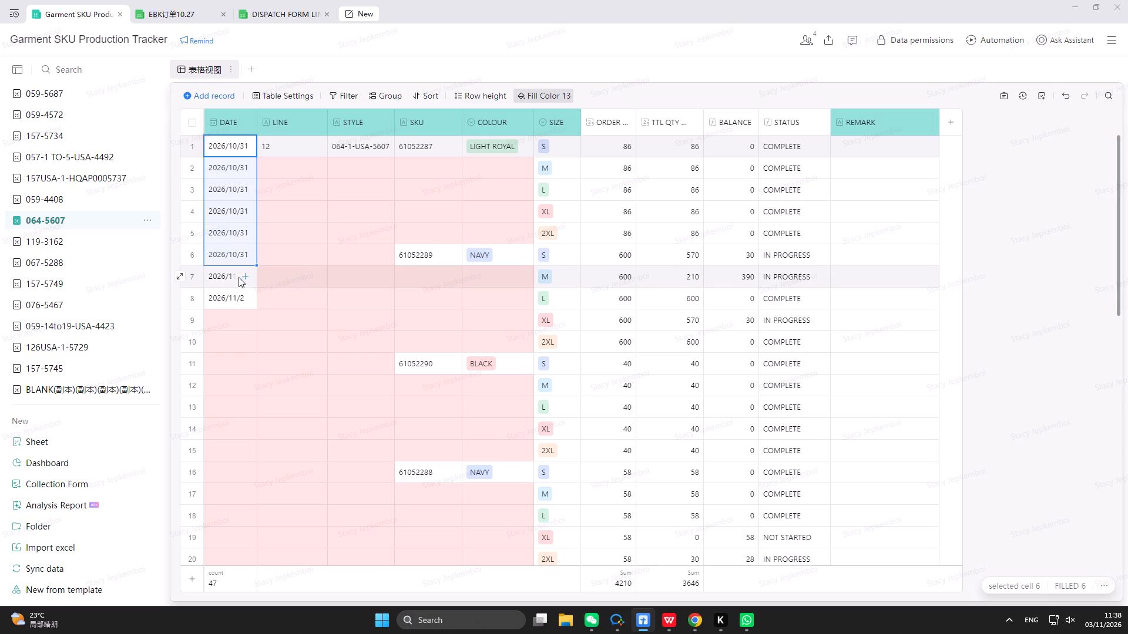
{"action": "left_click", "coordinate": [257, 125]}
{"action": "left_click", "coordinate": [258, 130]}
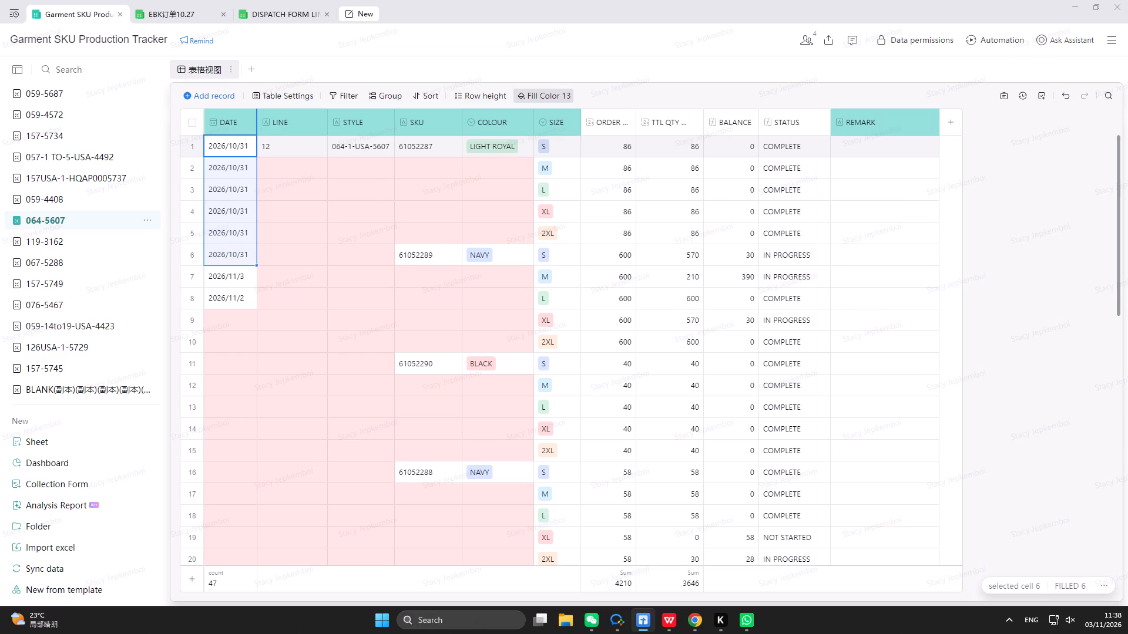
{"action": "left_click", "coordinate": [260, 131]}
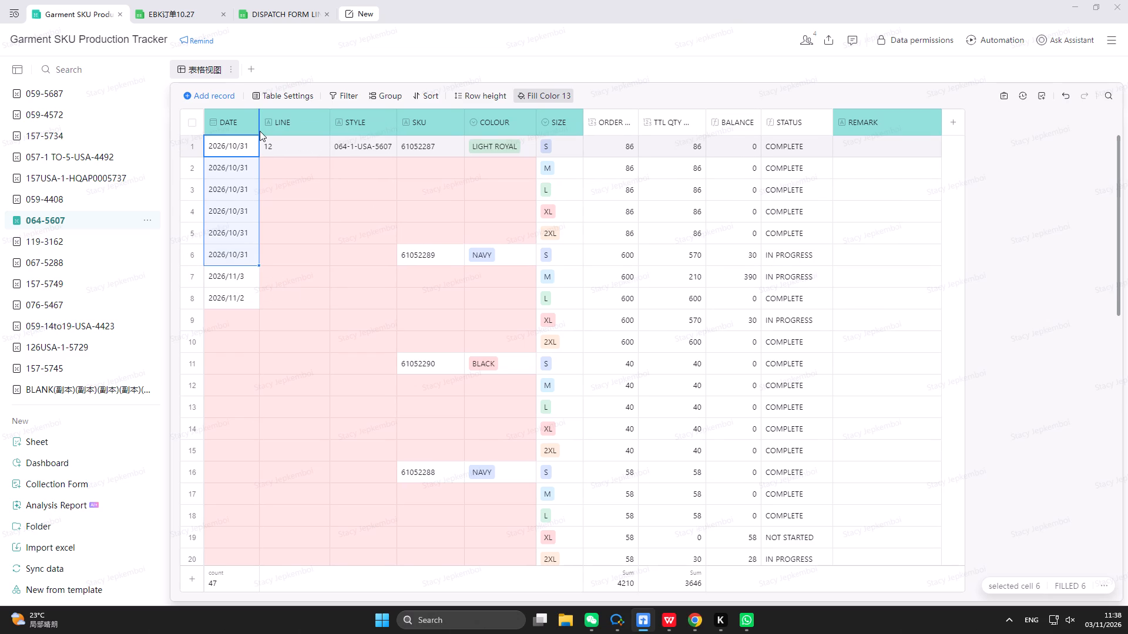
Fill line 12 and style 064-1-USA-5607 from row 1 down to row 25 of the 064-5607 table.
{"action": "left_click", "coordinate": [300, 279]}
{"action": "left_click", "coordinate": [308, 150]}
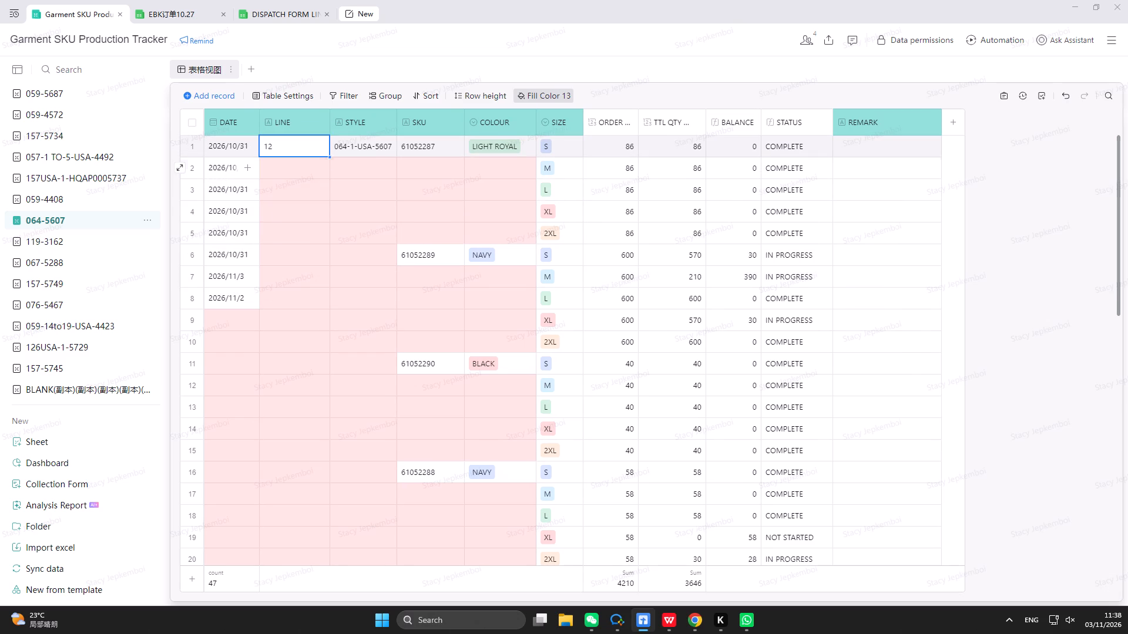
{"action": "left_click_drag", "start_coordinate": [330, 158], "coordinate": [346, 628]}
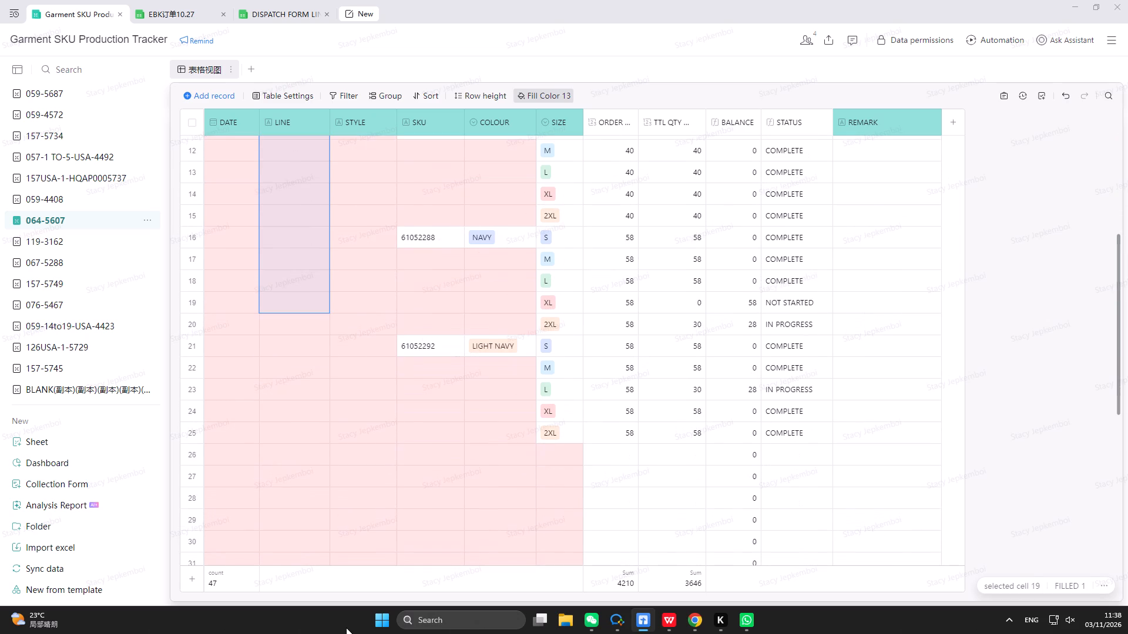
{"action": "left_click_drag", "start_coordinate": [346, 628], "coordinate": [304, 423]}
{"action": "scroll", "coordinate": [358, 387], "scroll_direction": "up", "scroll_amount": 15}
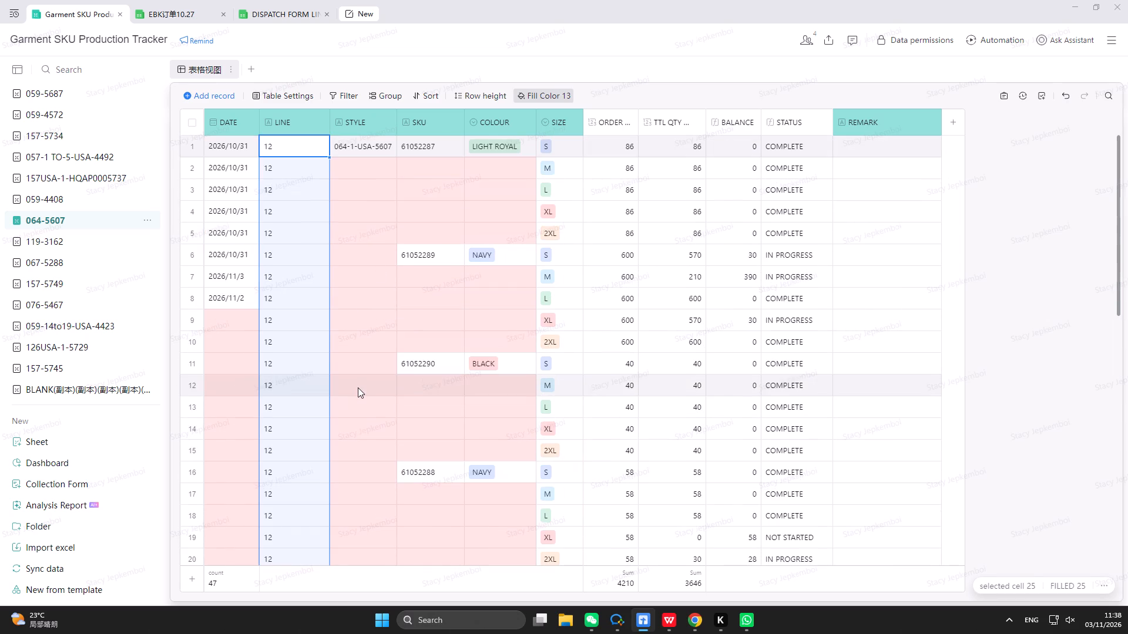
{"action": "left_click", "coordinate": [372, 143]}
{"action": "left_click_drag", "start_coordinate": [395, 157], "coordinate": [409, 478]}
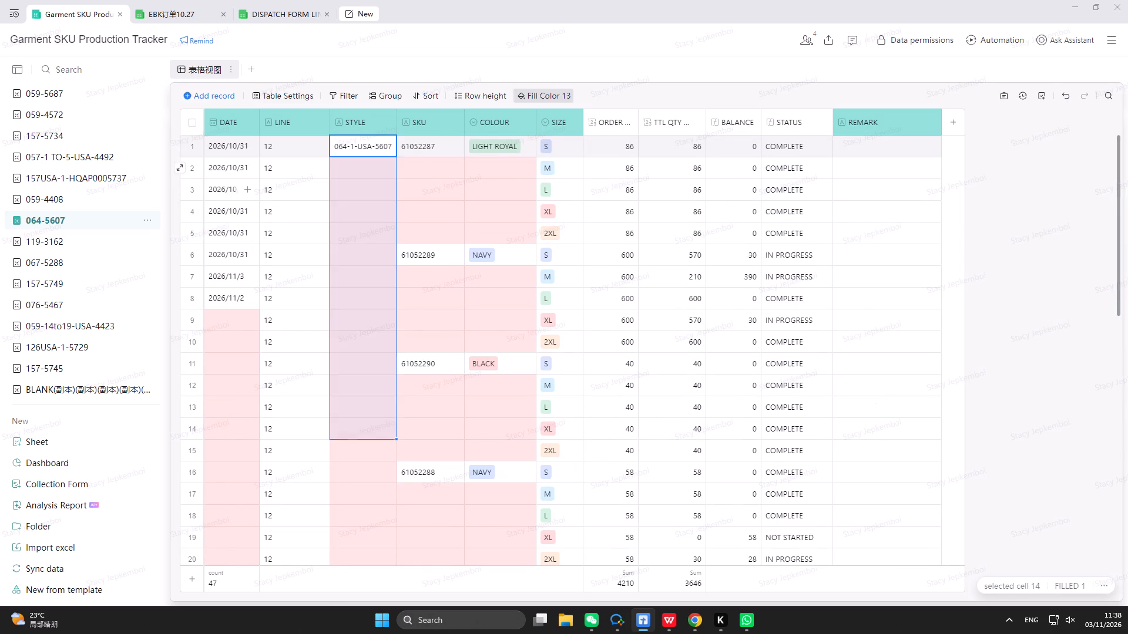
{"action": "left_click_drag", "start_coordinate": [409, 478], "coordinate": [381, 355]}
{"action": "scroll", "coordinate": [381, 355], "scroll_direction": "up", "scroll_amount": 10}
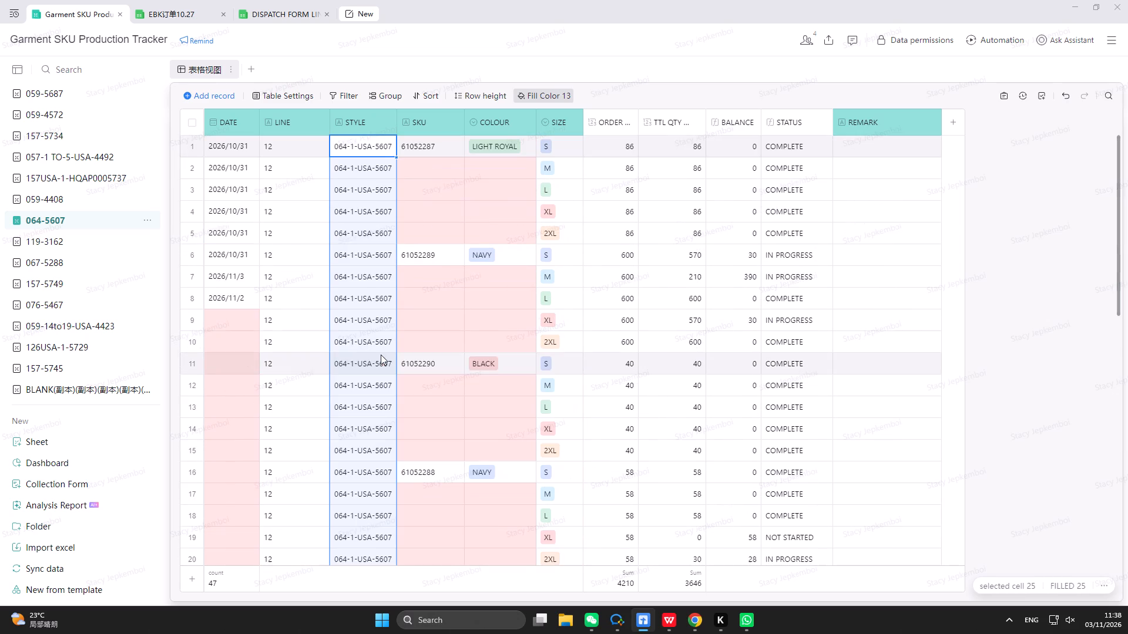
{"action": "scroll", "coordinate": [381, 355], "scroll_direction": "up", "scroll_amount": 4}
Fill SKU 61052287 and colour LIGHT ROYAL from row 1 down to row 5.
{"action": "left_click", "coordinate": [447, 139]}
{"action": "left_click", "coordinate": [447, 143]}
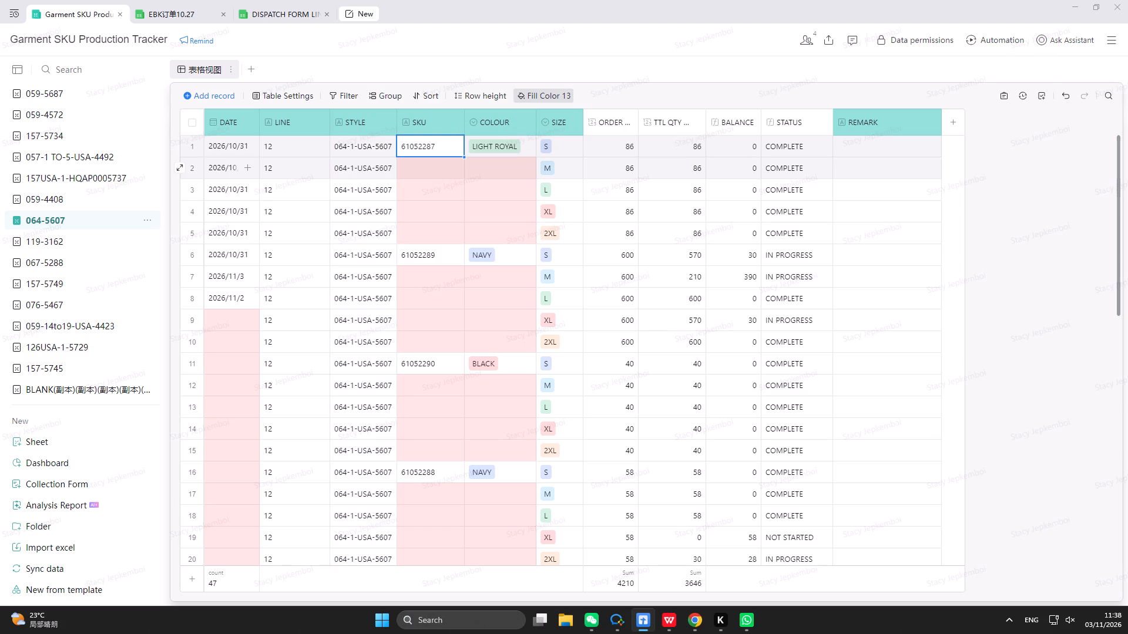
{"action": "left_click_drag", "start_coordinate": [465, 158], "coordinate": [464, 227]}
{"action": "left_click", "coordinate": [515, 145]}
{"action": "left_click_drag", "start_coordinate": [535, 157], "coordinate": [535, 158]}
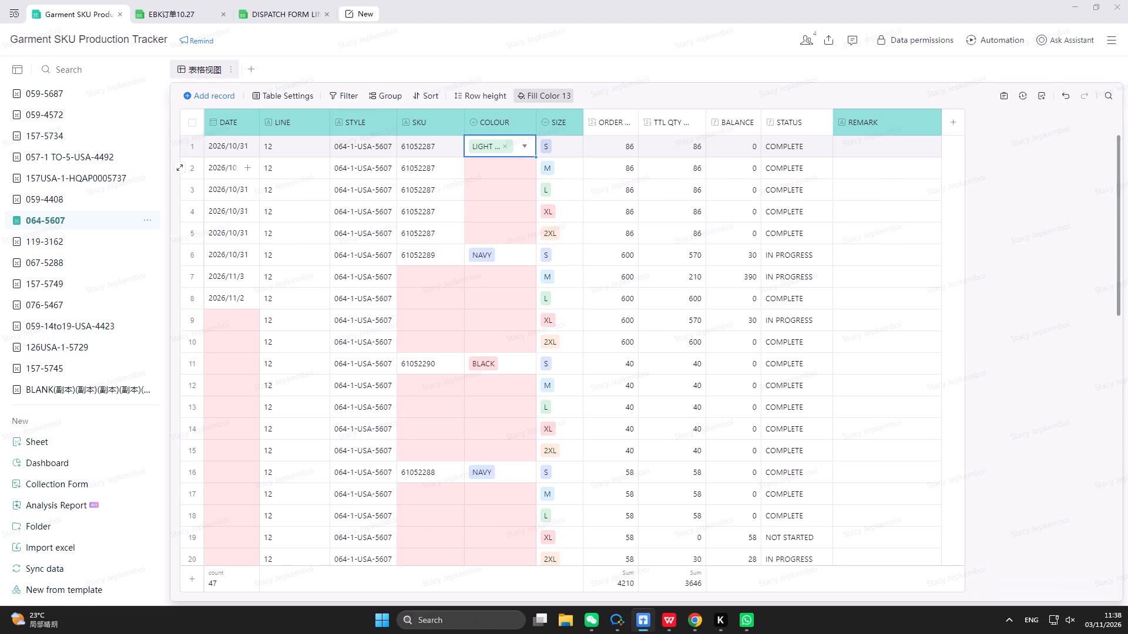
{"action": "left_click_drag", "start_coordinate": [535, 158], "coordinate": [534, 231]}
Fill SKU 61052289 and colour NAVY from row 6 down to row 10.
{"action": "left_click", "coordinate": [451, 262]}
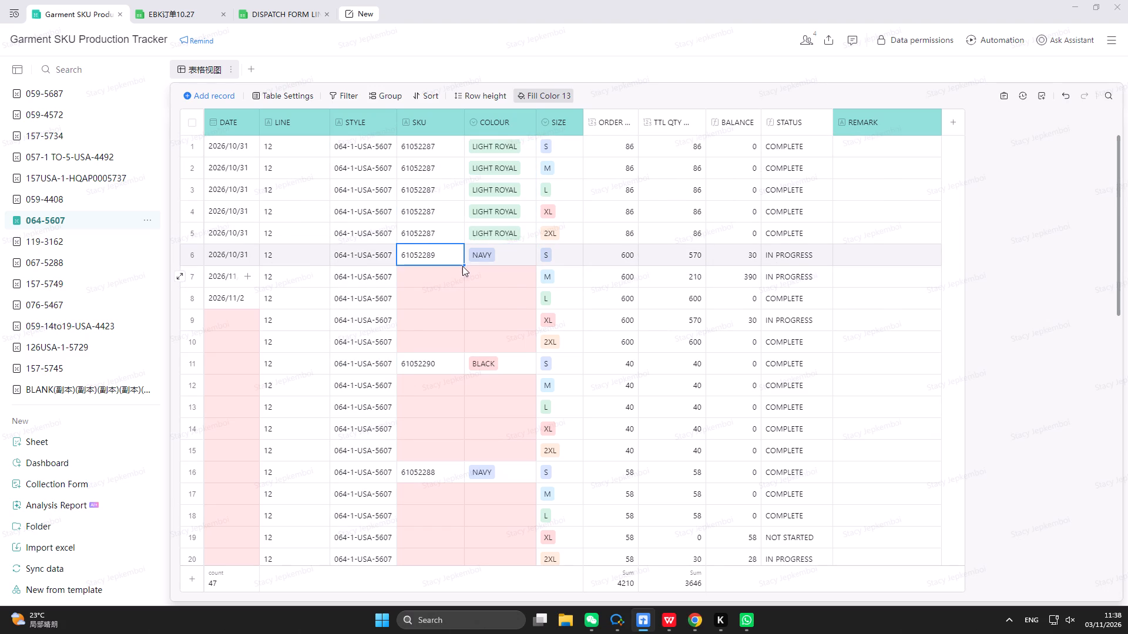
{"action": "left_click_drag", "start_coordinate": [464, 266], "coordinate": [461, 345]}
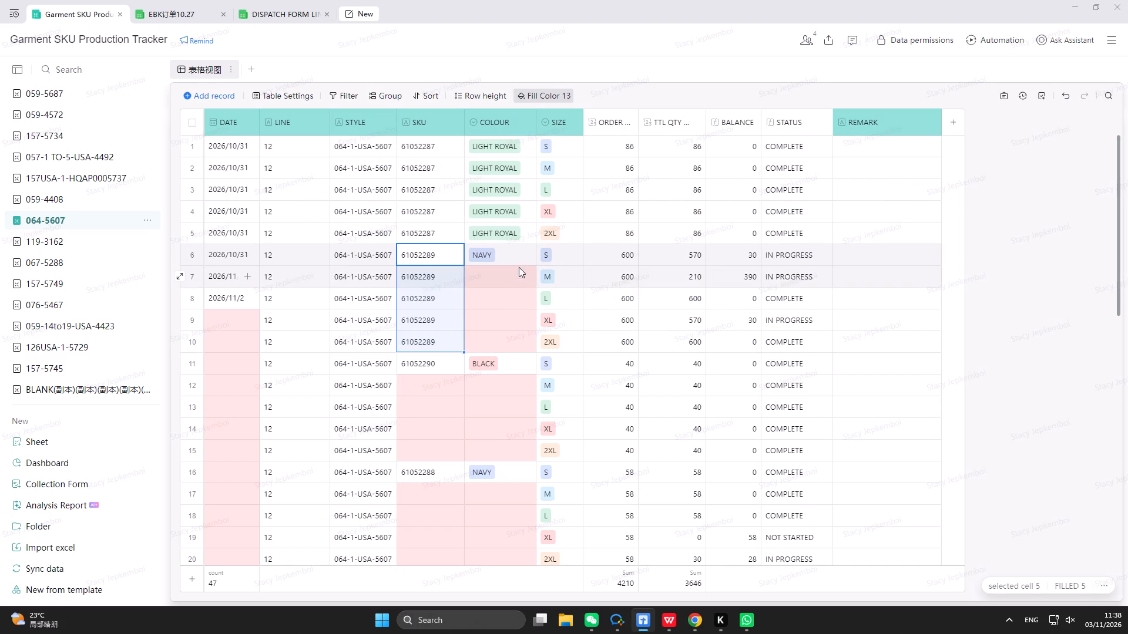
{"action": "left_click", "coordinate": [519, 262]}
{"action": "left_click_drag", "start_coordinate": [535, 265], "coordinate": [528, 334]}
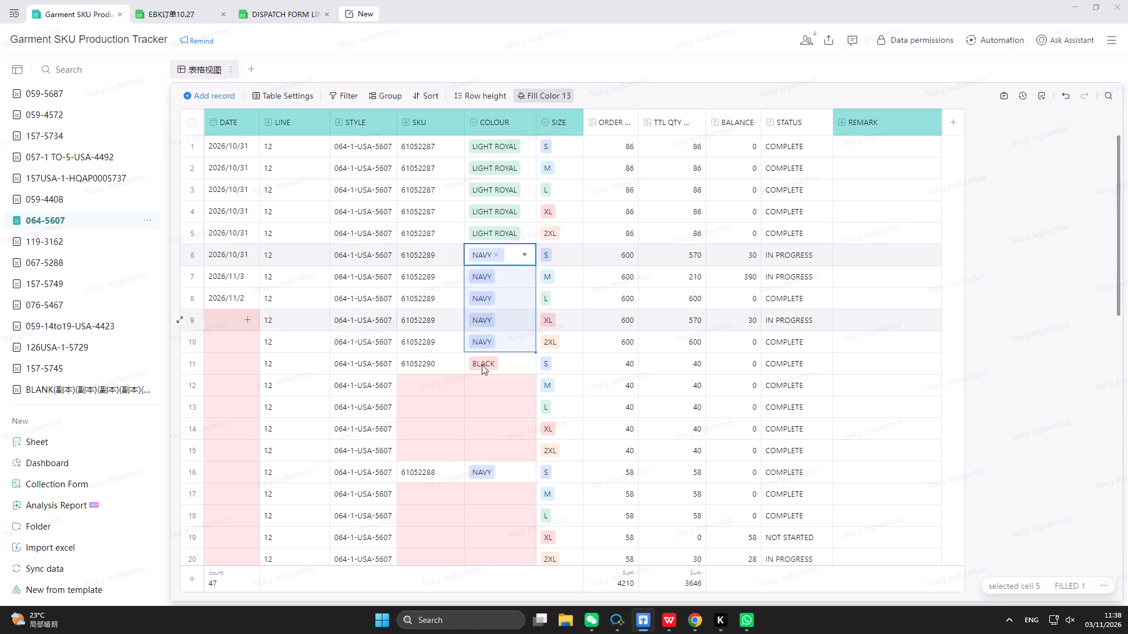
Fill SKU 61052290 and colour BLACK from row 11 down to row 15.
{"action": "left_click", "coordinate": [434, 365]}
{"action": "left_click_drag", "start_coordinate": [465, 375], "coordinate": [458, 448]}
{"action": "left_click", "coordinate": [521, 364]}
{"action": "left_click_drag", "start_coordinate": [536, 375], "coordinate": [532, 392]}
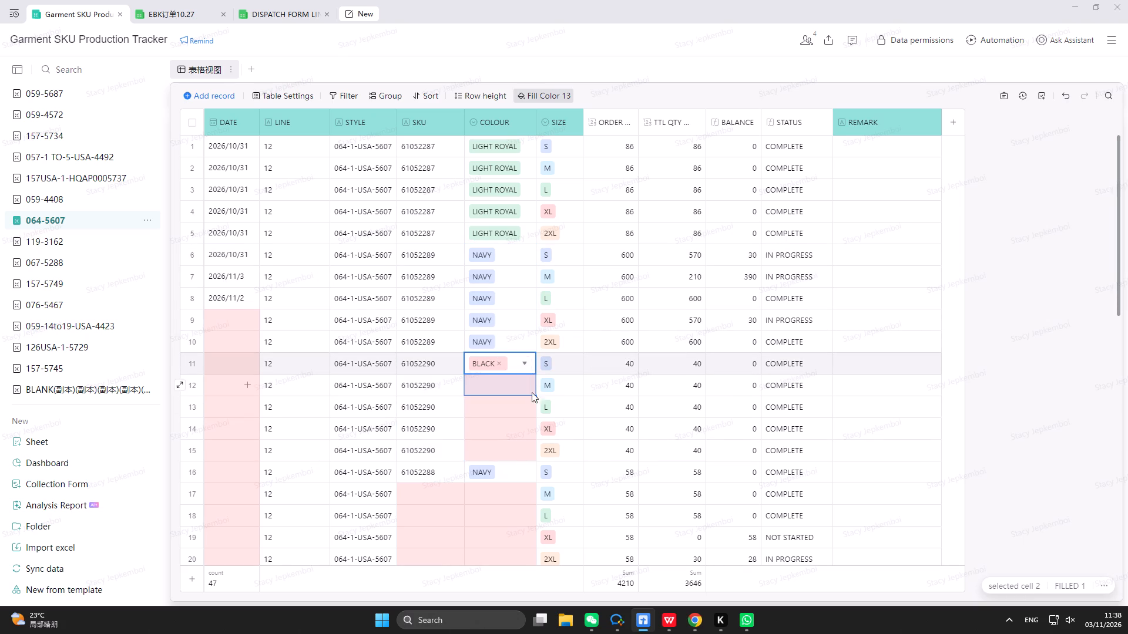
{"action": "left_click_drag", "start_coordinate": [532, 392], "coordinate": [519, 444]}
Fill SKU 61052288 and colour NAVY from row 16 down to row 20.
{"action": "scroll", "coordinate": [505, 398], "scroll_direction": "down", "scroll_amount": 2}
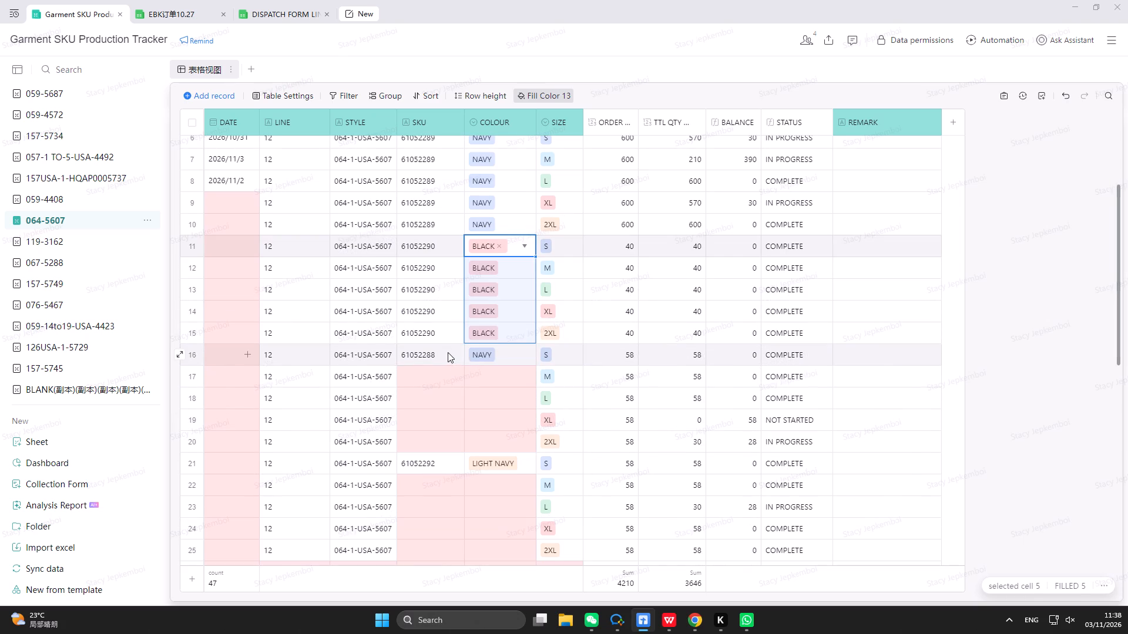
{"action": "left_click", "coordinate": [448, 352]}
{"action": "left_click_drag", "start_coordinate": [466, 365], "coordinate": [459, 441]}
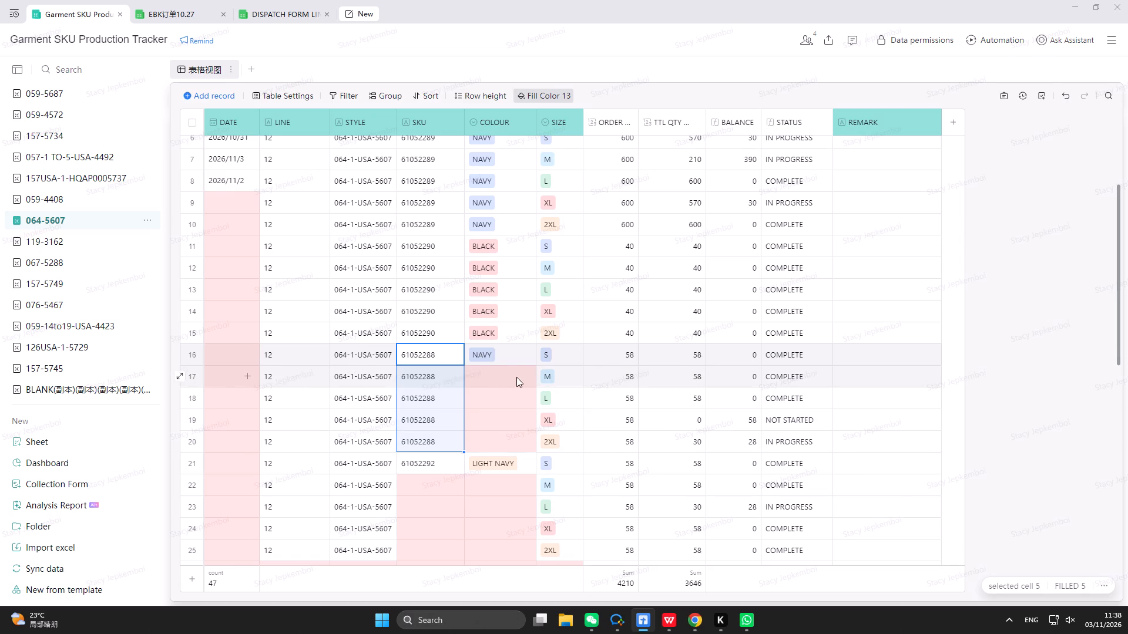
{"action": "left_click", "coordinate": [515, 362]}
{"action": "left_click_drag", "start_coordinate": [535, 365], "coordinate": [520, 436]}
Fill SKU 61052292 and colour LIGHT NAVY from row 21 down to row 25.
{"action": "scroll", "coordinate": [511, 421], "scroll_direction": "down", "scroll_amount": 3}
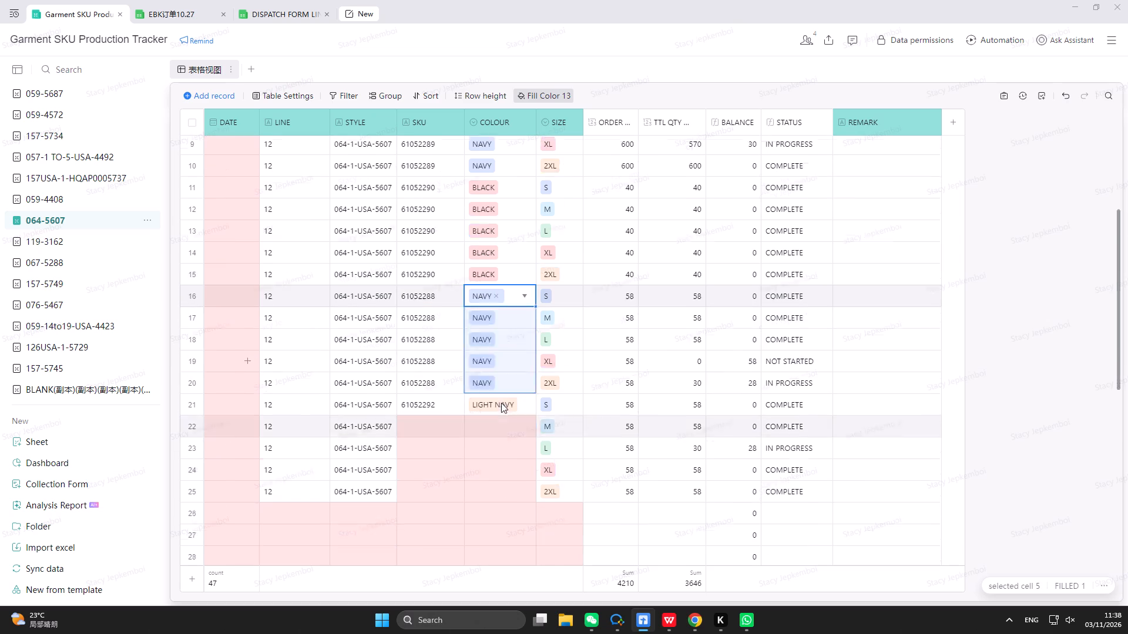
{"action": "scroll", "coordinate": [501, 403], "scroll_direction": "down", "scroll_amount": 1}
{"action": "left_click", "coordinate": [441, 234]}
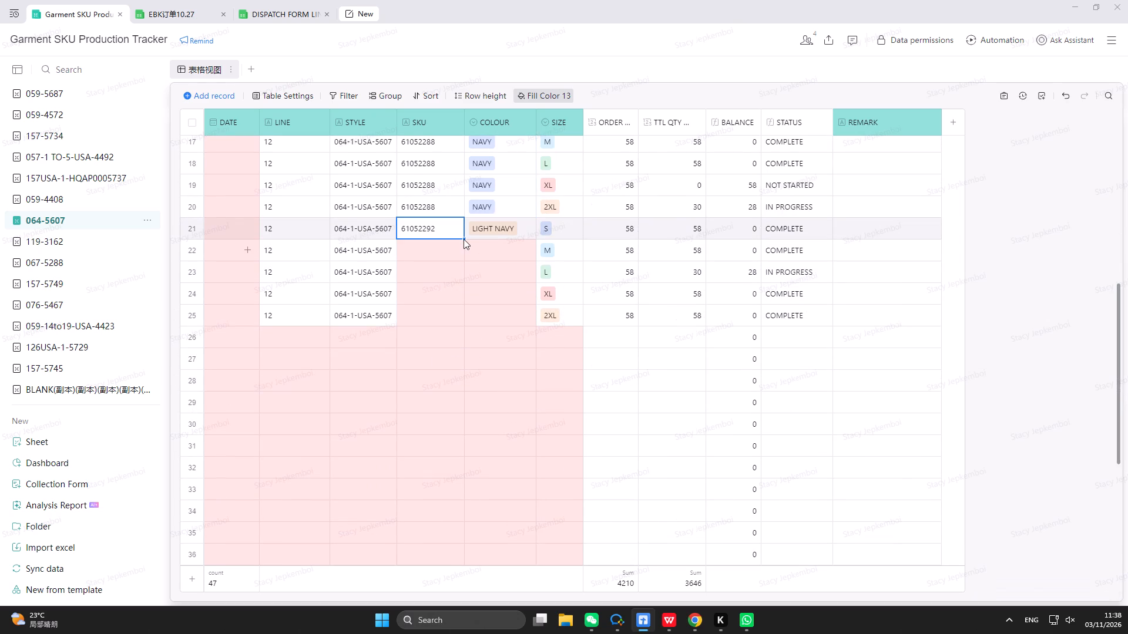
{"action": "left_click_drag", "start_coordinate": [464, 239], "coordinate": [462, 316]}
{"action": "left_click", "coordinate": [514, 235]}
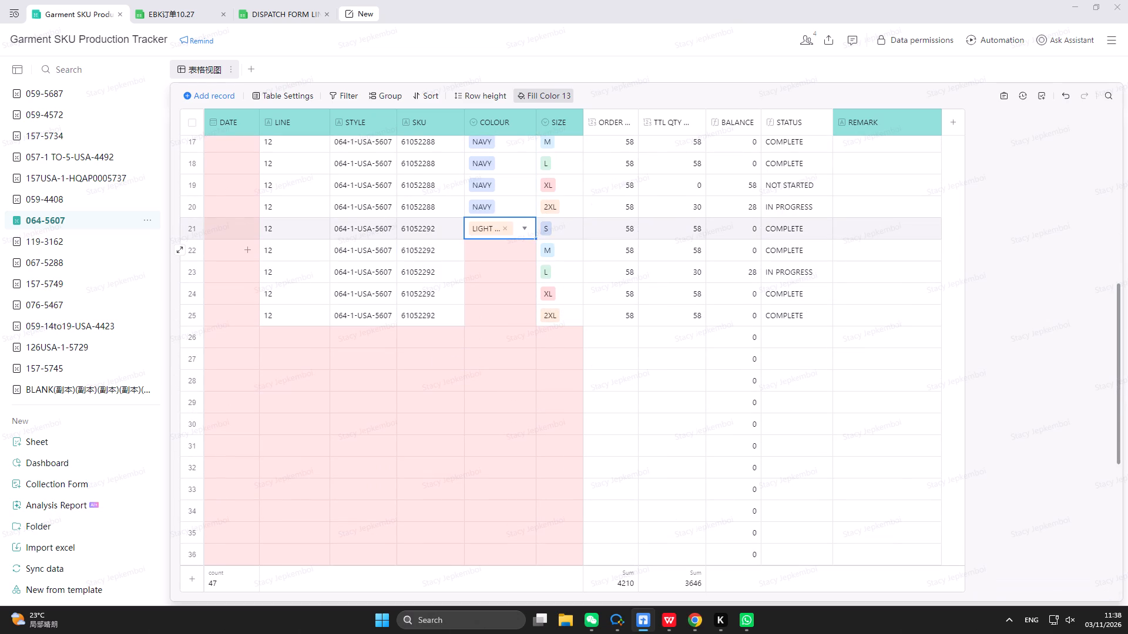
{"action": "left_click_drag", "start_coordinate": [536, 240], "coordinate": [525, 316]}
Review the DATE column of the 064-5607 table from the first row down to the last filled record.
{"action": "scroll", "coordinate": [252, 264], "scroll_direction": "up", "scroll_amount": 14}
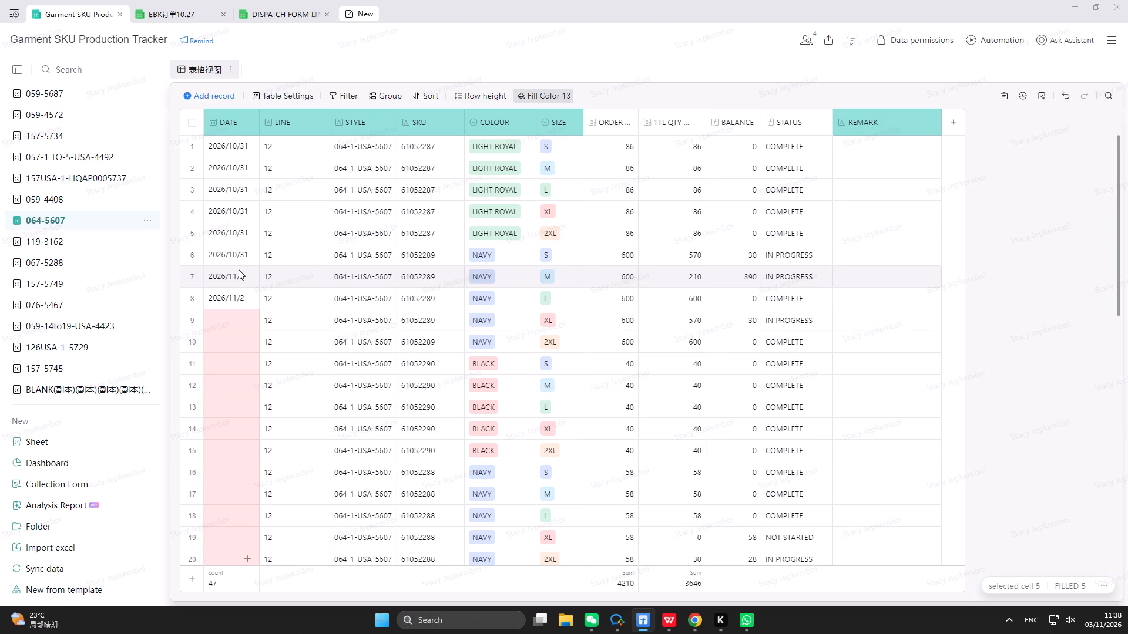
{"action": "scroll", "coordinate": [239, 269], "scroll_direction": "up", "scroll_amount": 1}
{"action": "left_click", "coordinate": [218, 297]}
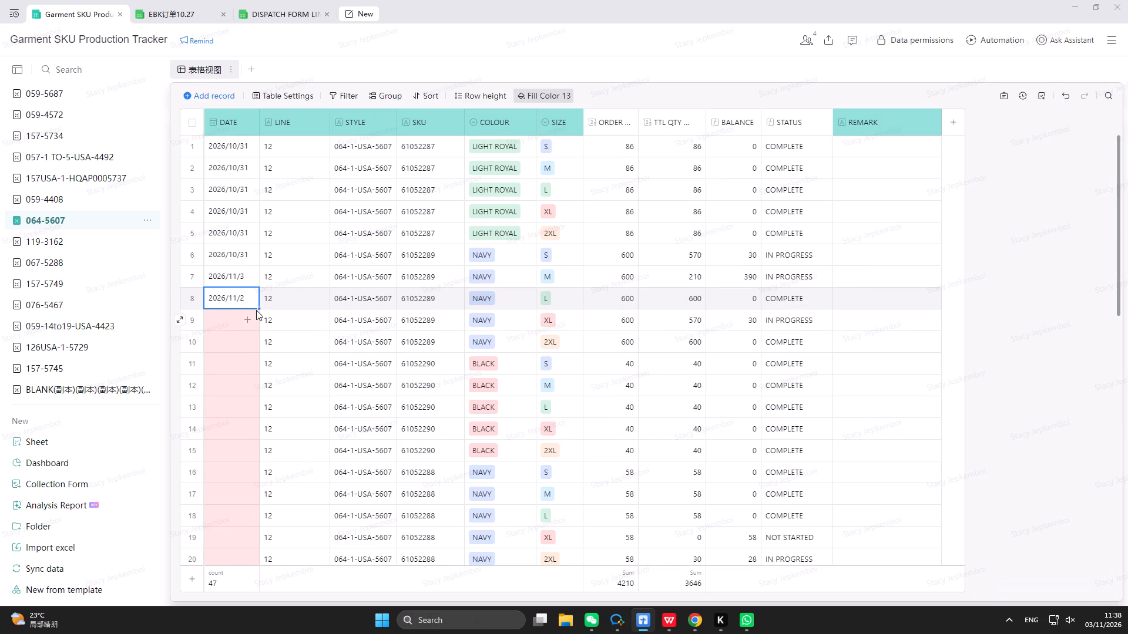
{"action": "left_click", "coordinate": [260, 308]}
{"action": "scroll", "coordinate": [452, 237], "scroll_direction": "down", "scroll_amount": 6}
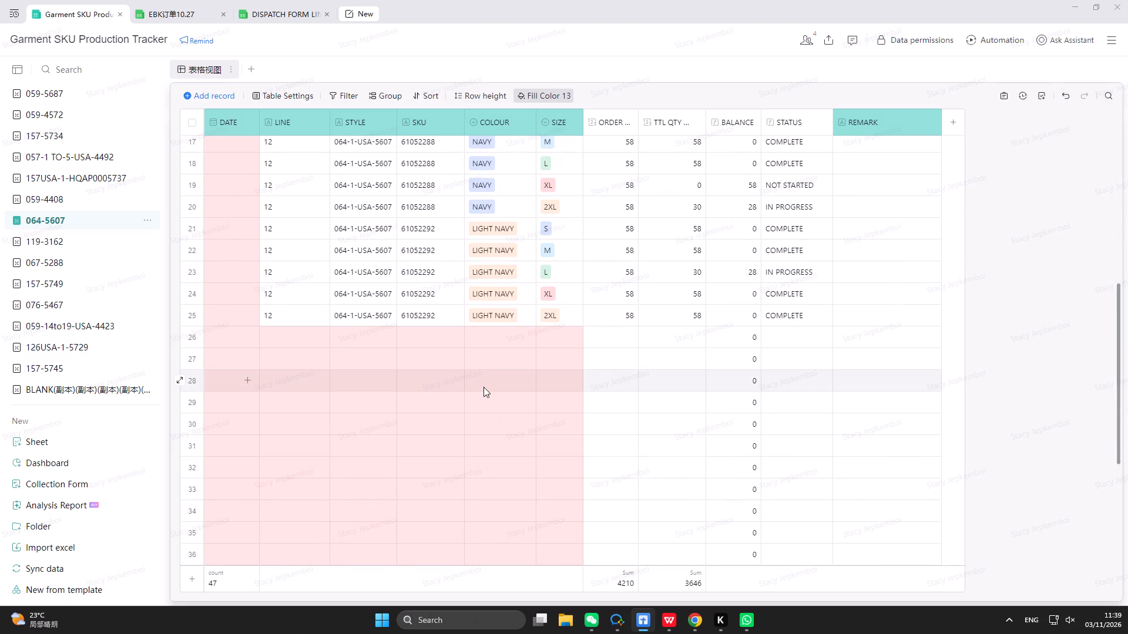
Review the 064-5607 table and check the 11.2 and 11.3 sheets of DISPATCH FORM LINE WISE for the groups working on style 5607.
{"action": "scroll", "coordinate": [475, 392], "scroll_direction": "up", "scroll_amount": 5}
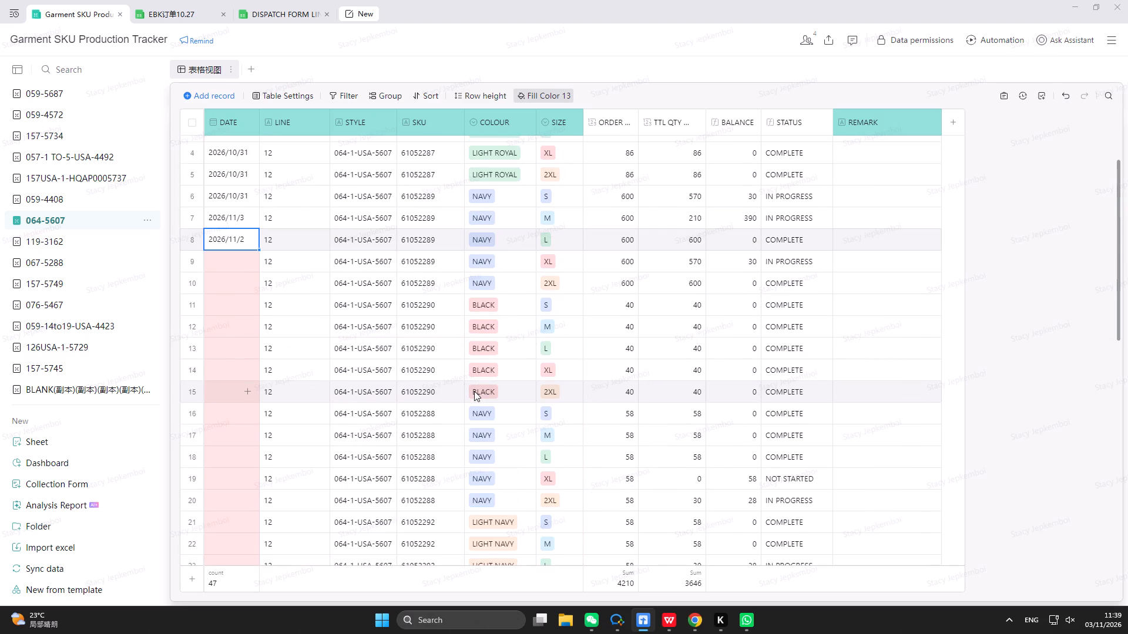
{"action": "scroll", "coordinate": [377, 424], "scroll_direction": "up", "scroll_amount": 4}
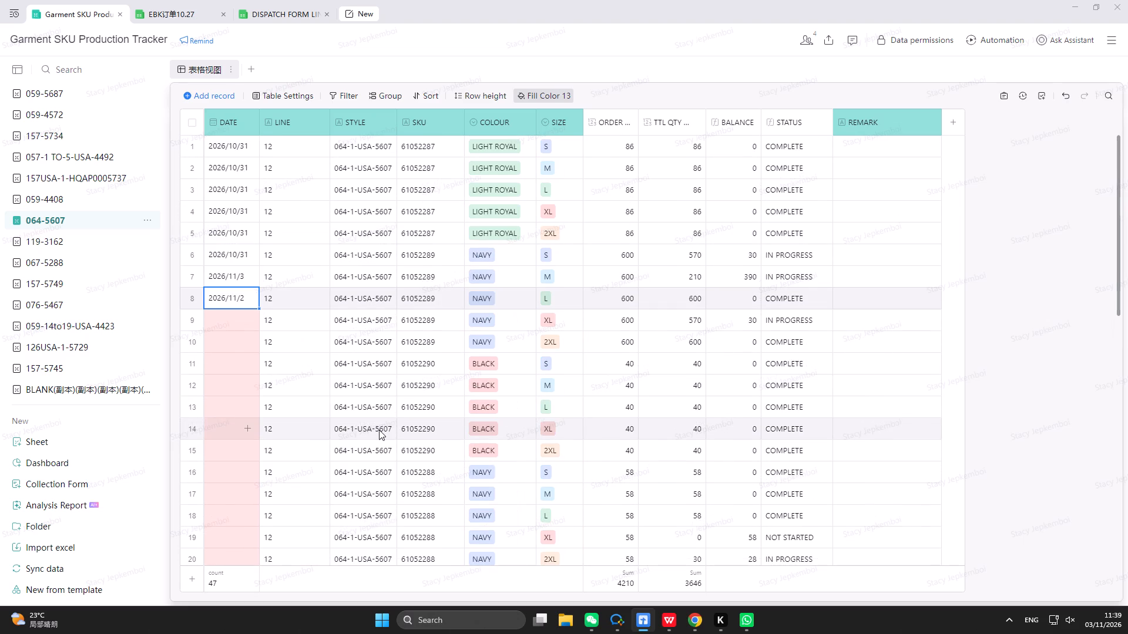
{"action": "scroll", "coordinate": [379, 430], "scroll_direction": "up", "scroll_amount": 1}
{"action": "scroll", "coordinate": [319, 336], "scroll_direction": "down", "scroll_amount": 4}
{"action": "scroll", "coordinate": [319, 336], "scroll_direction": "up", "scroll_amount": 8}
{"action": "left_click", "coordinate": [174, 22]}
{"action": "left_click", "coordinate": [270, 17]}
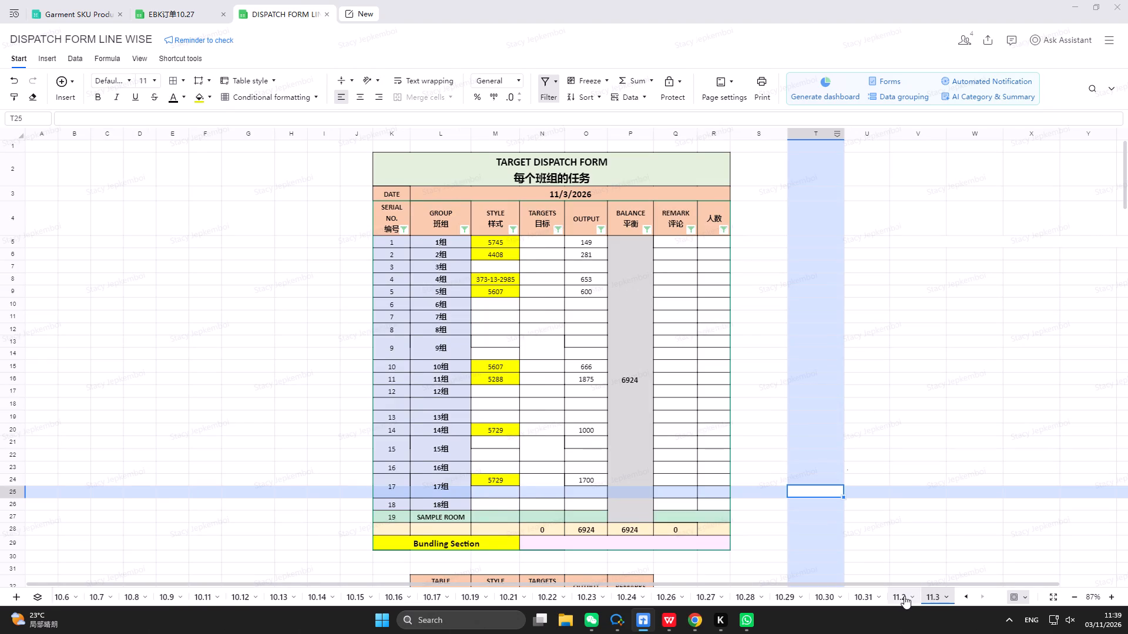
{"action": "left_click", "coordinate": [904, 596]}
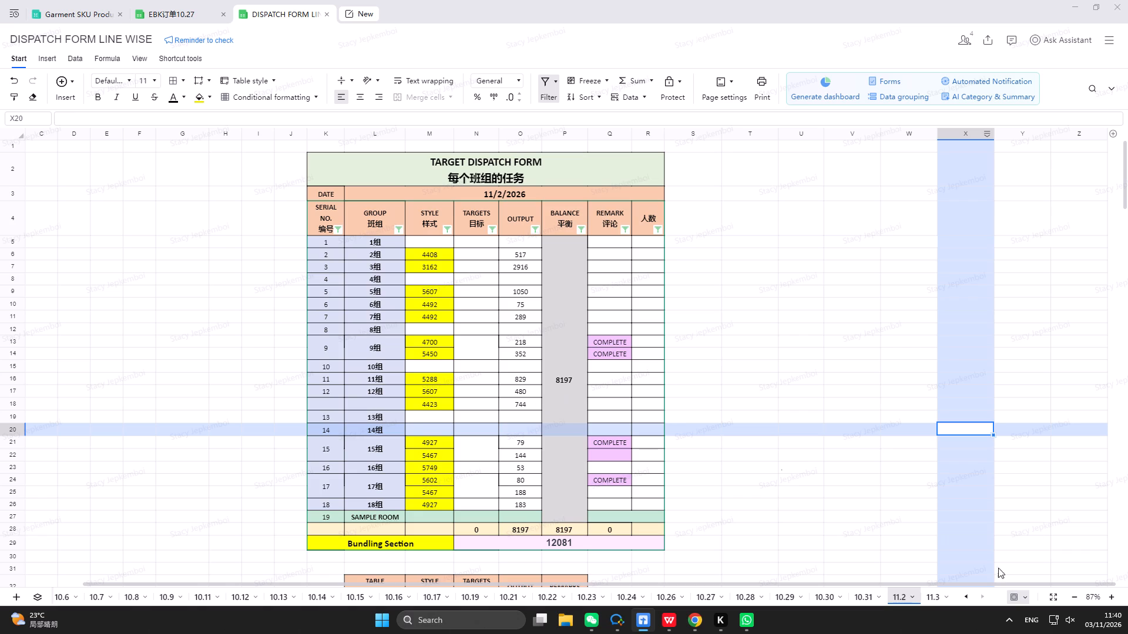
{"action": "left_click", "coordinate": [940, 594]}
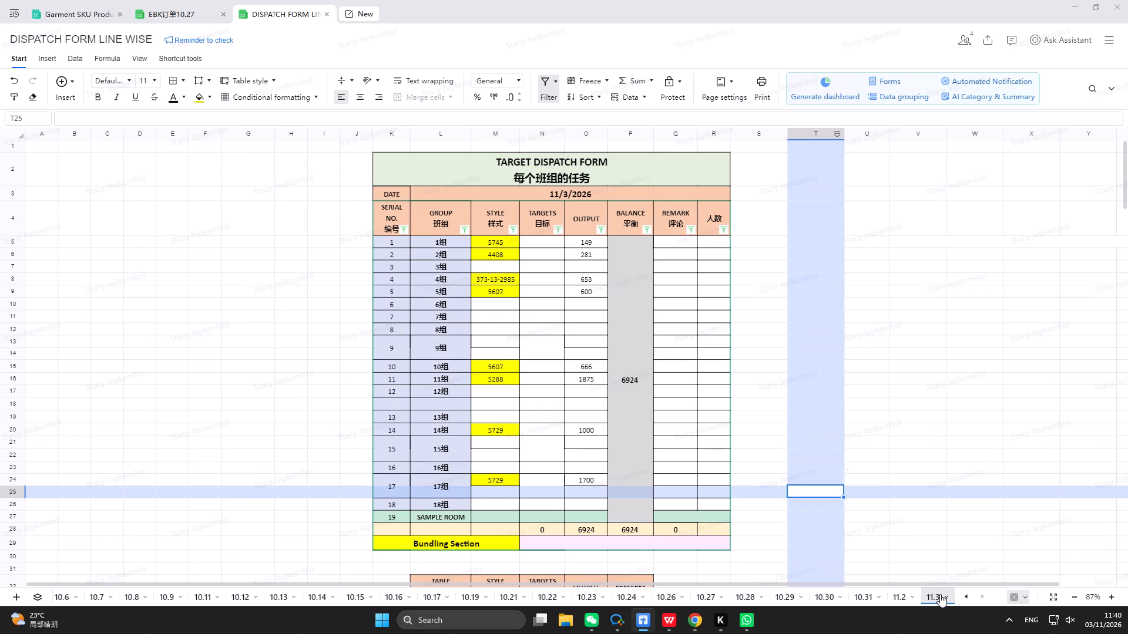
In the 064-5607 table of the Garment SKU Production Tracker, set LINE to 5 in row 8 and fill it down to row 25.
{"action": "left_click", "coordinate": [96, 16]}
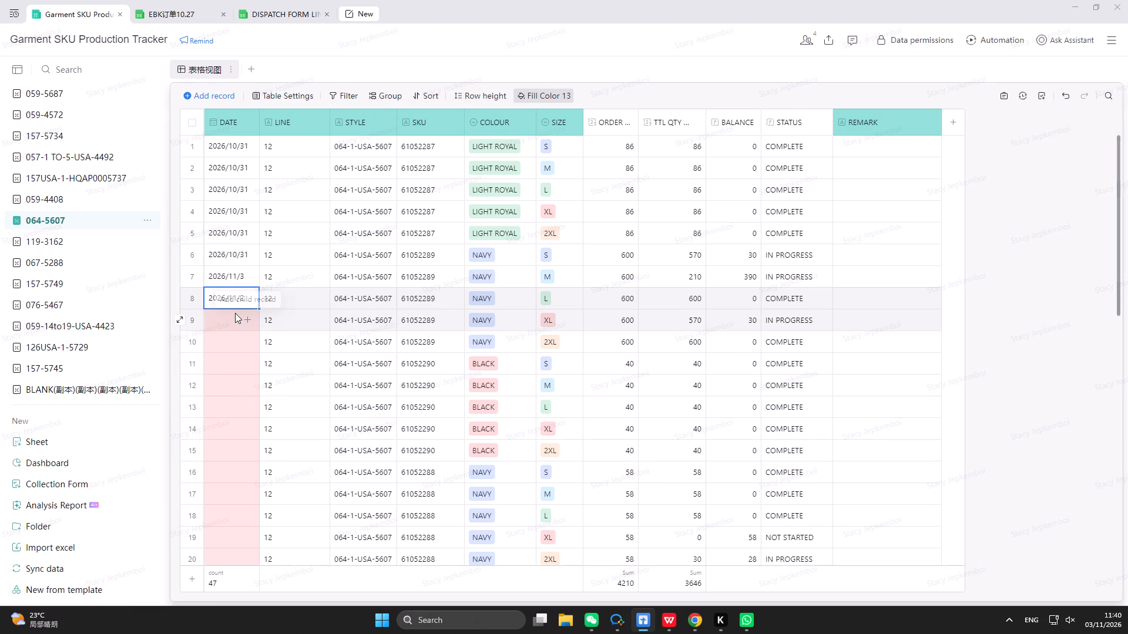
{"action": "left_click", "coordinate": [277, 305]}
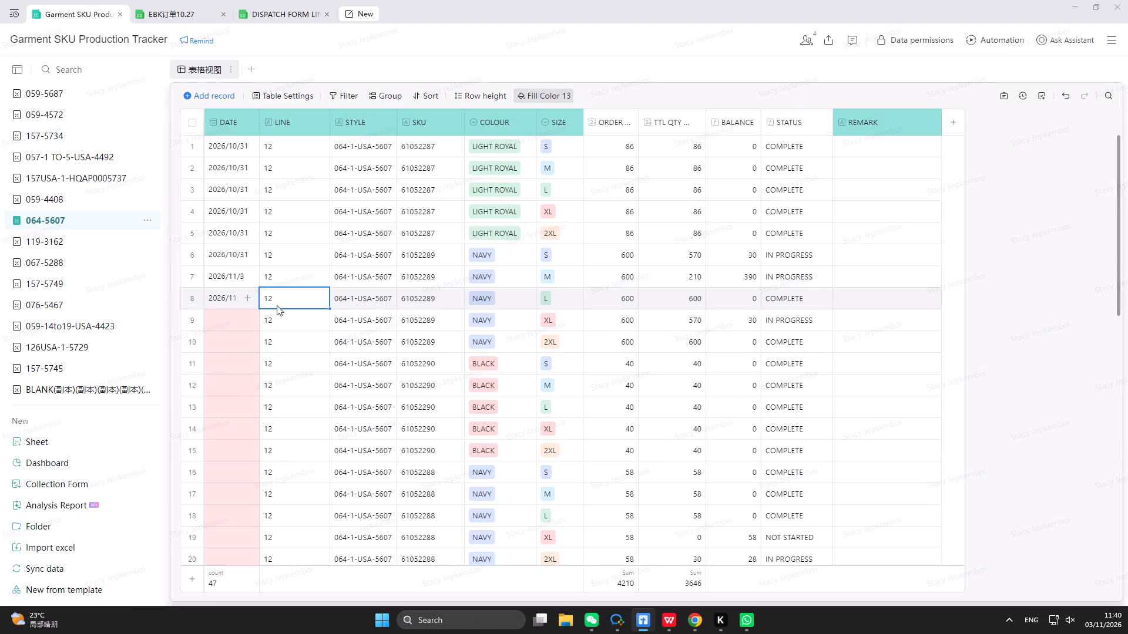
{"action": "key", "text": "5"}
{"action": "left_click", "coordinate": [287, 315]}
{"action": "left_click", "coordinate": [309, 296]}
{"action": "left_click_drag", "start_coordinate": [328, 308], "coordinate": [293, 396]}
{"action": "scroll", "coordinate": [294, 396], "scroll_direction": "up", "scroll_amount": 6}
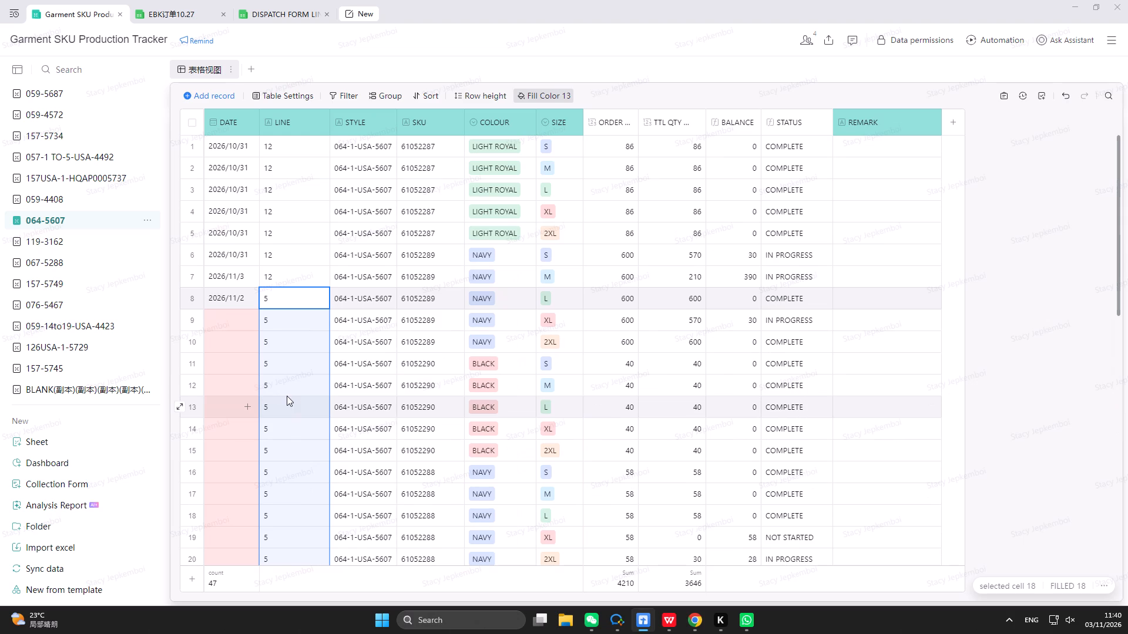
Recheck the 11.3 dispatch sheet for style 5607 and fill LINE 10 from row 21 to row 25 of the 064-5607 table.
{"action": "scroll", "coordinate": [439, 433], "scroll_direction": "down", "scroll_amount": 8}
{"action": "scroll", "coordinate": [442, 417], "scroll_direction": "up", "scroll_amount": 7}
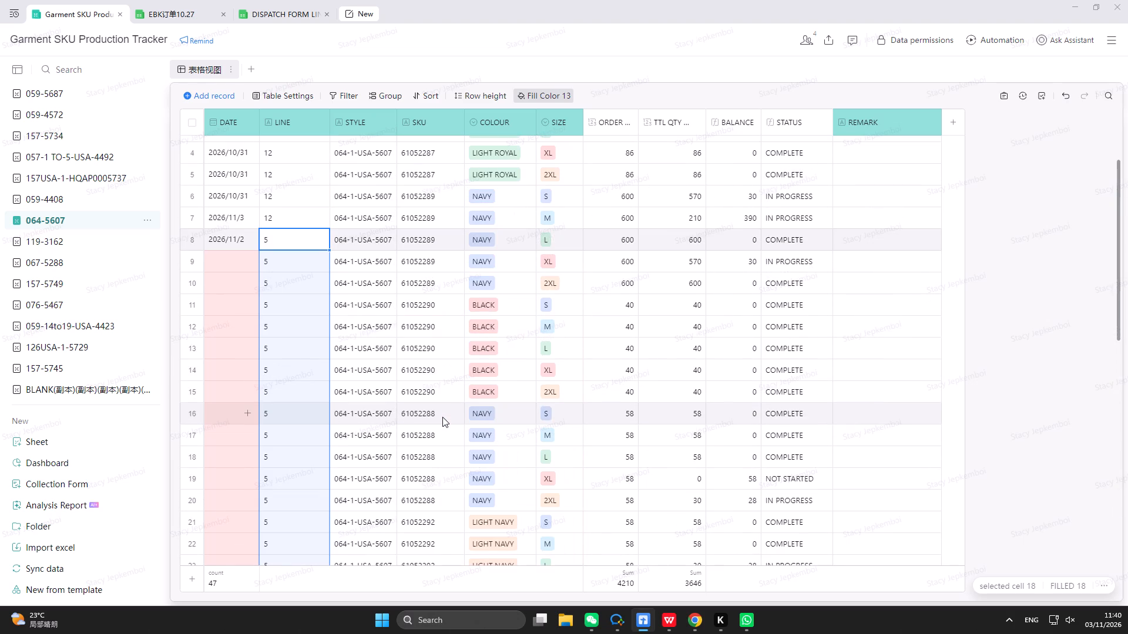
{"action": "left_click", "coordinate": [292, 10]}
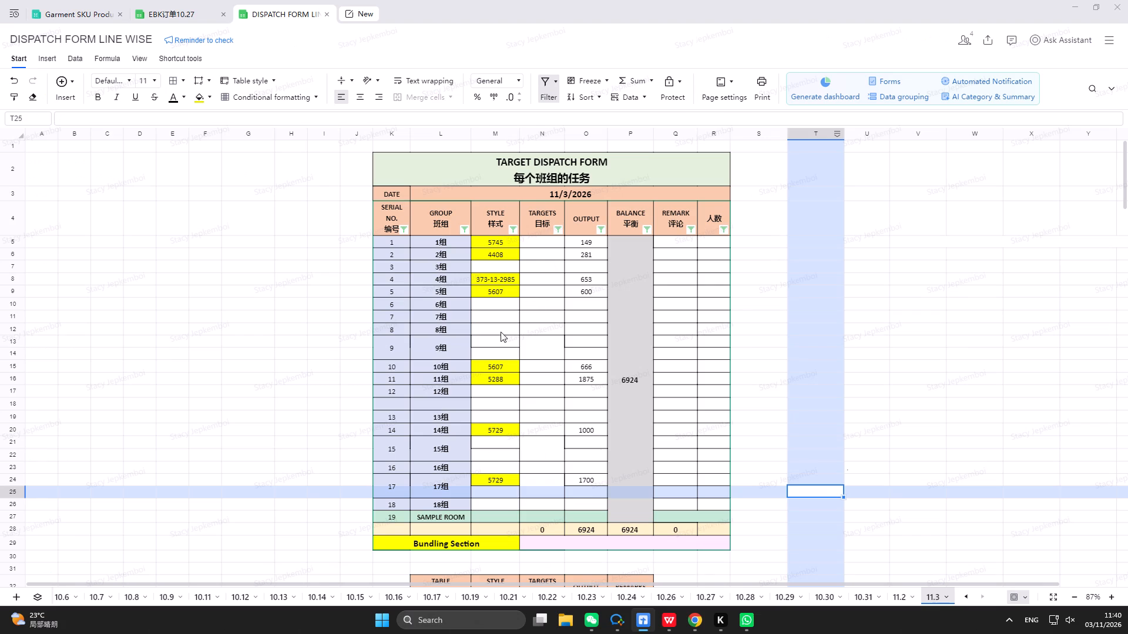
{"action": "left_click", "coordinate": [184, 9]}
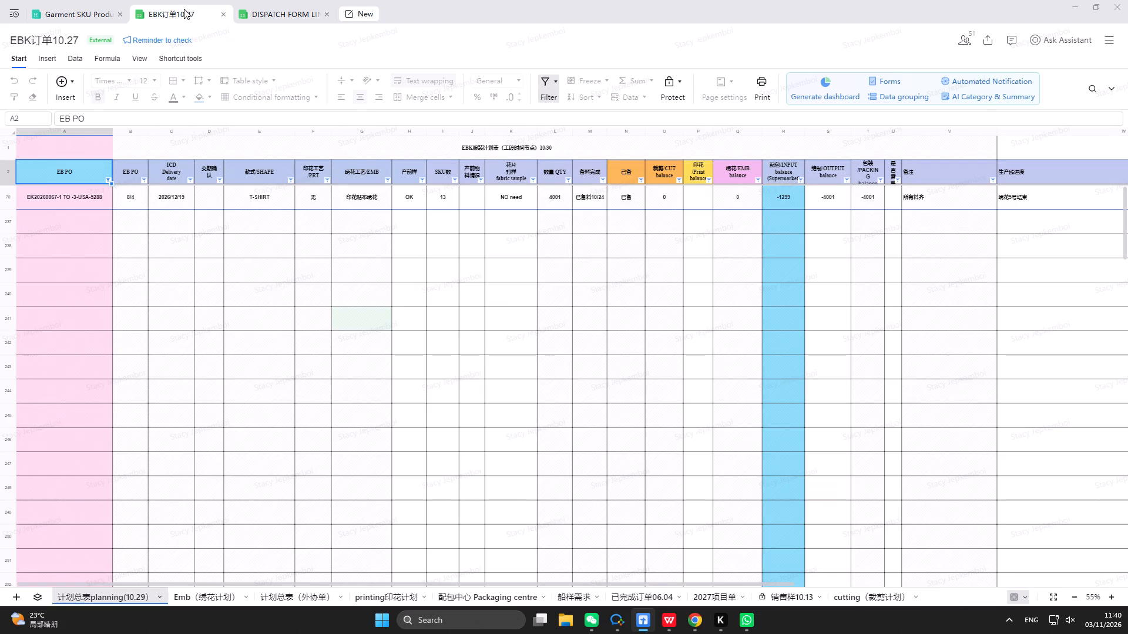
{"action": "left_click", "coordinate": [61, 11]}
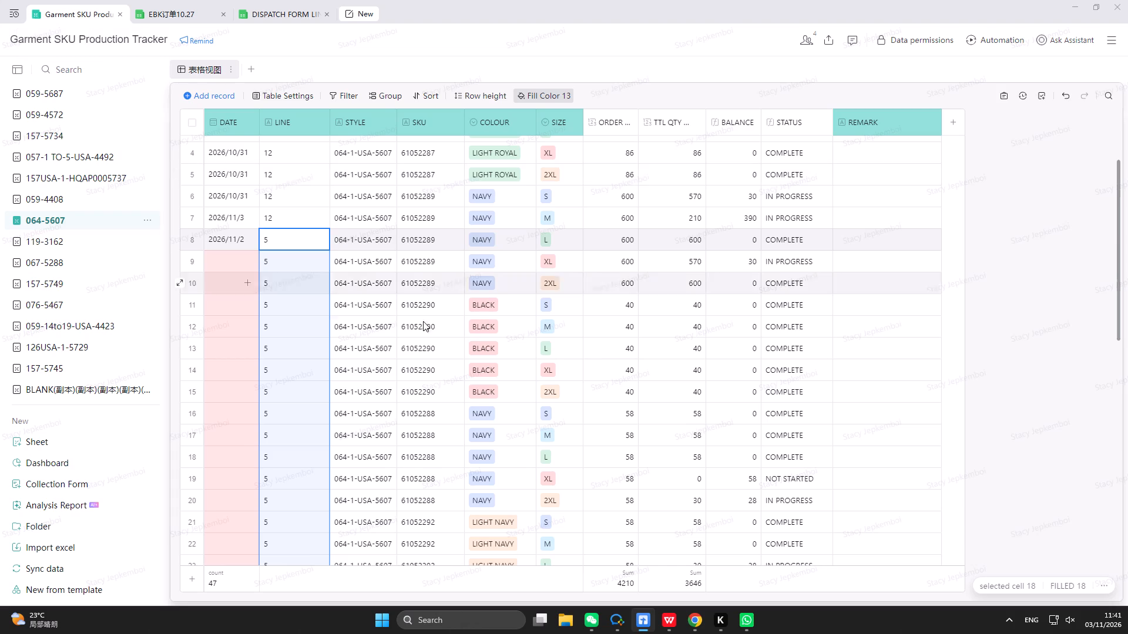
{"action": "scroll", "coordinate": [398, 386], "scroll_direction": "down", "scroll_amount": 4}
{"action": "left_click", "coordinate": [296, 315]}
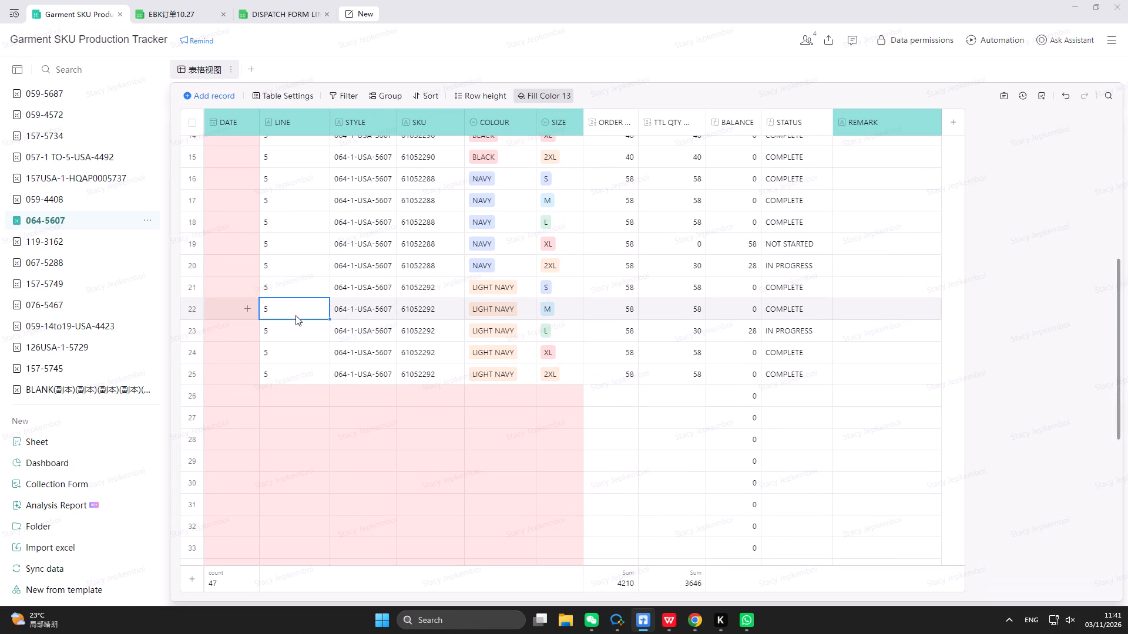
{"action": "left_click", "coordinate": [283, 281]}
{"action": "type", "text": "10"}
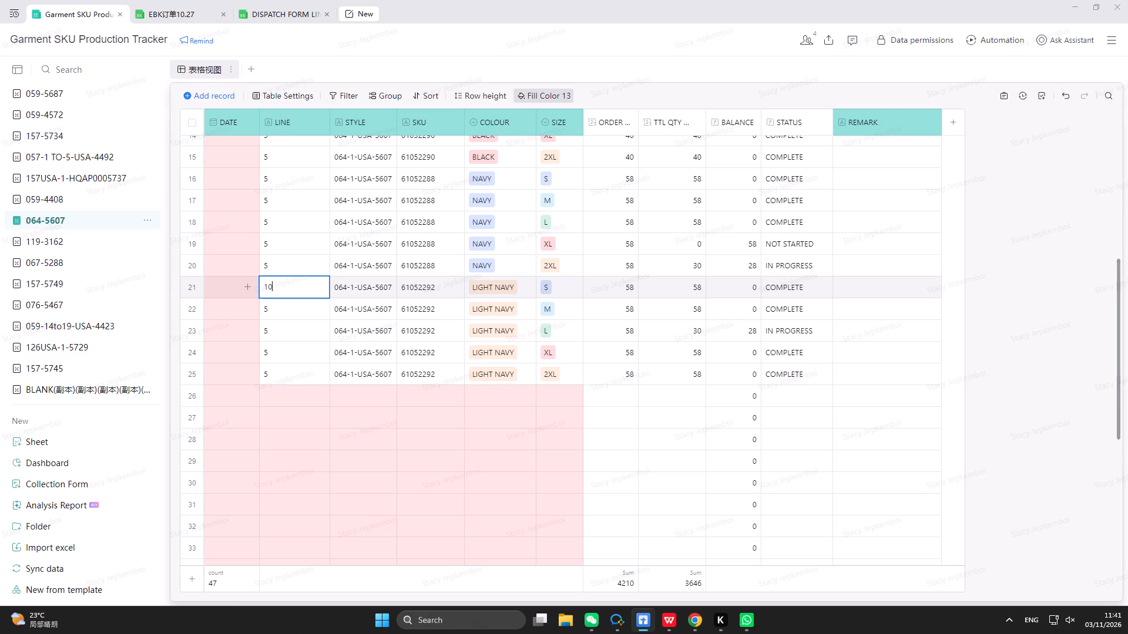
{"action": "left_click", "coordinate": [288, 315]}
{"action": "left_click", "coordinate": [300, 287]}
{"action": "left_click_drag", "start_coordinate": [329, 298], "coordinate": [319, 370]}
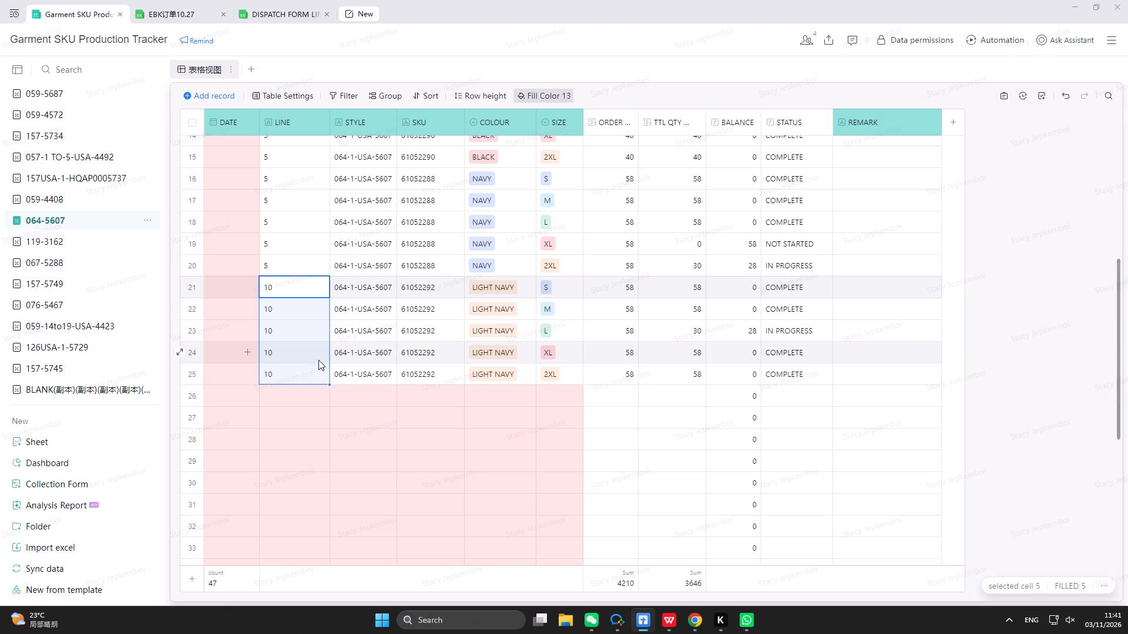
Set LINE to 10 in row 11 and fill it down through the BLACK and NAVY records to row 20.
{"action": "scroll", "coordinate": [343, 329], "scroll_direction": "up", "scroll_amount": 3}
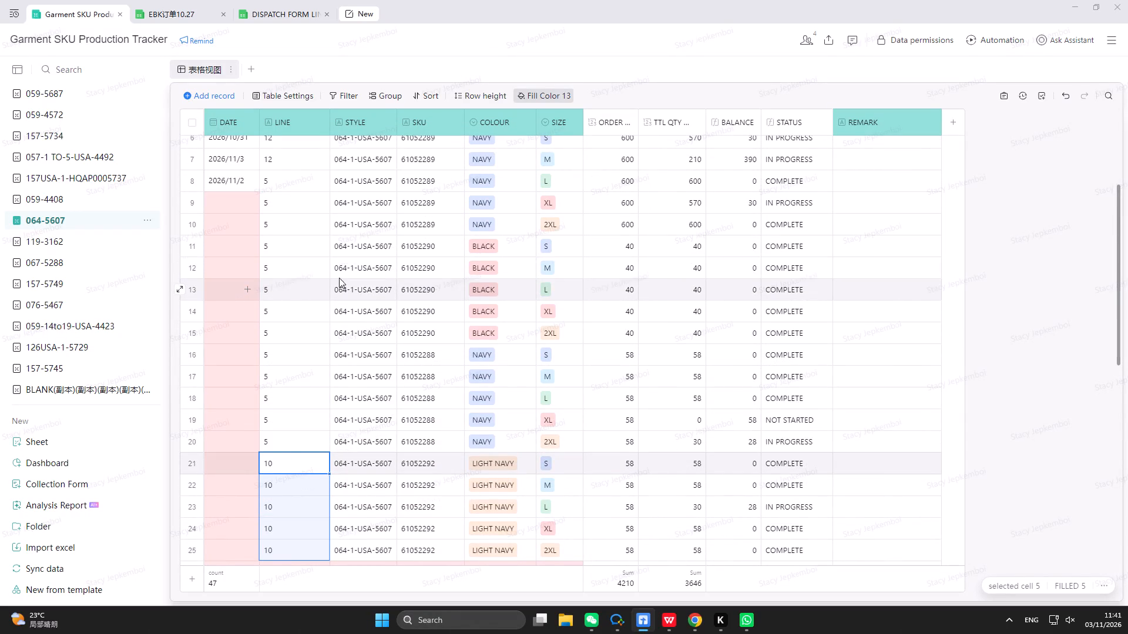
{"action": "left_click", "coordinate": [277, 274]}
{"action": "left_click", "coordinate": [278, 248]}
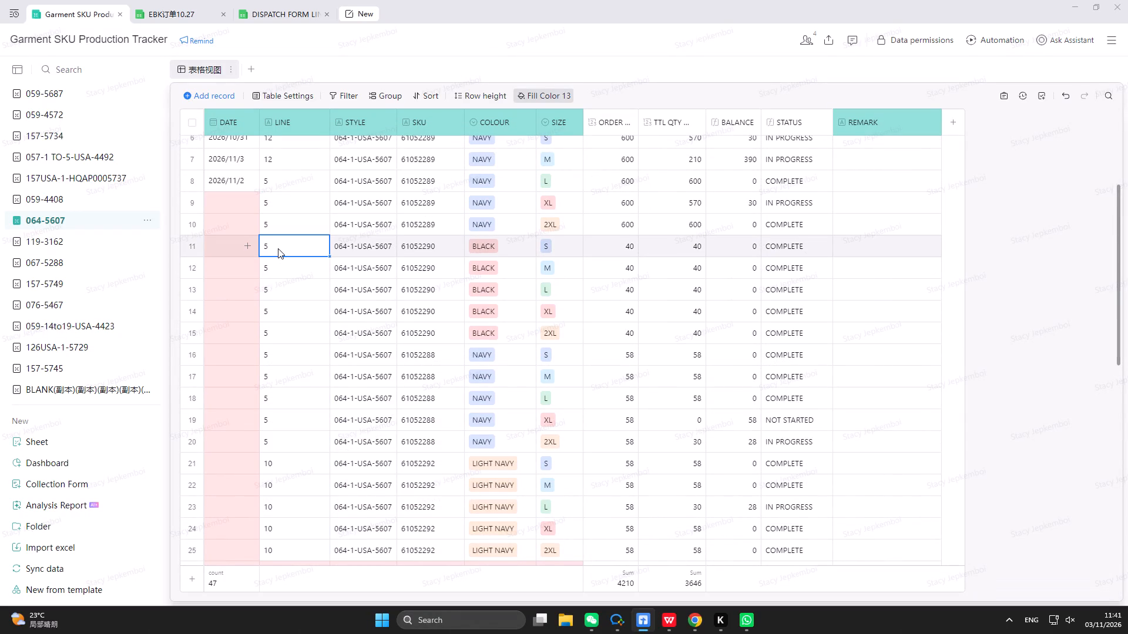
{"action": "type", "text": "10"}
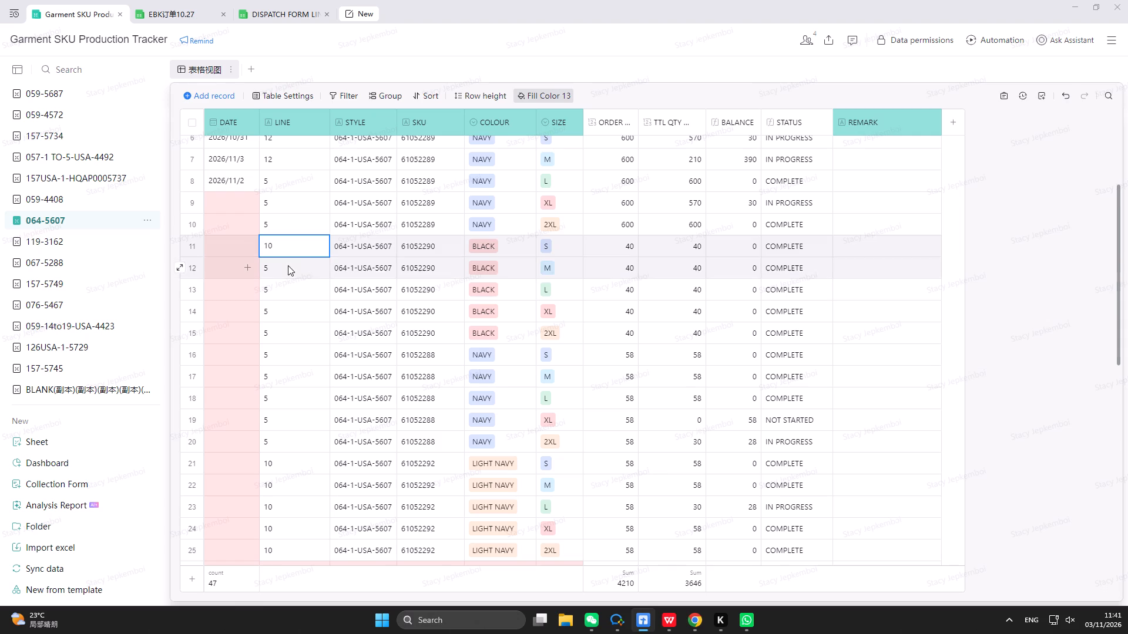
{"action": "left_click", "coordinate": [288, 265]}
{"action": "left_click", "coordinate": [305, 248]}
{"action": "left_click_drag", "start_coordinate": [330, 255], "coordinate": [323, 329]}
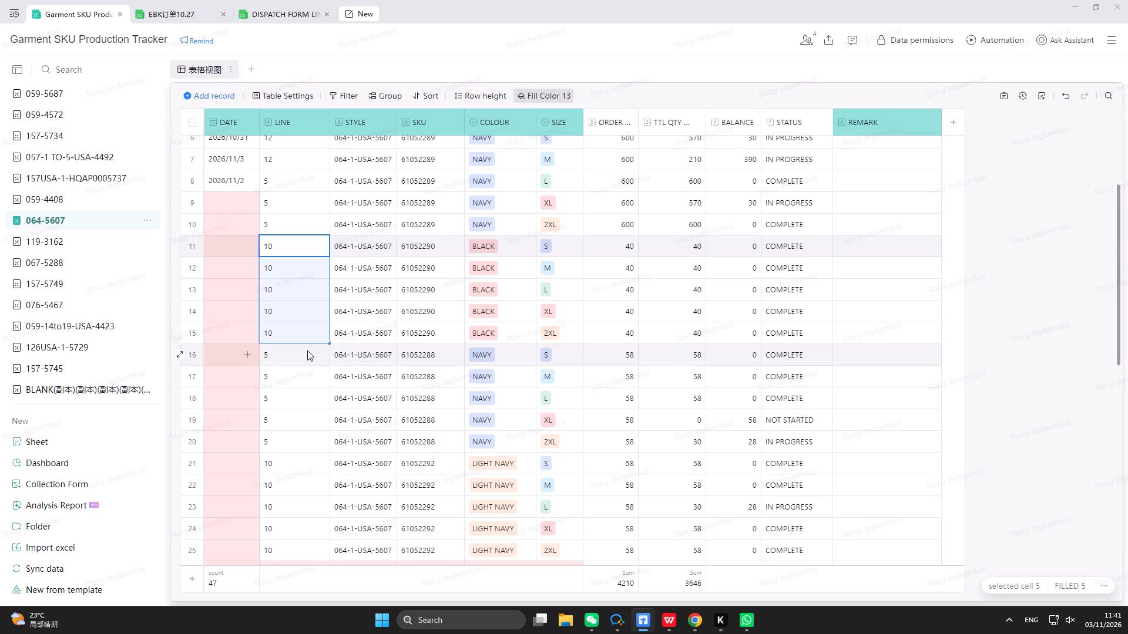
{"action": "left_click", "coordinate": [307, 350]}
{"action": "left_click", "coordinate": [309, 331]}
{"action": "left_click_drag", "start_coordinate": [330, 344], "coordinate": [324, 438]}
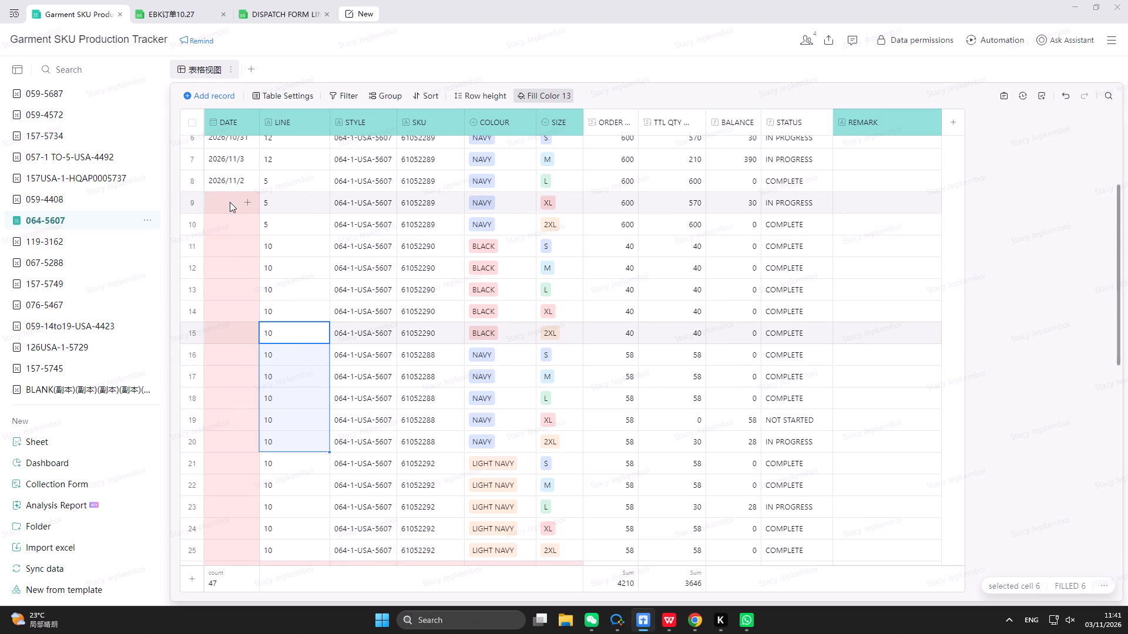
Fill the DATE 2026/11/2 from row 8 down to row 10.
{"action": "left_click", "coordinate": [227, 179]}
{"action": "left_click_drag", "start_coordinate": [260, 191], "coordinate": [258, 220]}
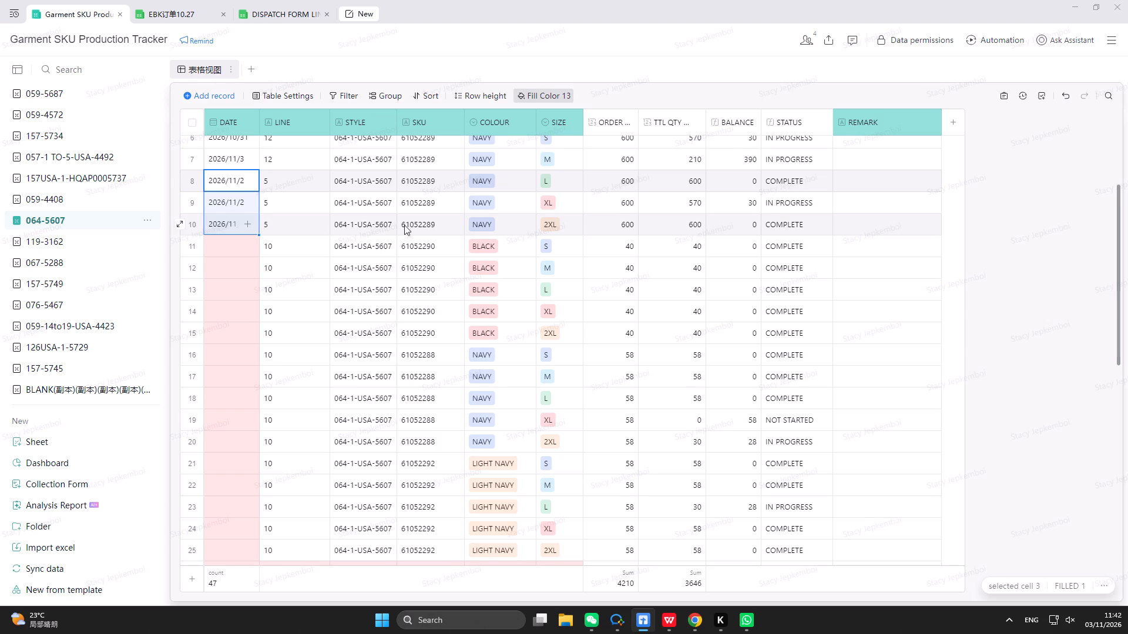
Set the DATE to 2026/11/3 in row 11 and fill it down to row 25.
{"action": "double_click", "coordinate": [235, 247]}
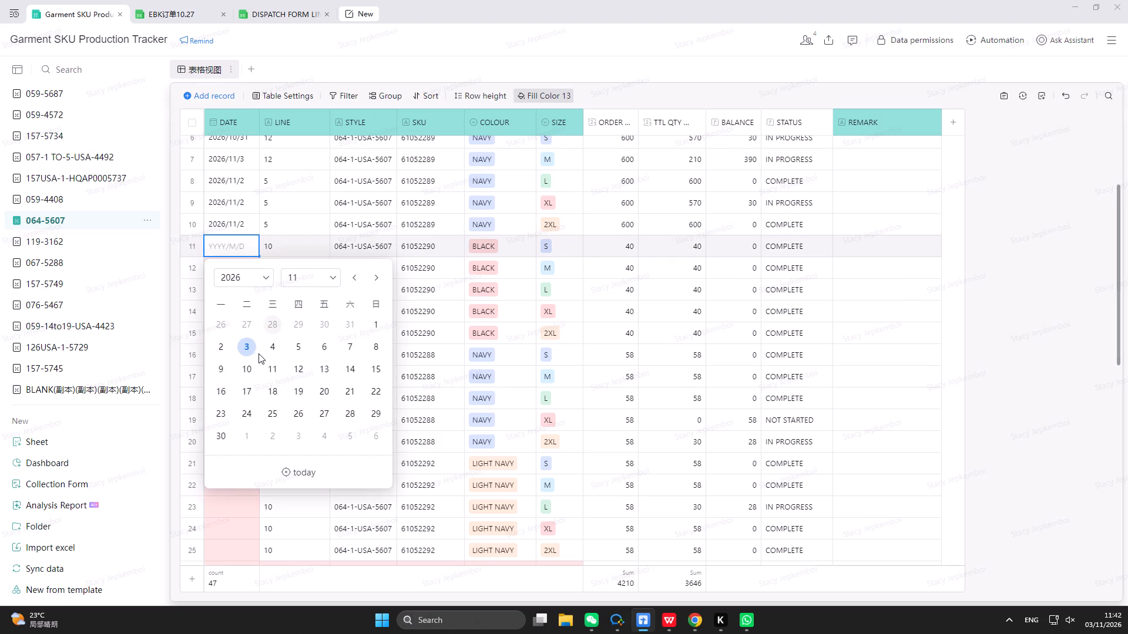
{"action": "left_click", "coordinate": [247, 349]}
{"action": "left_click_drag", "start_coordinate": [259, 257], "coordinate": [262, 403]}
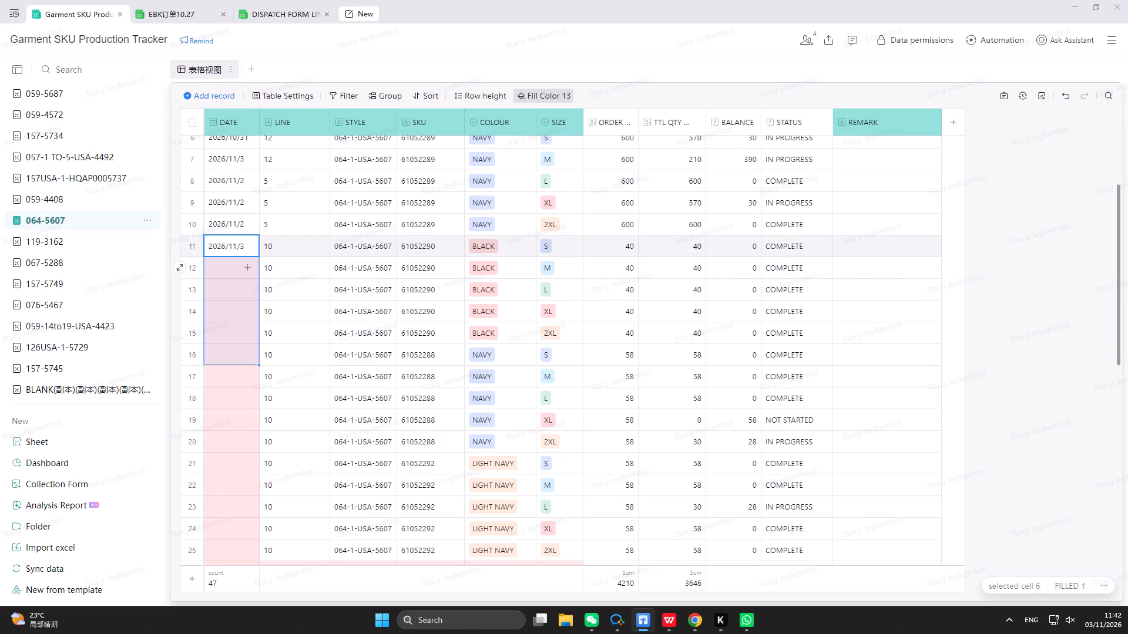
{"action": "left_click_drag", "start_coordinate": [262, 403], "coordinate": [249, 554]}
{"action": "scroll", "coordinate": [294, 473], "scroll_direction": "down", "scroll_amount": 4}
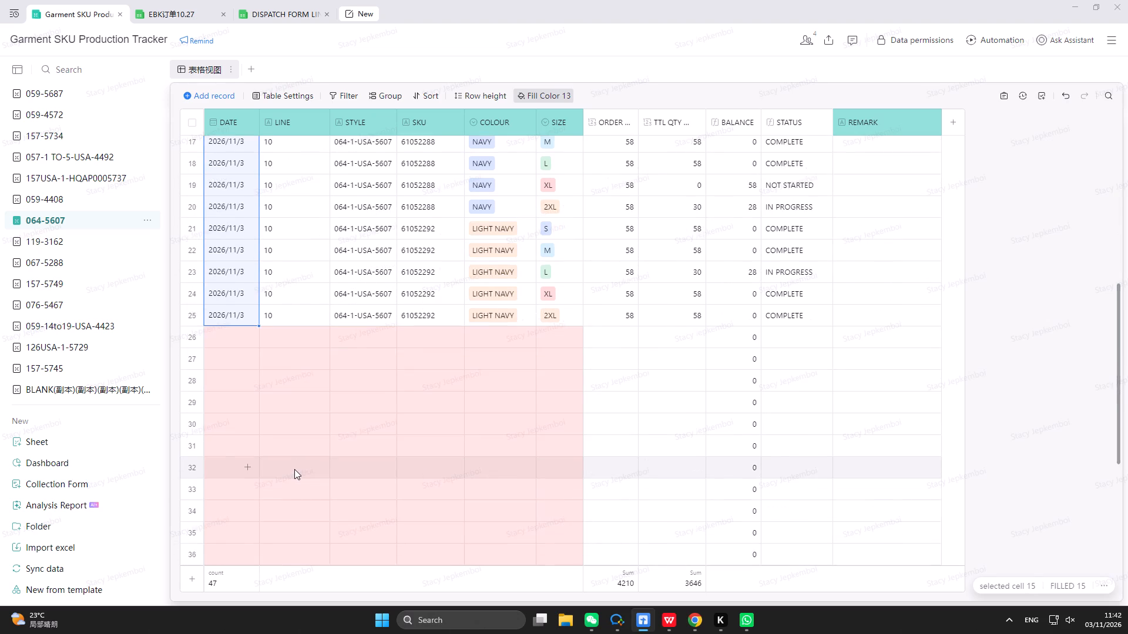
{"action": "scroll", "coordinate": [294, 469], "scroll_direction": "up", "scroll_amount": 18}
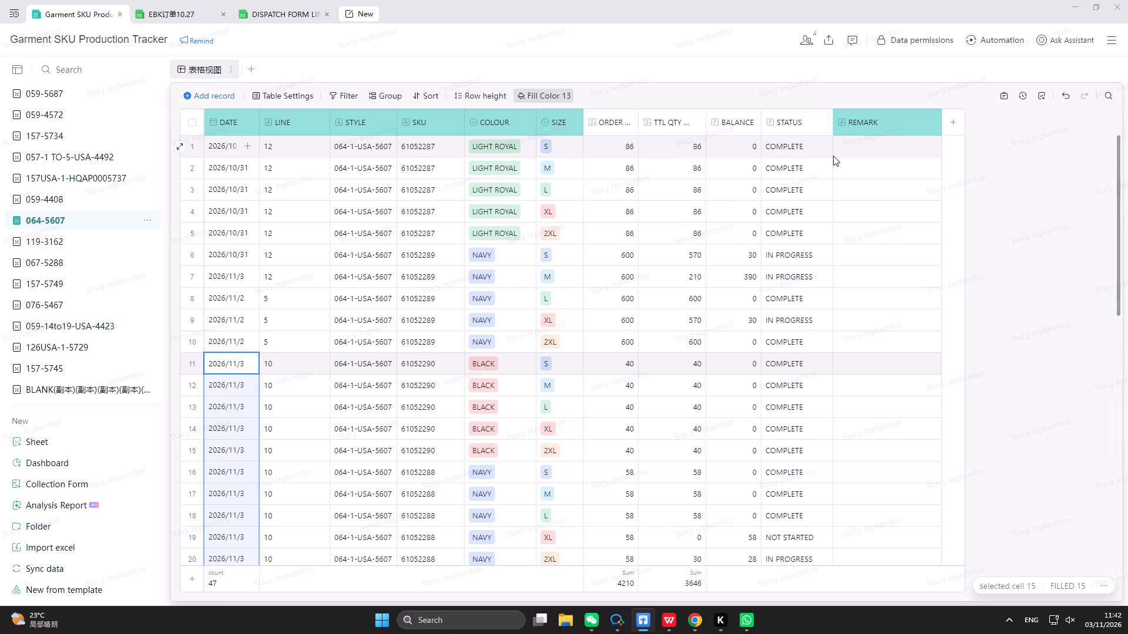
In the 059-4408 table, clear the REMARK in row 1 and fill the blank down the column to row 156.
{"action": "left_click", "coordinate": [842, 151]}
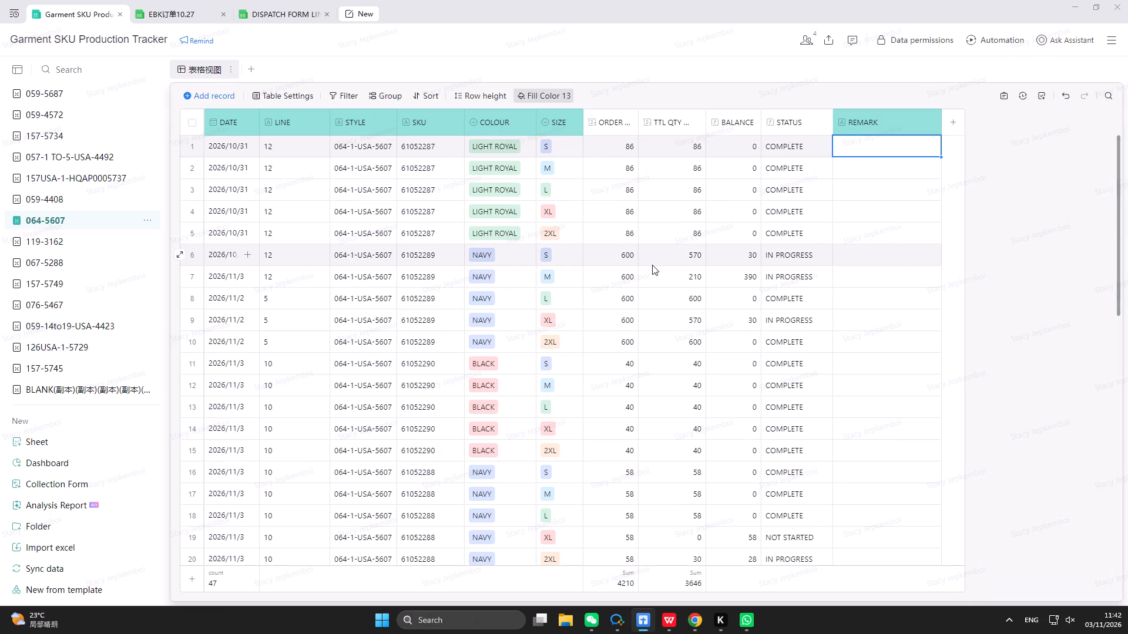
{"action": "left_click", "coordinate": [62, 200]}
{"action": "scroll", "coordinate": [498, 305], "scroll_direction": "down", "scroll_amount": 9}
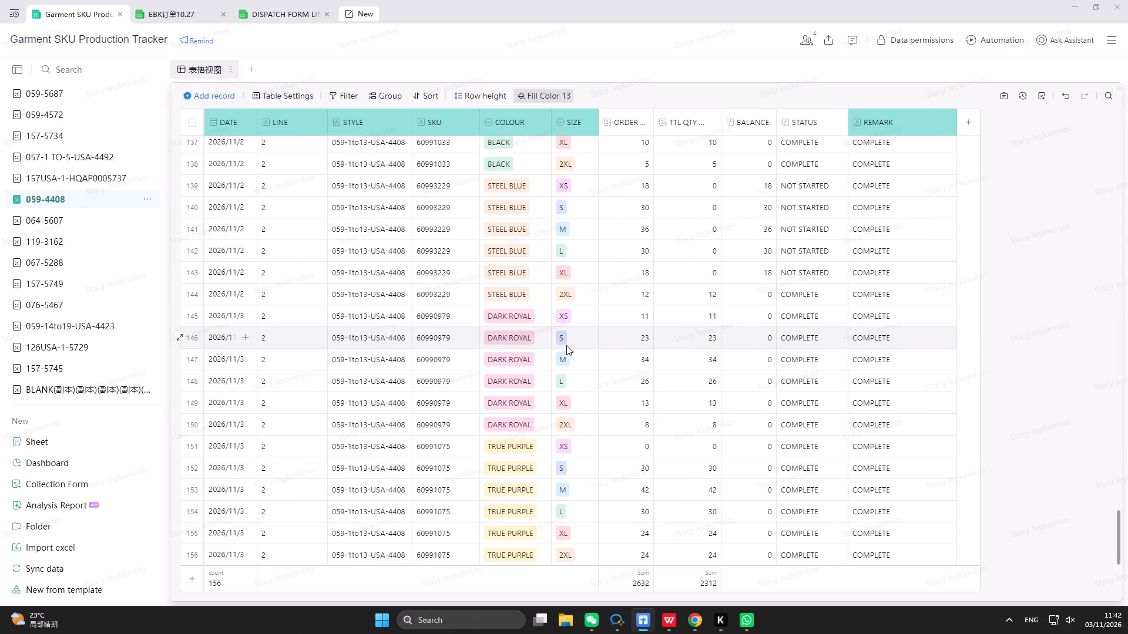
{"action": "scroll", "coordinate": [566, 346], "scroll_direction": "down", "scroll_amount": 19}
{"action": "scroll", "coordinate": [547, 412], "scroll_direction": "up", "scroll_amount": 20}
{"action": "scroll", "coordinate": [547, 412], "scroll_direction": "up", "scroll_amount": 20}
{"action": "scroll", "coordinate": [547, 412], "scroll_direction": "up", "scroll_amount": 1}
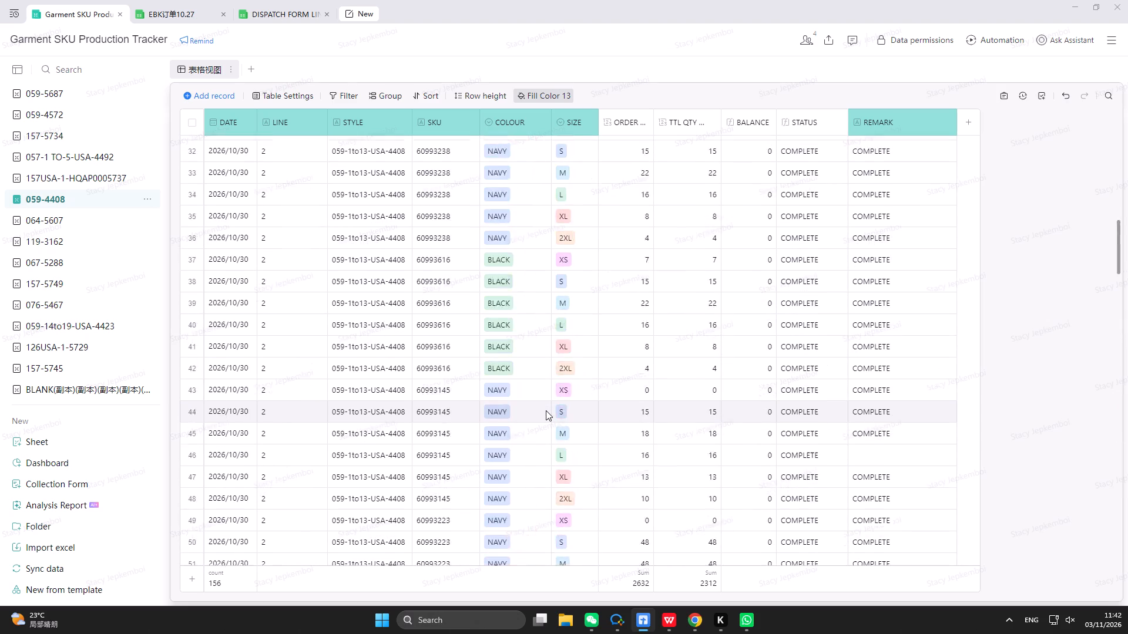
{"action": "scroll", "coordinate": [546, 410], "scroll_direction": "up", "scroll_amount": 20}
{"action": "scroll", "coordinate": [546, 410], "scroll_direction": "up", "scroll_amount": 11}
{"action": "left_click", "coordinate": [921, 150]}
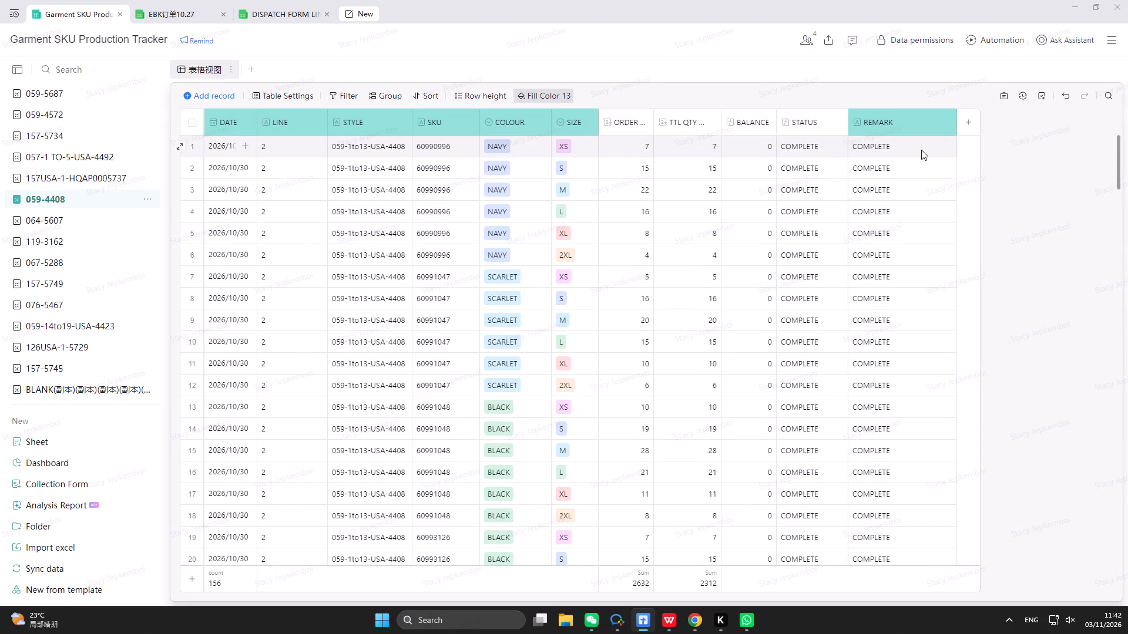
{"action": "scroll", "coordinate": [921, 150], "scroll_direction": "up", "scroll_amount": 1}
{"action": "key", "text": "BackSpace"}
{"action": "left_click", "coordinate": [924, 168]}
{"action": "left_click", "coordinate": [923, 145]}
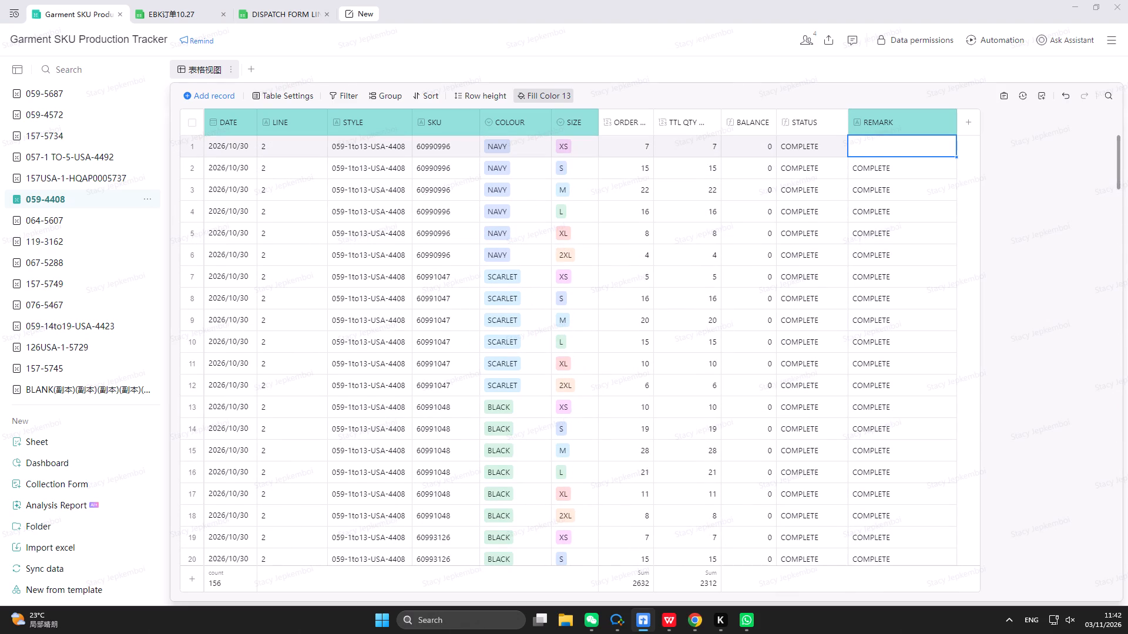
{"action": "left_click_drag", "start_coordinate": [956, 158], "coordinate": [963, 633]}
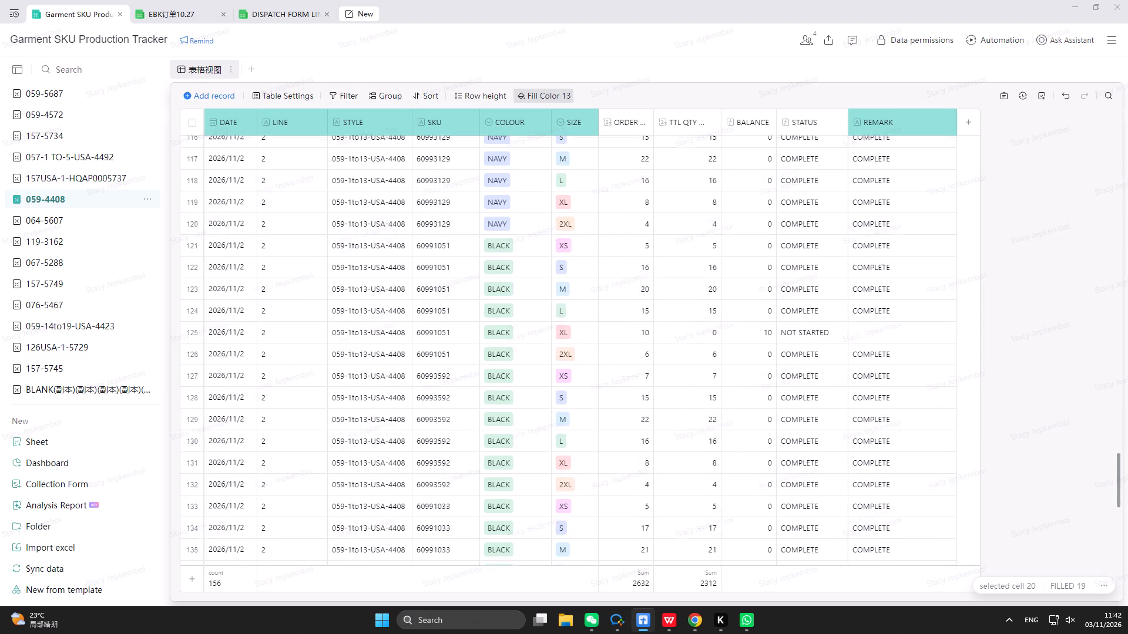
{"action": "left_click_drag", "start_coordinate": [963, 633], "coordinate": [965, 633]}
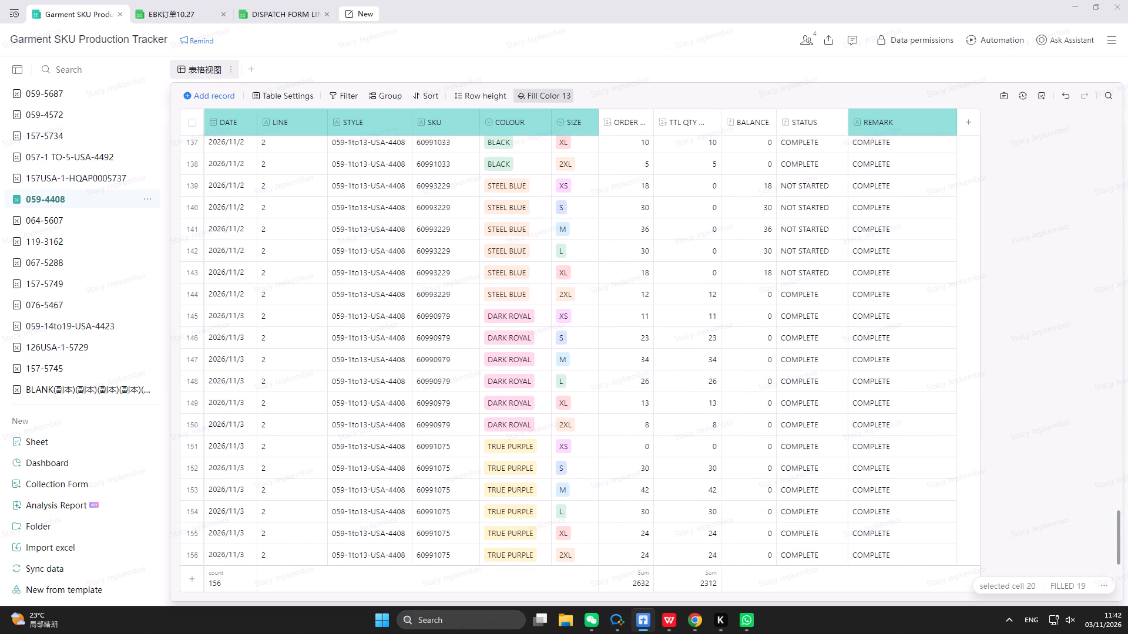
{"action": "left_click_drag", "start_coordinate": [965, 633], "coordinate": [932, 558]}
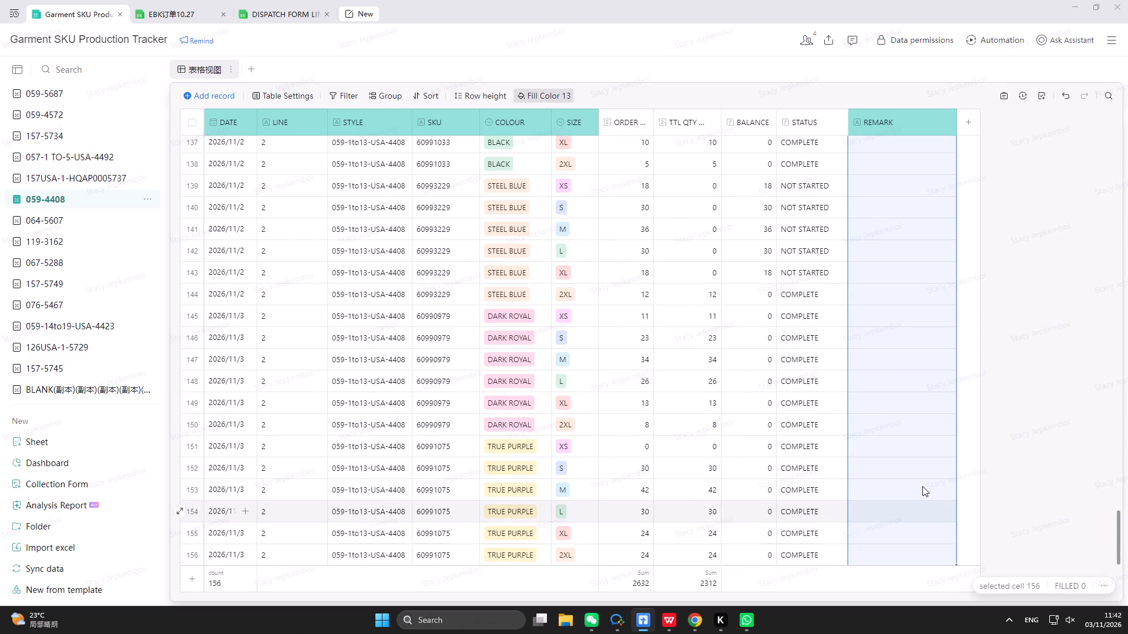
{"action": "scroll", "coordinate": [922, 485], "scroll_direction": "down", "scroll_amount": 9}
{"action": "scroll", "coordinate": [922, 485], "scroll_direction": "up", "scroll_amount": 1}
{"action": "left_click", "coordinate": [922, 485]}
{"action": "scroll", "coordinate": [320, 398], "scroll_direction": "down", "scroll_amount": 10}
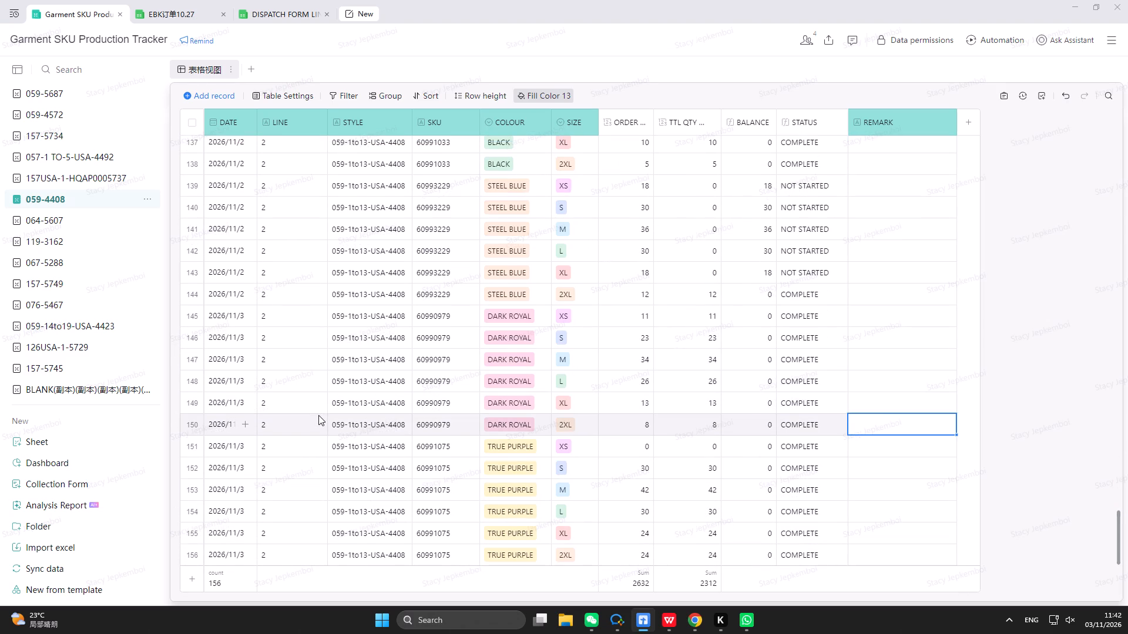
{"action": "scroll", "coordinate": [318, 415], "scroll_direction": "down", "scroll_amount": 20}
{"action": "scroll", "coordinate": [318, 415], "scroll_direction": "down", "scroll_amount": 1}
In the 157USA-1-HQAP0005737 table, fill the colour DARK ROYAL from row 1 down to row 6.
{"action": "left_click", "coordinate": [108, 181]}
{"action": "scroll", "coordinate": [419, 232], "scroll_direction": "up", "scroll_amount": 3}
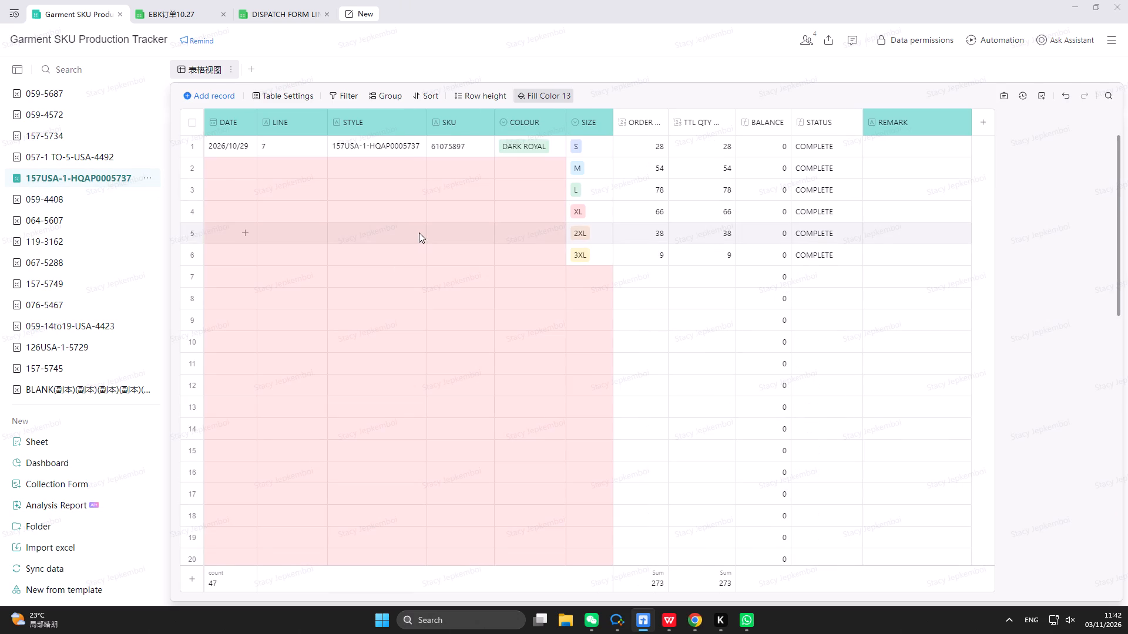
{"action": "scroll", "coordinate": [419, 232], "scroll_direction": "up", "scroll_amount": 1}
{"action": "left_click", "coordinate": [521, 153]}
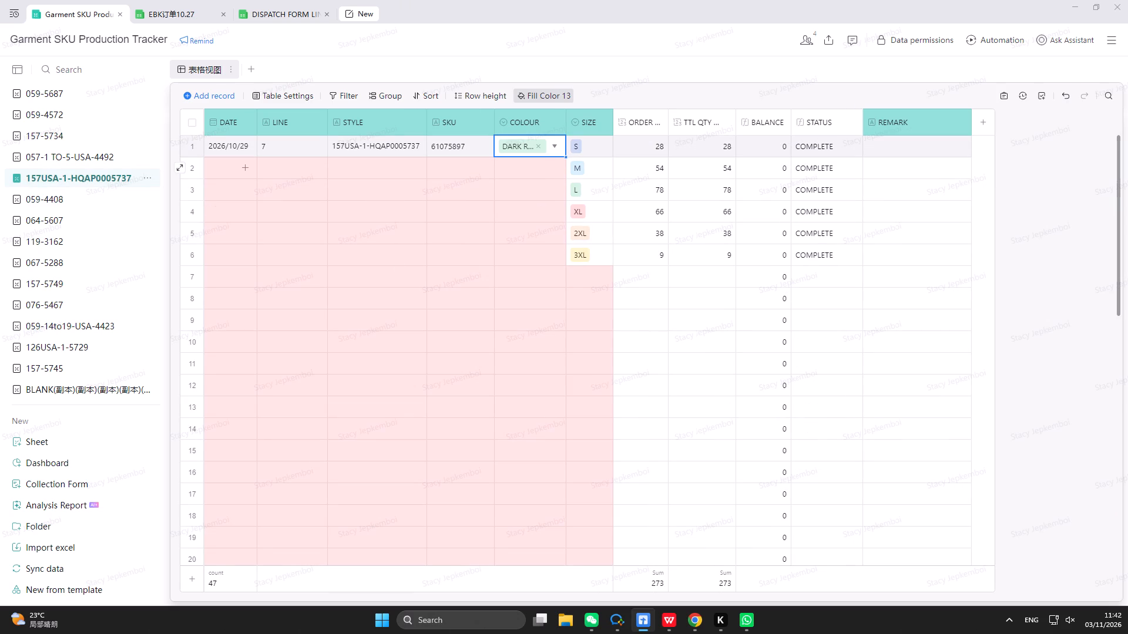
{"action": "left_click_drag", "start_coordinate": [565, 158], "coordinate": [558, 249]}
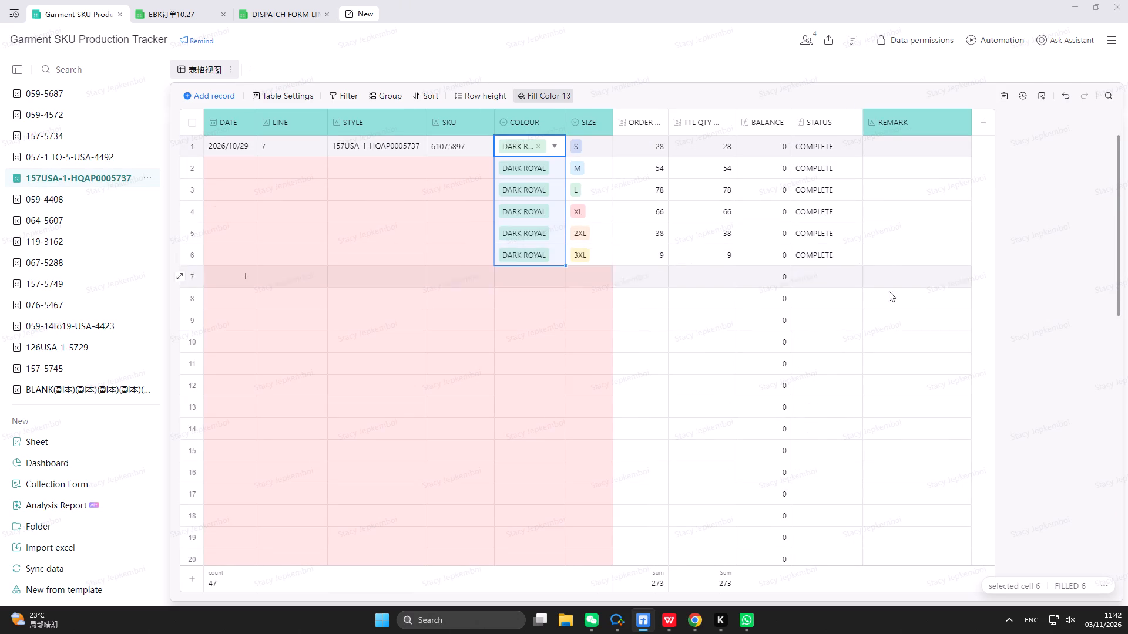
Filter the EB PO column of the EBK订单10.27 planning sheet for 5737 to check the style's orders.
{"action": "left_click", "coordinate": [465, 152]}
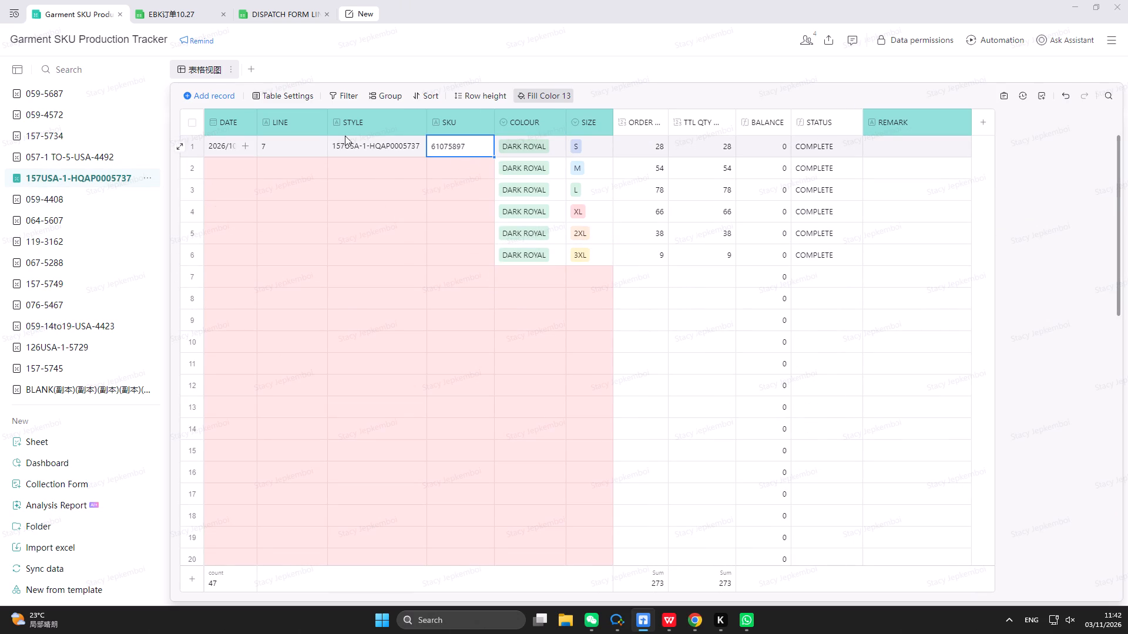
{"action": "left_click", "coordinate": [167, 13]}
{"action": "left_click", "coordinate": [110, 182]}
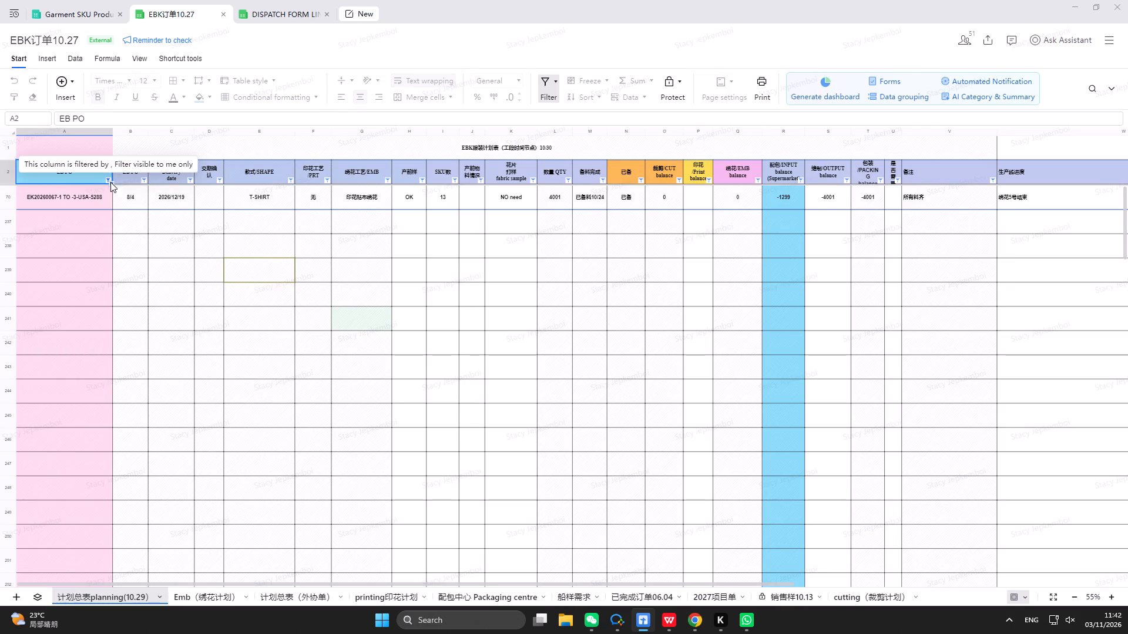
{"action": "type", "text": "57"}
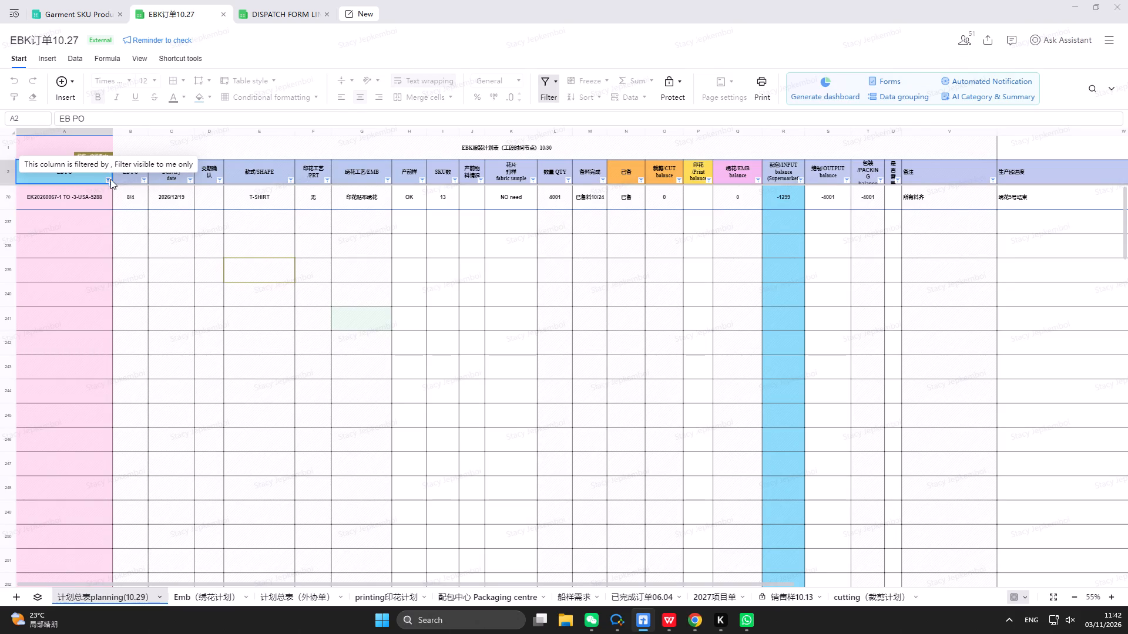
{"action": "left_click", "coordinate": [106, 180]}
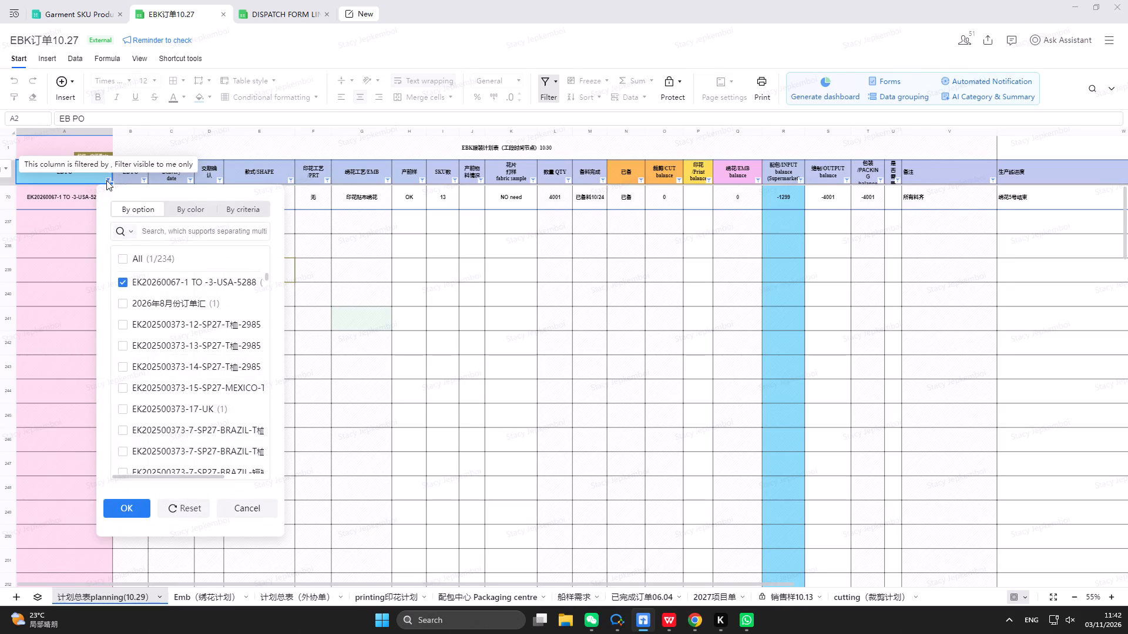
{"action": "type", "text": "5737"}
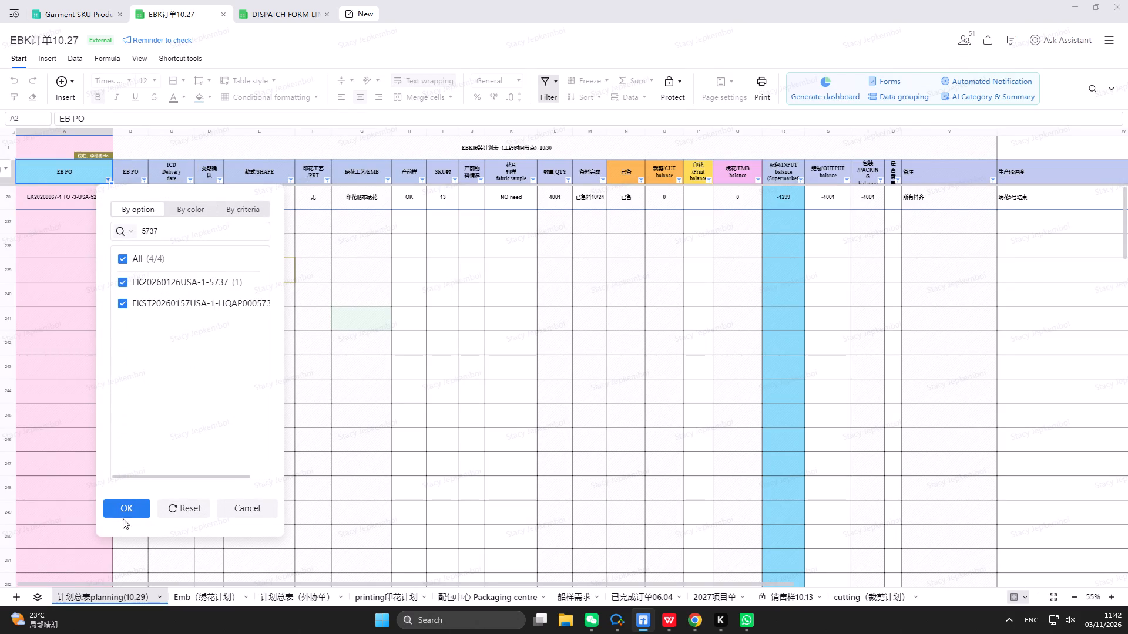
{"action": "left_click", "coordinate": [126, 511]}
{"action": "scroll", "coordinate": [196, 336], "scroll_direction": "up", "scroll_amount": 4}
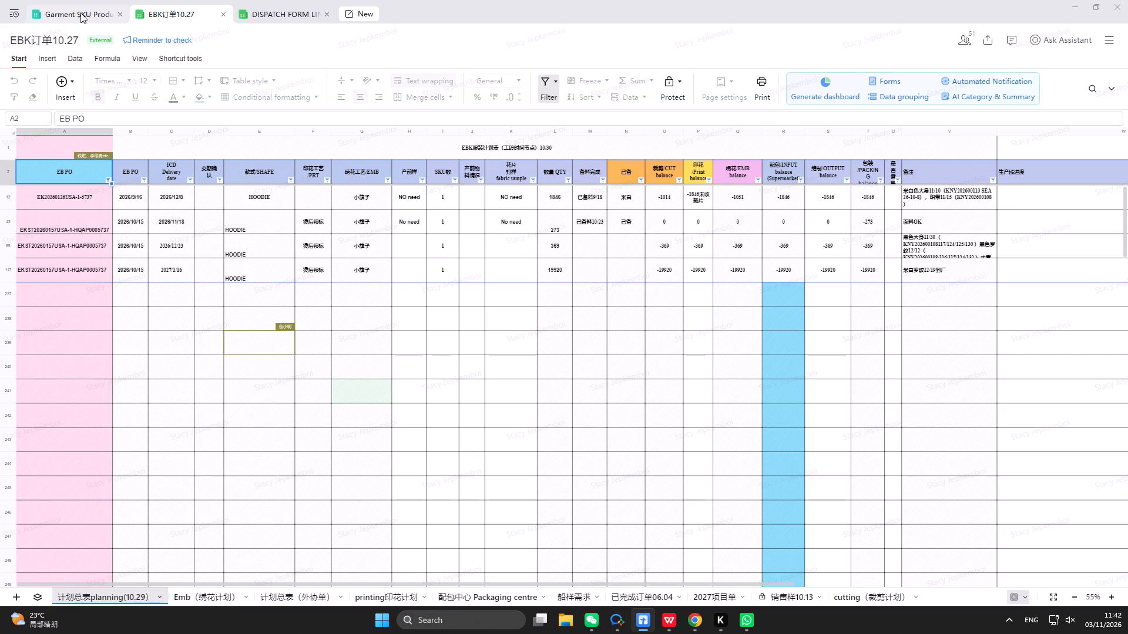
Back in the 157USA-1-HQAP0005737 tracker table, fill SKU 61075897 from row 1 down to row 6.
{"action": "left_click", "coordinate": [80, 13]}
{"action": "left_click_drag", "start_coordinate": [493, 158], "coordinate": [489, 245]}
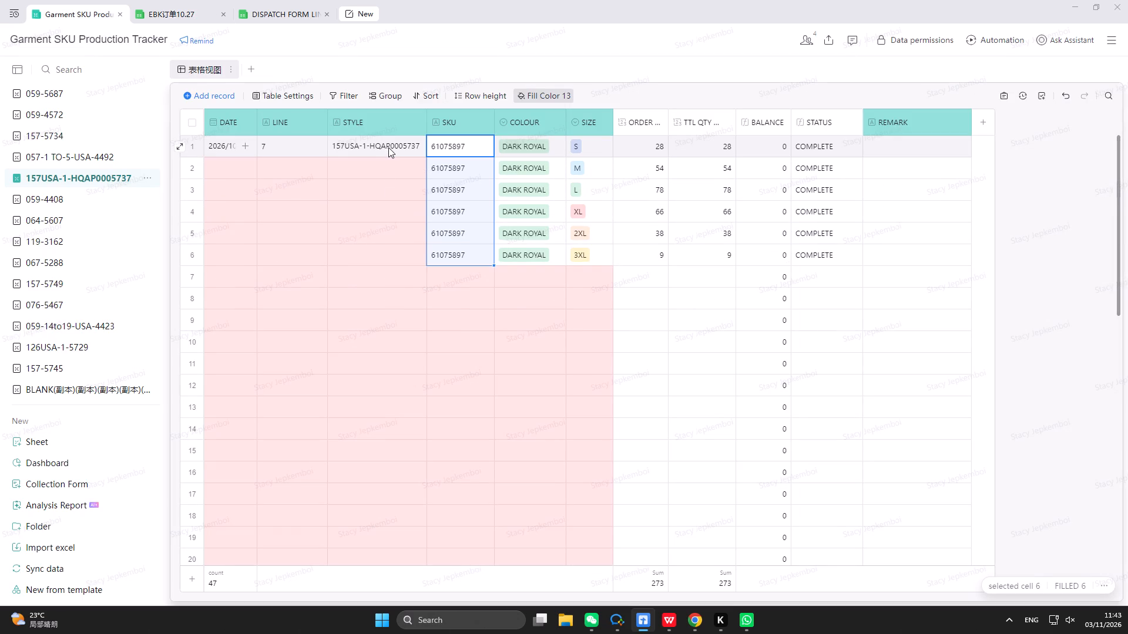
Compare the DARK ROYAL rows' TTL QTY total with the INPUT balances of the 5737 orders in EBK订单10.27.
{"action": "left_click_drag", "start_coordinate": [716, 149], "coordinate": [727, 250]}
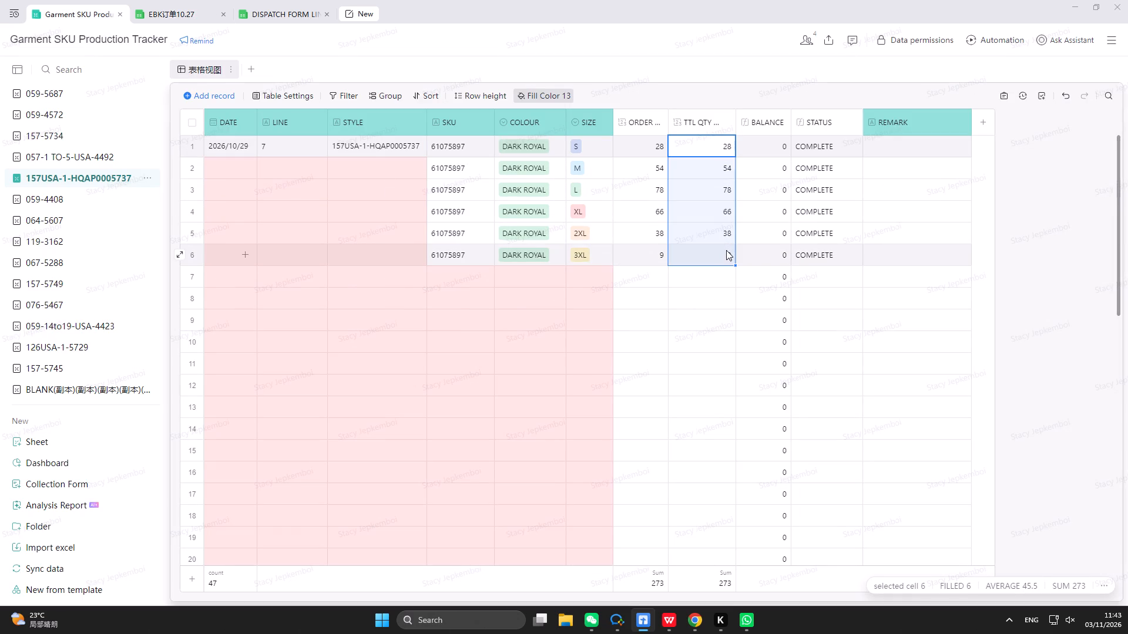
{"action": "left_click", "coordinate": [176, 18]}
{"action": "left_click", "coordinate": [780, 218]}
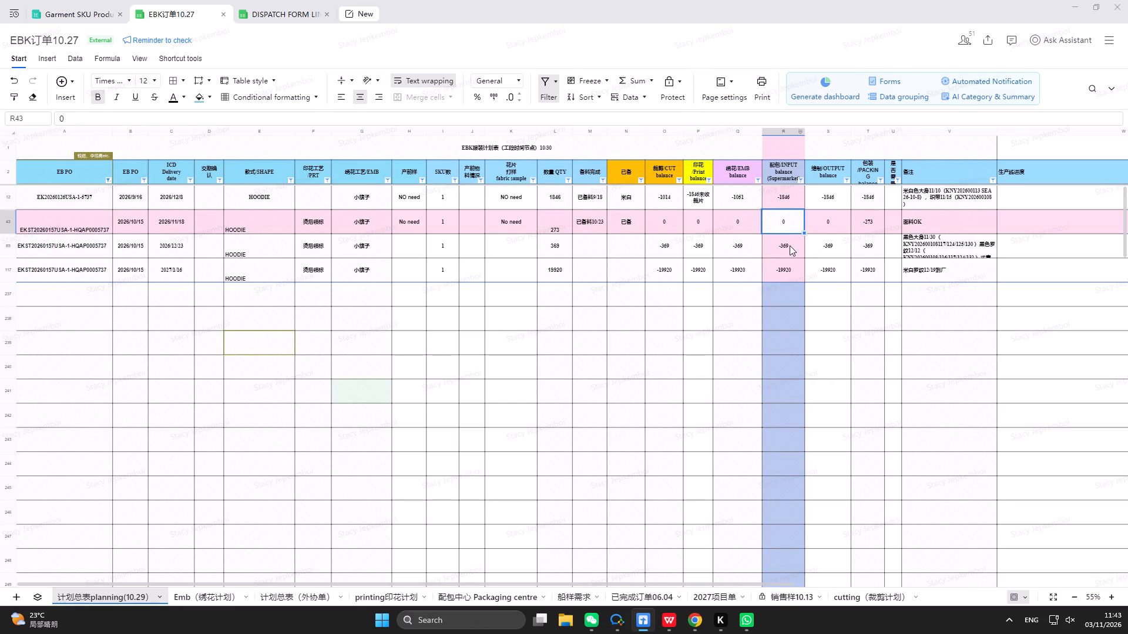
{"action": "left_click", "coordinate": [790, 245]}
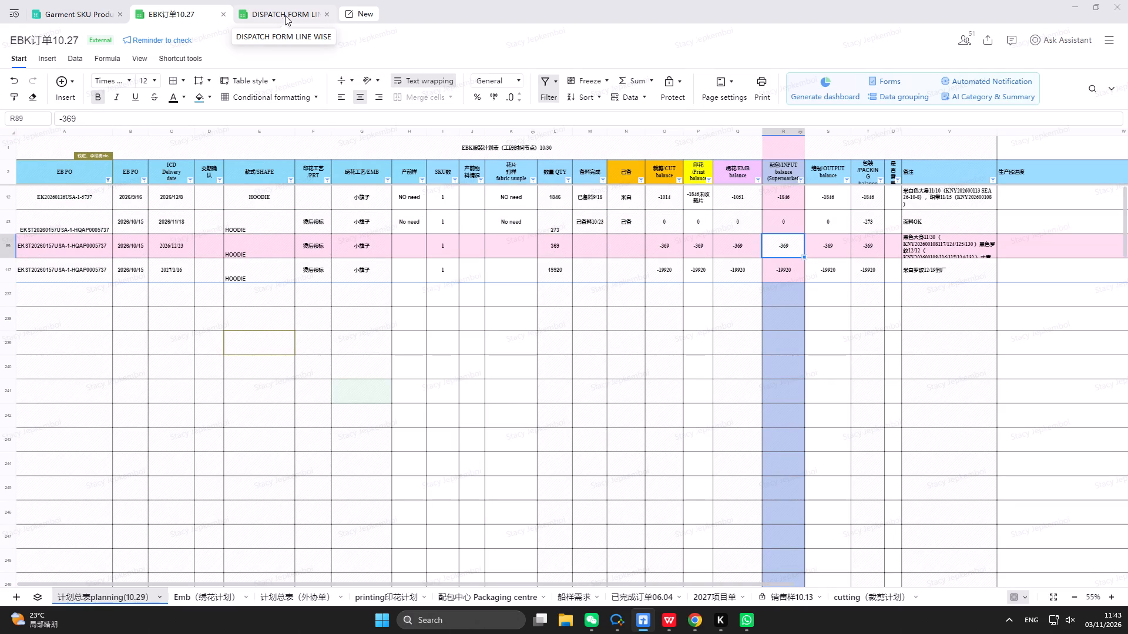
{"action": "left_click", "coordinate": [285, 15]}
{"action": "left_click", "coordinate": [82, 16]}
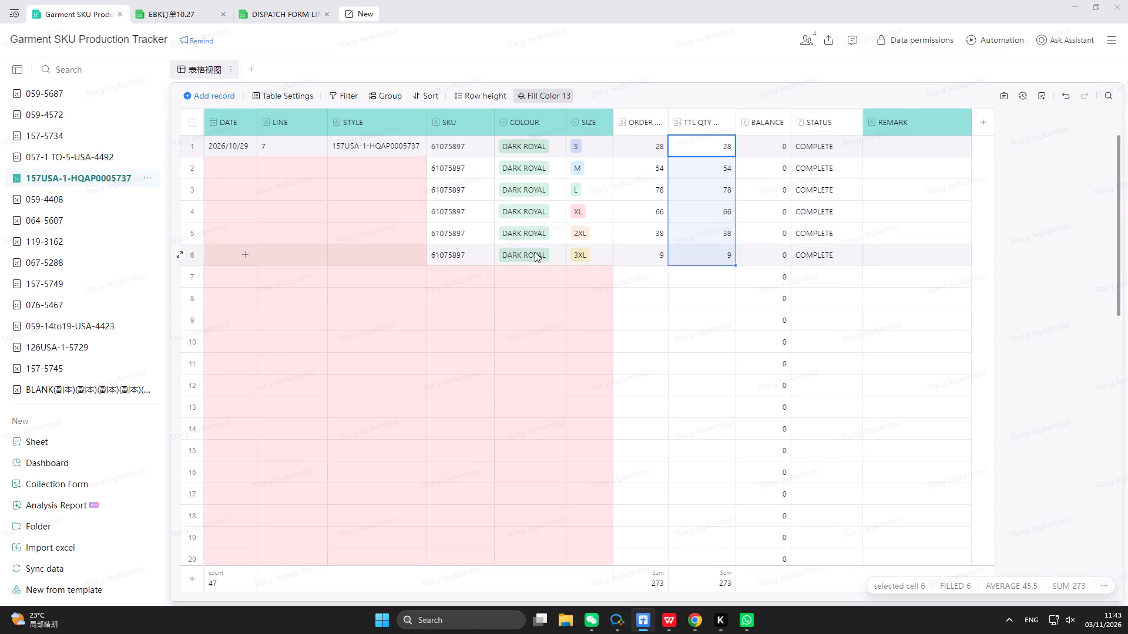
Fill STYLE 157USA-1-HQAP0005737 and LINE 7 from row 1 down to row 6 of the tracker table.
{"action": "left_click", "coordinate": [396, 150]}
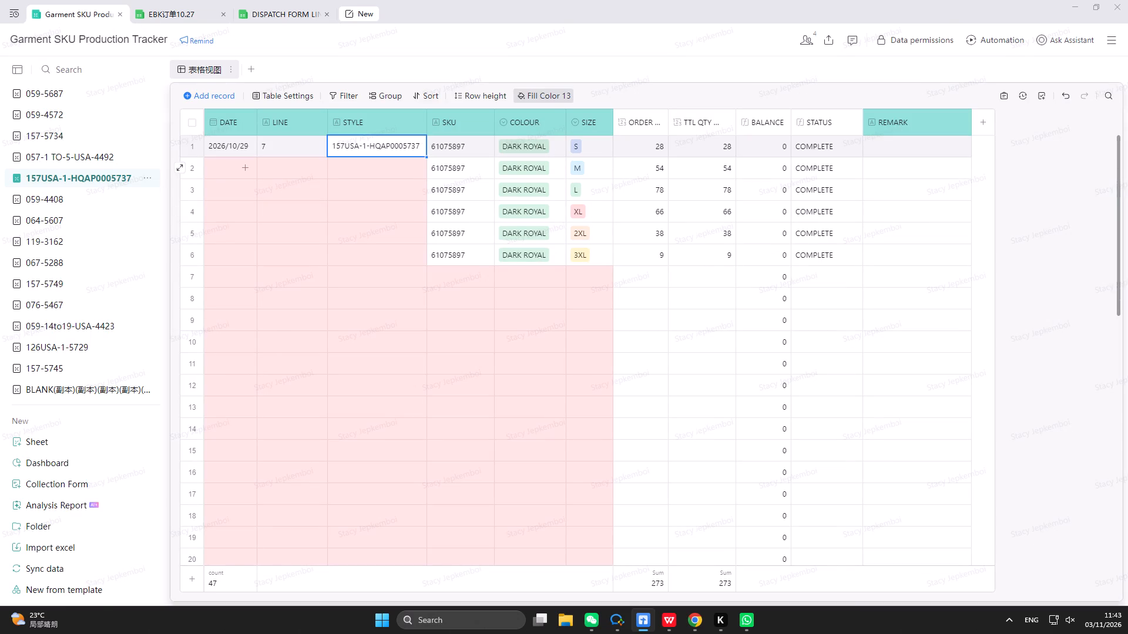
{"action": "left_click_drag", "start_coordinate": [427, 158], "coordinate": [414, 257]}
{"action": "left_click_drag", "start_coordinate": [286, 146], "coordinate": [291, 147]}
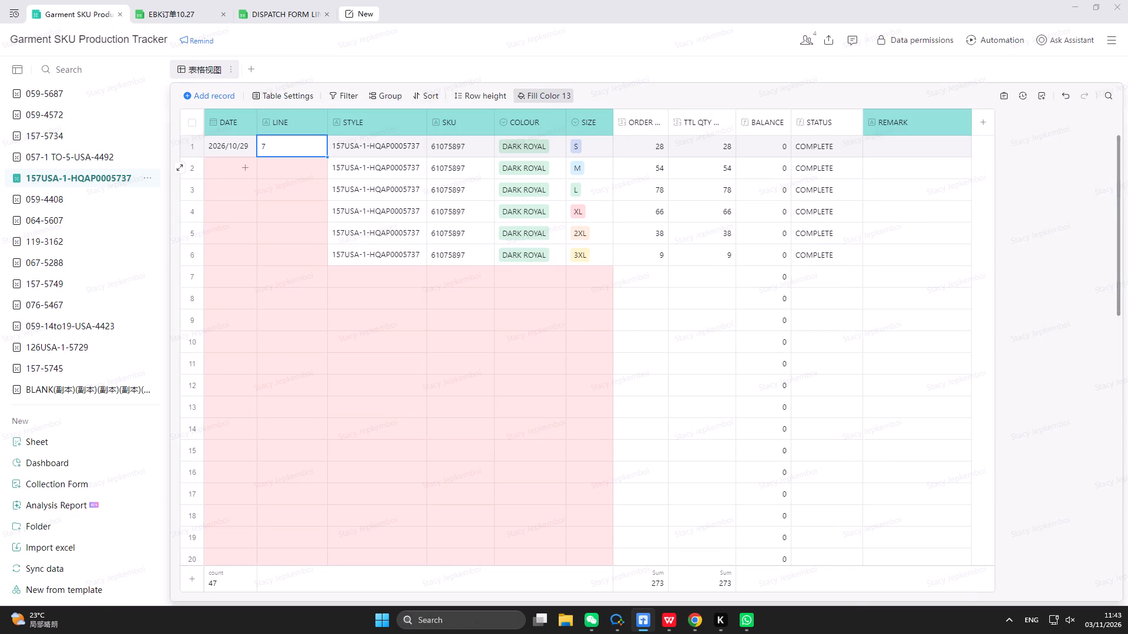
{"action": "left_click_drag", "start_coordinate": [328, 157], "coordinate": [324, 246]}
Fill the DATE 2026/10/29 from row 1 down to row 6 of the 157USA-1-HQAP0005737 table.
{"action": "left_click", "coordinate": [230, 146]}
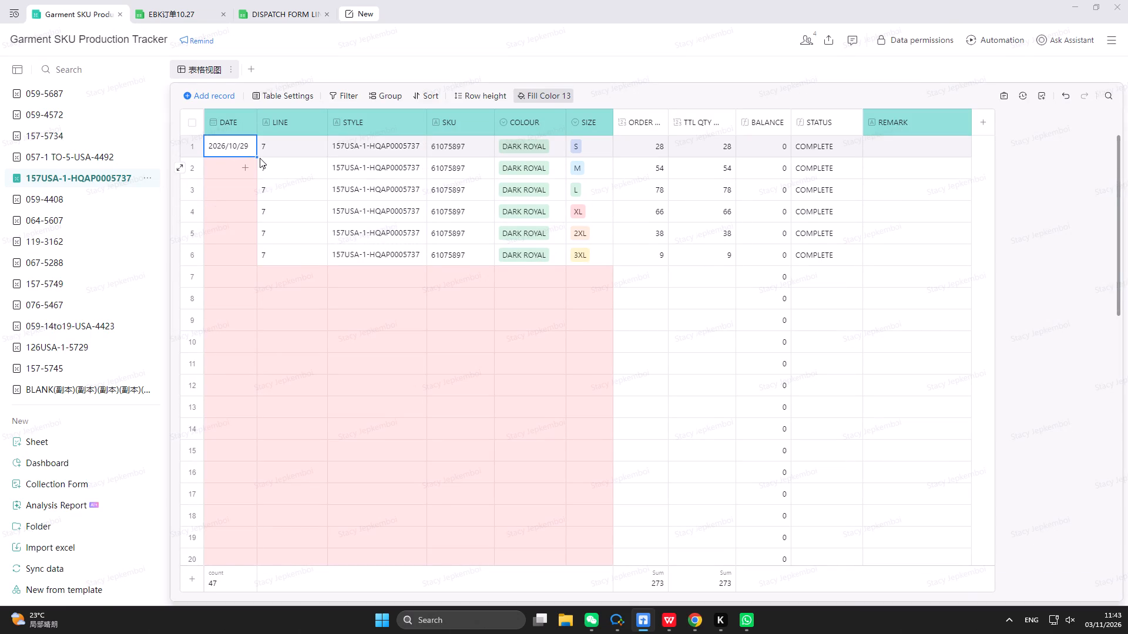
{"action": "left_click_drag", "start_coordinate": [258, 158], "coordinate": [247, 245]}
{"action": "left_click", "coordinate": [260, 301]}
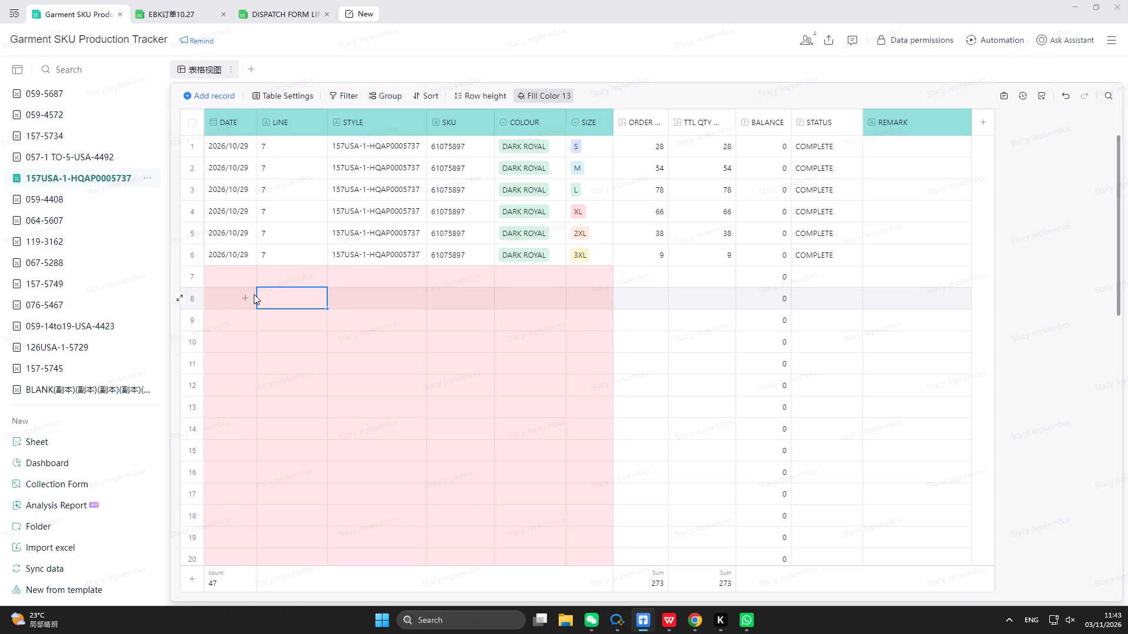
In the 057-1 TO-5-USA-4492 table, fill SKU 60995178 and colour NAVY from row 1 down to row 6.
{"action": "left_click", "coordinate": [85, 152]}
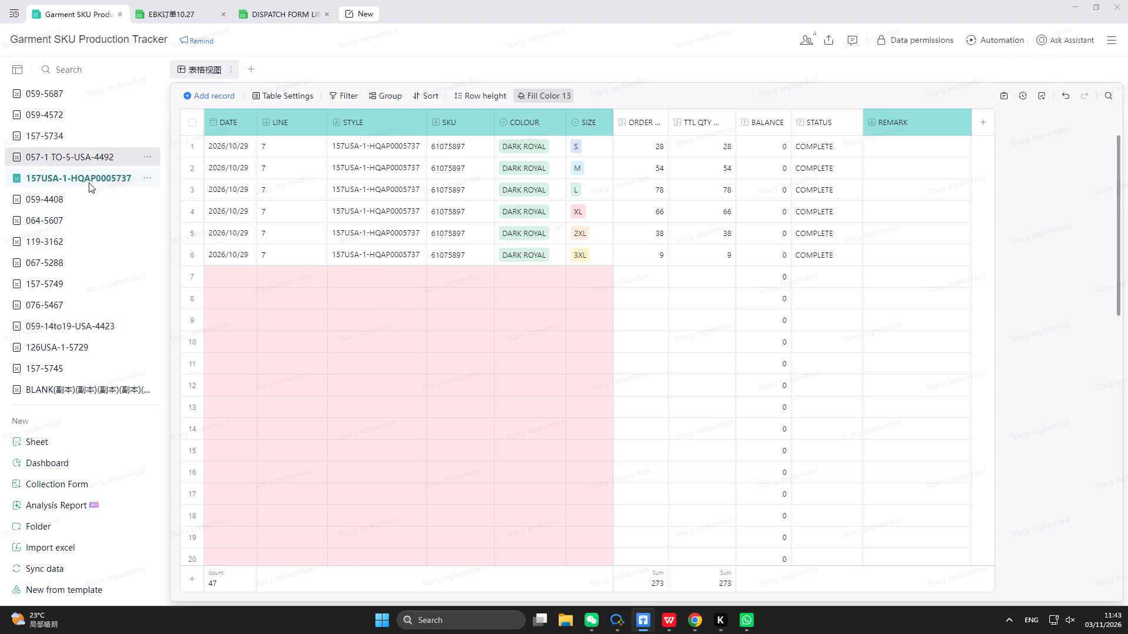
{"action": "scroll", "coordinate": [559, 281], "scroll_direction": "down", "scroll_amount": 17}
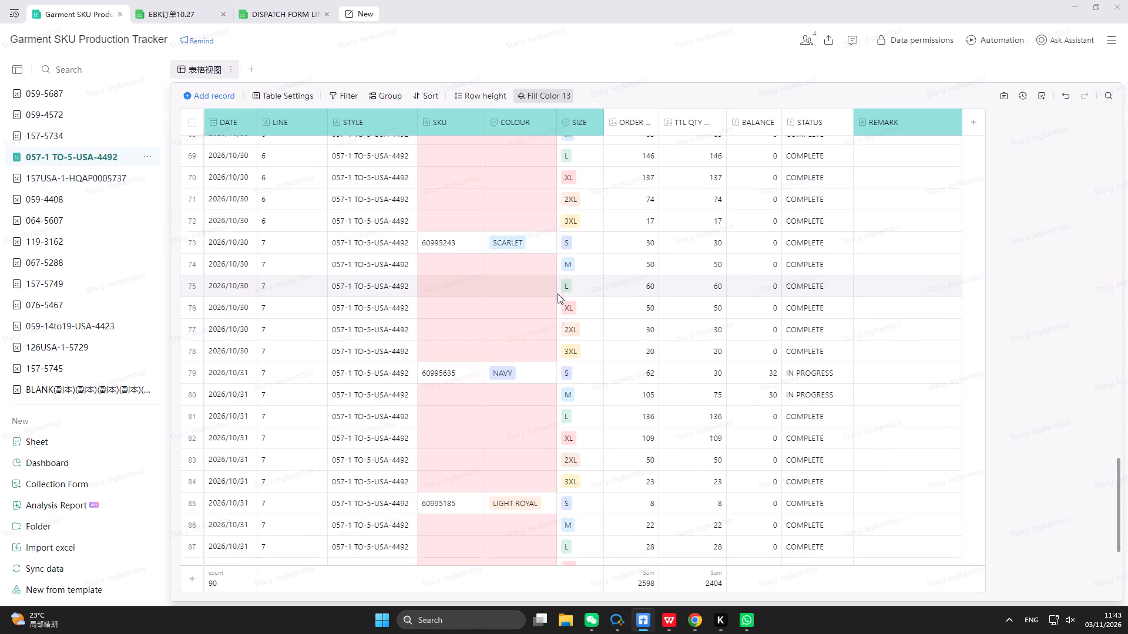
{"action": "scroll", "coordinate": [558, 294], "scroll_direction": "down", "scroll_amount": 20}
{"action": "scroll", "coordinate": [558, 294], "scroll_direction": "down", "scroll_amount": 3}
{"action": "scroll", "coordinate": [560, 318], "scroll_direction": "up", "scroll_amount": 20}
{"action": "scroll", "coordinate": [560, 318], "scroll_direction": "up", "scroll_amount": 5}
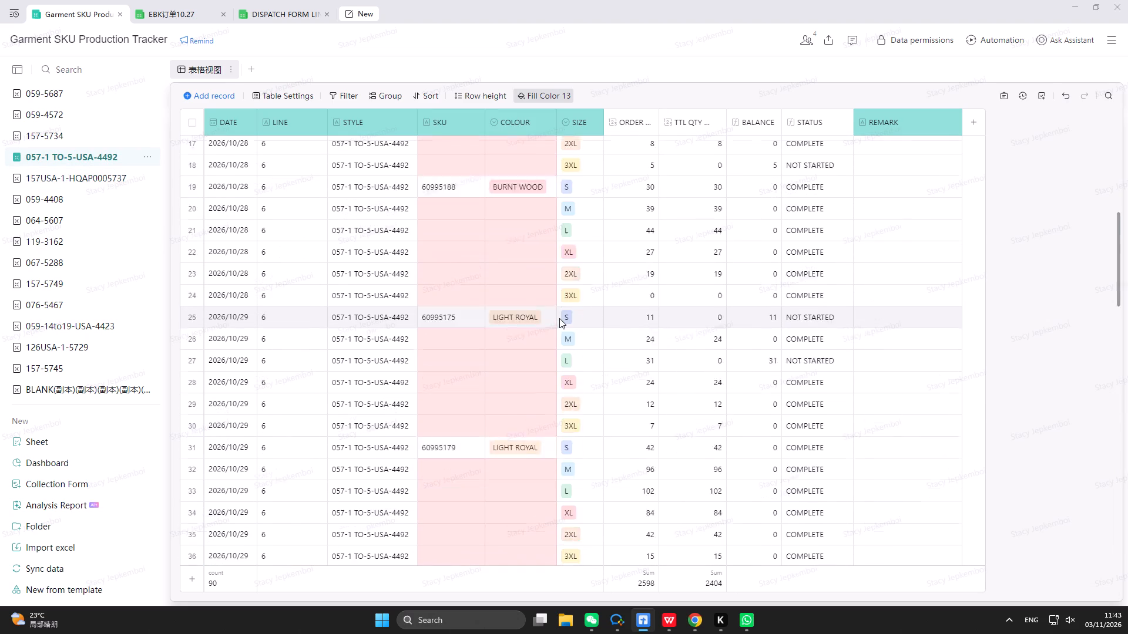
{"action": "scroll", "coordinate": [559, 318], "scroll_direction": "up", "scroll_amount": 20}
{"action": "scroll", "coordinate": [559, 318], "scroll_direction": "up", "scroll_amount": 1}
{"action": "left_click", "coordinate": [459, 147]}
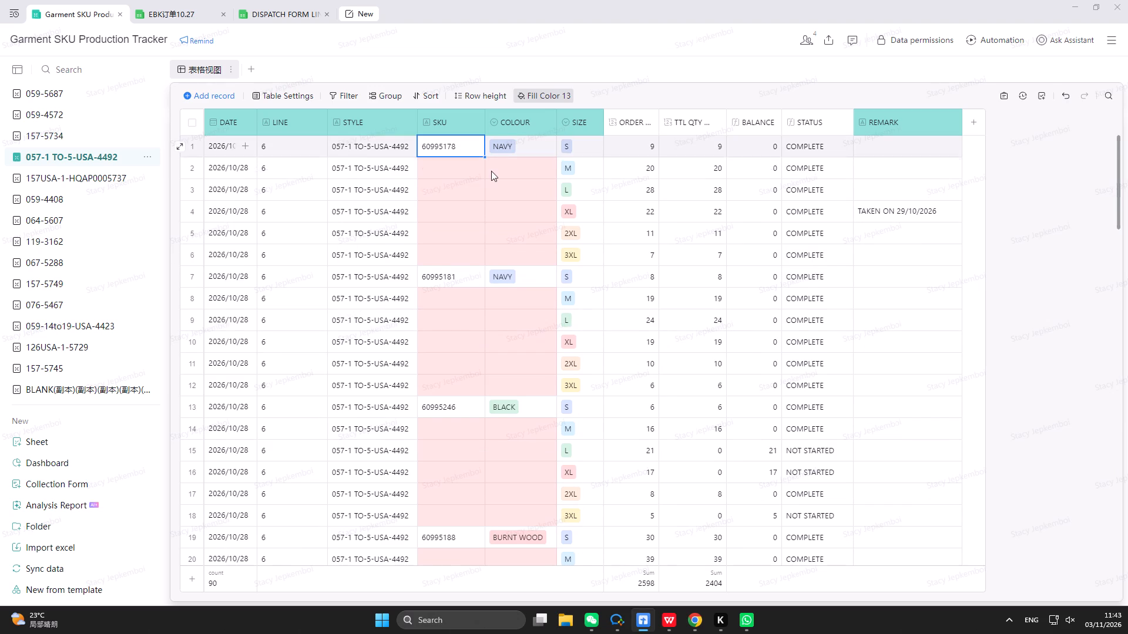
{"action": "left_click_drag", "start_coordinate": [484, 157], "coordinate": [474, 247]}
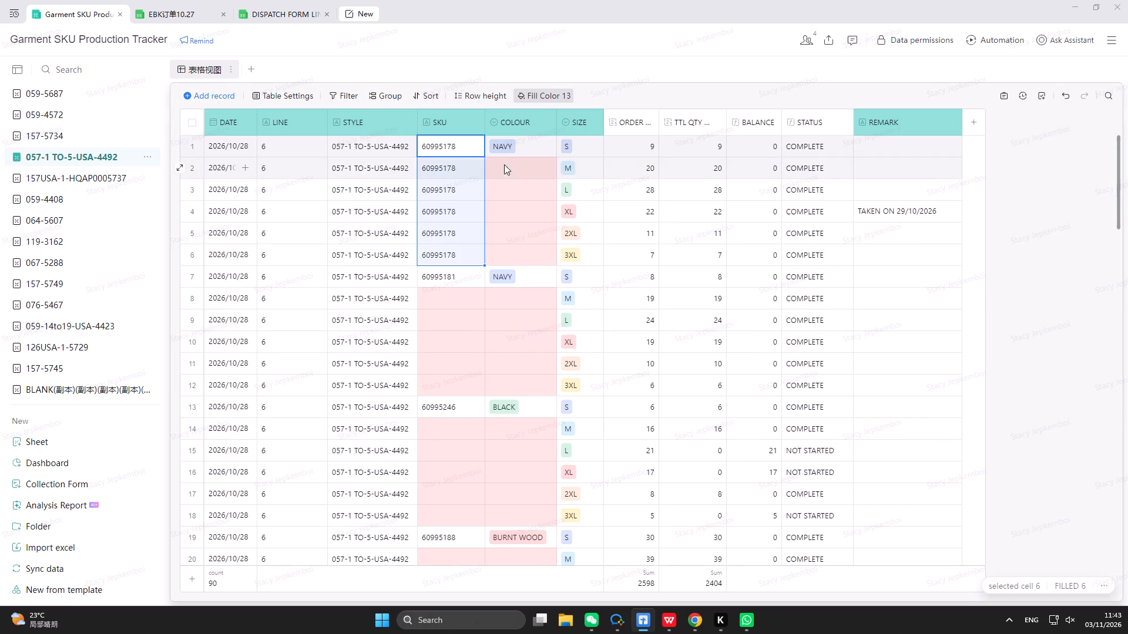
{"action": "left_click", "coordinate": [512, 150]}
{"action": "left_click_drag", "start_coordinate": [557, 158], "coordinate": [539, 248]}
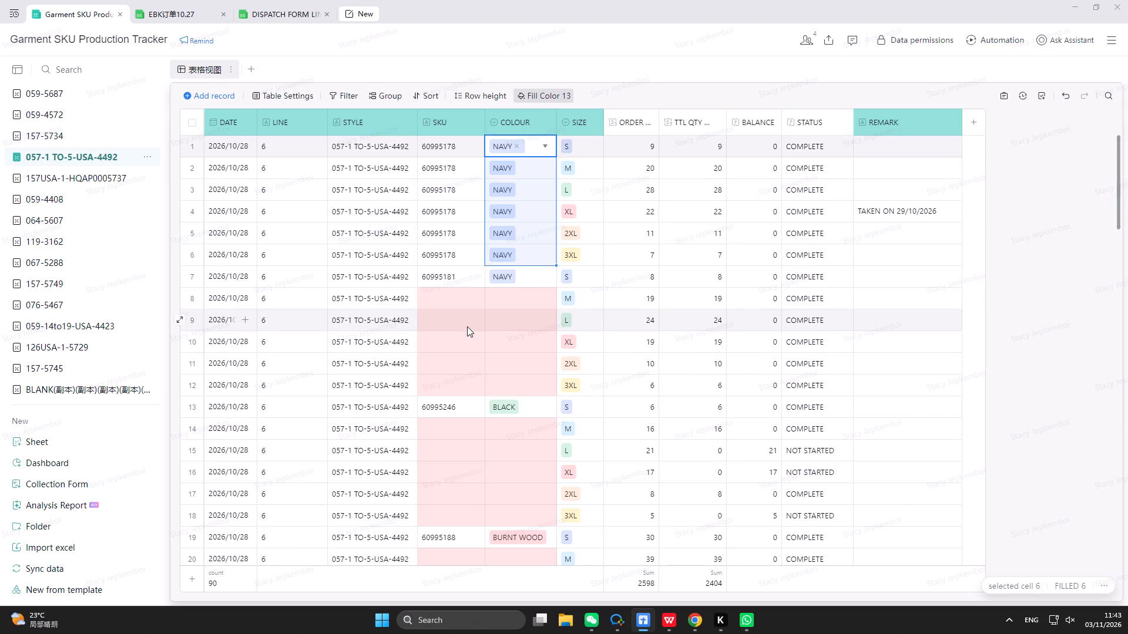
Fill SKU 60995181 and colour NAVY from row 7 down to row 12 of the 057-1 TO-5-USA-4492 table.
{"action": "left_click", "coordinate": [464, 282]}
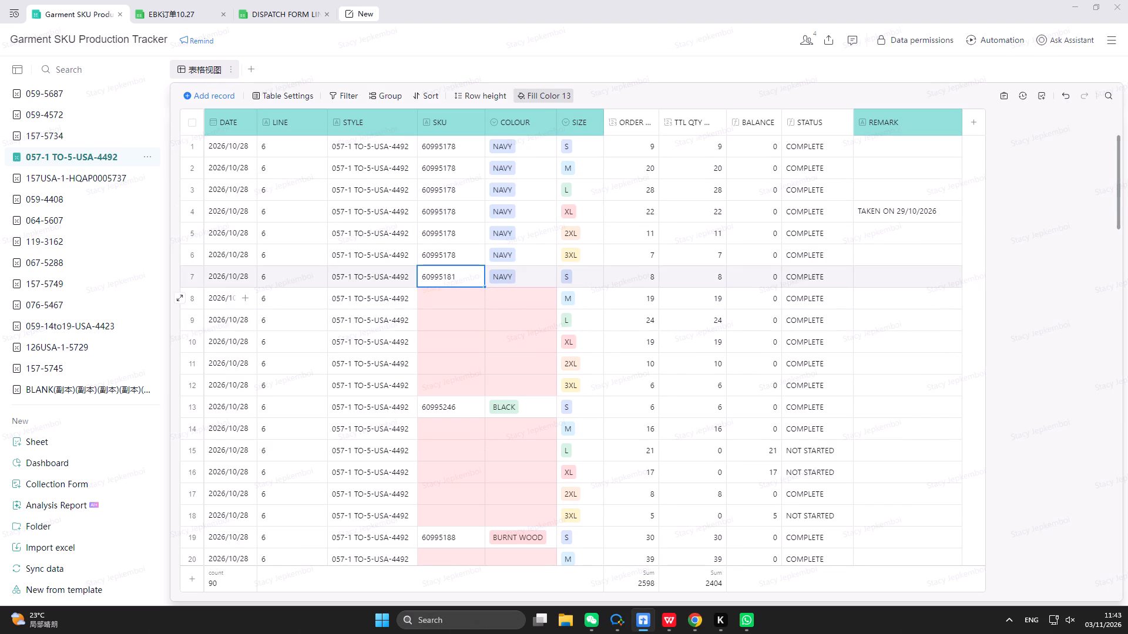
{"action": "left_click_drag", "start_coordinate": [485, 288], "coordinate": [475, 382]}
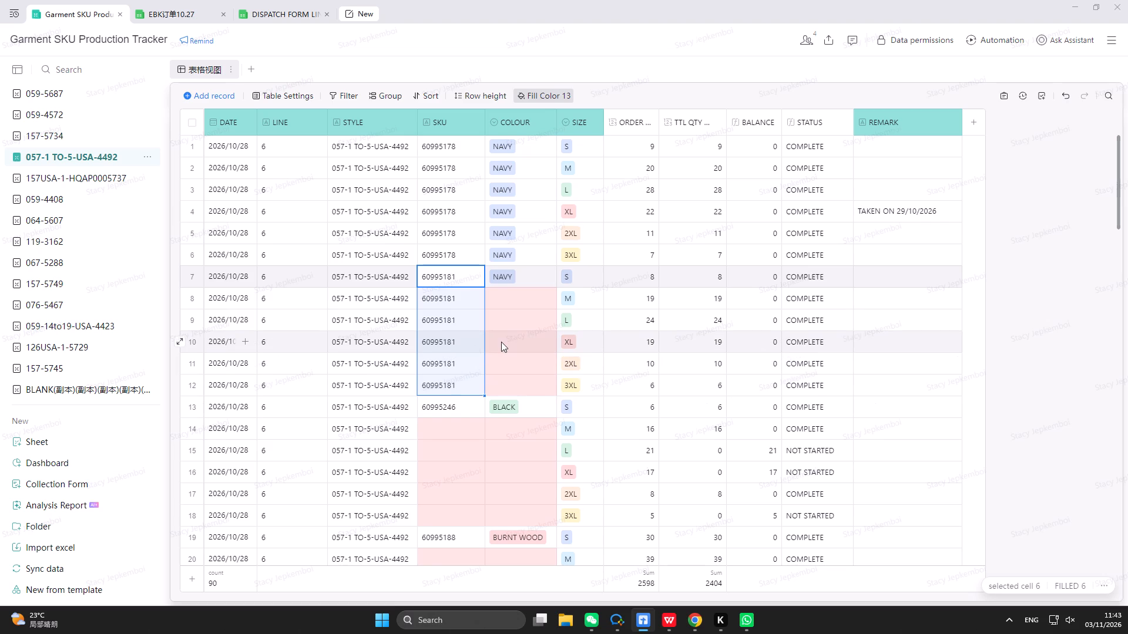
{"action": "left_click", "coordinate": [535, 288]}
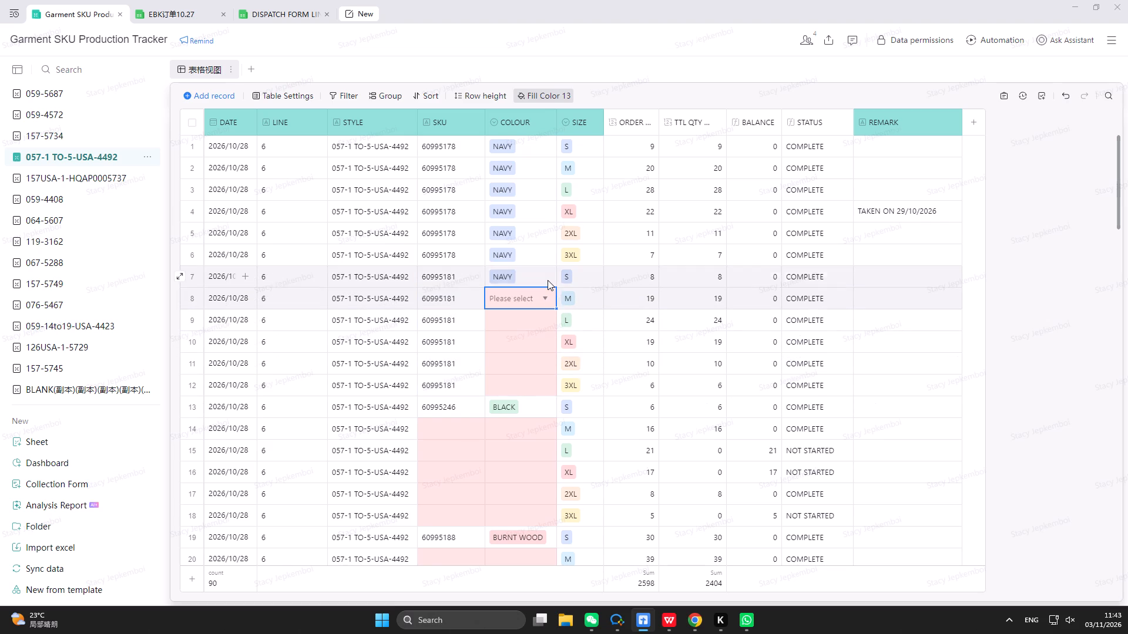
{"action": "left_click", "coordinate": [548, 280]}
{"action": "left_click", "coordinate": [550, 299]}
{"action": "left_click", "coordinate": [543, 276]}
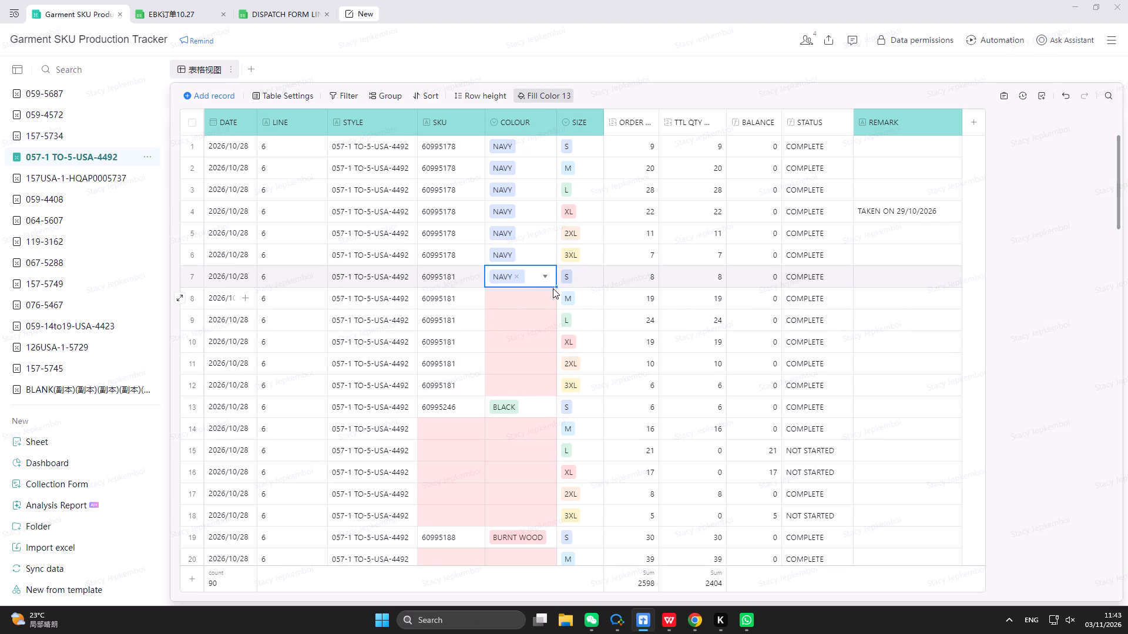
{"action": "left_click_drag", "start_coordinate": [558, 287], "coordinate": [550, 377]}
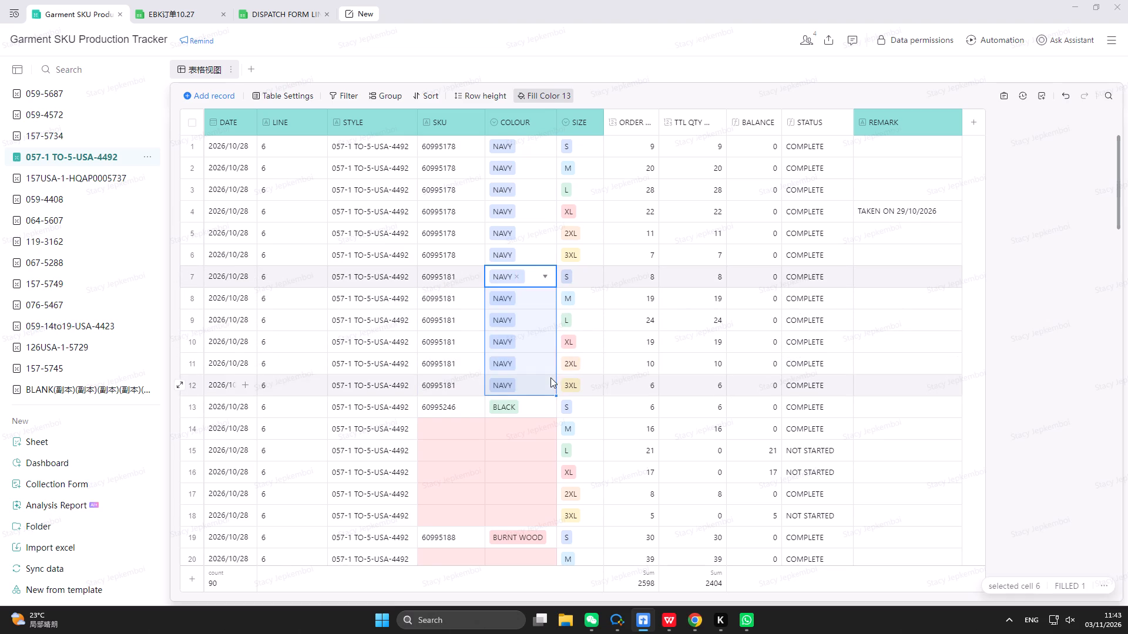
Set the TTL QTY of row 15, size L, to 21.
{"action": "scroll", "coordinate": [797, 254], "scroll_direction": "down", "scroll_amount": 1}
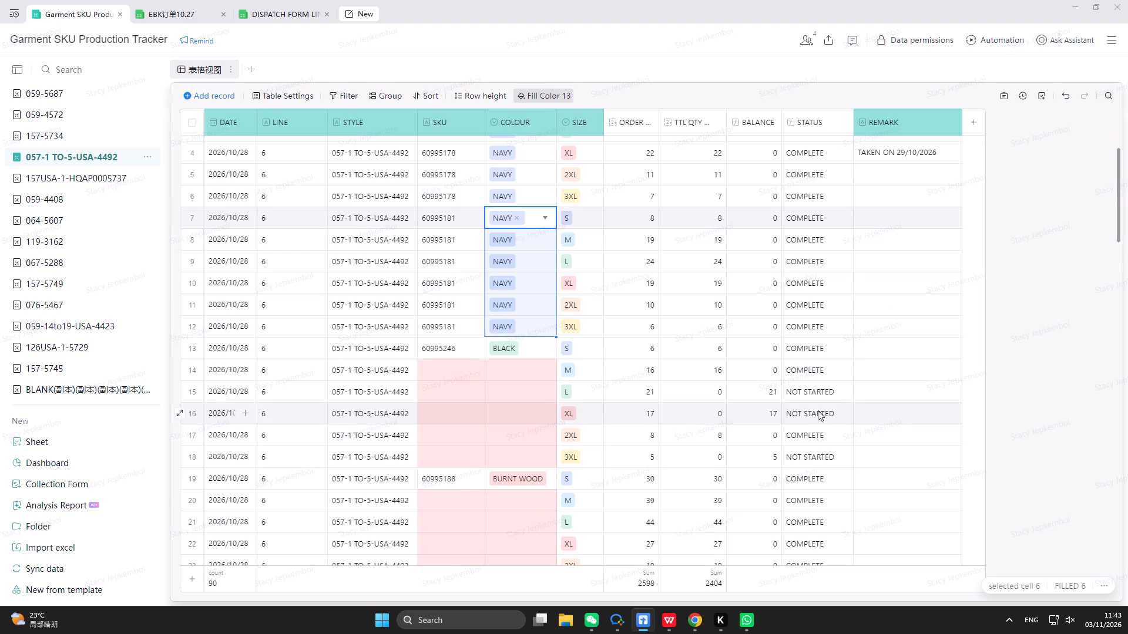
{"action": "left_click", "coordinate": [703, 389]}
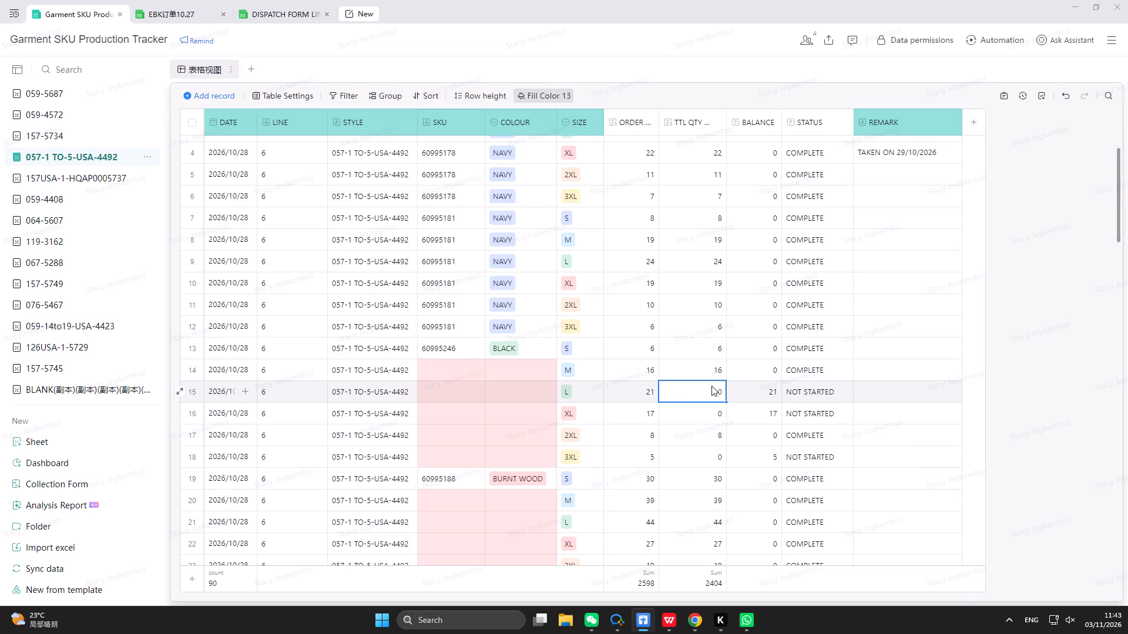
{"action": "type", "text": "210"}
{"action": "key", "text": "BackSpace"}
{"action": "key", "text": "Return"}
Fill SKU 60995246 and colour BLACK from row 13 down to row 18.
{"action": "scroll", "coordinate": [757, 463], "scroll_direction": "down", "scroll_amount": 5}
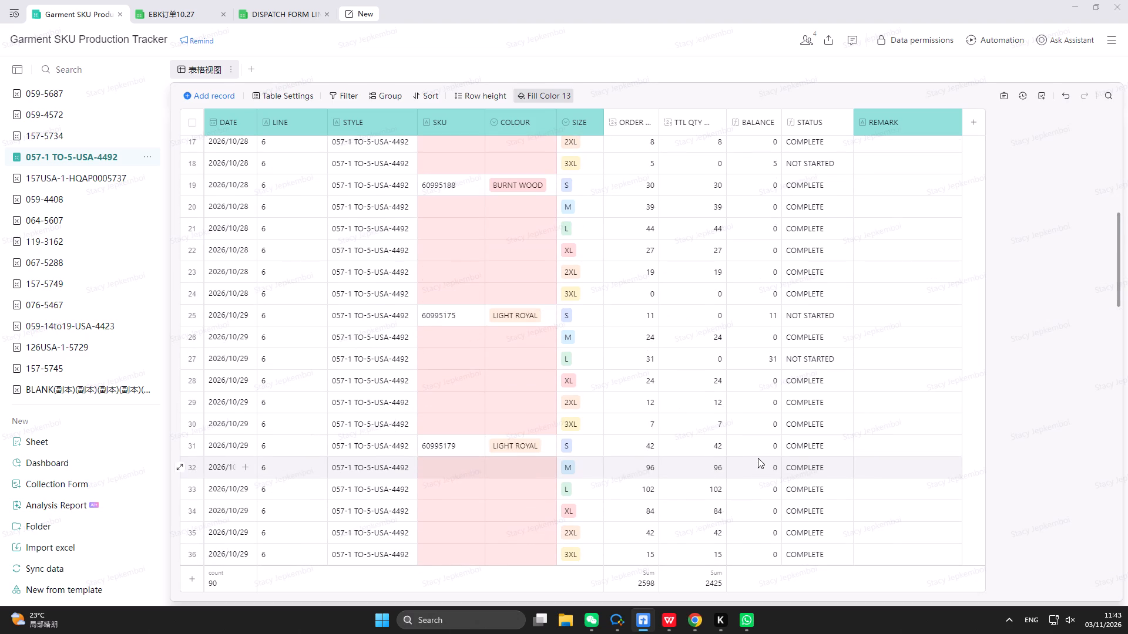
{"action": "scroll", "coordinate": [703, 338], "scroll_direction": "up", "scroll_amount": 8}
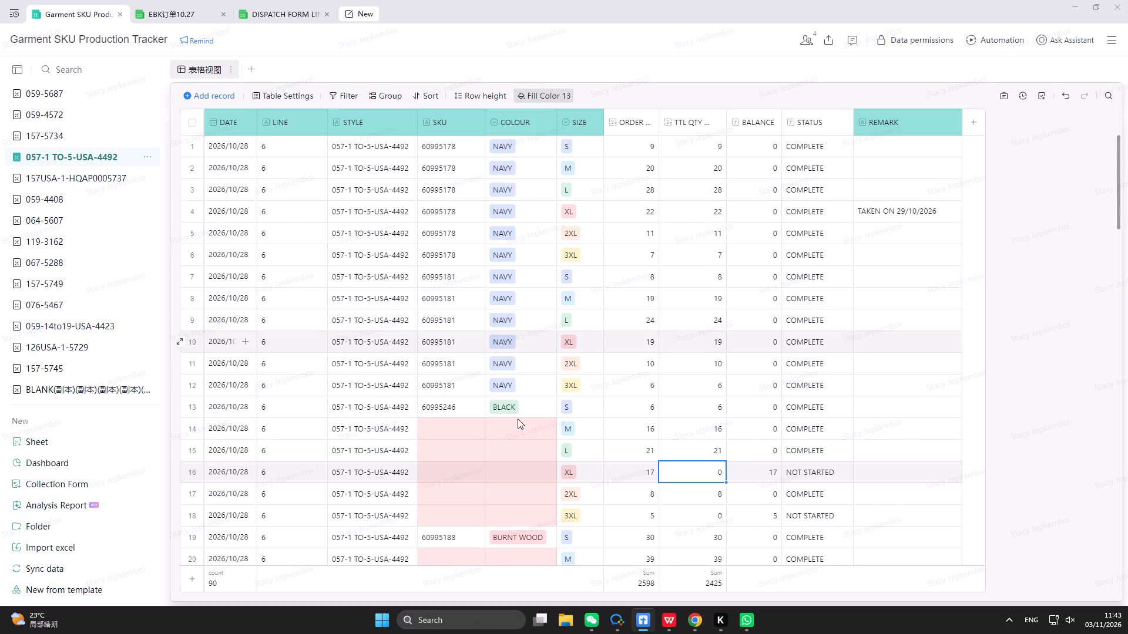
{"action": "scroll", "coordinate": [471, 426], "scroll_direction": "down", "scroll_amount": 2}
{"action": "left_click", "coordinate": [462, 294]}
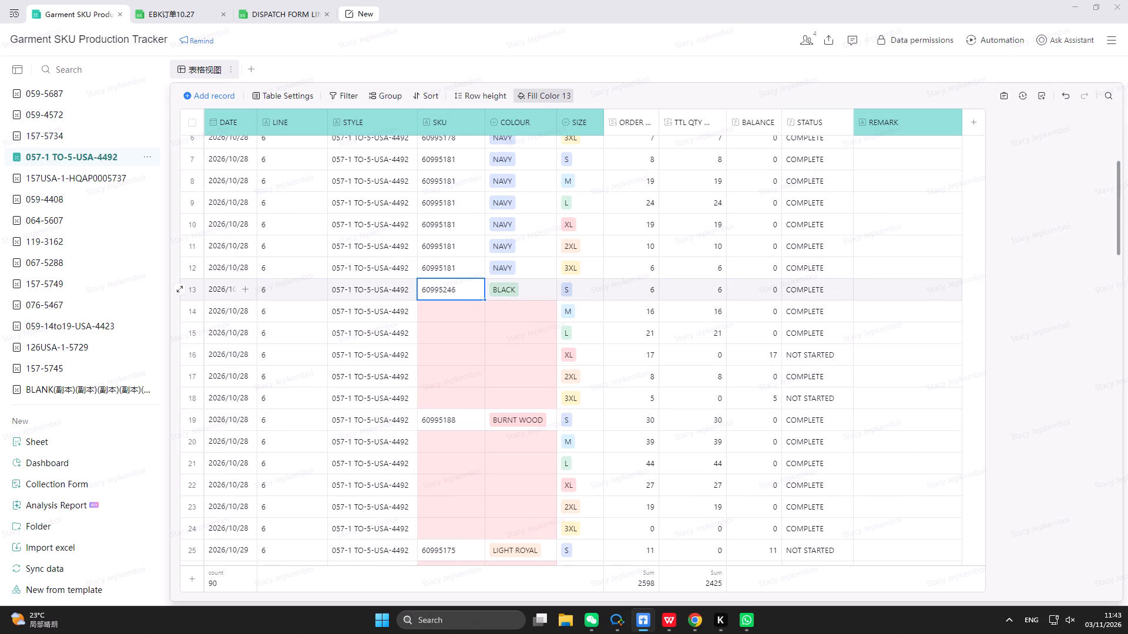
{"action": "left_click_drag", "start_coordinate": [486, 299], "coordinate": [470, 388]}
{"action": "left_click", "coordinate": [535, 293]}
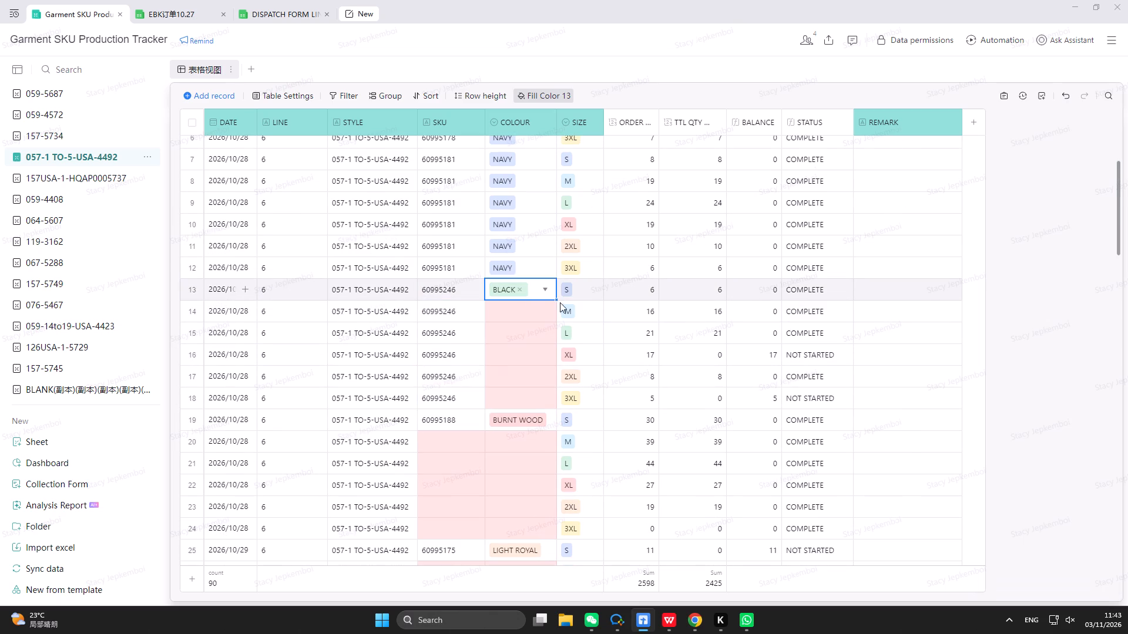
{"action": "left_click_drag", "start_coordinate": [556, 301], "coordinate": [546, 406]}
Fill SKU 60995188 and colour BURNT WOOD from row 19 down to row 24.
{"action": "left_click", "coordinate": [452, 419]}
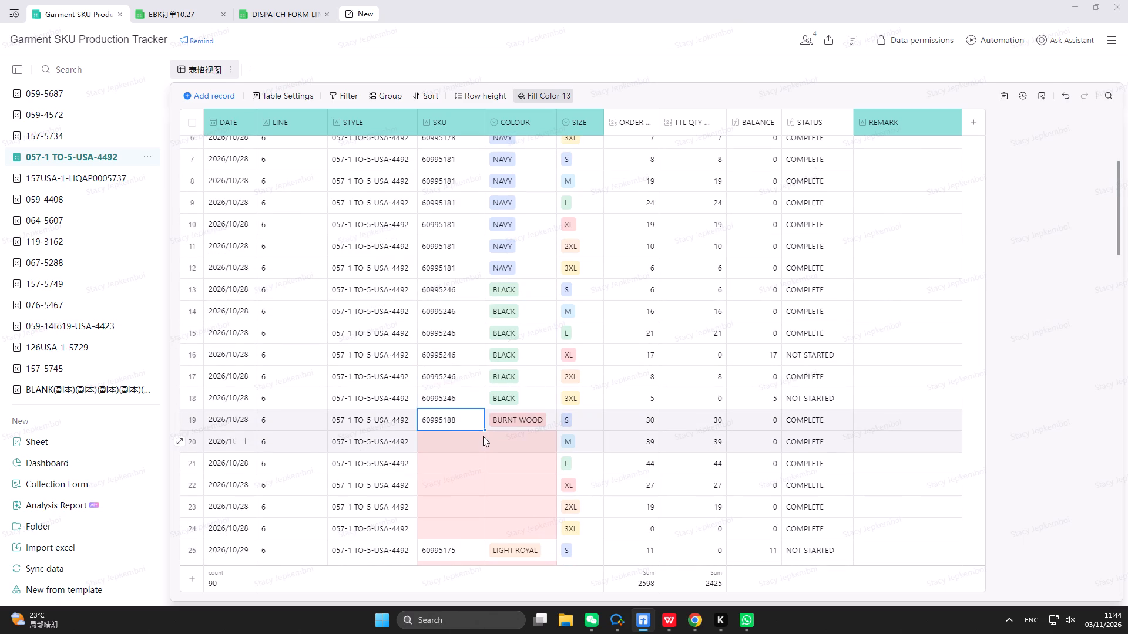
{"action": "left_click_drag", "start_coordinate": [484, 430], "coordinate": [479, 520]}
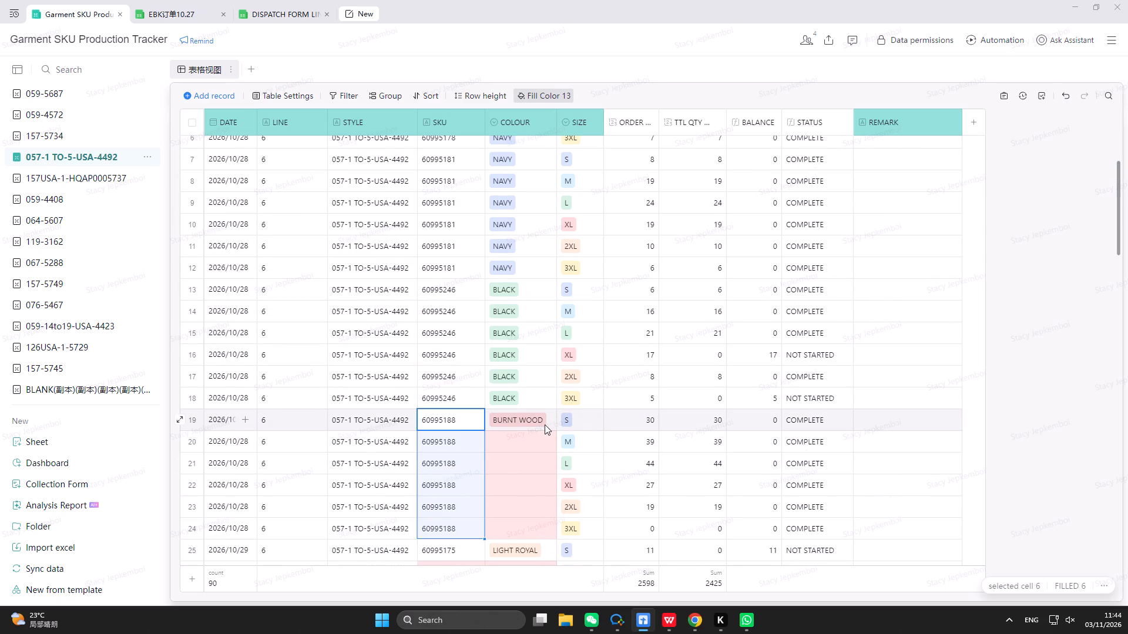
{"action": "left_click", "coordinate": [545, 424]}
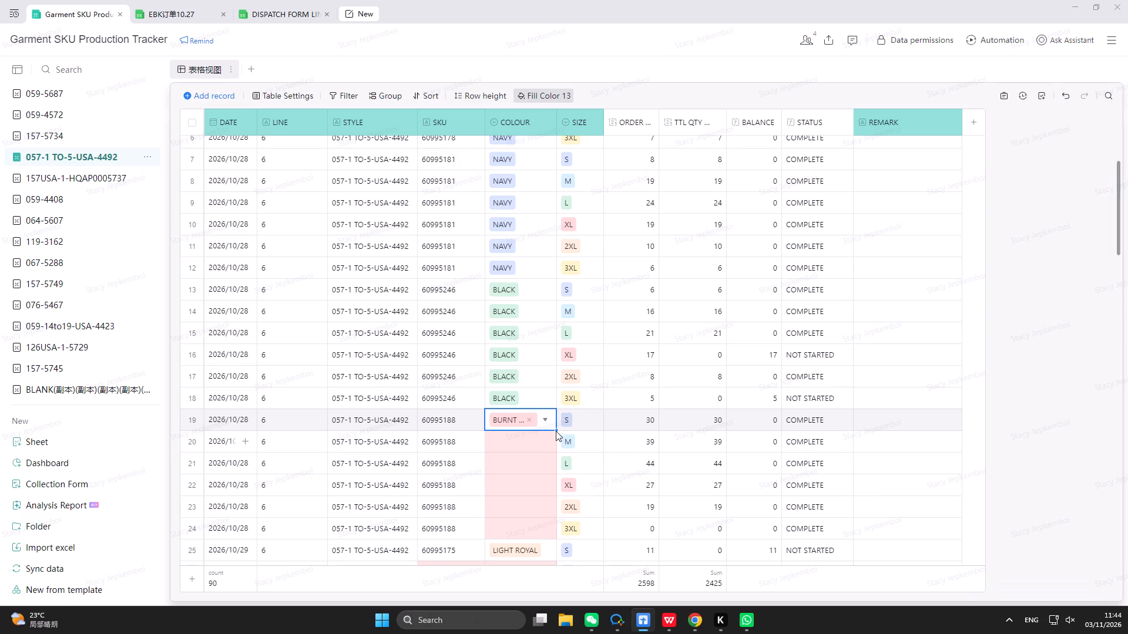
{"action": "left_click_drag", "start_coordinate": [556, 431], "coordinate": [539, 524]}
Fill SKU 60995175 and colour LIGHT ROYAL from row 25 down to row 30.
{"action": "scroll", "coordinate": [543, 406], "scroll_direction": "down", "scroll_amount": 5}
{"action": "left_click", "coordinate": [456, 251]}
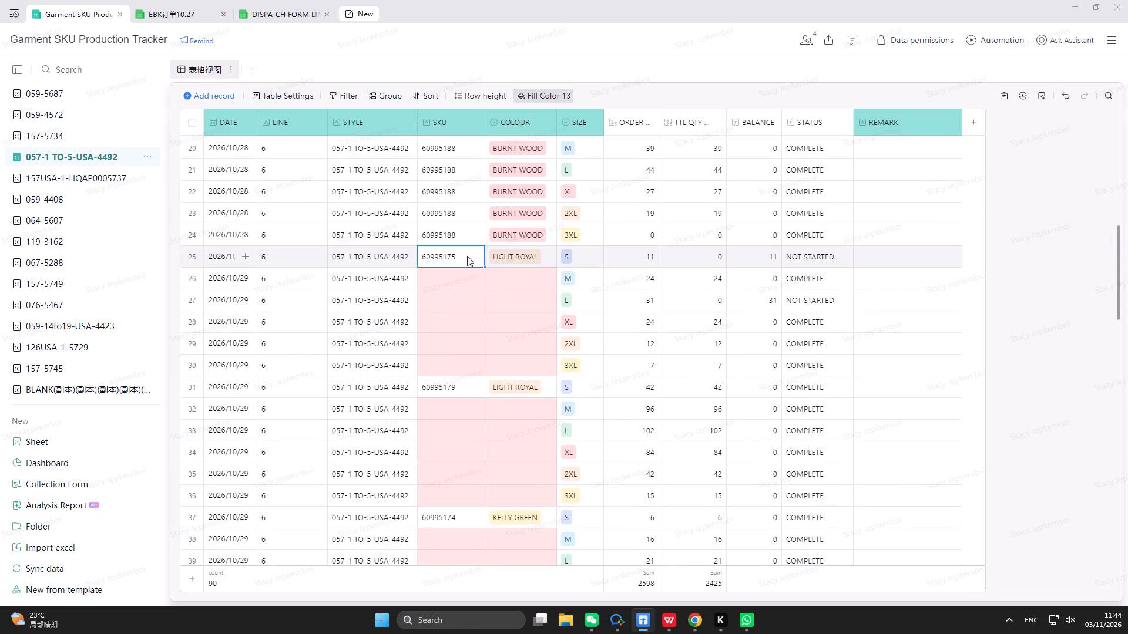
{"action": "left_click_drag", "start_coordinate": [484, 268], "coordinate": [477, 349]}
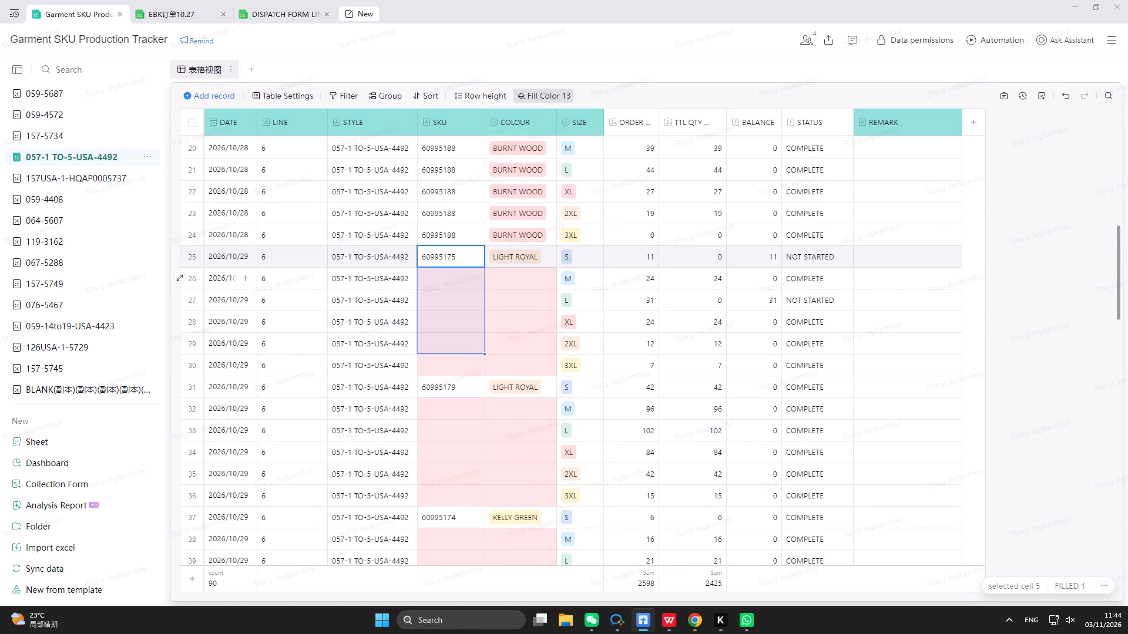
{"action": "left_click_drag", "start_coordinate": [477, 349], "coordinate": [478, 359]}
{"action": "left_click", "coordinate": [531, 253]}
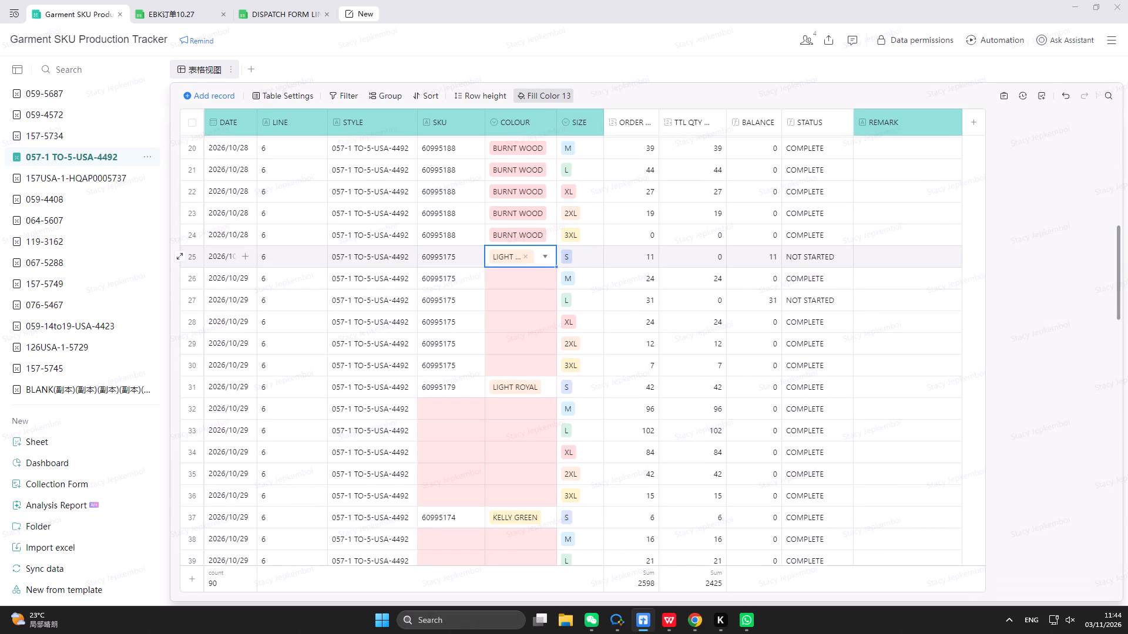
{"action": "left_click_drag", "start_coordinate": [556, 268], "coordinate": [540, 371]}
Fill SKU 60995179 and colour LIGHT ROYAL from row 31 down to row 36.
{"action": "left_click", "coordinate": [463, 392]}
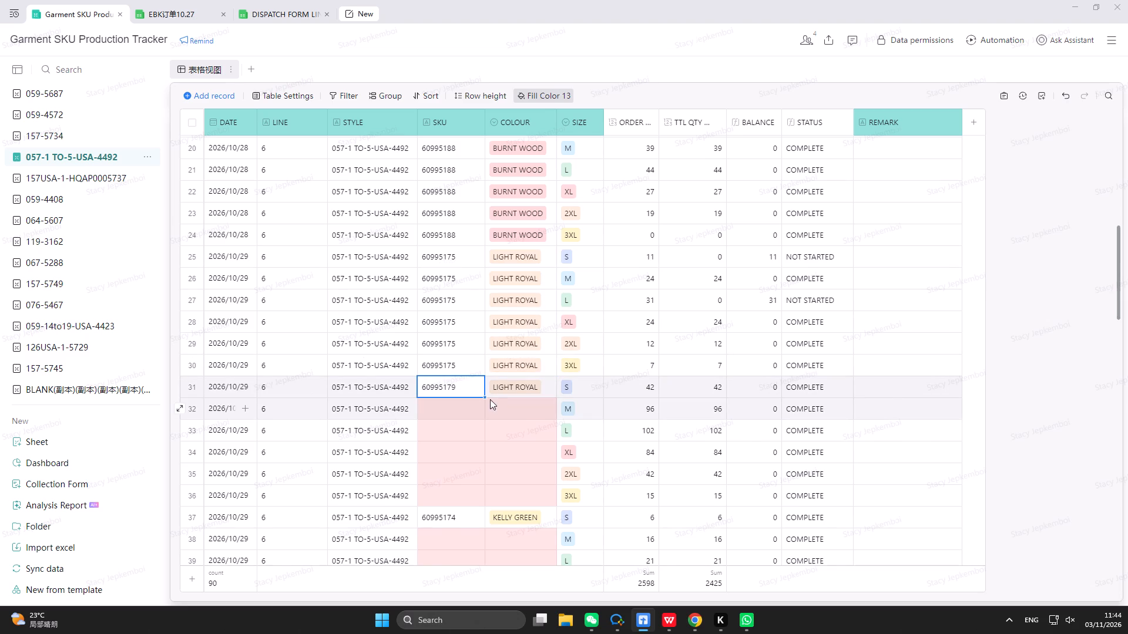
{"action": "left_click", "coordinate": [486, 399]}
{"action": "left_click", "coordinate": [475, 393]}
{"action": "left_click_drag", "start_coordinate": [484, 397], "coordinate": [466, 491]}
{"action": "left_click", "coordinate": [537, 393]}
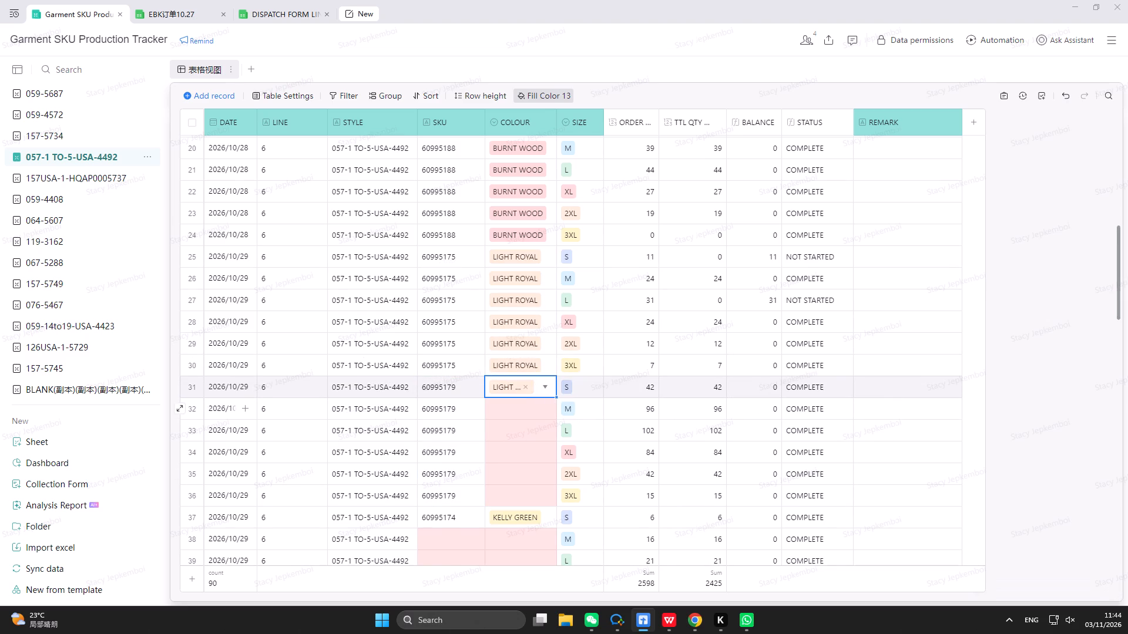
{"action": "left_click_drag", "start_coordinate": [556, 398], "coordinate": [542, 485]}
Fill SKU 60995174 and colour KELLY GREEN from row 37 down to row 42.
{"action": "scroll", "coordinate": [533, 435], "scroll_direction": "down", "scroll_amount": 4}
{"action": "left_click", "coordinate": [463, 278]}
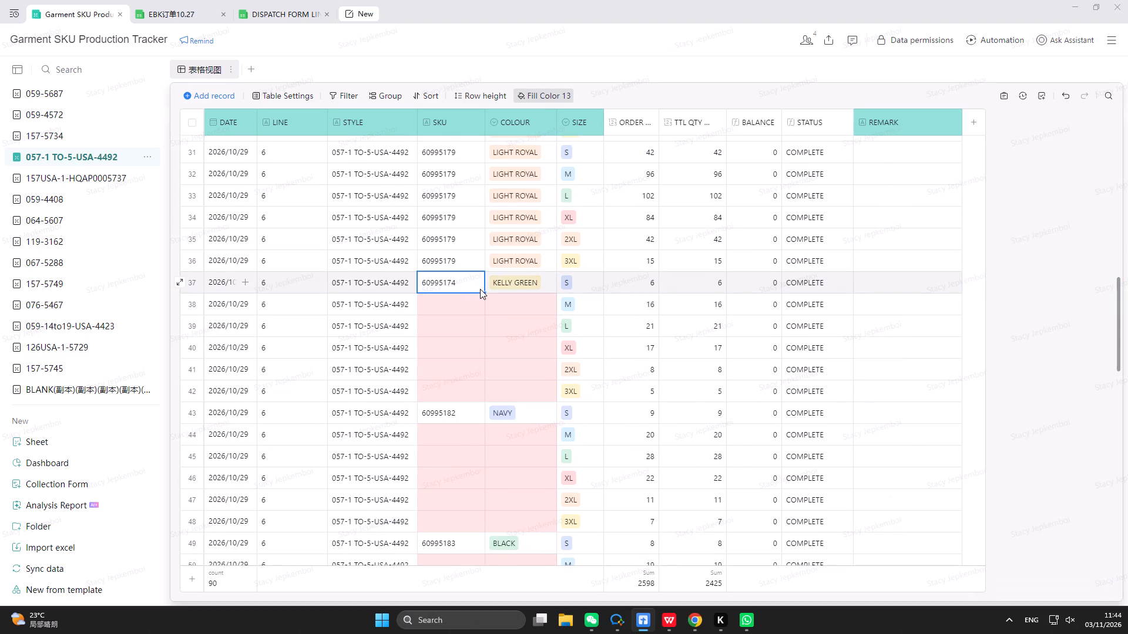
{"action": "left_click_drag", "start_coordinate": [485, 291], "coordinate": [475, 401]}
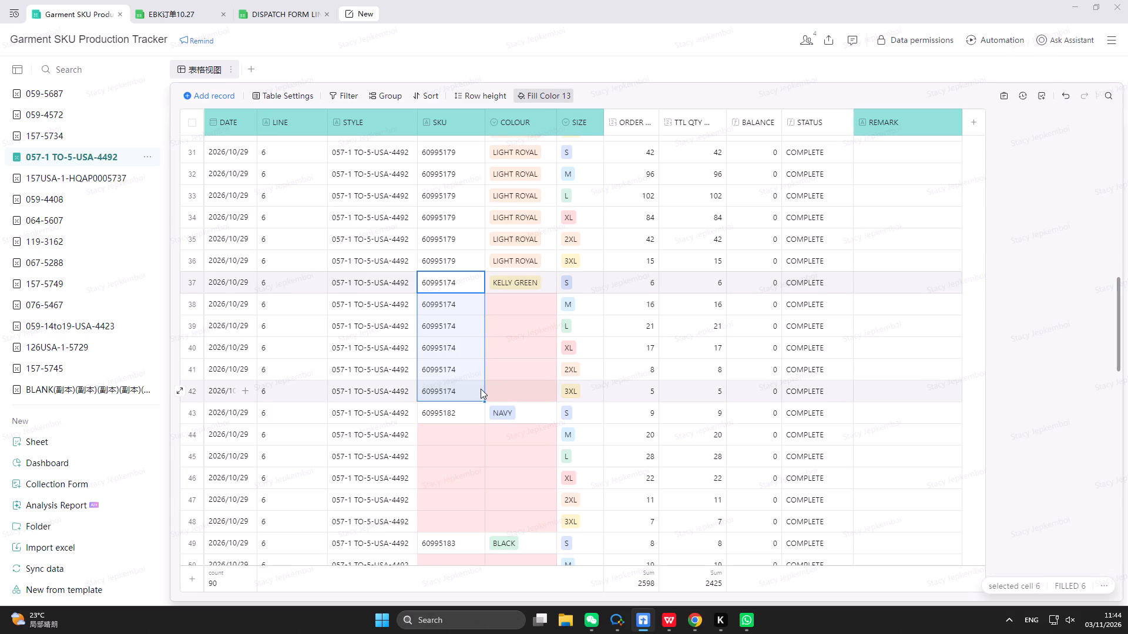
{"action": "left_click", "coordinate": [533, 279]}
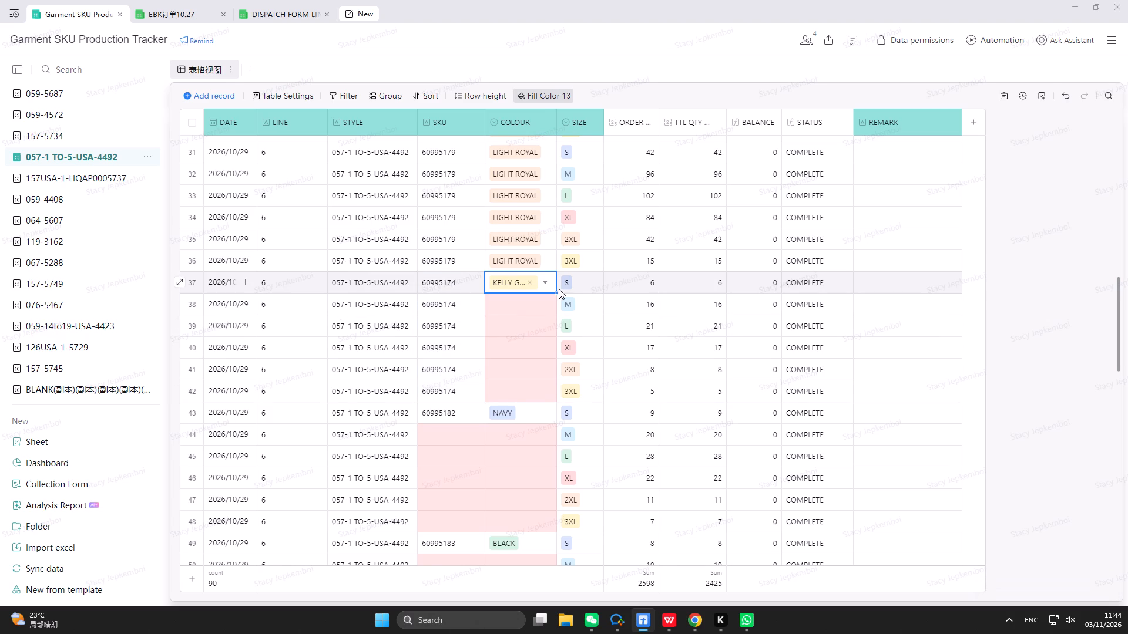
{"action": "left_click_drag", "start_coordinate": [555, 292], "coordinate": [552, 385]}
Fill SKU 60995182 and colour NAVY from row 43 down to row 48.
{"action": "left_click", "coordinate": [461, 417]}
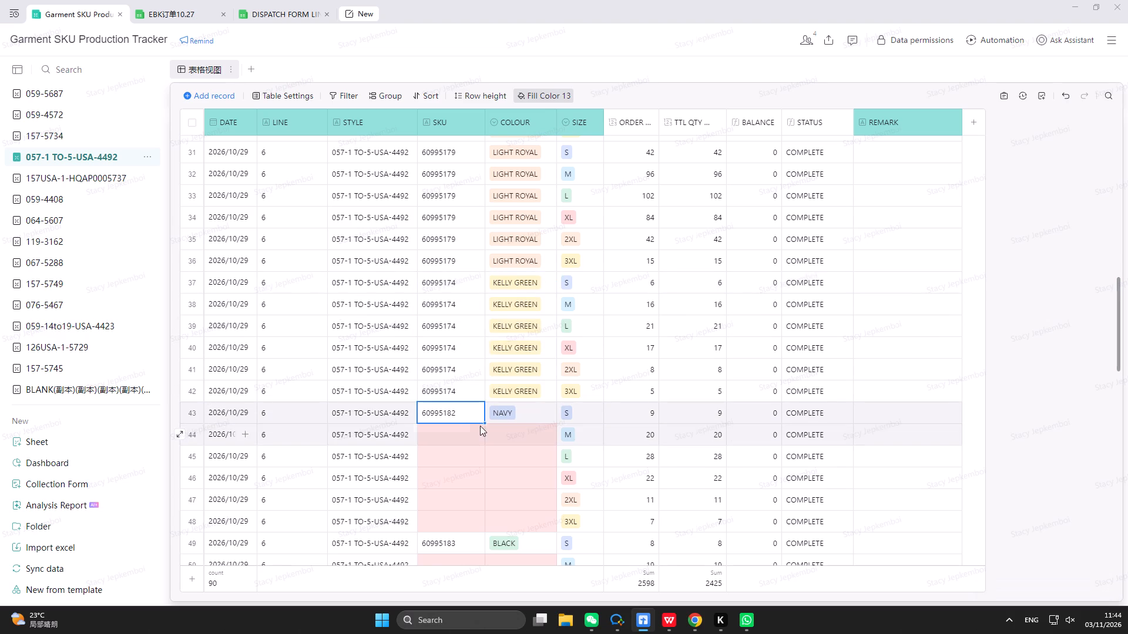
{"action": "left_click_drag", "start_coordinate": [484, 424], "coordinate": [473, 515]}
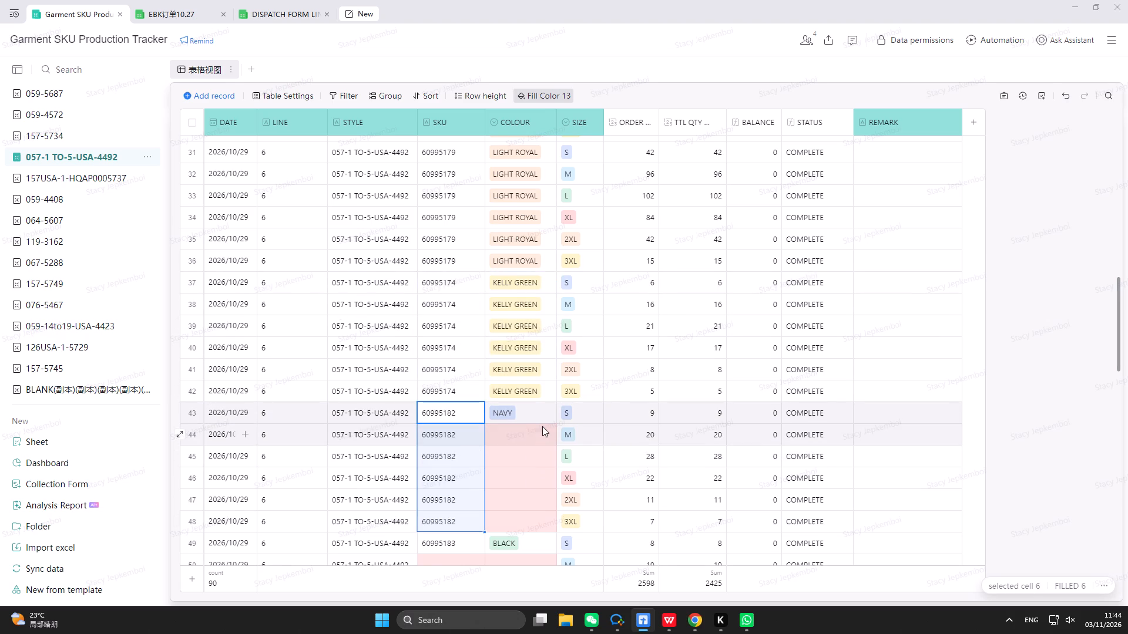
{"action": "left_click", "coordinate": [542, 426]}
{"action": "left_click", "coordinate": [542, 416]}
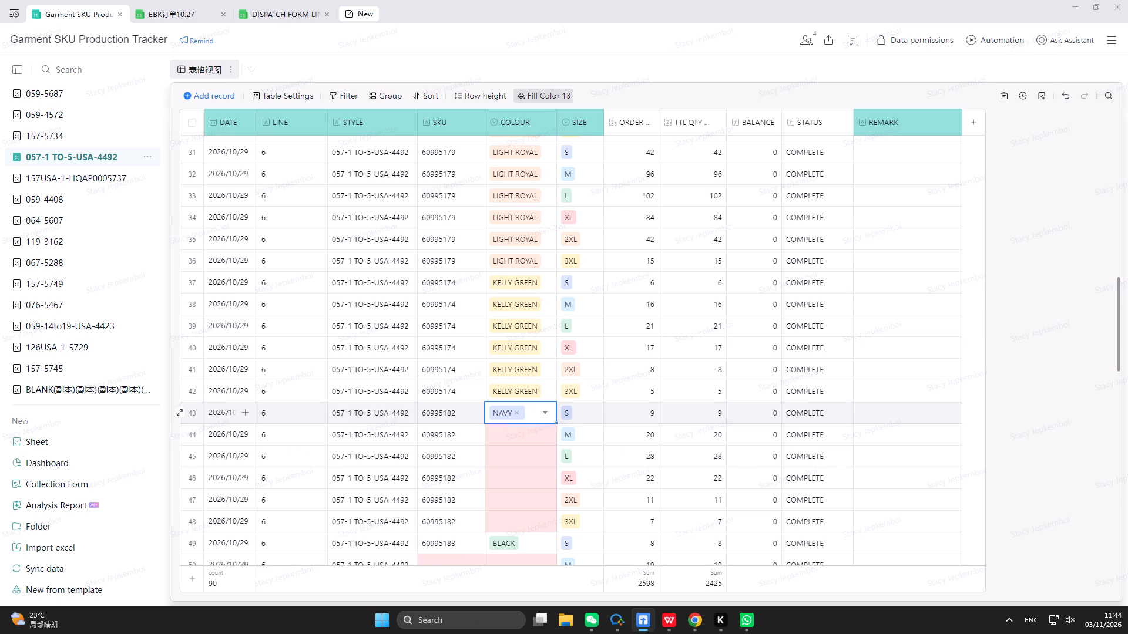
{"action": "left_click_drag", "start_coordinate": [558, 422], "coordinate": [551, 516]}
Fill SKU 60995183 and colour BLACK from row 49 down to row 54.
{"action": "scroll", "coordinate": [536, 412], "scroll_direction": "down", "scroll_amount": 6}
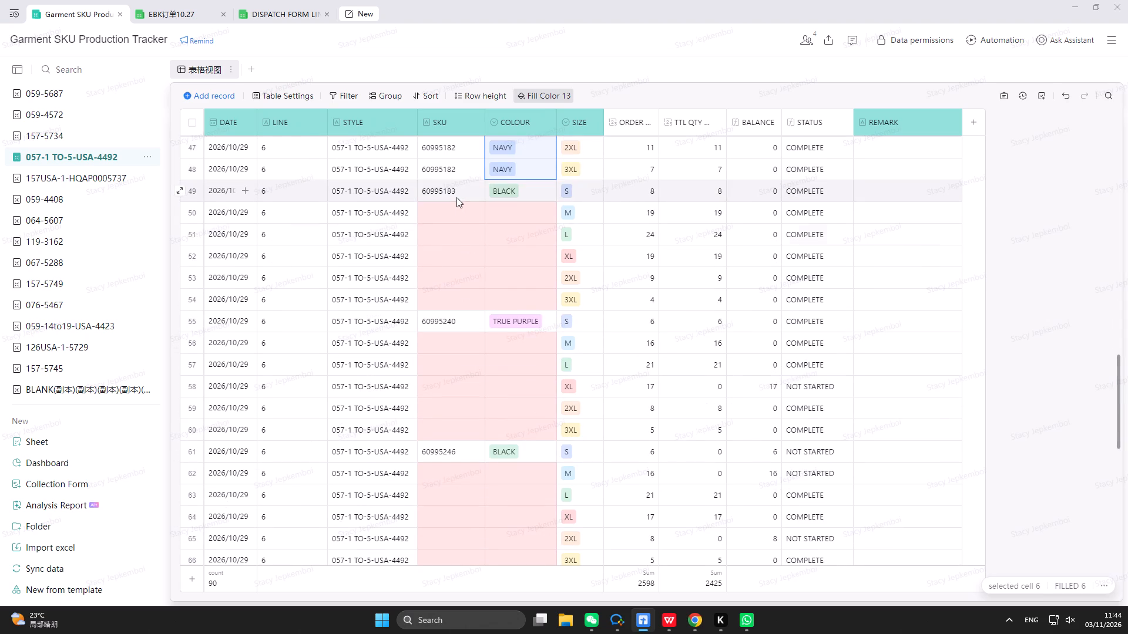
{"action": "left_click", "coordinate": [456, 197]}
{"action": "left_click_drag", "start_coordinate": [484, 202], "coordinate": [478, 289]}
{"action": "left_click", "coordinate": [525, 194]}
{"action": "left_click_drag", "start_coordinate": [556, 202], "coordinate": [552, 292]}
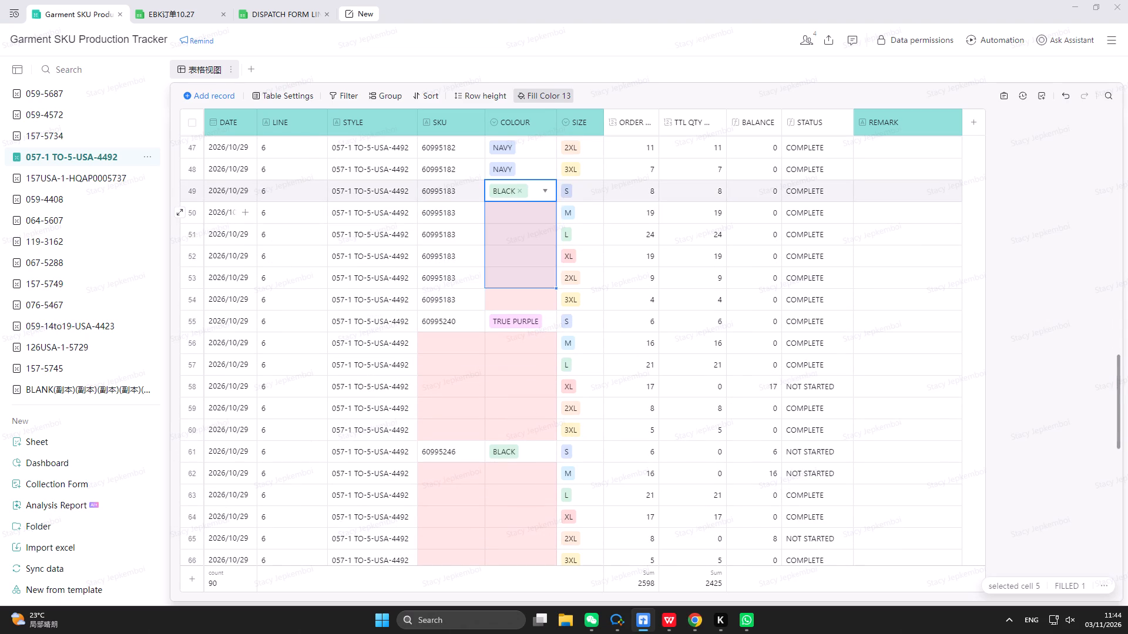
{"action": "left_click_drag", "start_coordinate": [552, 292], "coordinate": [552, 293]}
Fill SKU 60995240 and colour TRUE PURPLE from row 55 down to row 60.
{"action": "left_click", "coordinate": [465, 325]}
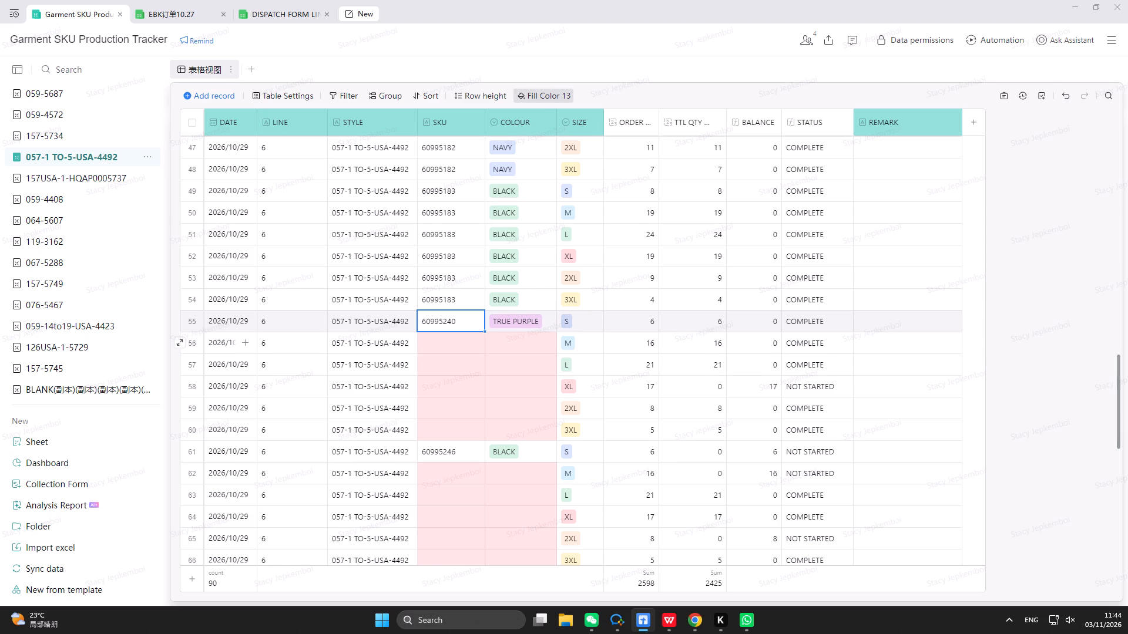
{"action": "left_click_drag", "start_coordinate": [484, 333], "coordinate": [475, 419]}
{"action": "left_click", "coordinate": [532, 331]}
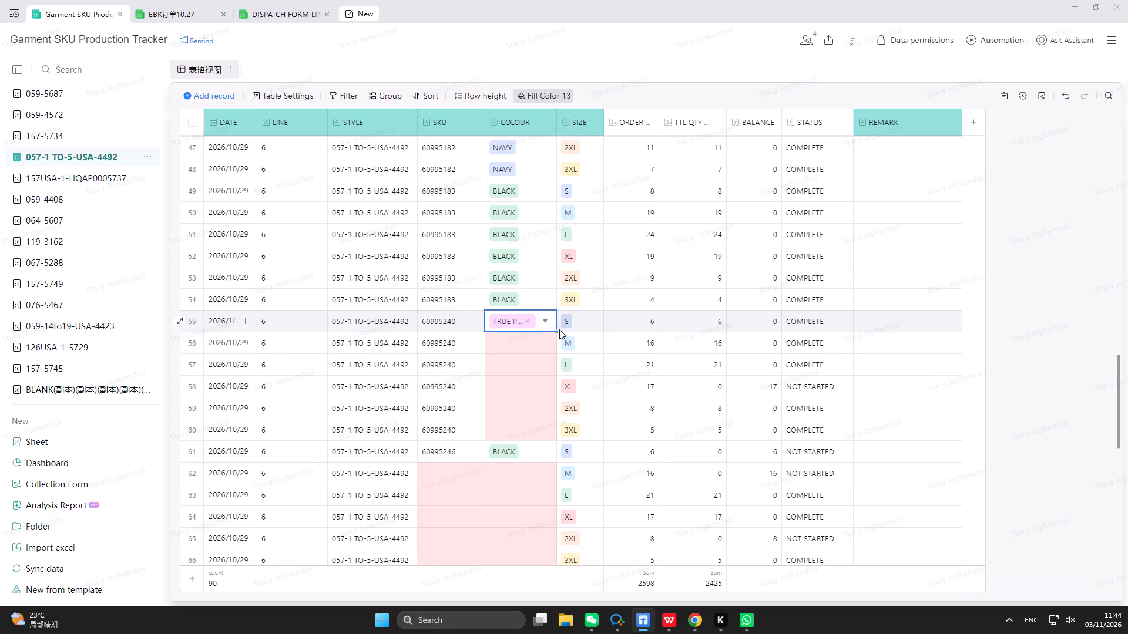
{"action": "left_click_drag", "start_coordinate": [556, 331], "coordinate": [540, 419]}
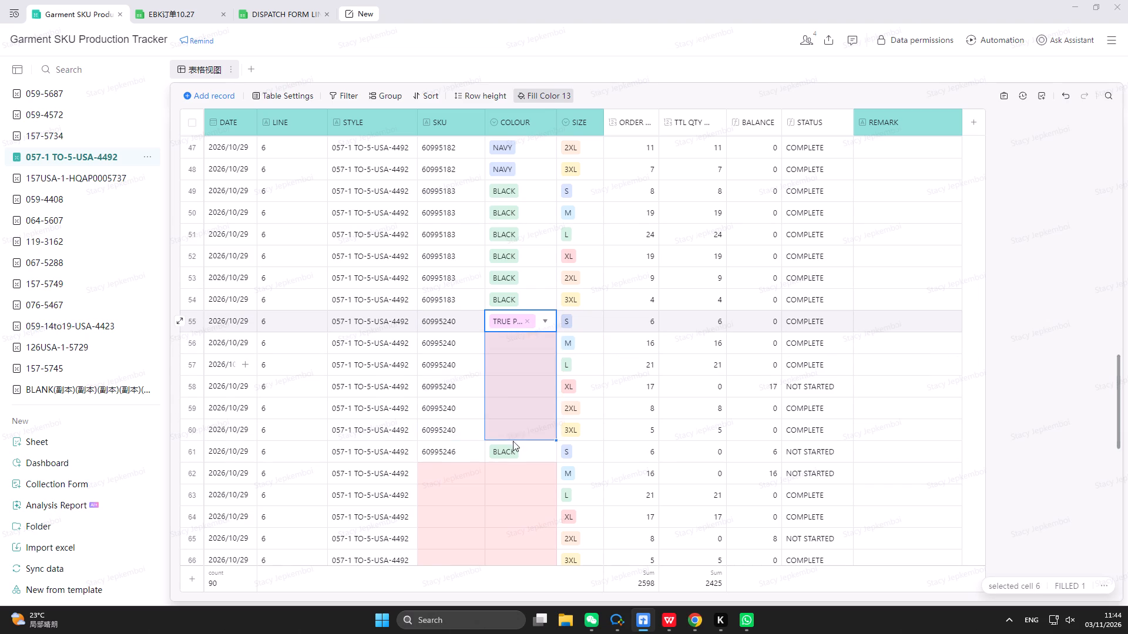
Fill SKU 60995246 and colour BLACK from row 61 down to row 66.
{"action": "scroll", "coordinate": [462, 451], "scroll_direction": "down", "scroll_amount": 7}
{"action": "scroll", "coordinate": [459, 377], "scroll_direction": "up", "scroll_amount": 1}
{"action": "scroll", "coordinate": [473, 271], "scroll_direction": "up", "scroll_amount": 3}
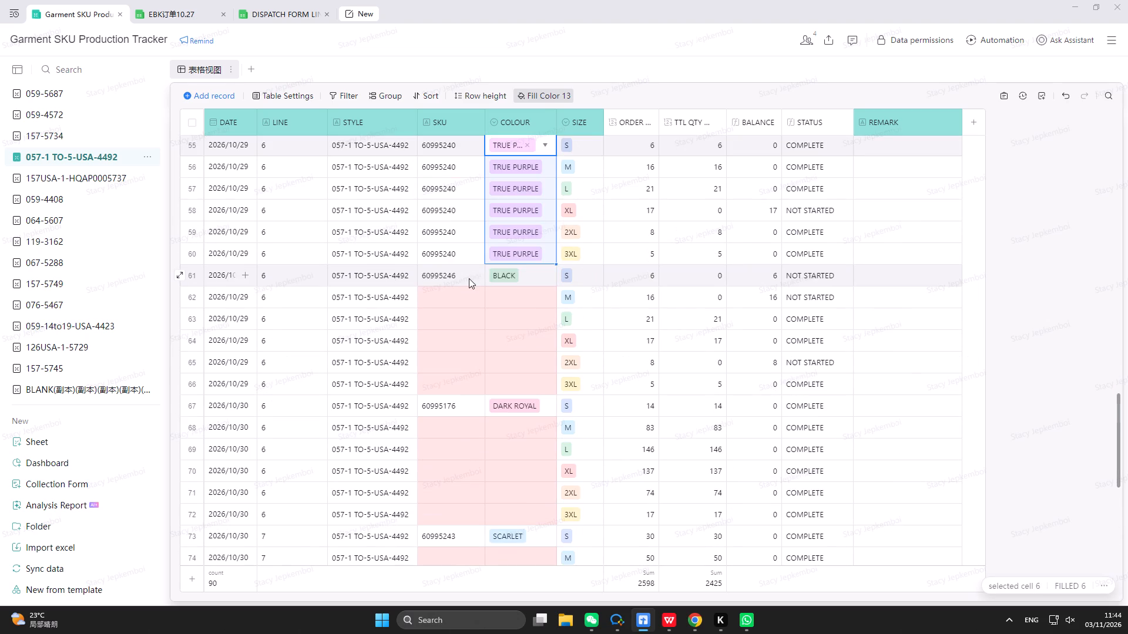
{"action": "left_click", "coordinate": [468, 275]}
{"action": "left_click_drag", "start_coordinate": [486, 287], "coordinate": [471, 384]}
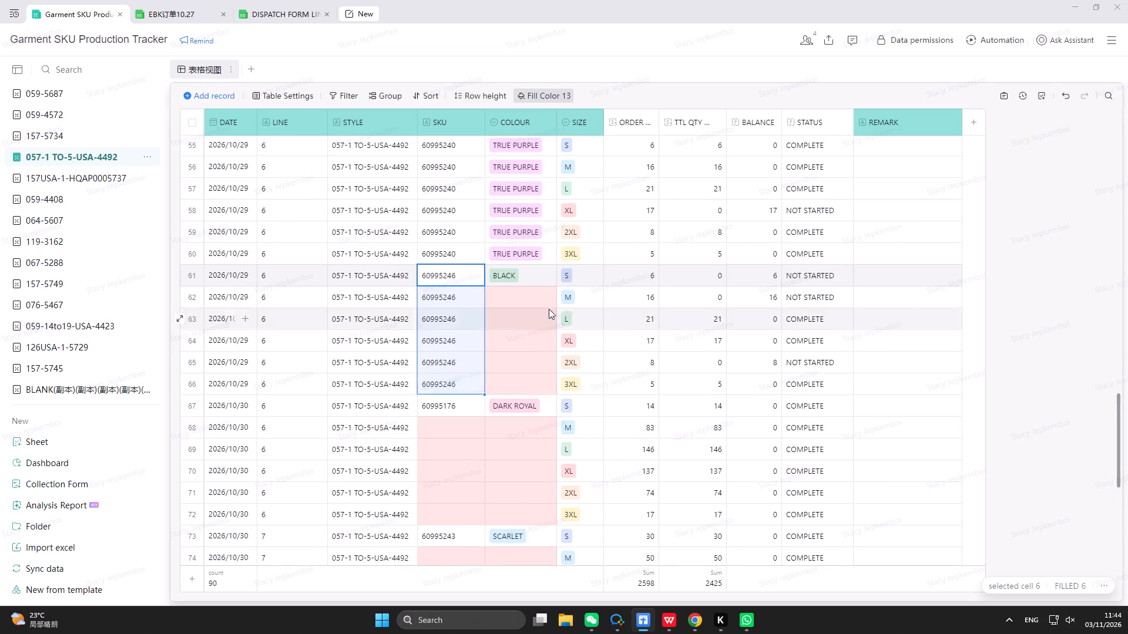
{"action": "left_click", "coordinate": [543, 284]}
{"action": "left_click_drag", "start_coordinate": [556, 288], "coordinate": [545, 359]}
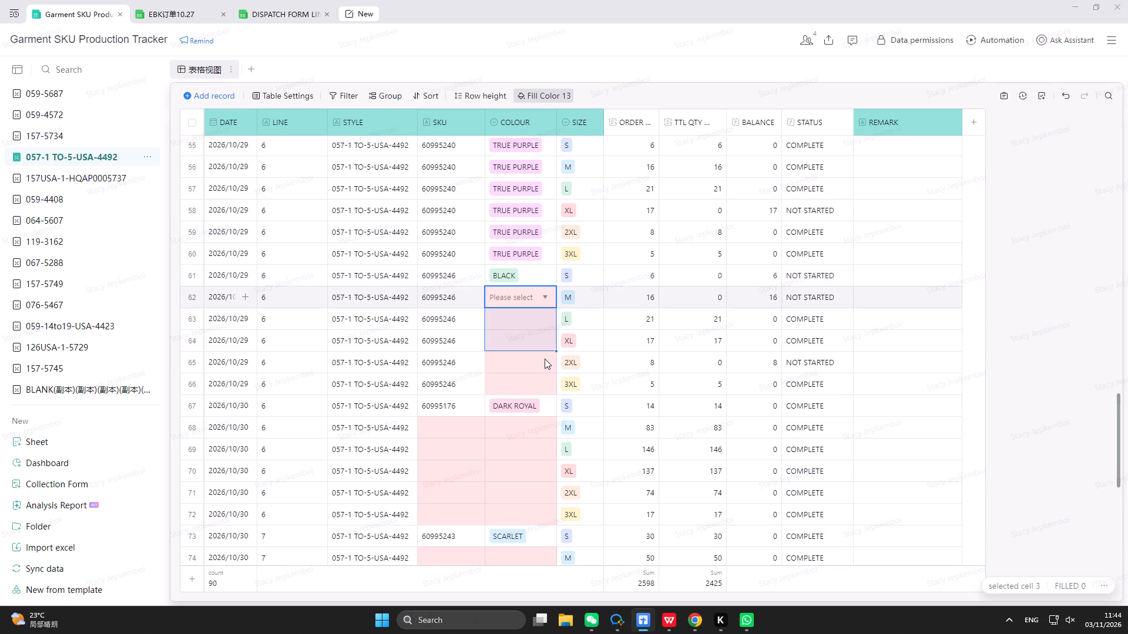
{"action": "left_click_drag", "start_coordinate": [545, 359], "coordinate": [543, 361]}
{"action": "left_click", "coordinate": [535, 276]}
{"action": "left_click_drag", "start_coordinate": [556, 287], "coordinate": [548, 376]}
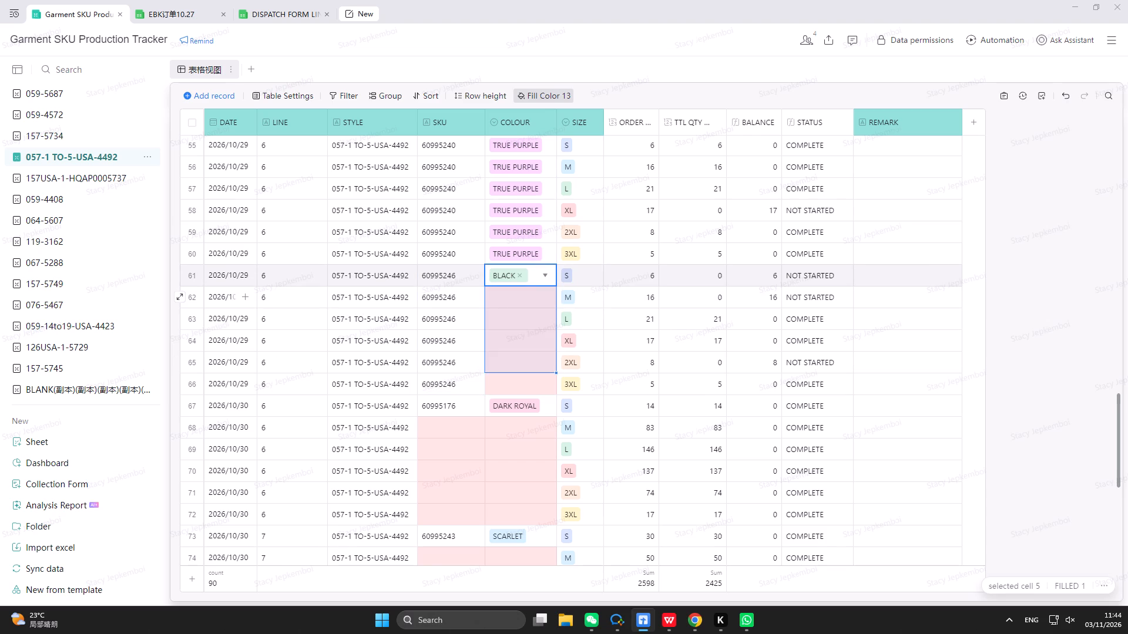
{"action": "left_click_drag", "start_coordinate": [548, 376], "coordinate": [548, 379]}
Fill SKU 60995176 and colour DARK ROYAL from row 67 down to row 72.
{"action": "left_click", "coordinate": [462, 406]}
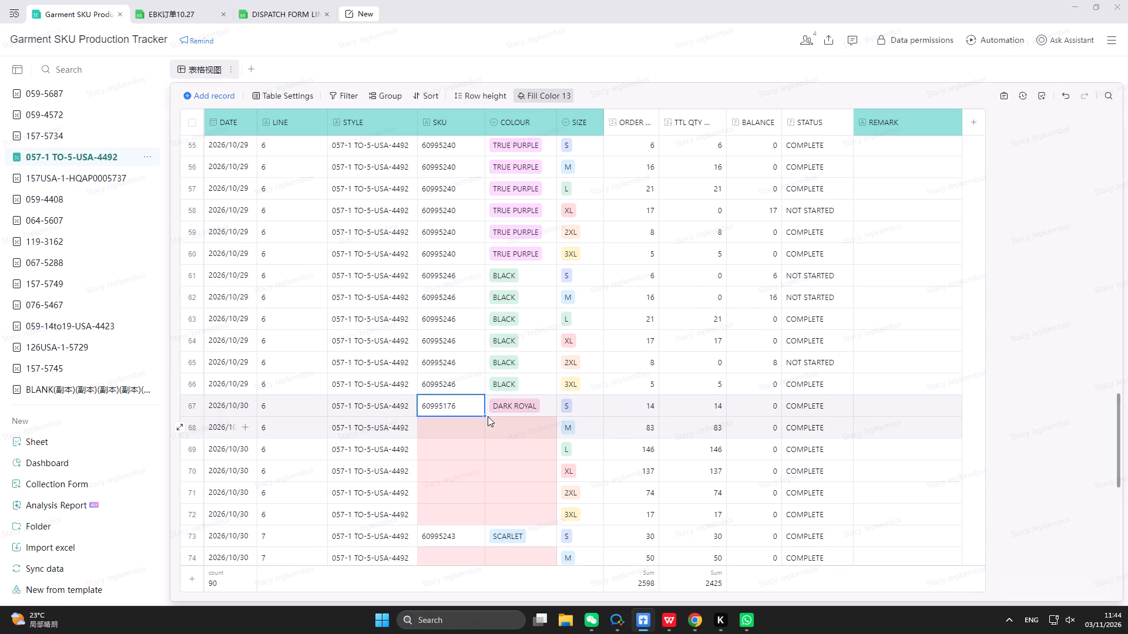
{"action": "left_click_drag", "start_coordinate": [484, 416], "coordinate": [472, 505]}
{"action": "scroll", "coordinate": [503, 453], "scroll_direction": "down", "scroll_amount": 2}
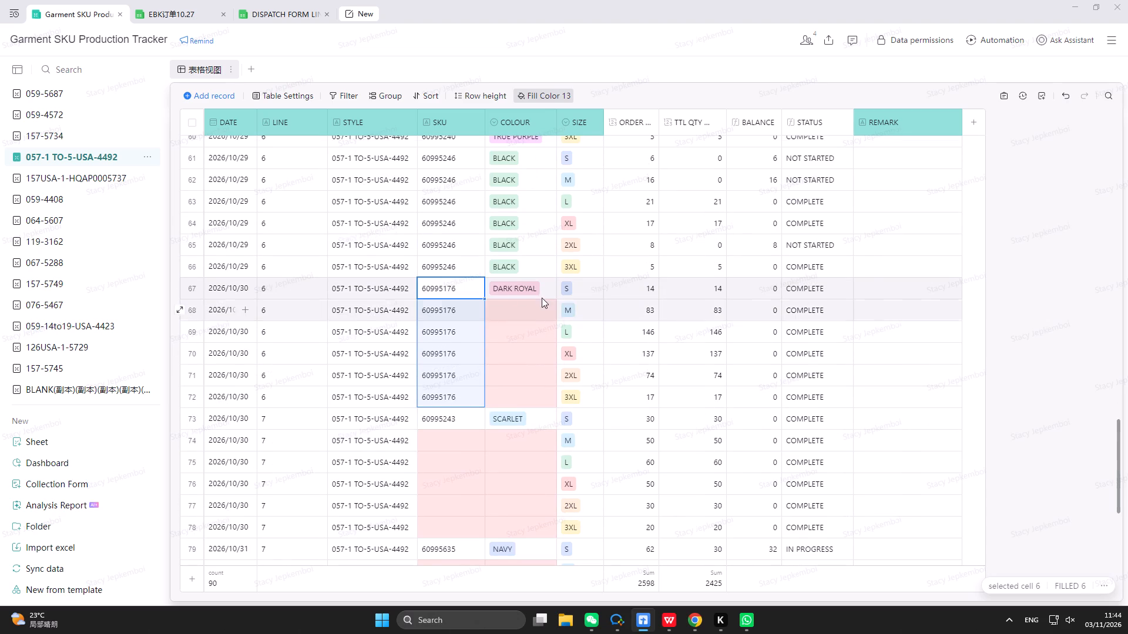
{"action": "left_click", "coordinate": [539, 287]}
{"action": "left_click_drag", "start_coordinate": [555, 300], "coordinate": [549, 391]}
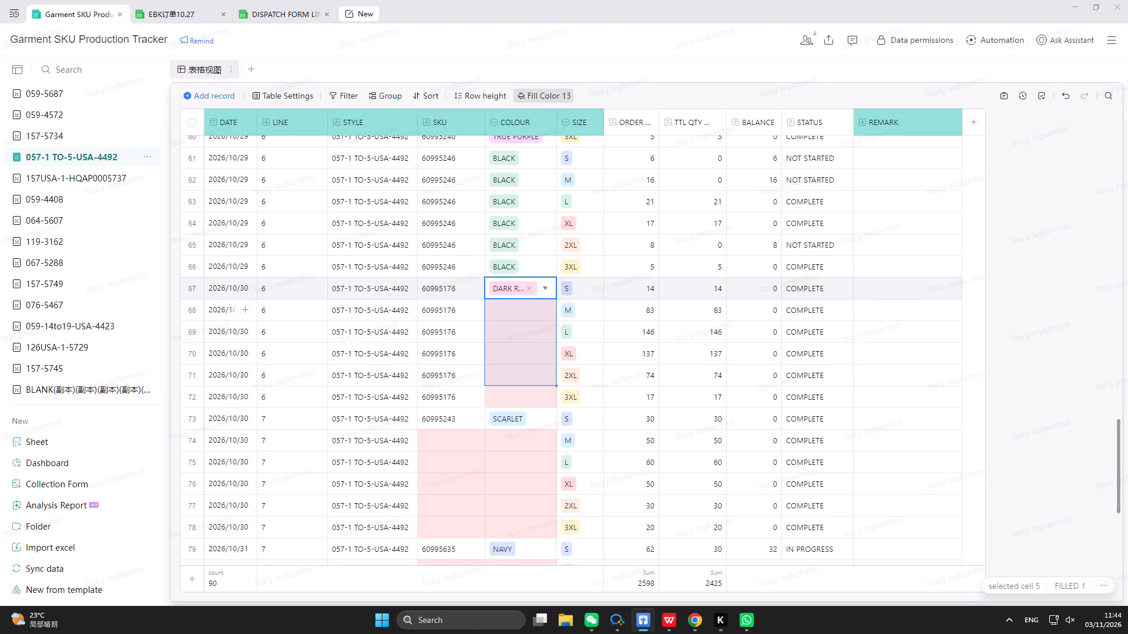
{"action": "left_click_drag", "start_coordinate": [549, 391], "coordinate": [548, 391]}
Fill SKU 60995243 and colour SCARLET from row 73 down to row 78.
{"action": "left_click", "coordinate": [459, 423]}
{"action": "left_click_drag", "start_coordinate": [485, 430], "coordinate": [469, 500]}
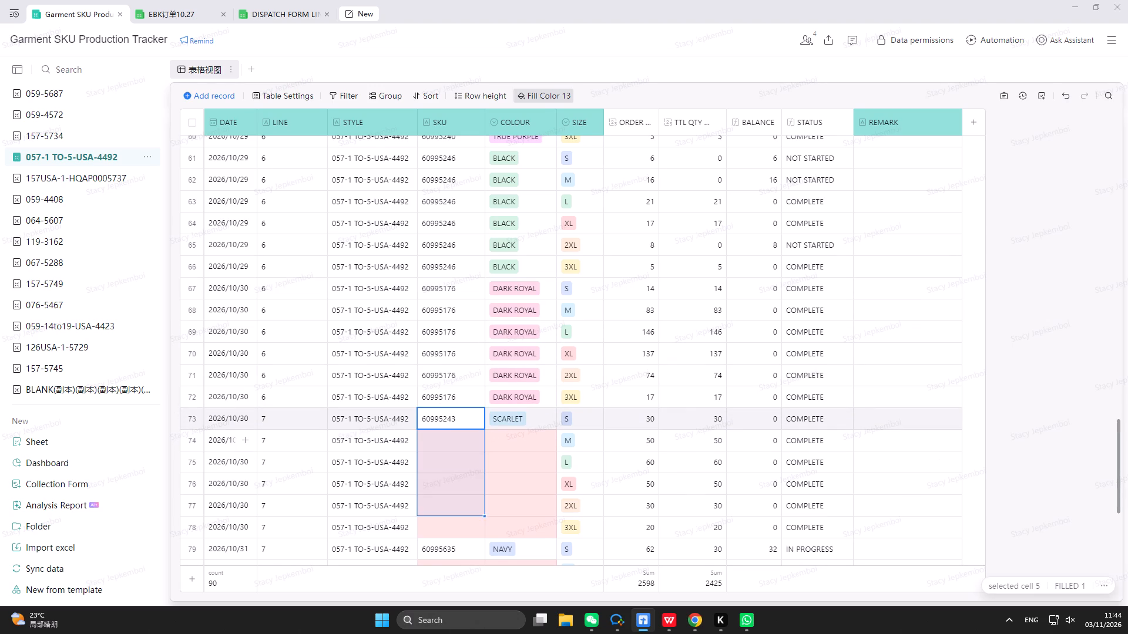
{"action": "left_click_drag", "start_coordinate": [469, 500], "coordinate": [461, 517]}
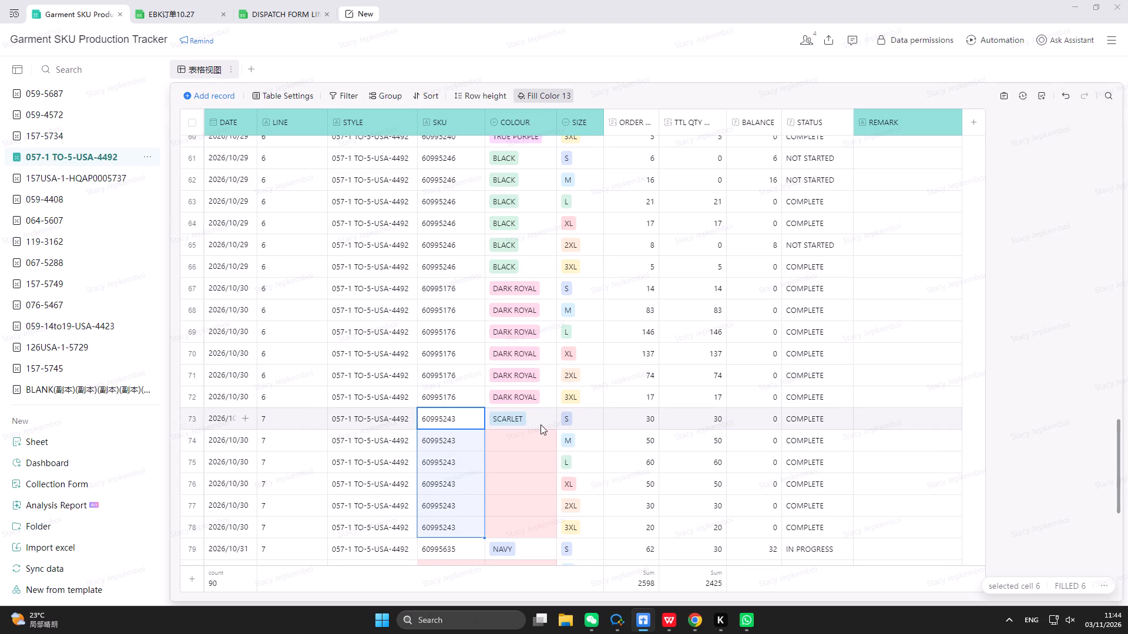
{"action": "left_click", "coordinate": [540, 424]}
{"action": "left_click_drag", "start_coordinate": [556, 430], "coordinate": [552, 491]}
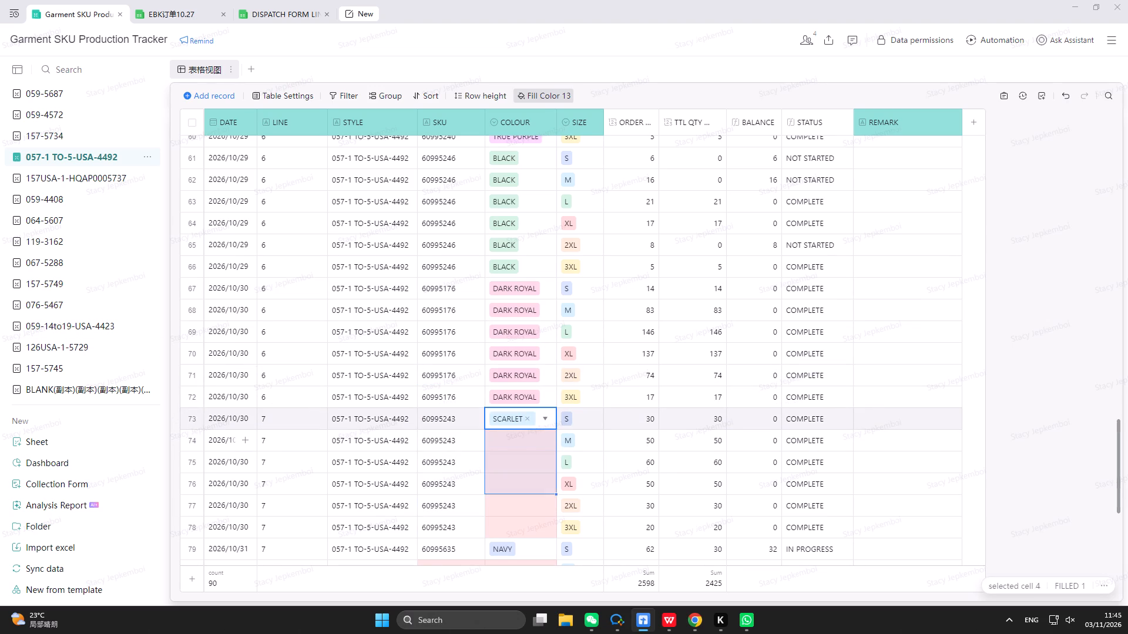
{"action": "left_click_drag", "start_coordinate": [552, 491], "coordinate": [547, 525]}
Fill SKU 60995635 and colour NAVY from row 79 down to row 84.
{"action": "scroll", "coordinate": [531, 490], "scroll_direction": "down", "scroll_amount": 7}
{"action": "left_click", "coordinate": [451, 322]}
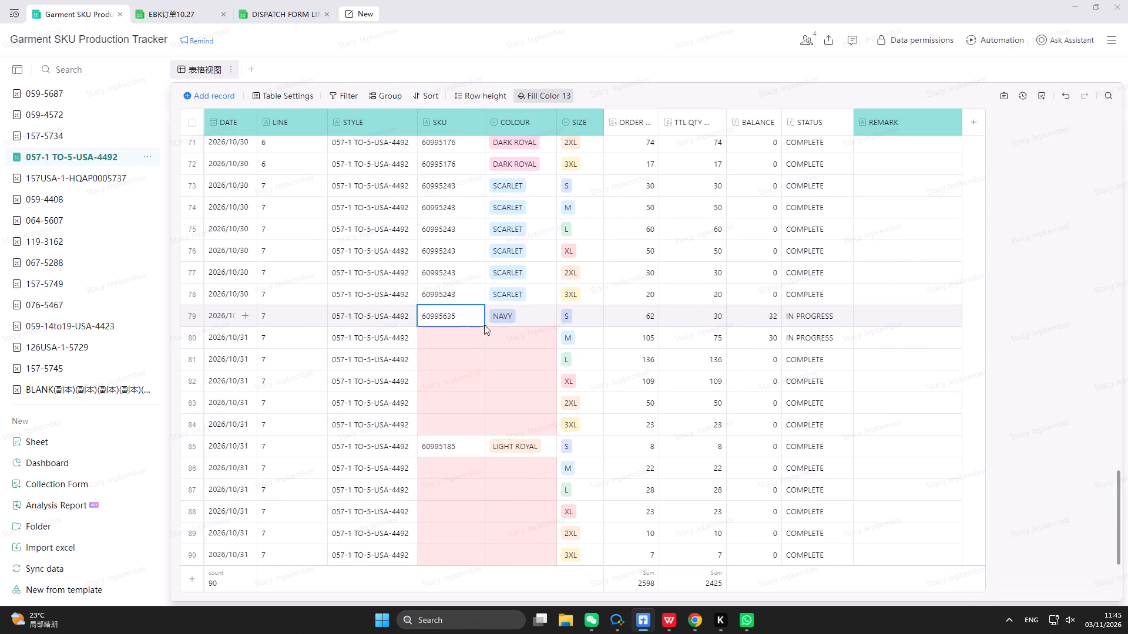
{"action": "left_click_drag", "start_coordinate": [484, 325], "coordinate": [476, 419]}
{"action": "left_click", "coordinate": [530, 317]}
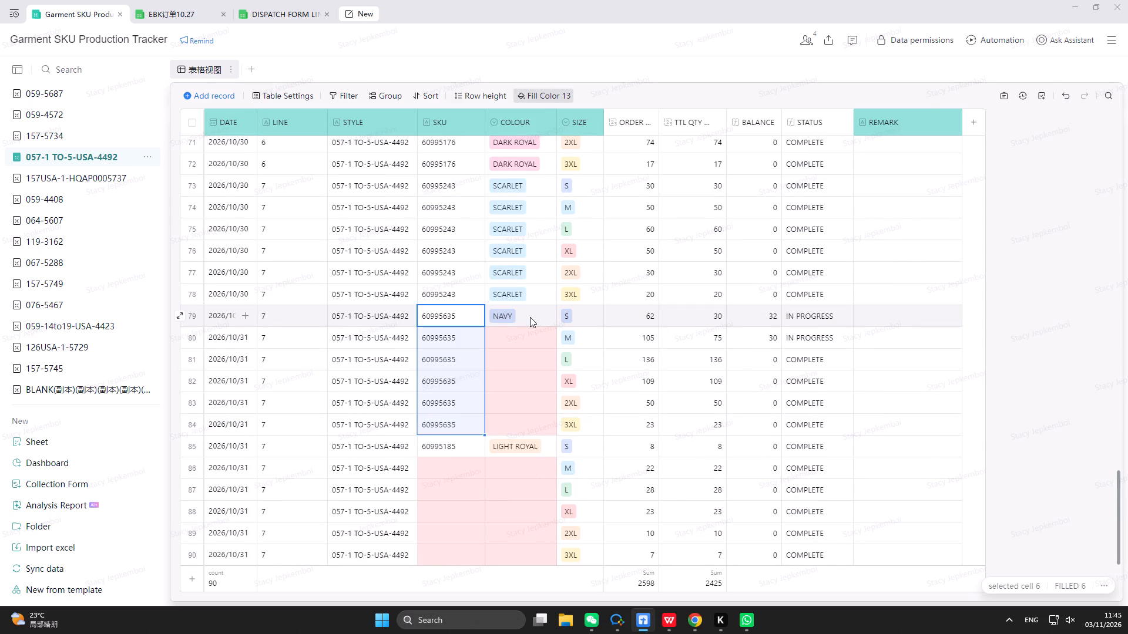
{"action": "left_click_drag", "start_coordinate": [558, 326], "coordinate": [539, 427]}
Fill SKU 60995185 and colour LIGHT ROYAL from row 85 down to row 90.
{"action": "scroll", "coordinate": [459, 377], "scroll_direction": "down", "scroll_amount": 3}
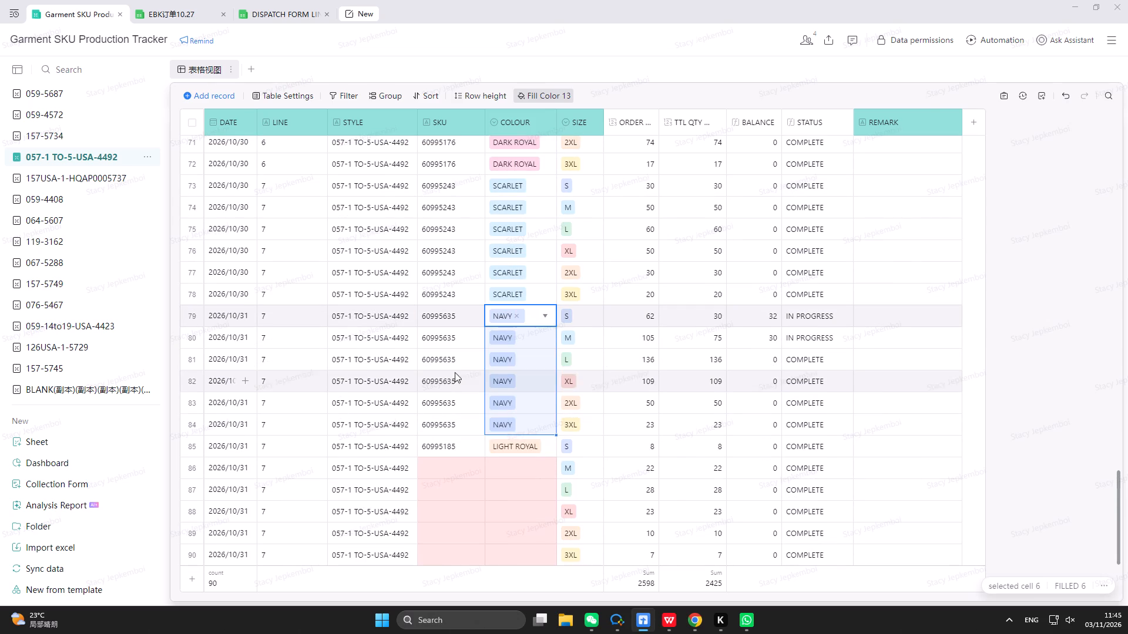
{"action": "scroll", "coordinate": [484, 453], "scroll_direction": "down", "scroll_amount": 5}
{"action": "left_click", "coordinate": [474, 451]}
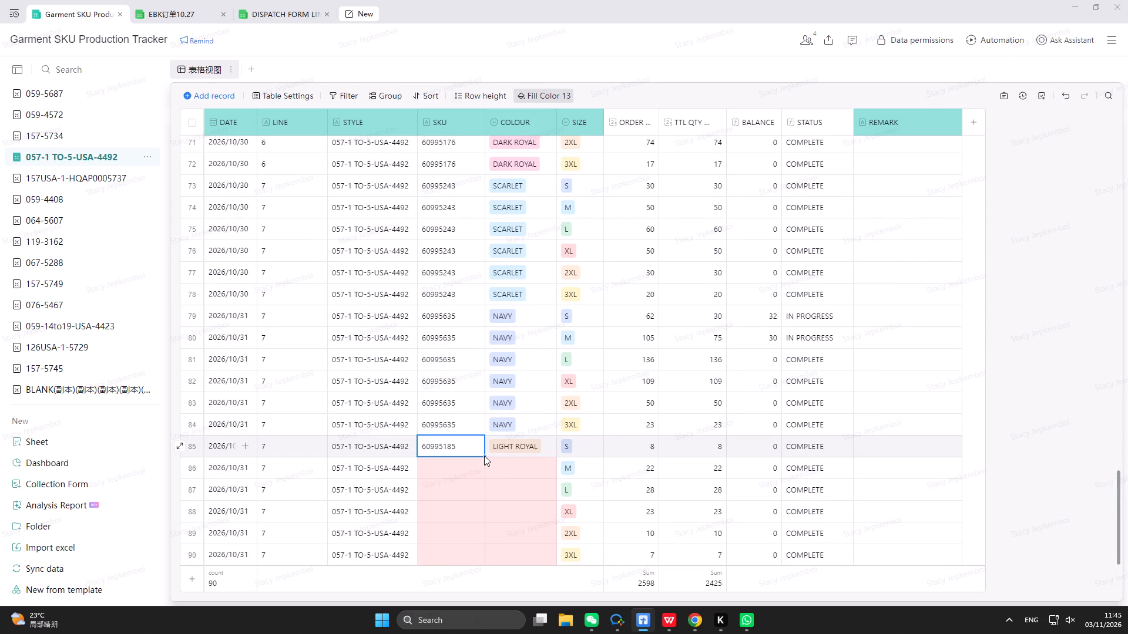
{"action": "left_click_drag", "start_coordinate": [485, 456], "coordinate": [478, 533]}
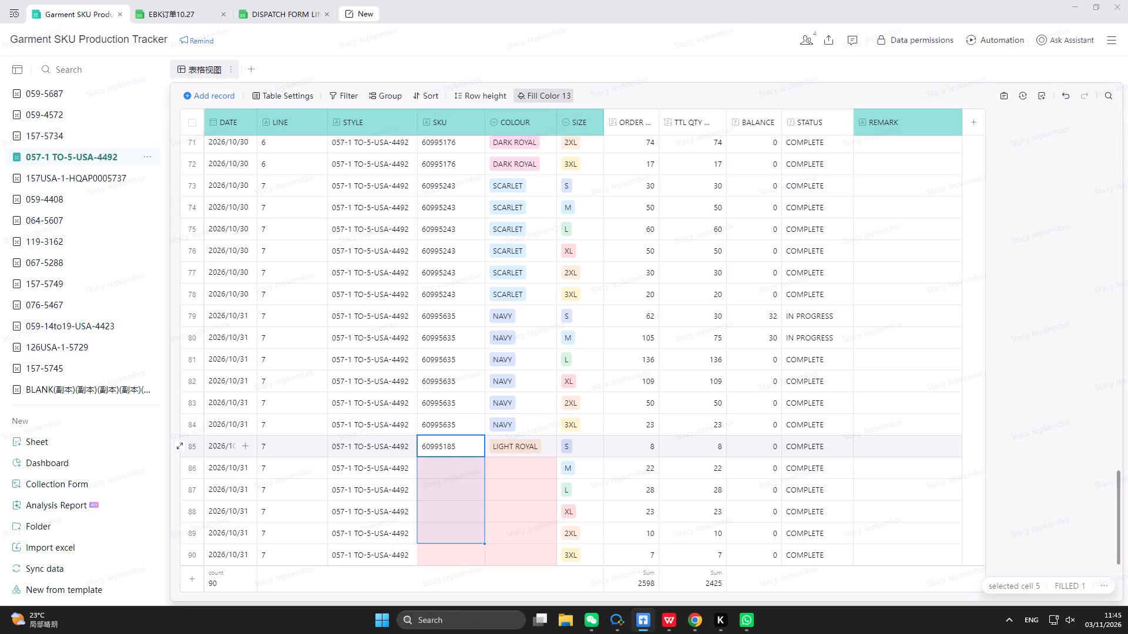
{"action": "left_click_drag", "start_coordinate": [478, 533], "coordinate": [476, 549]}
{"action": "left_click", "coordinate": [541, 450]}
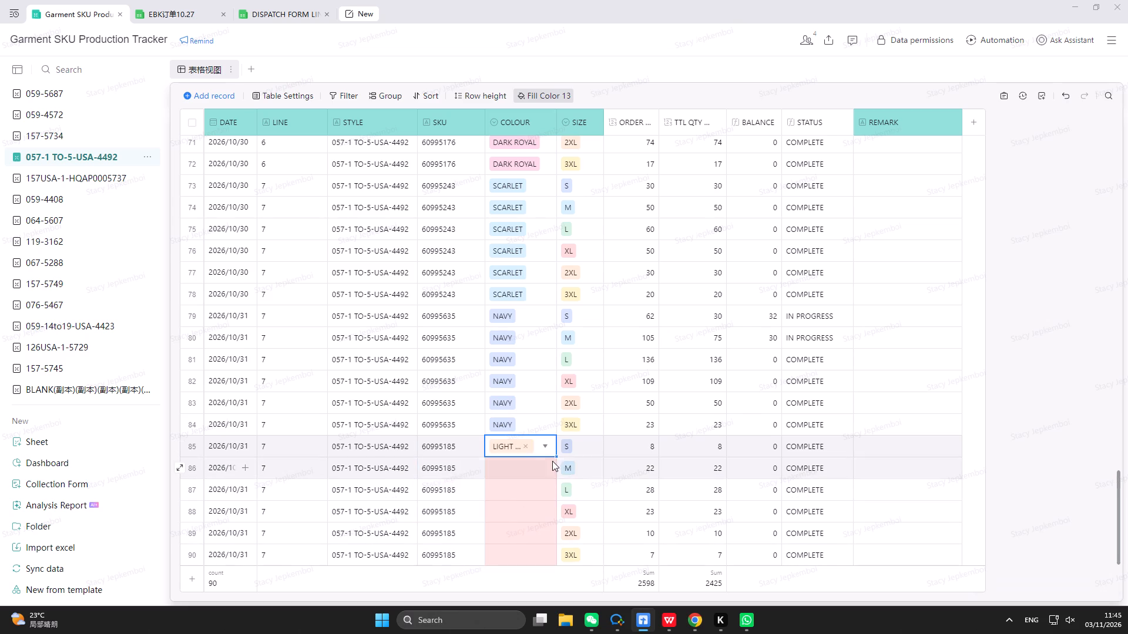
{"action": "left_click_drag", "start_coordinate": [556, 458], "coordinate": [542, 559]}
Set the TTL QTY in row 25 (SKU 60995175, LIGHT ROYAL, size S) to 11.
{"action": "scroll", "coordinate": [542, 392], "scroll_direction": "up", "scroll_amount": 7}
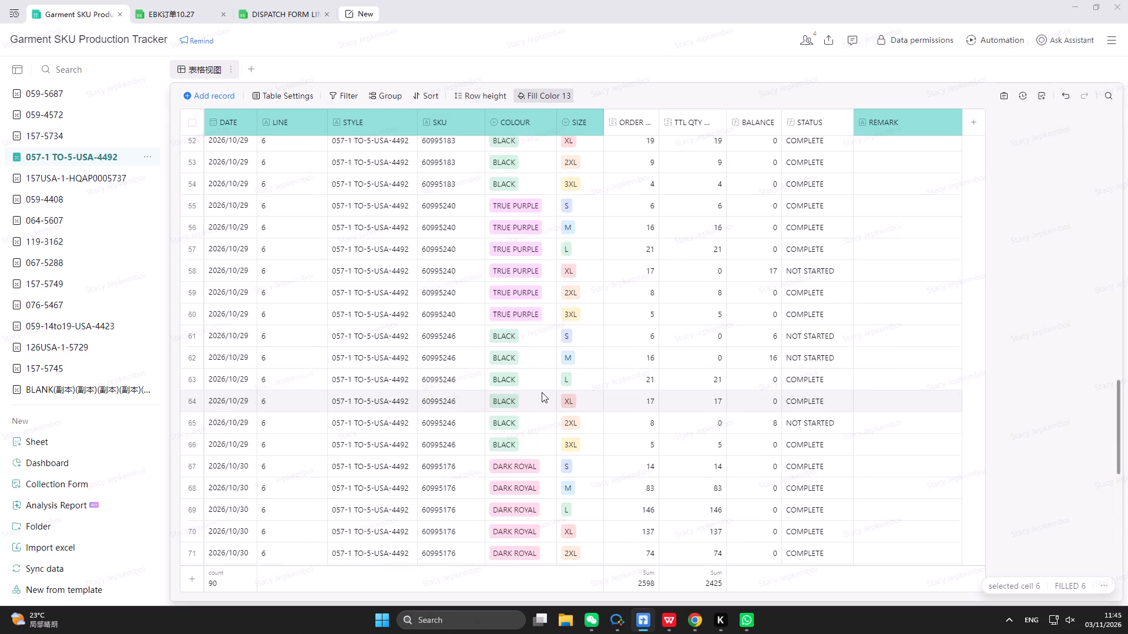
{"action": "scroll", "coordinate": [542, 392], "scroll_direction": "up", "scroll_amount": 20}
{"action": "scroll", "coordinate": [542, 392], "scroll_direction": "up", "scroll_amount": 1}
{"action": "scroll", "coordinate": [705, 384], "scroll_direction": "up", "scroll_amount": 4}
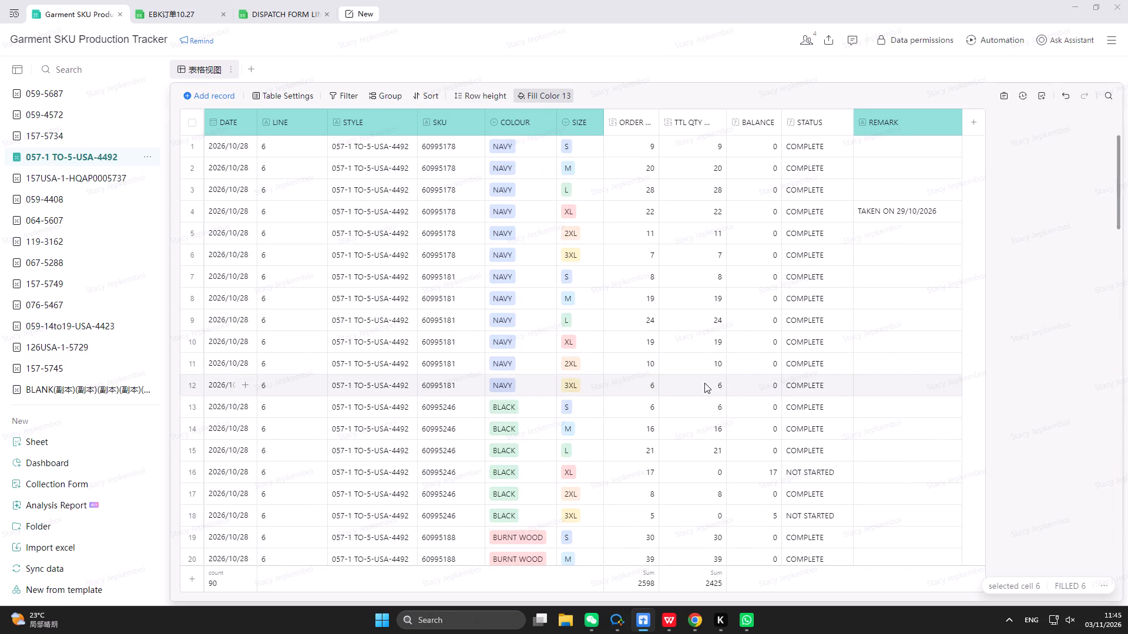
{"action": "scroll", "coordinate": [704, 383], "scroll_direction": "up", "scroll_amount": 3}
{"action": "scroll", "coordinate": [811, 441], "scroll_direction": "down", "scroll_amount": 5}
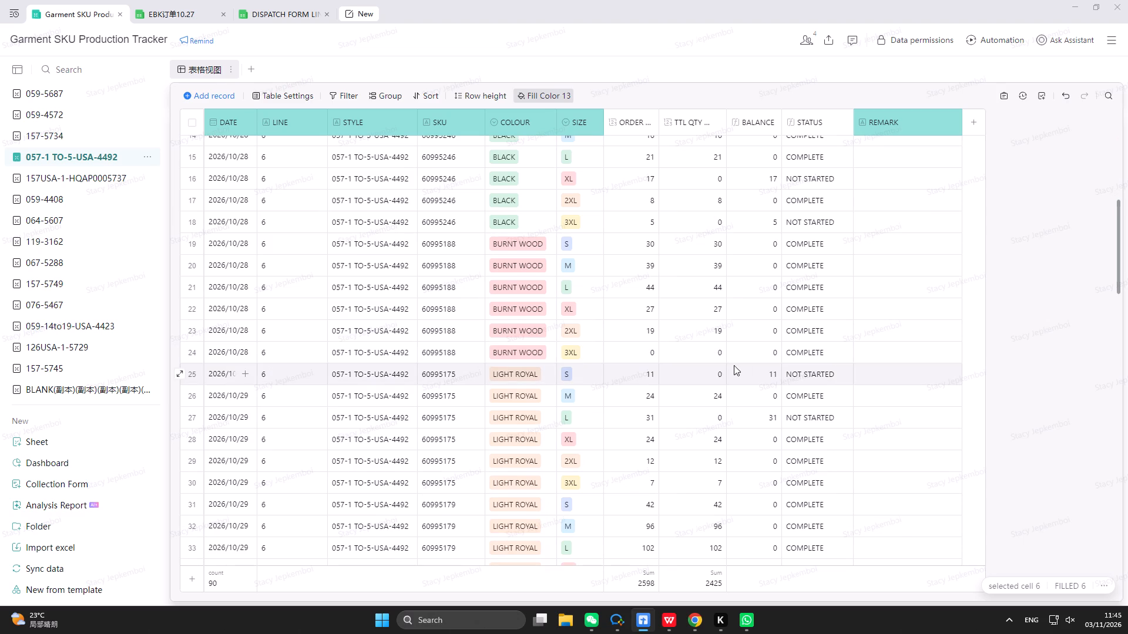
{"action": "left_click", "coordinate": [707, 368]}
{"action": "type", "text": "11"}
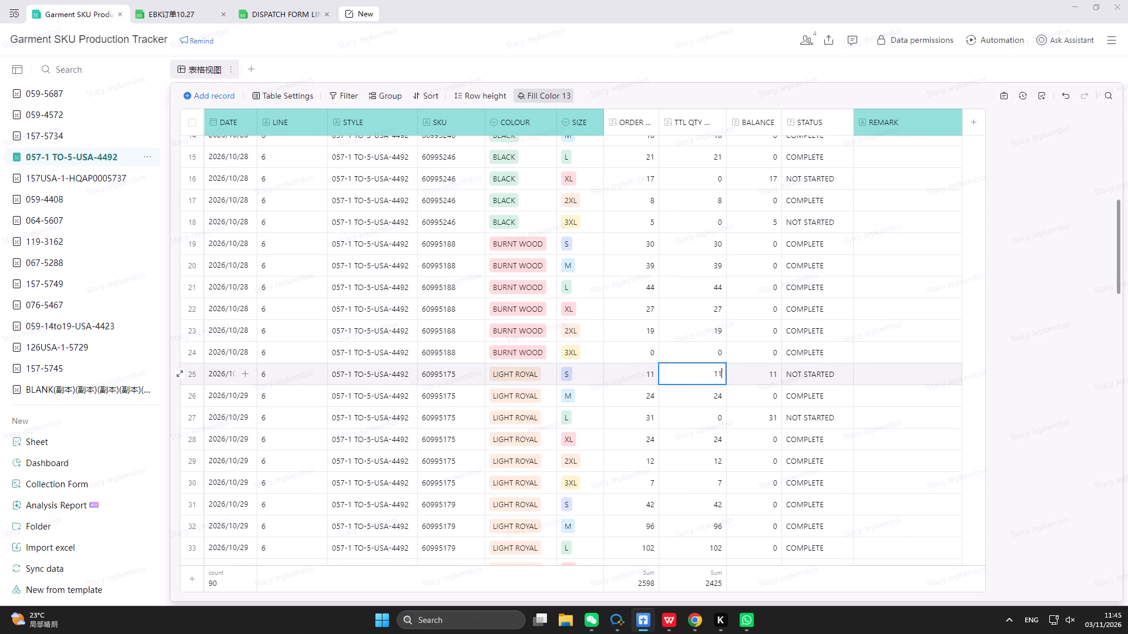
{"action": "key", "text": "Return"}
Set the TTL QTY in row 18 (SKU 60995246, BLACK, size 3XL) to 5.
{"action": "left_click", "coordinate": [720, 230]}
{"action": "key", "text": "5"}
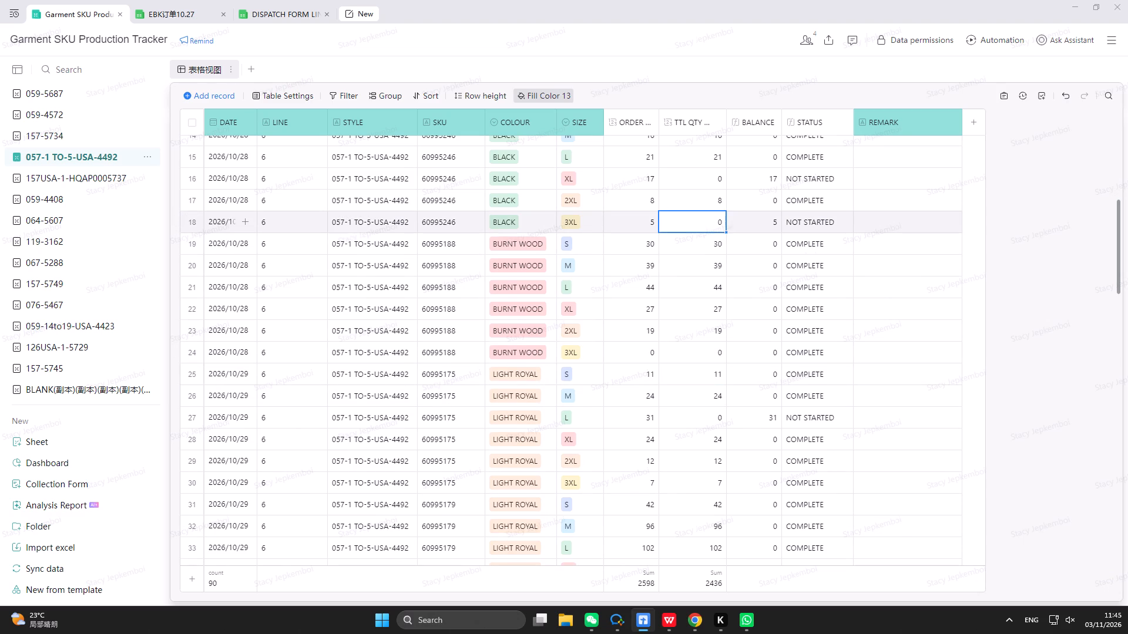
{"action": "key", "text": "Return"}
Set the TTL QTY in row 27 (SKU 60995175, LIGHT ROYAL, size L) to 31.
{"action": "scroll", "coordinate": [727, 272], "scroll_direction": "up", "scroll_amount": 4}
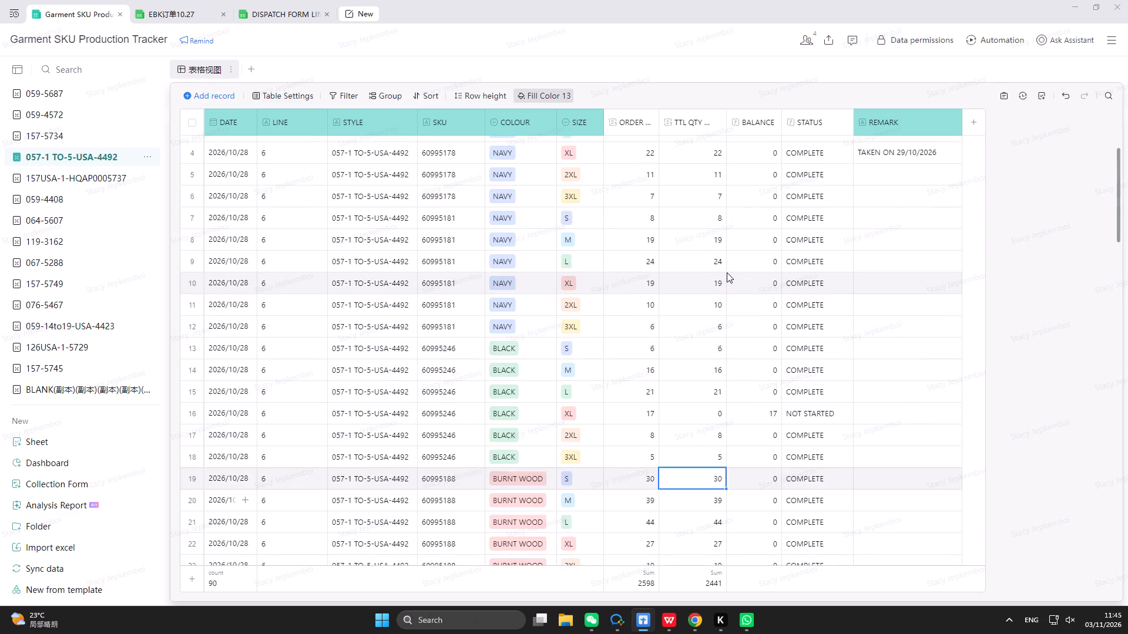
{"action": "scroll", "coordinate": [727, 272], "scroll_direction": "up", "scroll_amount": 8}
{"action": "scroll", "coordinate": [728, 289], "scroll_direction": "down", "scroll_amount": 3}
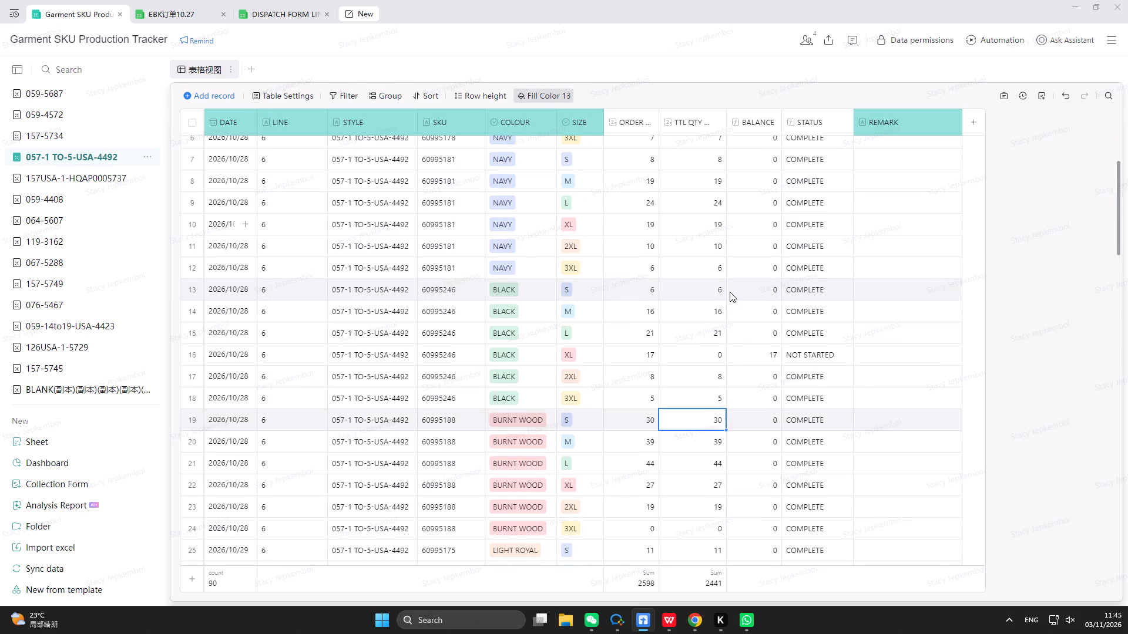
{"action": "scroll", "coordinate": [774, 388], "scroll_direction": "down", "scroll_amount": 3}
{"action": "left_click", "coordinate": [710, 362]}
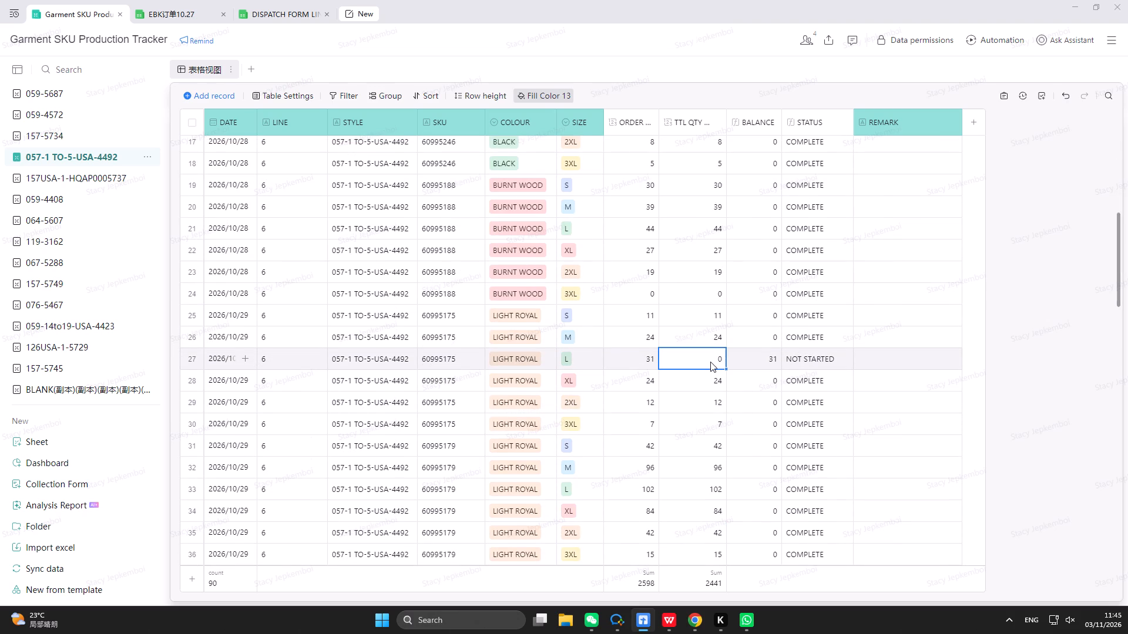
{"action": "key", "text": "3"}
{"action": "key", "text": "1"}
{"action": "key", "text": "Return"}
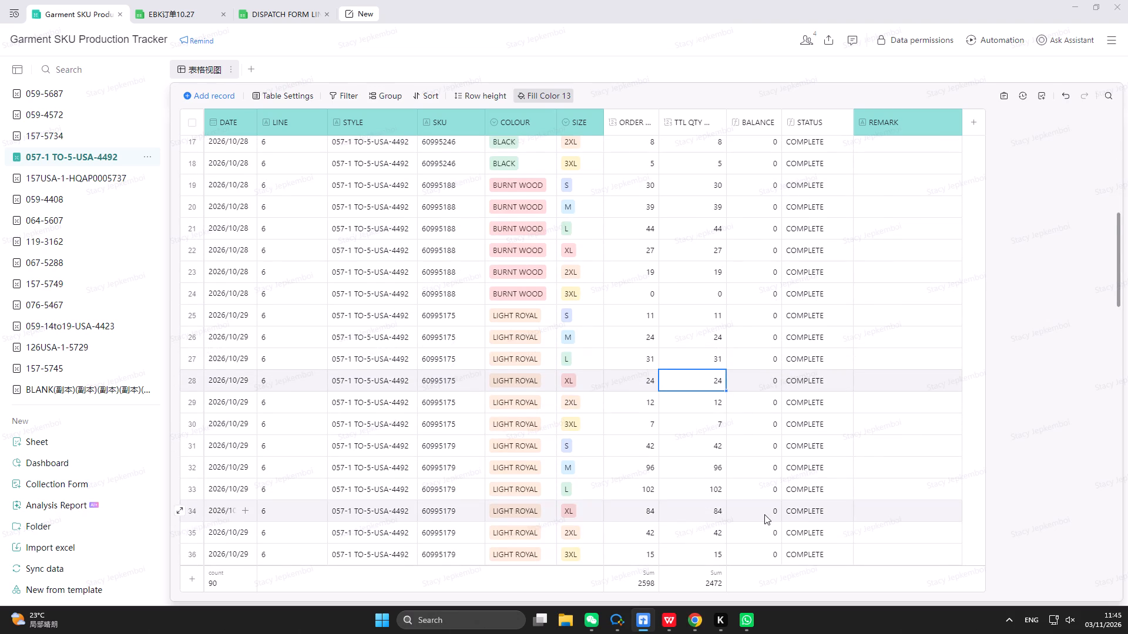
Set the TTL QTY in row 61 (SKU 60995246, BLACK, size S) to 6.
{"action": "scroll", "coordinate": [758, 512], "scroll_direction": "down", "scroll_amount": 12}
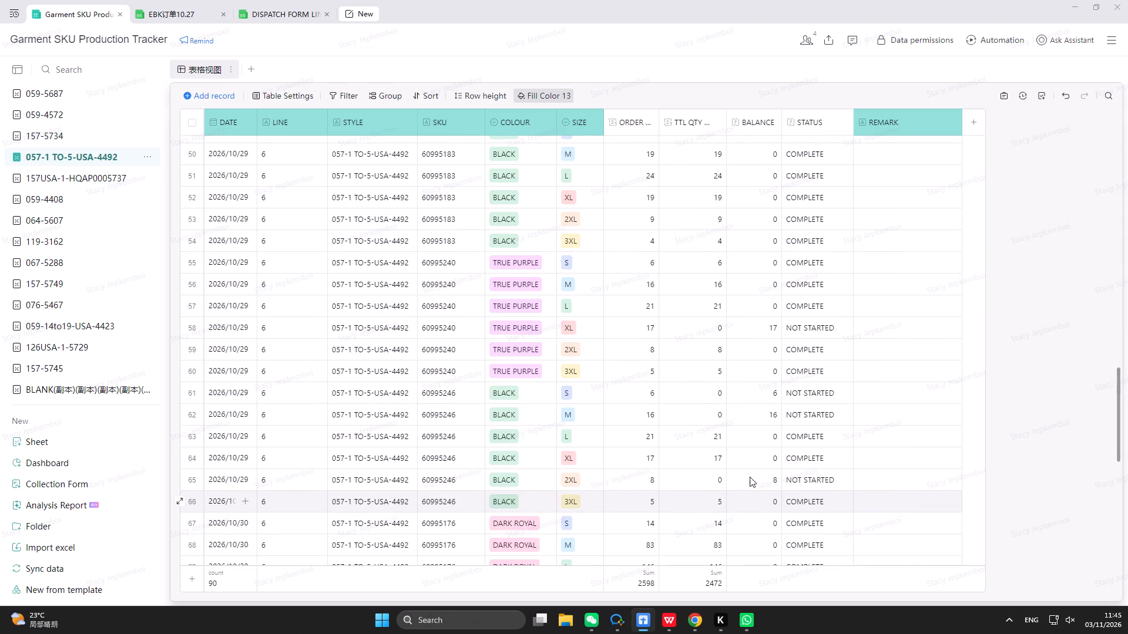
{"action": "left_click", "coordinate": [717, 392]}
{"action": "key", "text": "6"}
{"action": "key", "text": "Return"}
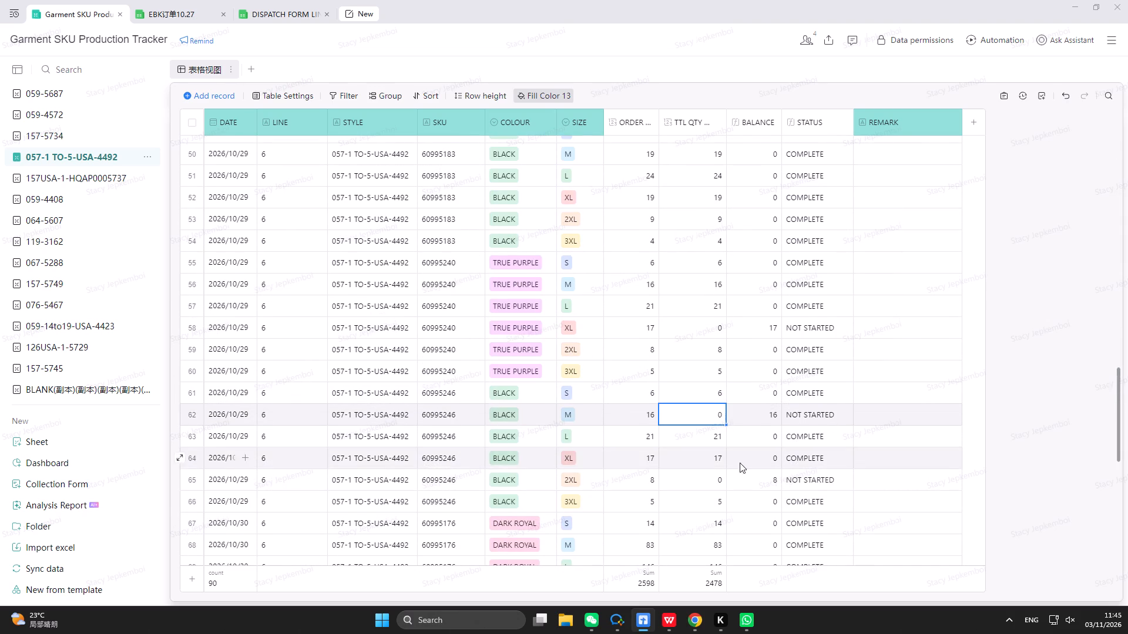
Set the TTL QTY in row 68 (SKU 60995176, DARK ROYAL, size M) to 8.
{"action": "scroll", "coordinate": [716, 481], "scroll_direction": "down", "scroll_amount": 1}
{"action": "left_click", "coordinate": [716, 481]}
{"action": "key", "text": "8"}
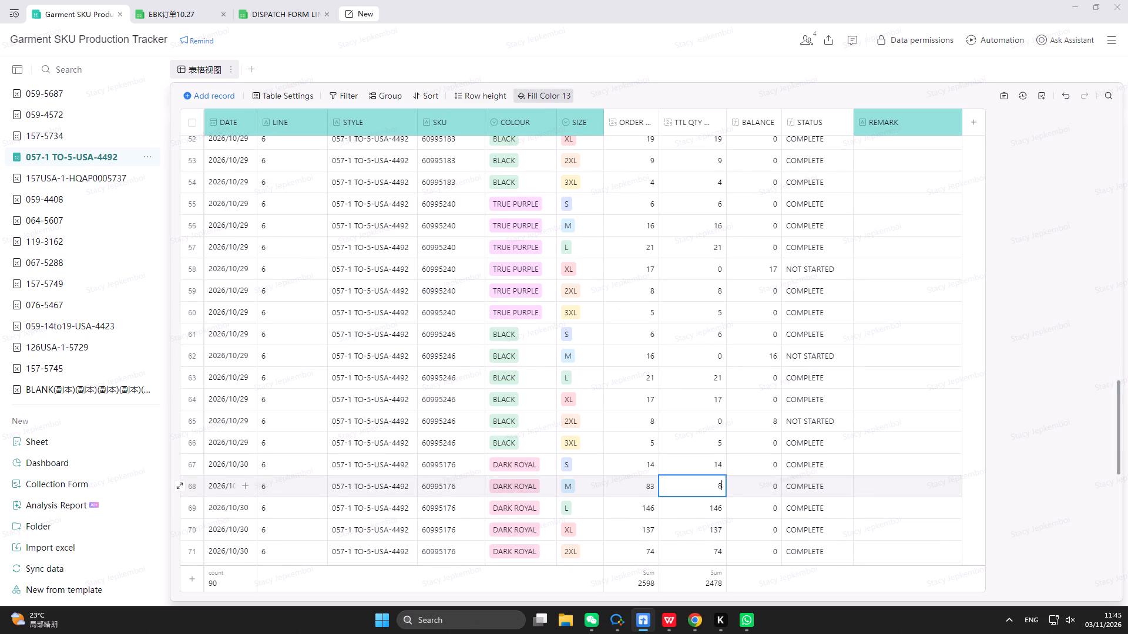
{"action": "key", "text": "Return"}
Set the TTL QTY in row 65 (SKU 60995246, BLACK, size 2XL) to 8.
{"action": "left_click", "coordinate": [723, 431]}
{"action": "key", "text": "8"}
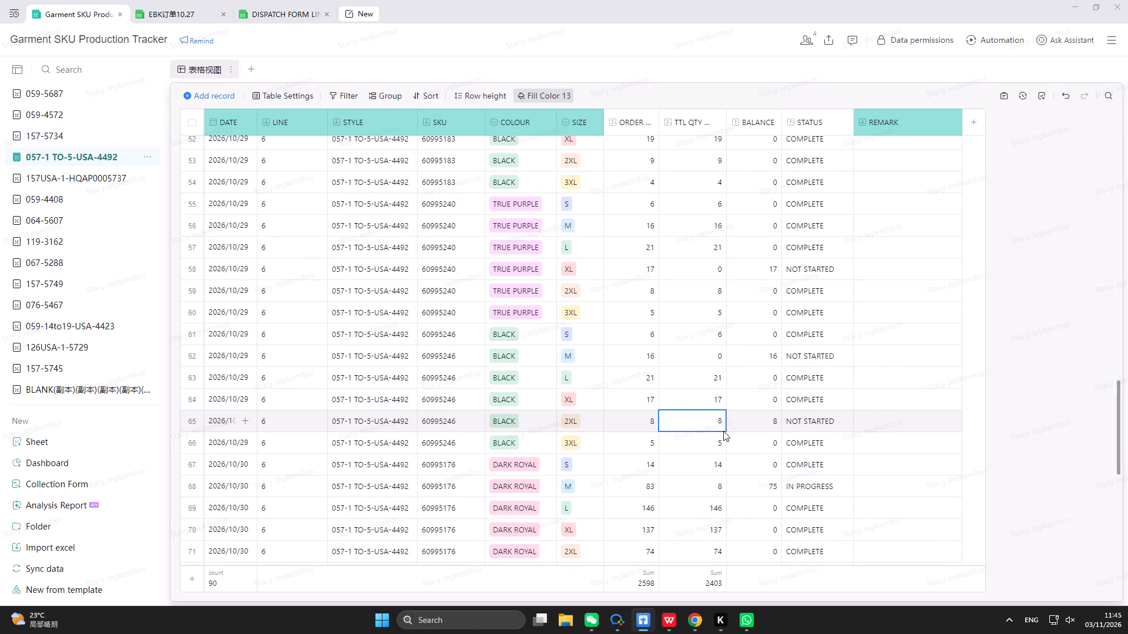
{"action": "key", "text": "Return"}
Correct the TTL QTY in row 68 (SKU 60995176, DARK ROYAL, size M) to 83.
{"action": "scroll", "coordinate": [731, 450], "scroll_direction": "down", "scroll_amount": 2}
{"action": "left_click", "coordinate": [714, 373]}
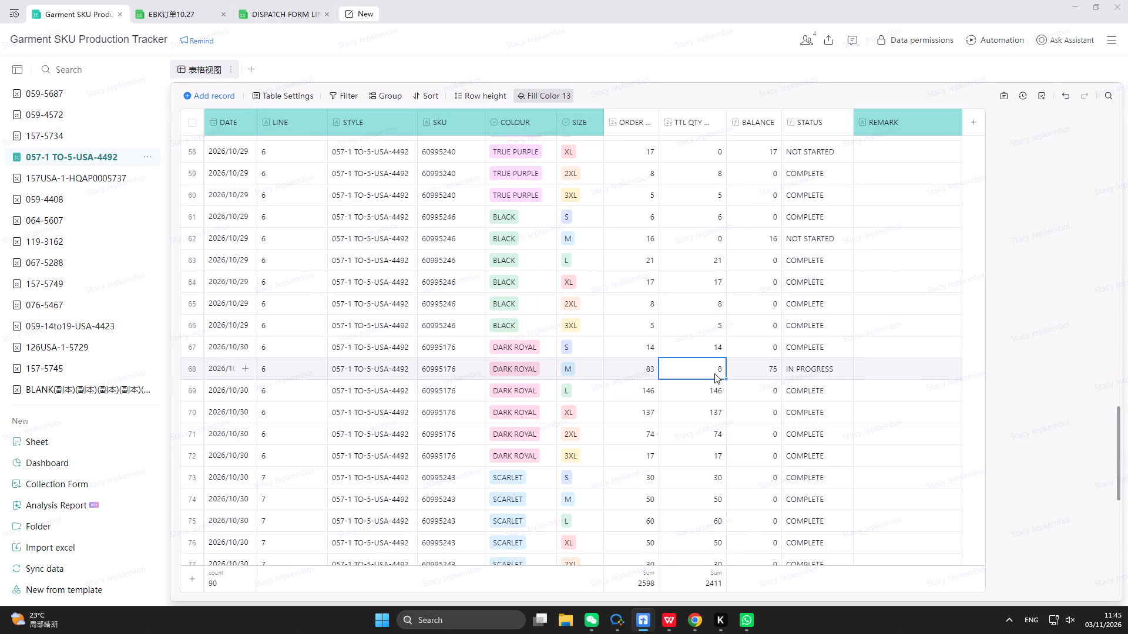
{"action": "type", "text": "83"}
{"action": "key", "text": "Return"}
Set the TTL QTY of the NAVY SKU 60995635 to 105 in row 80 (size M) and 62 in row 79 (size S).
{"action": "scroll", "coordinate": [736, 504], "scroll_direction": "down", "scroll_amount": 8}
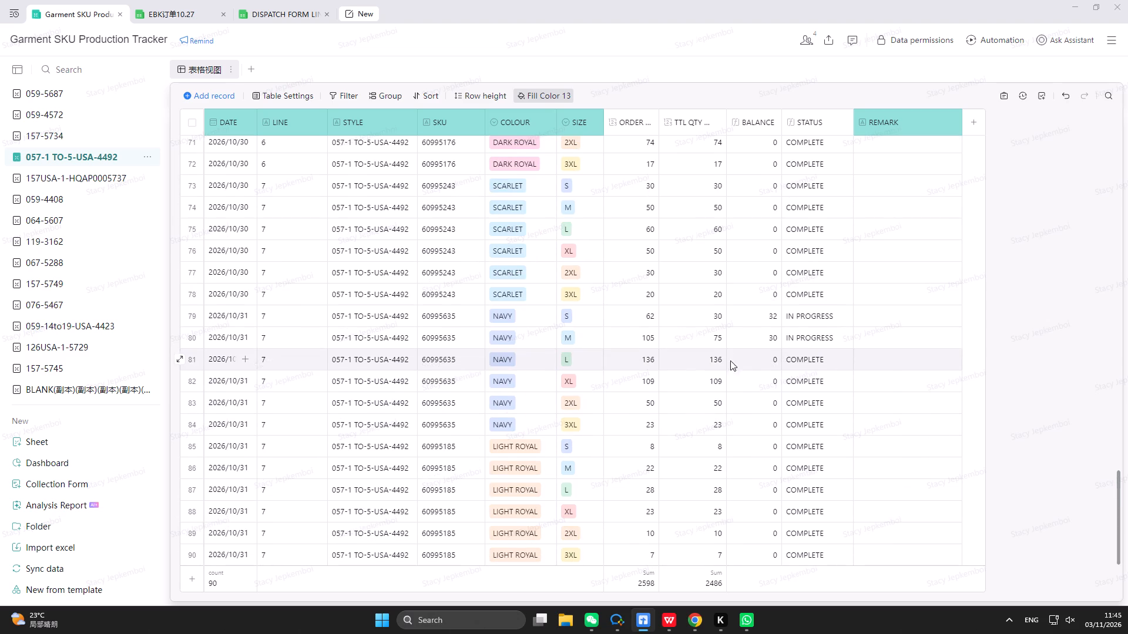
{"action": "left_click", "coordinate": [721, 339]}
{"action": "type", "text": "105"}
{"action": "key", "text": "Return"}
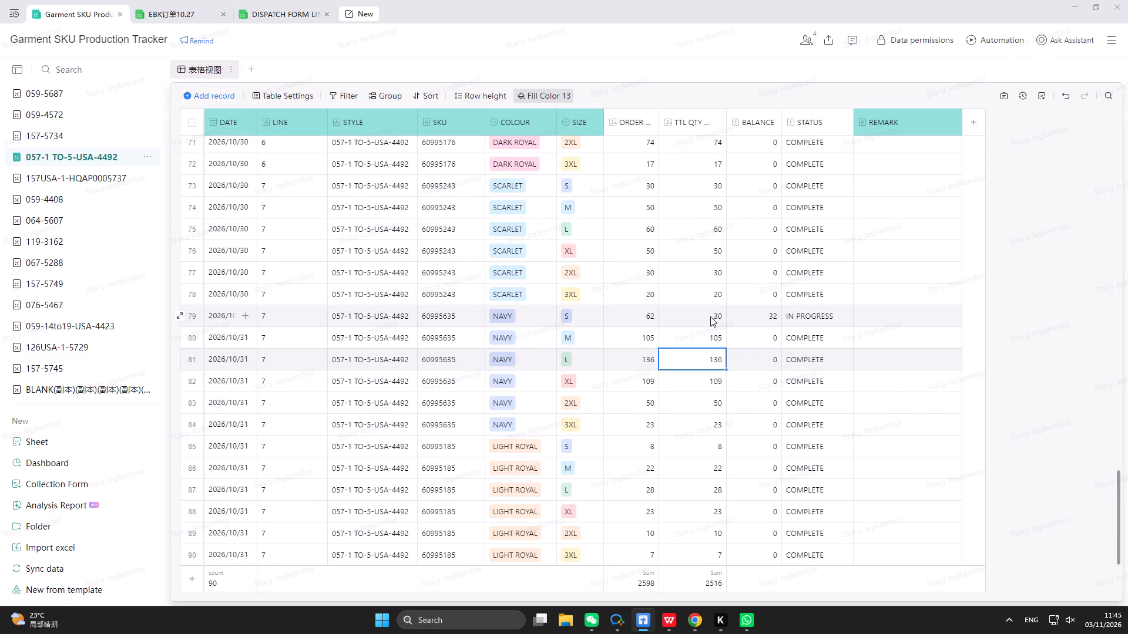
{"action": "left_click", "coordinate": [710, 316]}
{"action": "type", "text": "62"}
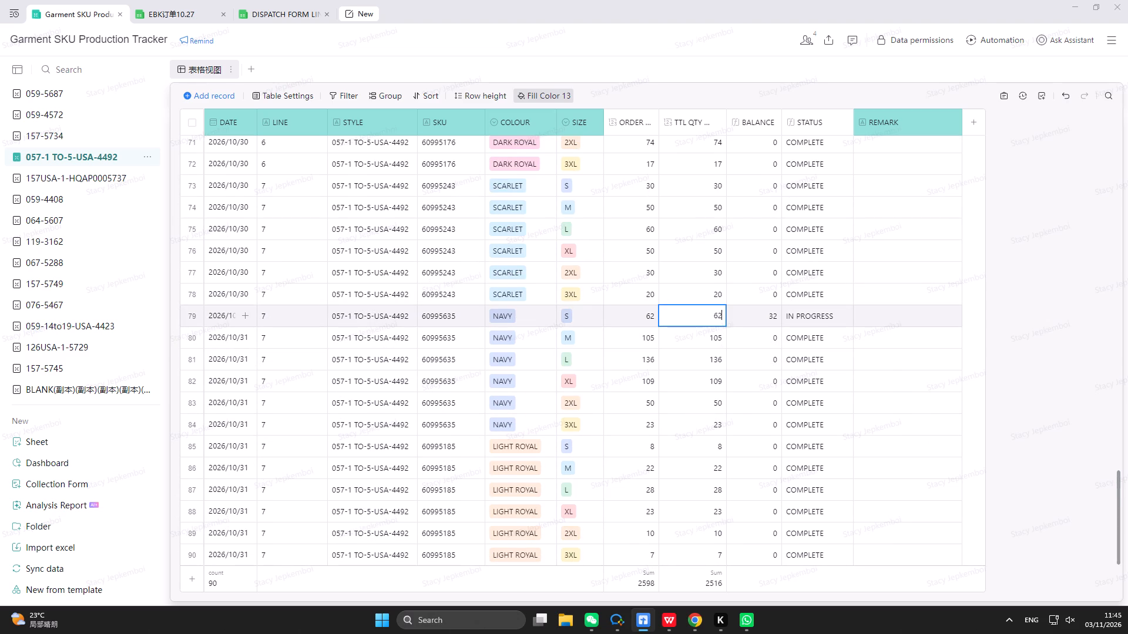
{"action": "key", "text": "Return"}
{"action": "scroll", "coordinate": [752, 441], "scroll_direction": "down", "scroll_amount": 8}
{"action": "scroll", "coordinate": [775, 549], "scroll_direction": "up", "scroll_amount": 1}
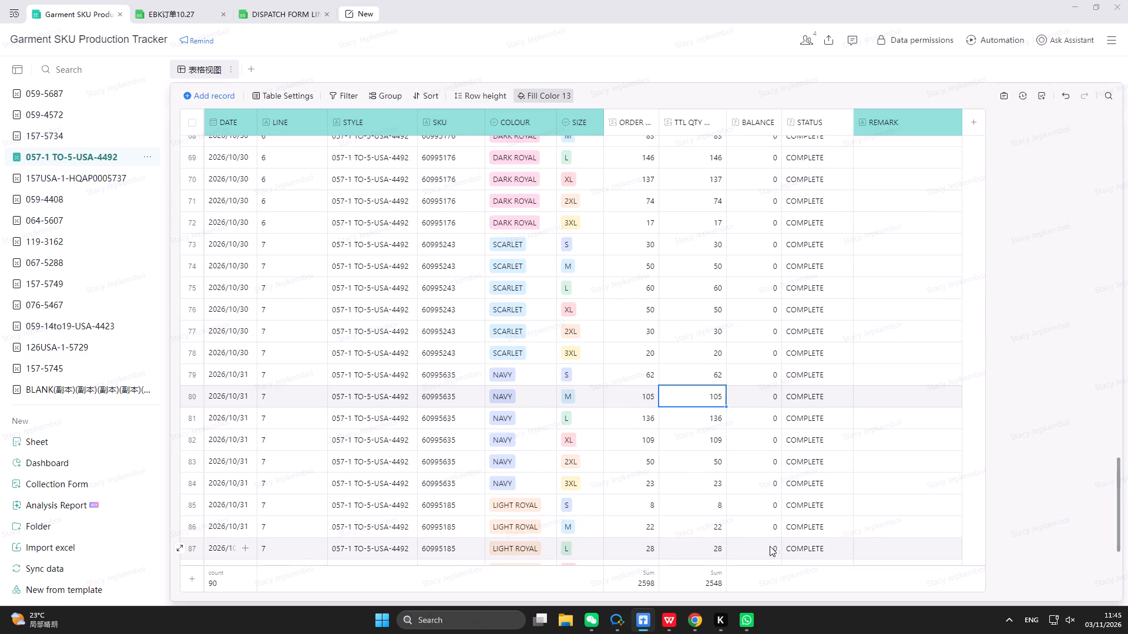
Set the TTL QTY in row 62 (SKU 60995246, BLACK, size M) to 16.
{"action": "scroll", "coordinate": [766, 544], "scroll_direction": "down", "scroll_amount": 11}
{"action": "scroll", "coordinate": [763, 525], "scroll_direction": "up", "scroll_amount": 6}
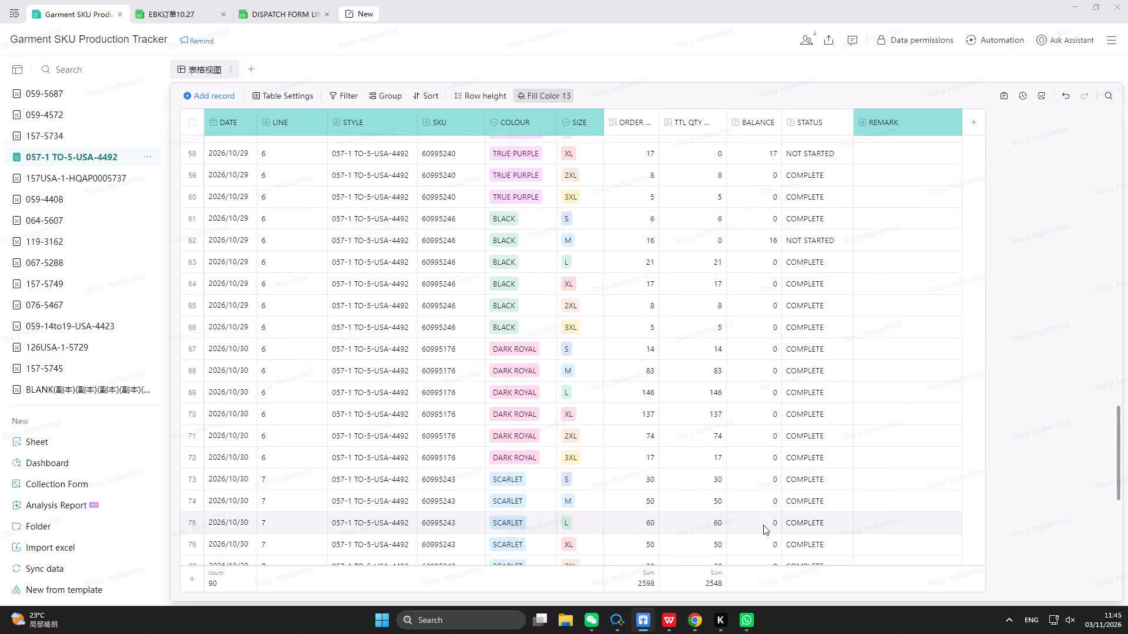
{"action": "scroll", "coordinate": [763, 525], "scroll_direction": "up", "scroll_amount": 1}
{"action": "left_click", "coordinate": [716, 360]}
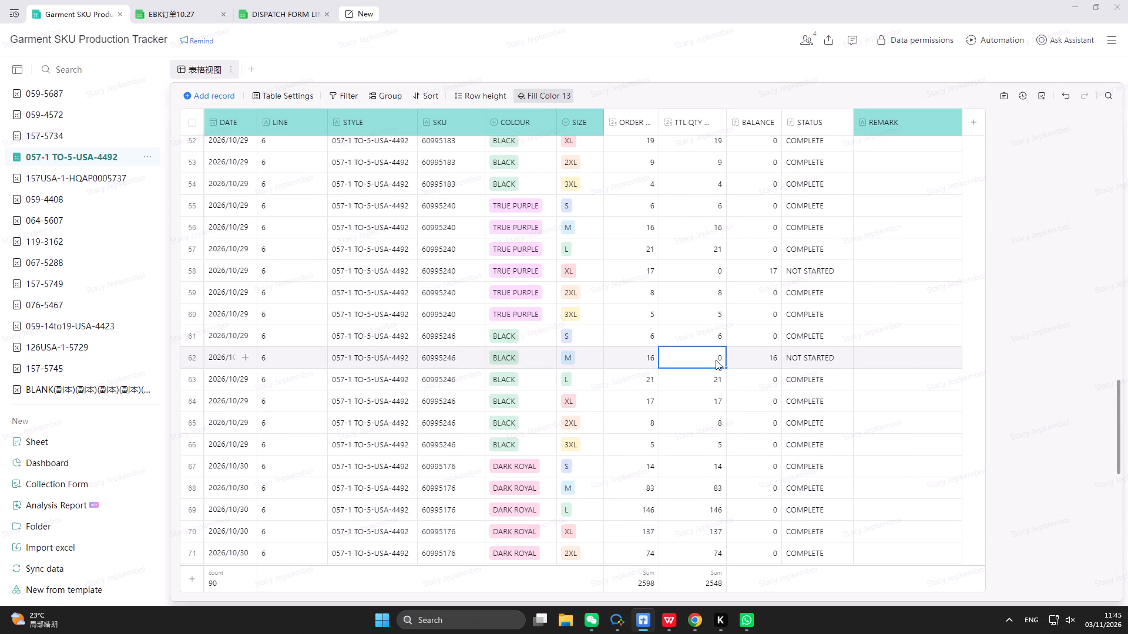
{"action": "type", "text": "16"}
{"action": "key", "text": "Return"}
Look through the 057-1 TO-5-USA-4492 table for rows whose quantity or remark still needs attention.
{"action": "scroll", "coordinate": [716, 360], "scroll_direction": "up", "scroll_amount": 10}
{"action": "scroll", "coordinate": [716, 360], "scroll_direction": "up", "scroll_amount": 12}
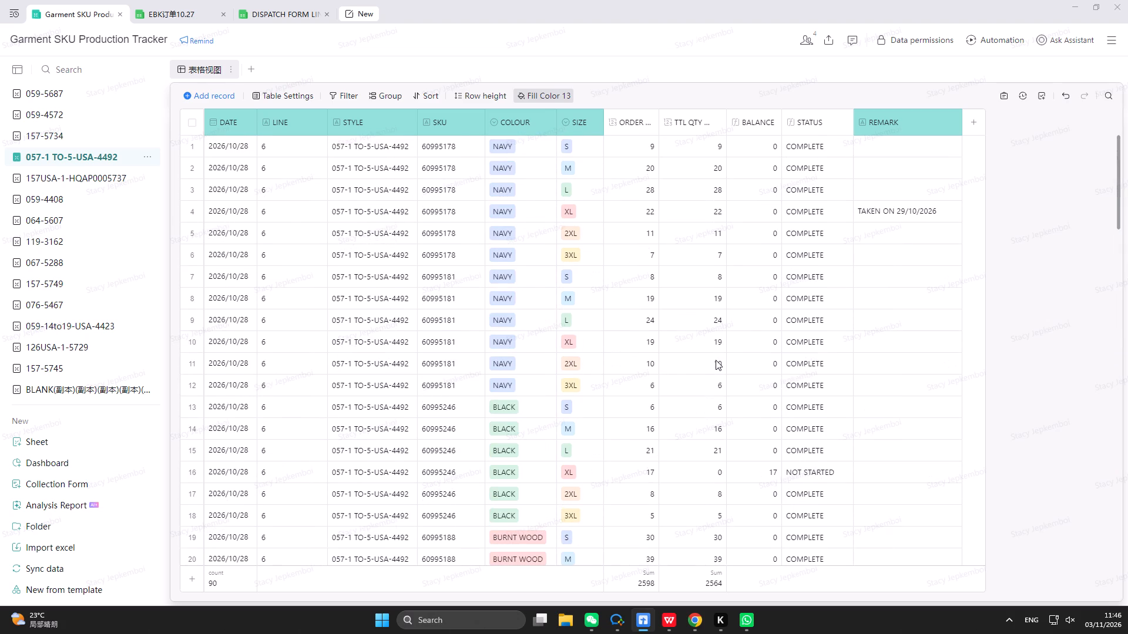
{"action": "scroll", "coordinate": [716, 360], "scroll_direction": "up", "scroll_amount": 6}
{"action": "scroll", "coordinate": [715, 366], "scroll_direction": "down", "scroll_amount": 7}
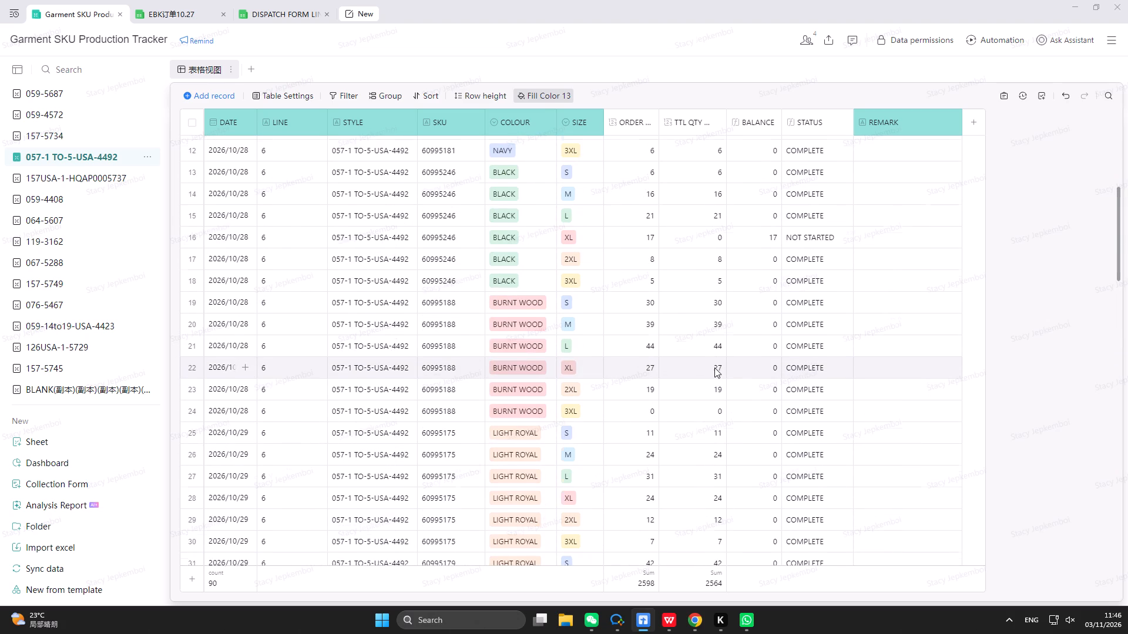
{"action": "scroll", "coordinate": [714, 367], "scroll_direction": "down", "scroll_amount": 9}
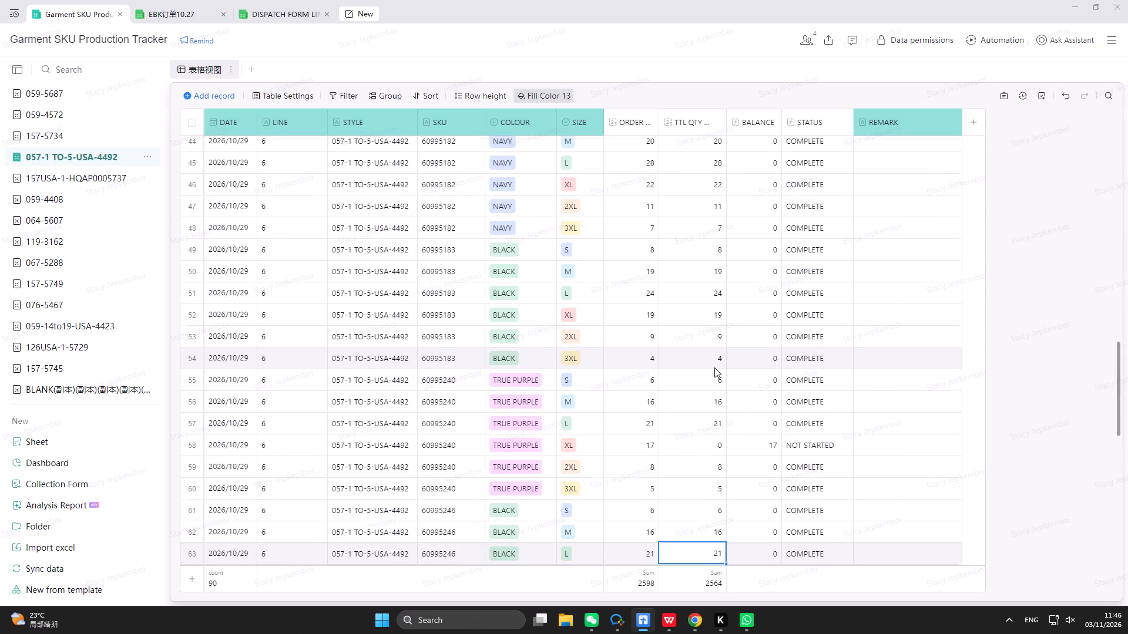
{"action": "scroll", "coordinate": [714, 367], "scroll_direction": "up", "scroll_amount": 20}
{"action": "scroll", "coordinate": [714, 367], "scroll_direction": "up", "scroll_amount": 3}
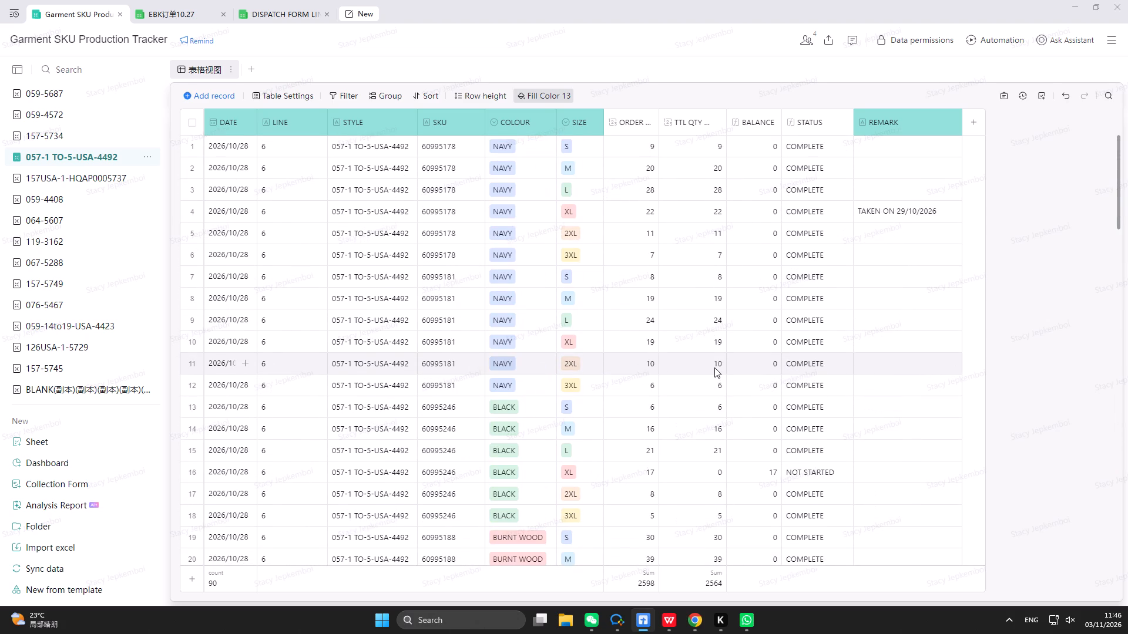
{"action": "scroll", "coordinate": [714, 367], "scroll_direction": "up", "scroll_amount": 6}
{"action": "left_click", "coordinate": [911, 369]}
{"action": "scroll", "coordinate": [583, 356], "scroll_direction": "up", "scroll_amount": 3}
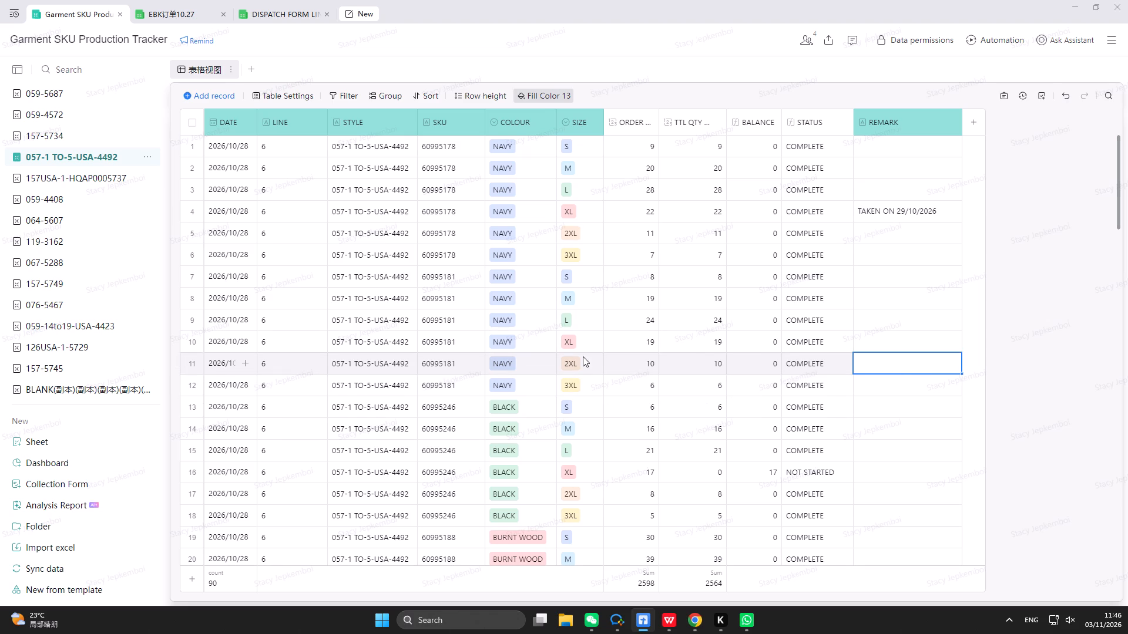
{"action": "scroll", "coordinate": [583, 356], "scroll_direction": "up", "scroll_amount": 5}
In the 157-5734 table, fill the colour LIGHT ROYAL down through row 6 and SCARLET down through row 12.
{"action": "left_click", "coordinate": [56, 133]}
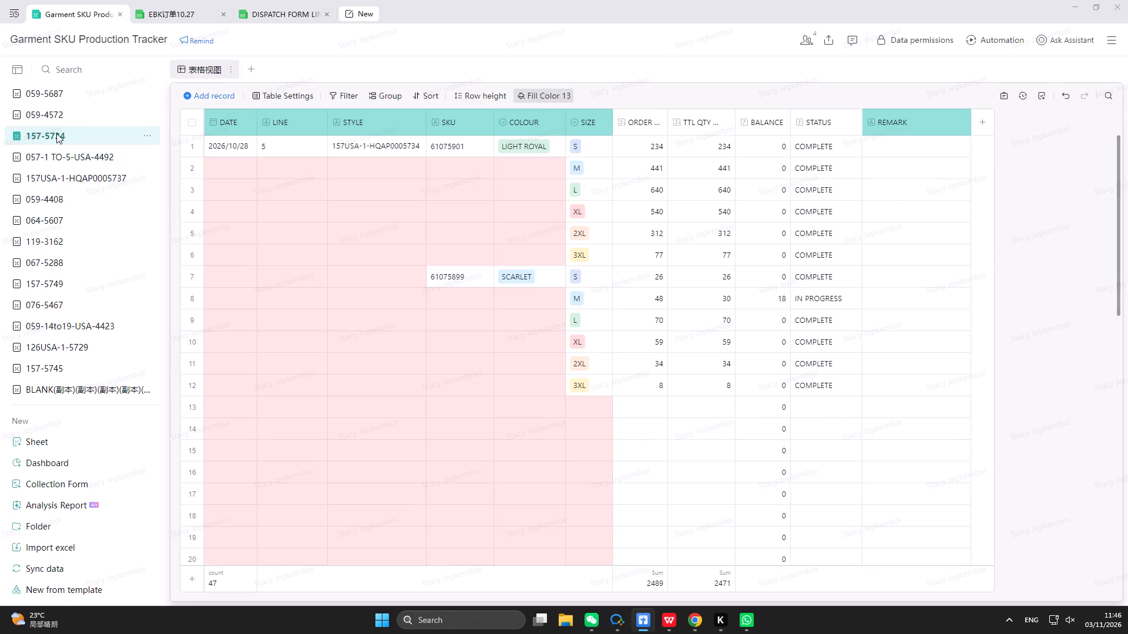
{"action": "scroll", "coordinate": [439, 276], "scroll_direction": "up", "scroll_amount": 6}
{"action": "left_click", "coordinate": [525, 151]}
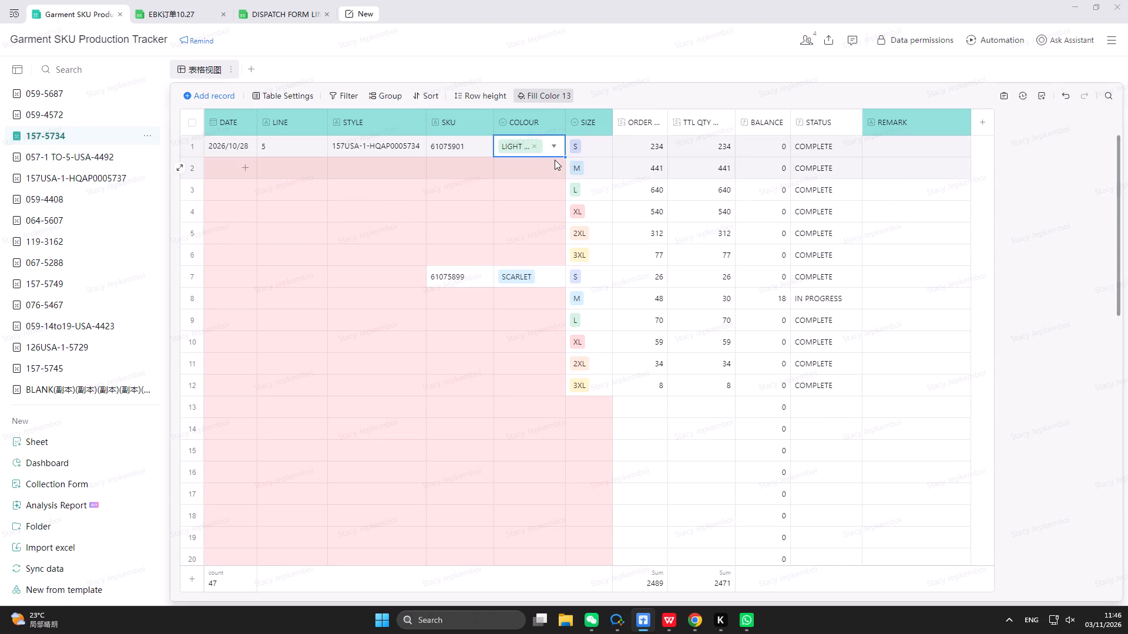
{"action": "left_click_drag", "start_coordinate": [566, 157], "coordinate": [560, 265]}
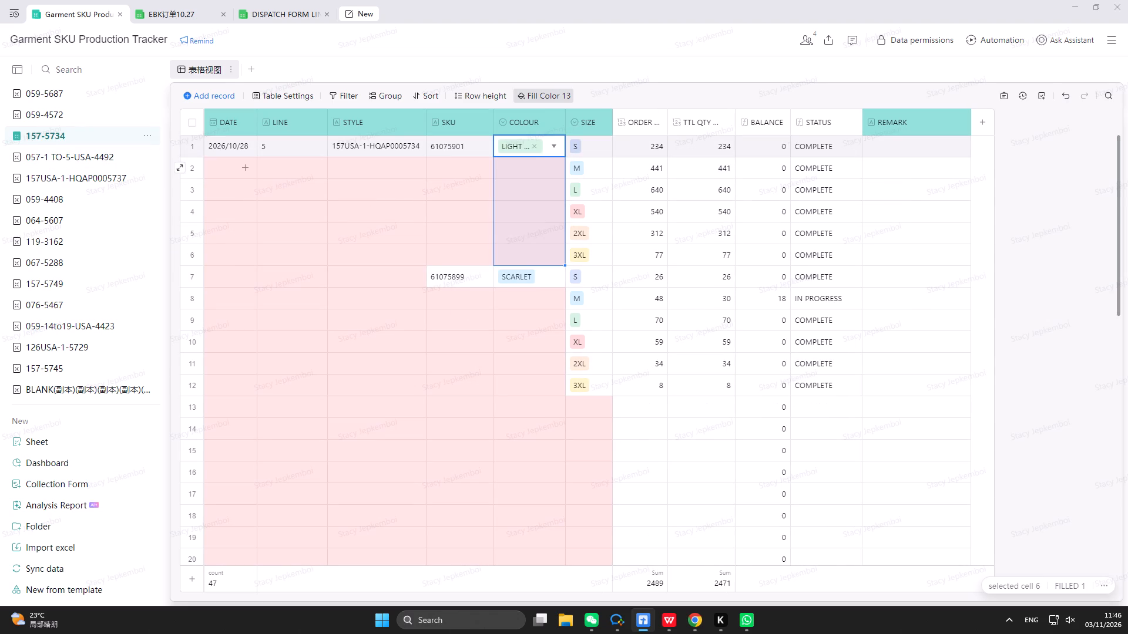
{"action": "left_click_drag", "start_coordinate": [560, 265], "coordinate": [560, 264]}
{"action": "left_click", "coordinate": [555, 281]}
{"action": "left_click_drag", "start_coordinate": [565, 288], "coordinate": [557, 379]}
Fill SKU 61075901 down the LIGHT ROYAL rows through row 6 and SKU 61075899 down the SCARLET rows through row 12.
{"action": "left_click", "coordinate": [459, 149]}
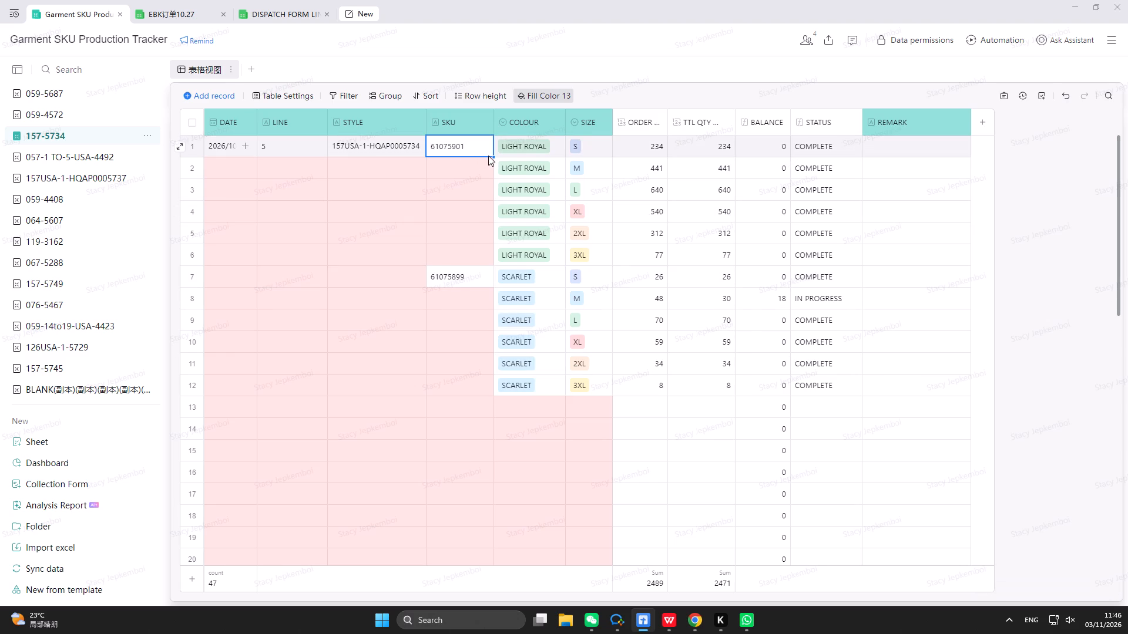
{"action": "left_click_drag", "start_coordinate": [492, 158], "coordinate": [482, 248]}
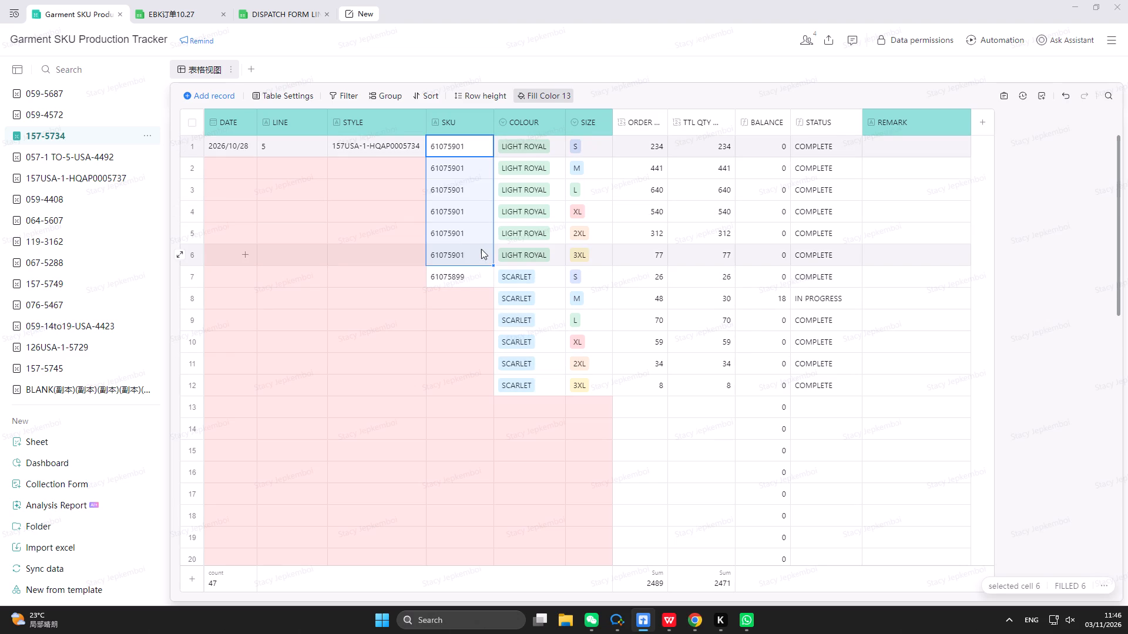
{"action": "left_click", "coordinate": [480, 284]}
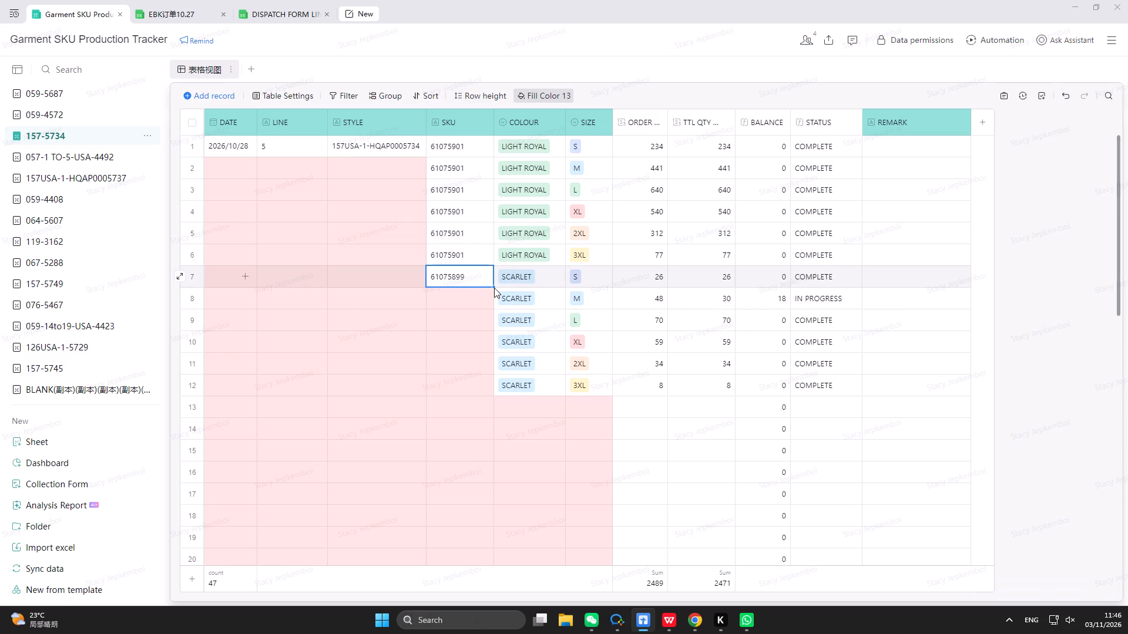
{"action": "left_click_drag", "start_coordinate": [493, 285], "coordinate": [485, 379]}
Fill style 157USA-1-HQAP0005734 and line 5 down through row 12, clearing the extra line value in row 13.
{"action": "left_click", "coordinate": [357, 144]}
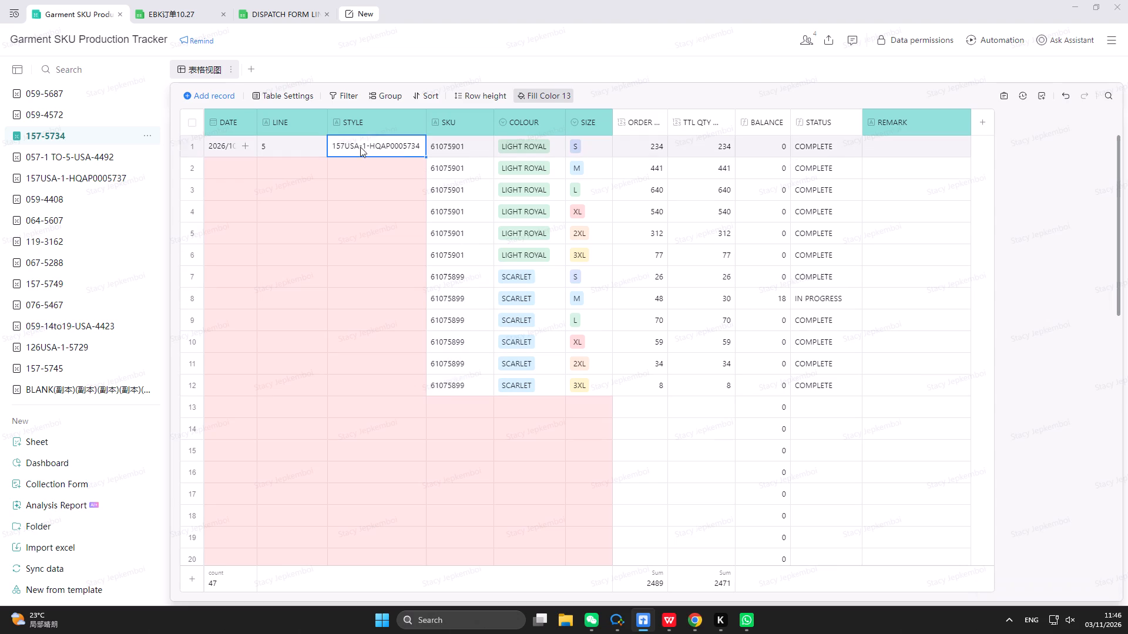
{"action": "left_click_drag", "start_coordinate": [426, 158], "coordinate": [408, 380]}
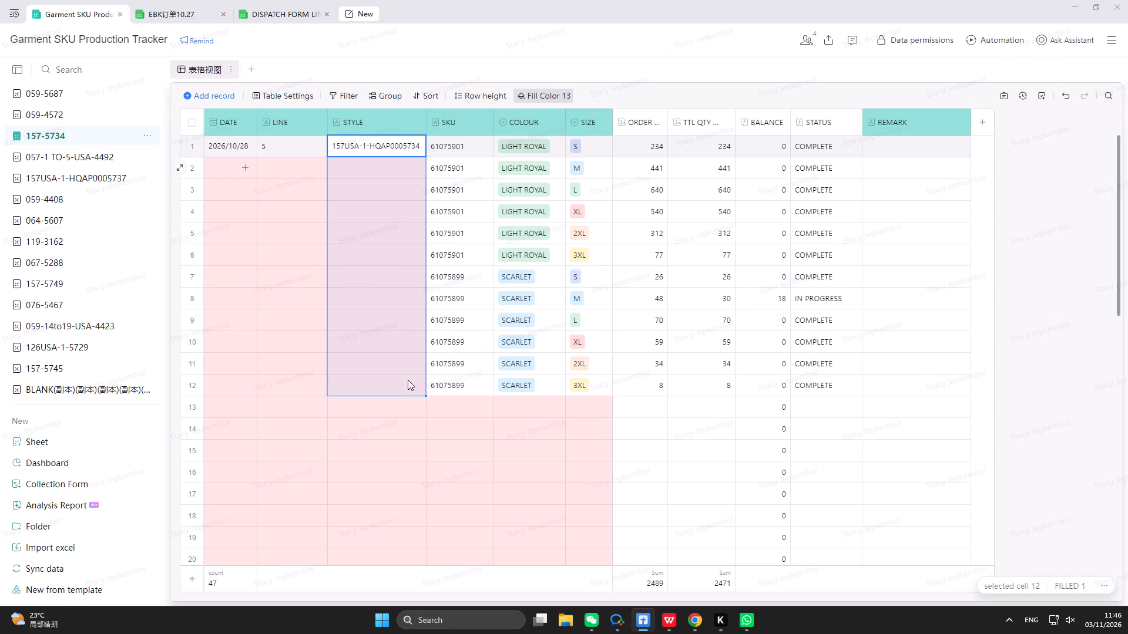
{"action": "left_click", "coordinate": [294, 156]}
{"action": "left_click_drag", "start_coordinate": [328, 157], "coordinate": [331, 417]}
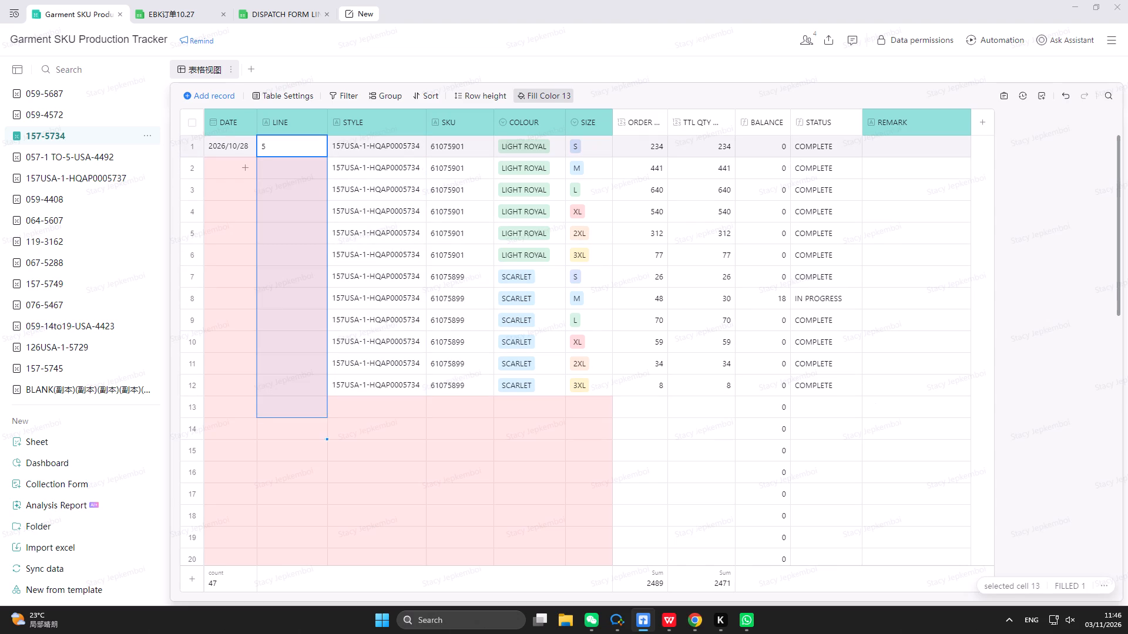
{"action": "left_click_drag", "start_coordinate": [331, 417], "coordinate": [326, 396]}
{"action": "left_click", "coordinate": [297, 412]}
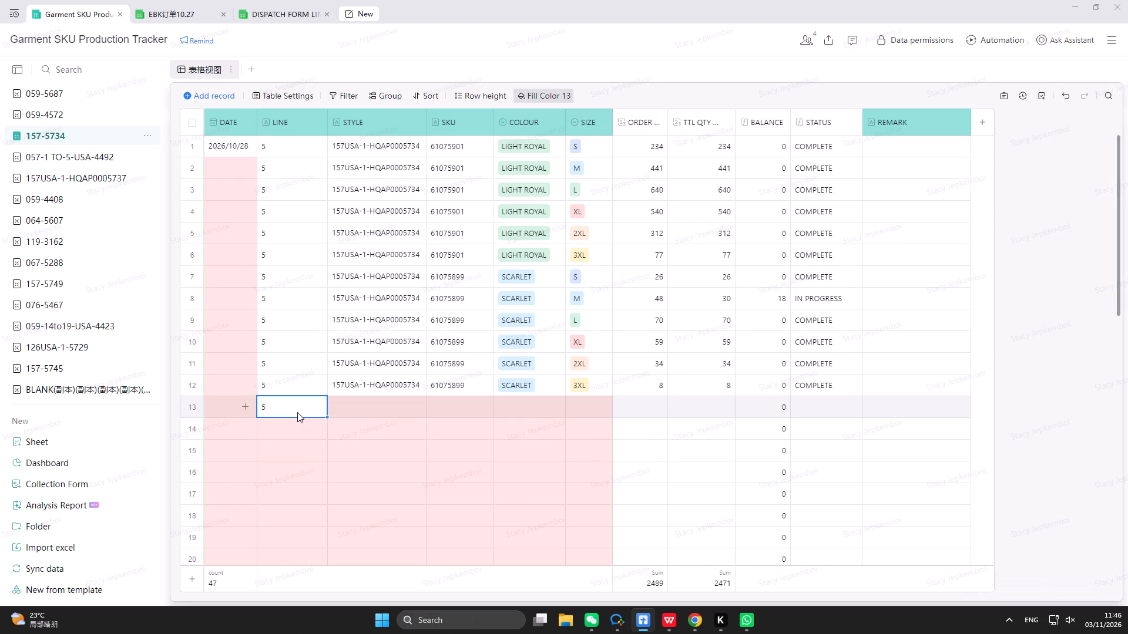
{"action": "key", "text": "BackSpace"}
Fill the date 2026/10/28 down from row 1 through row 12.
{"action": "left_click", "coordinate": [216, 147]}
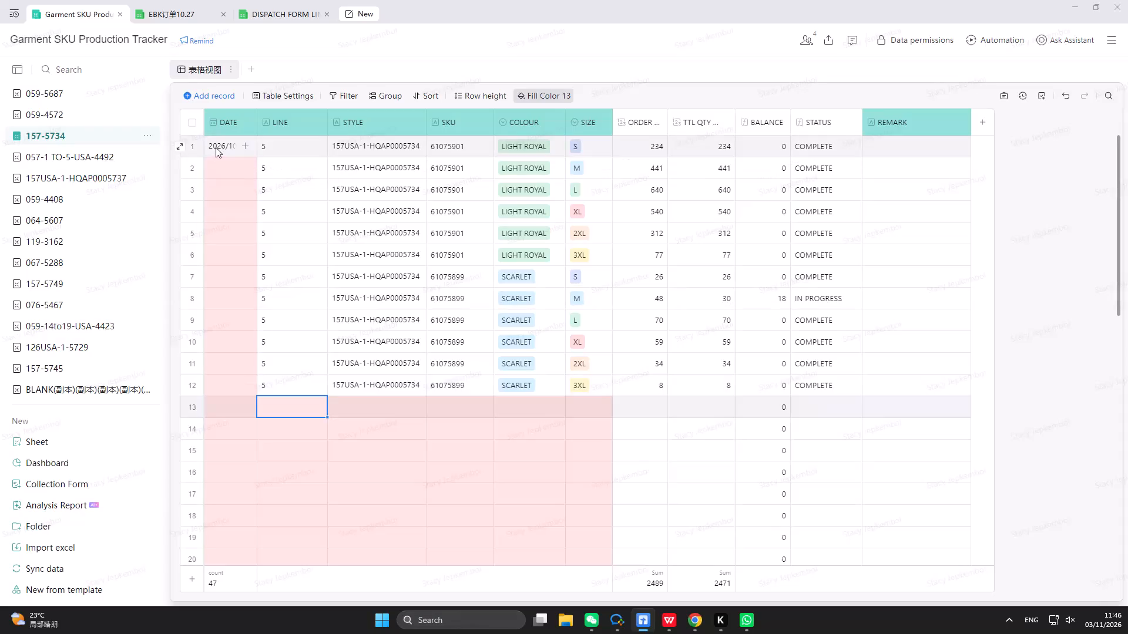
{"action": "left_click_drag", "start_coordinate": [256, 158], "coordinate": [231, 380]}
Filter the EB PO column of EBK订单10.27 by 5734 and compare the order with the tracker's 157-5734 table.
{"action": "left_click", "coordinate": [169, 8]}
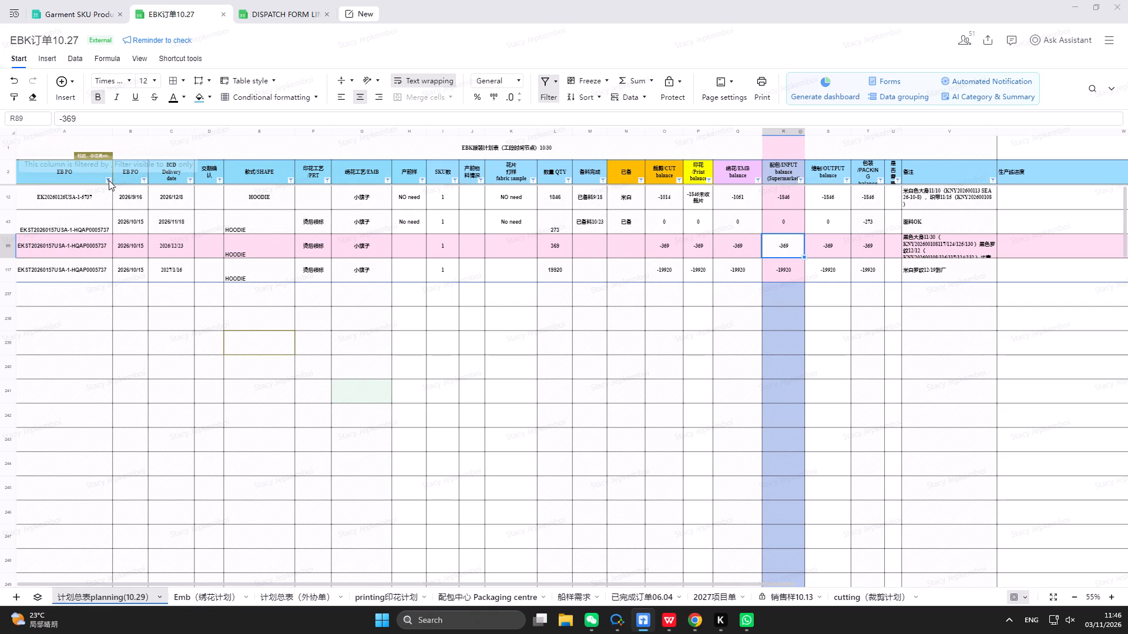
{"action": "left_click", "coordinate": [109, 180]}
{"action": "type", "text": "5734"}
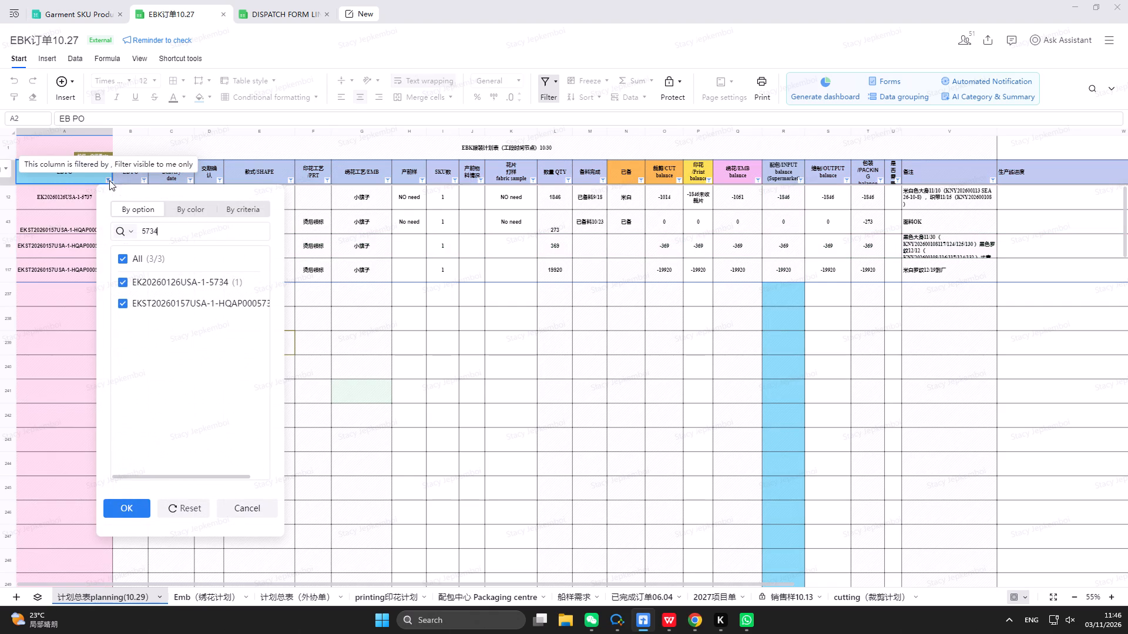
{"action": "left_click", "coordinate": [130, 508]}
{"action": "scroll", "coordinate": [250, 344], "scroll_direction": "up", "scroll_amount": 4}
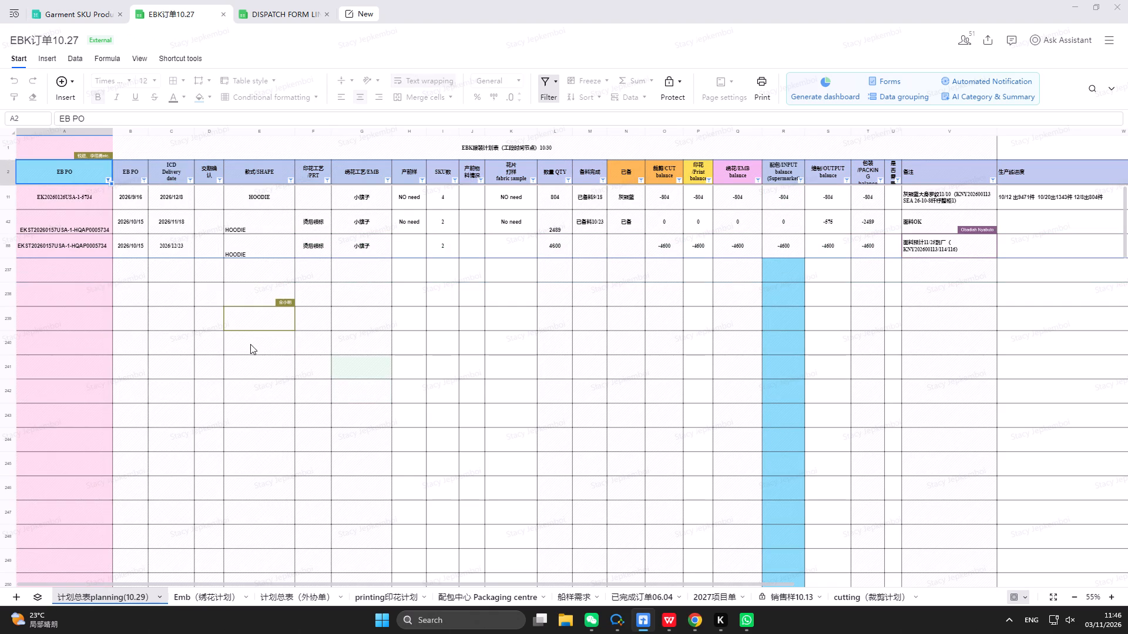
{"action": "left_click", "coordinate": [96, 18]}
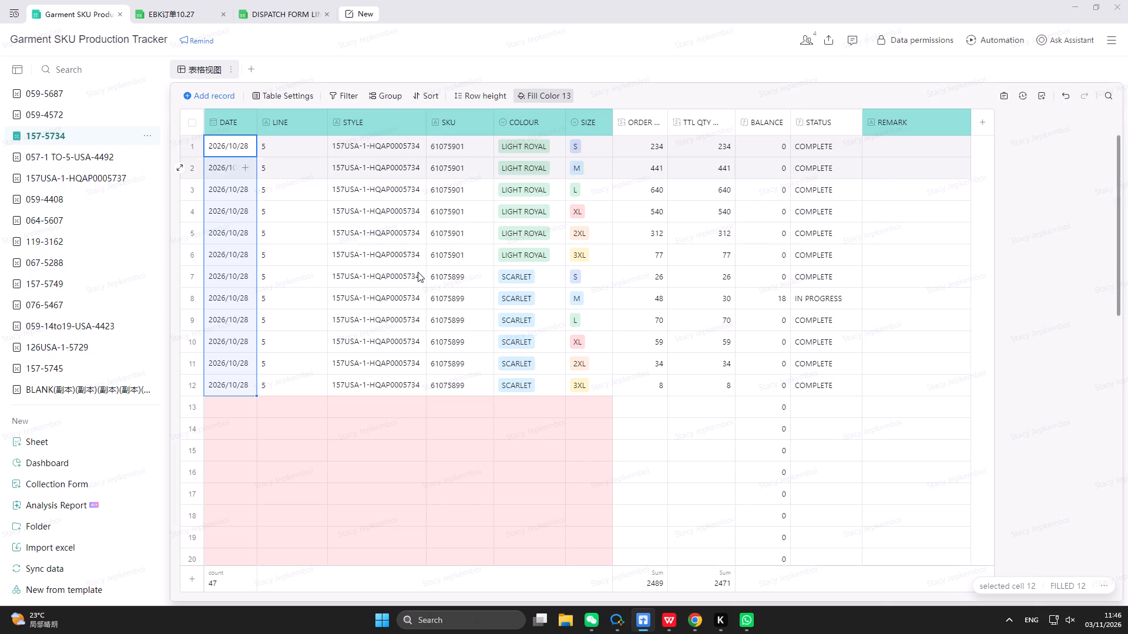
{"action": "scroll", "coordinate": [77, 271], "scroll_direction": "down", "scroll_amount": 1}
{"action": "scroll", "coordinate": [59, 166], "scroll_direction": "up", "scroll_amount": 2}
{"action": "left_click", "coordinate": [83, 231]}
In the dispatch form's 11.3 sheet, add 28 to the output formula of group 10 (10组, style 5607).
{"action": "left_click", "coordinate": [271, 12]}
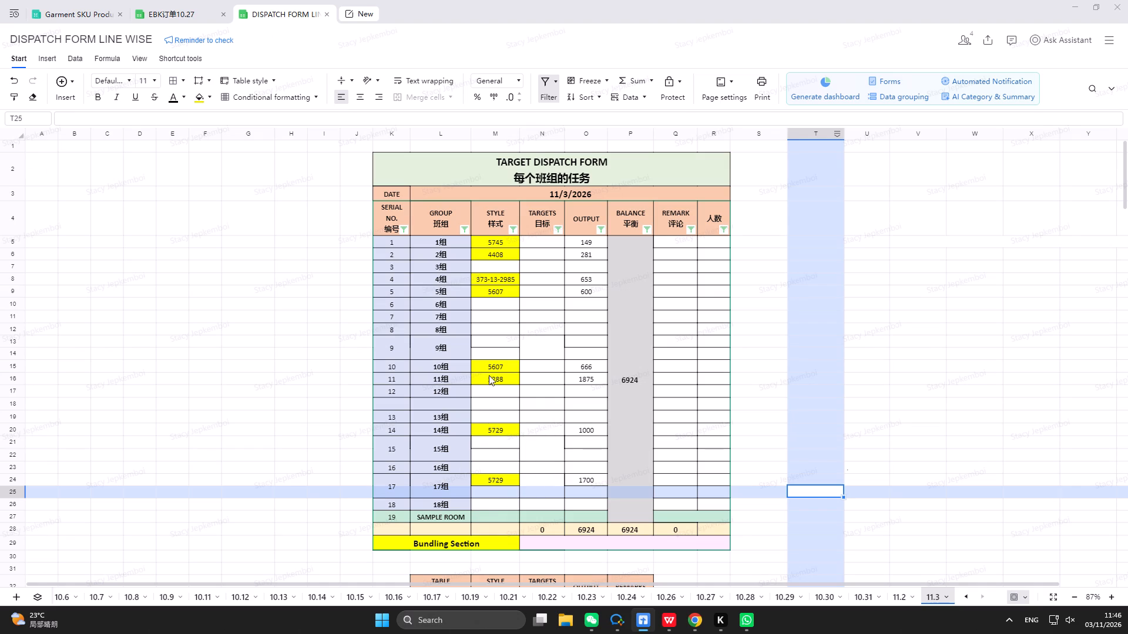
{"action": "left_click", "coordinate": [586, 363]}
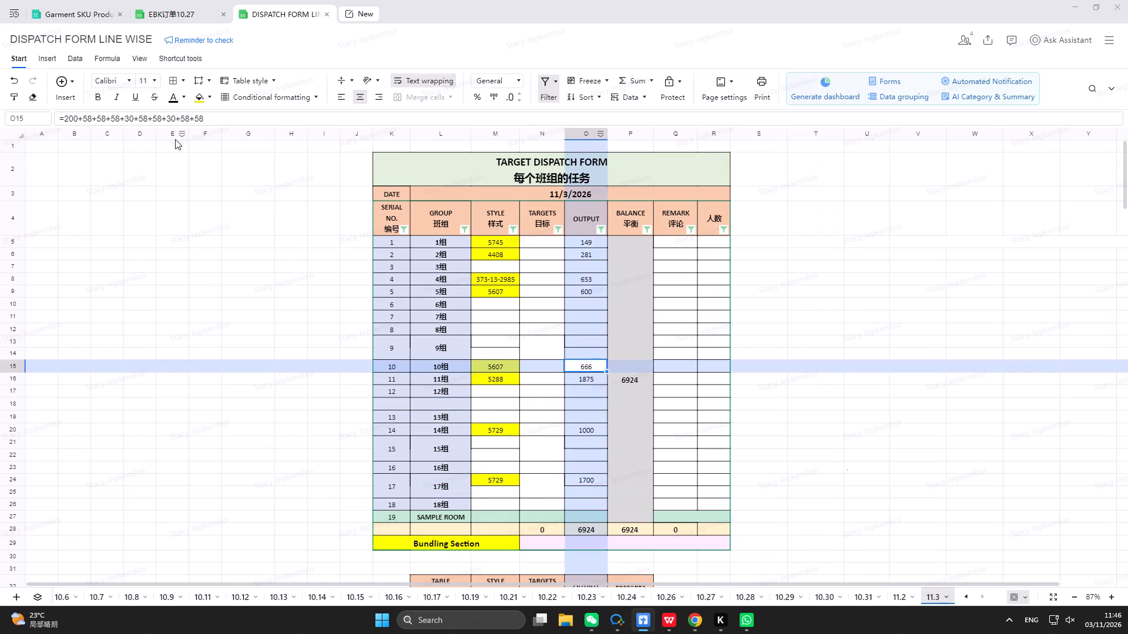
{"action": "left_click", "coordinate": [180, 123]}
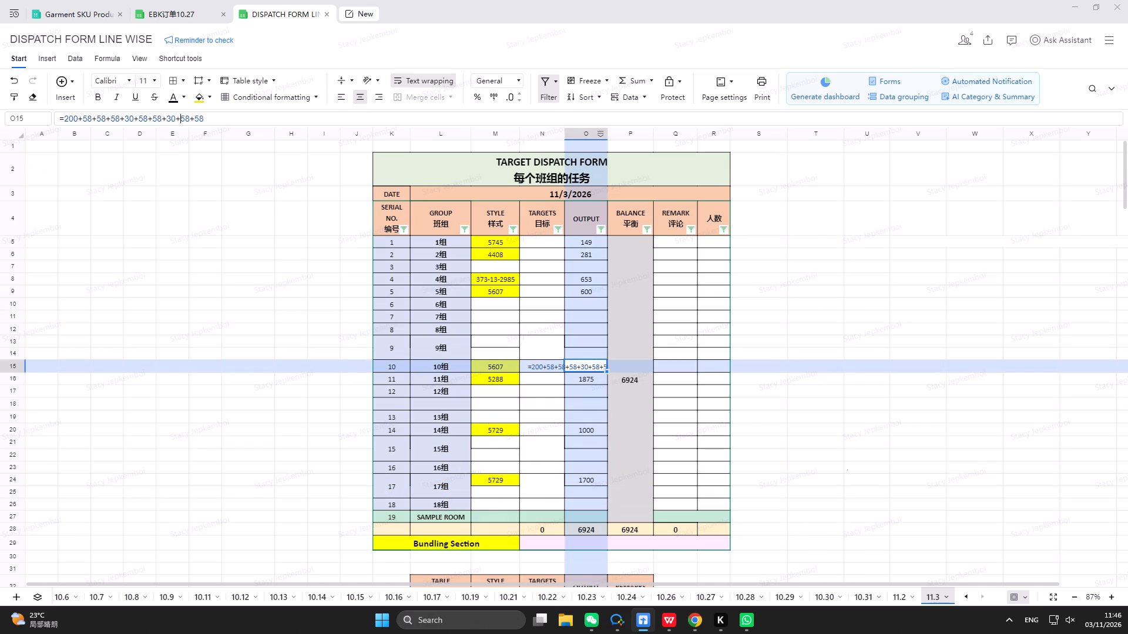
{"action": "left_click", "coordinate": [141, 121]}
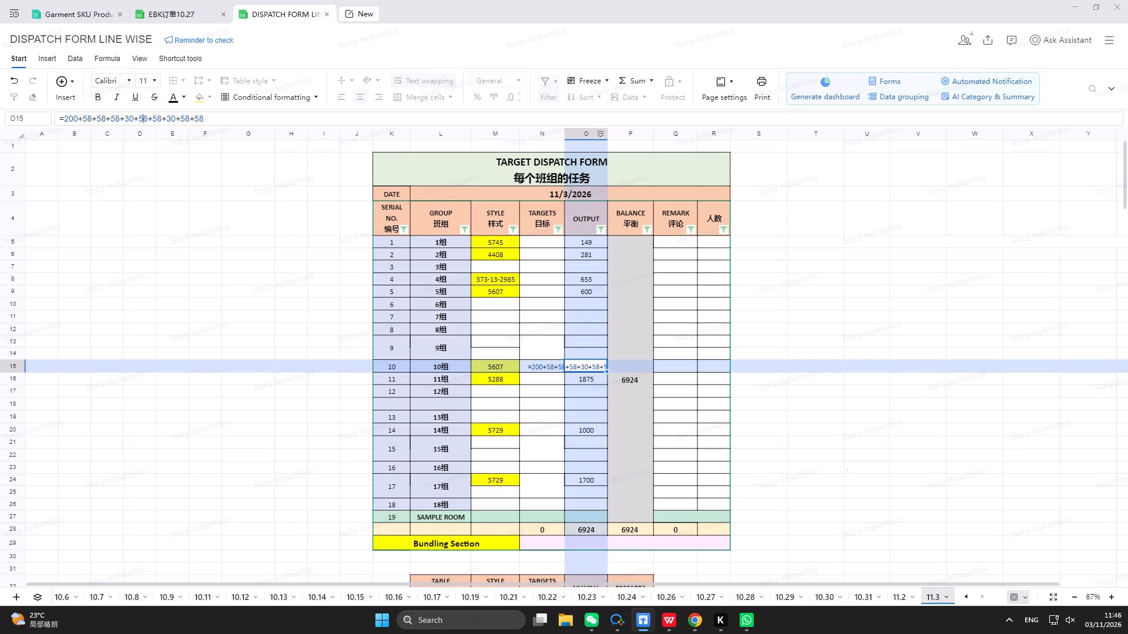
{"action": "left_click", "coordinate": [139, 120]}
{"action": "type", "text": "28+"}
{"action": "key", "text": "Return"}
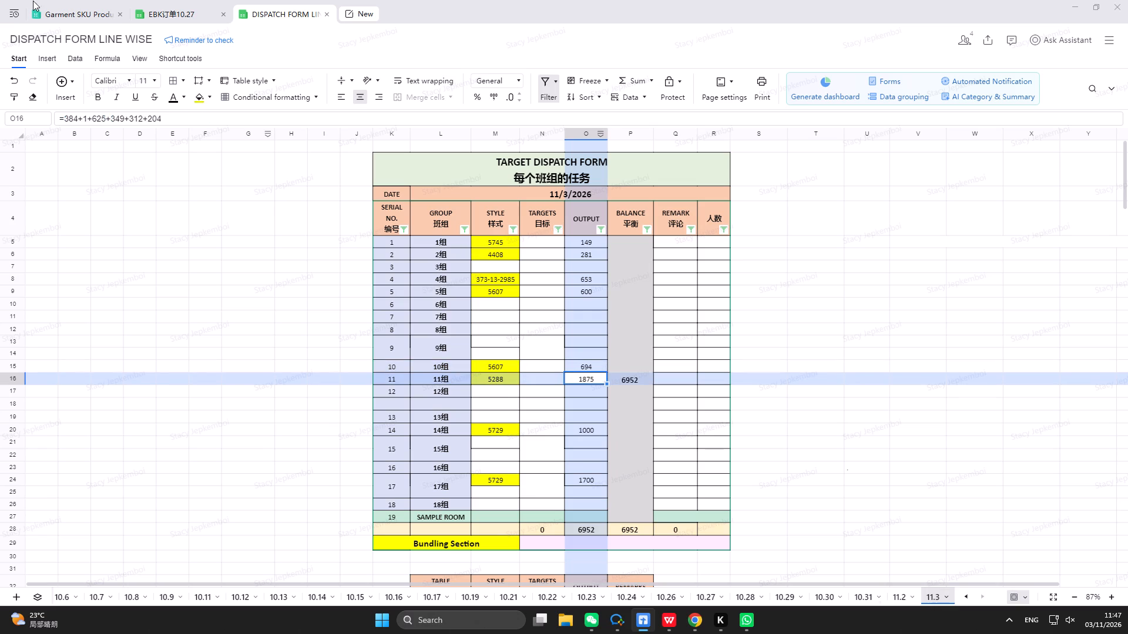
In the tracker's 064-5607 table, set the TTL QTY in row 20 (SKU 61052288, NAVY, size 2XL) to 58.
{"action": "left_click", "coordinate": [80, 10]}
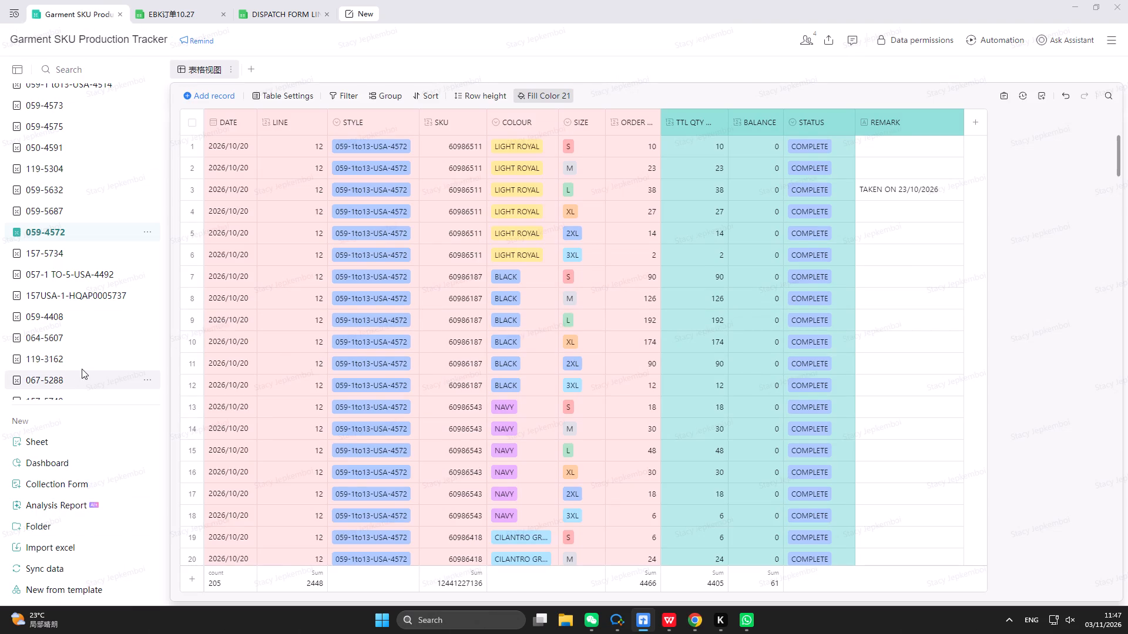
{"action": "left_click", "coordinate": [83, 340]}
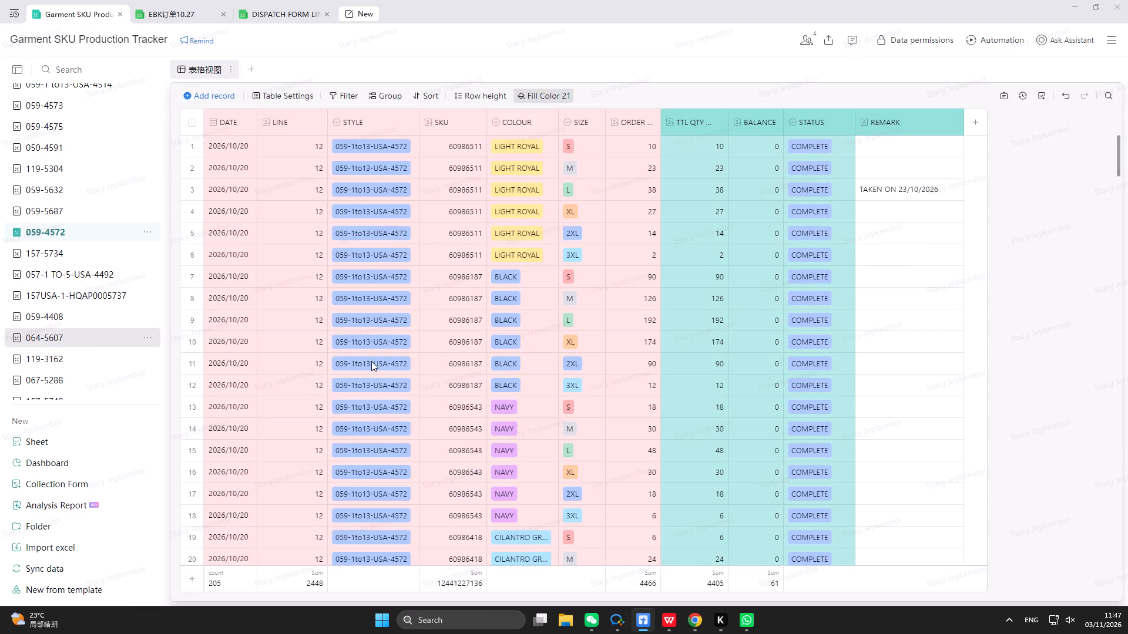
{"action": "scroll", "coordinate": [531, 430], "scroll_direction": "down", "scroll_amount": 5}
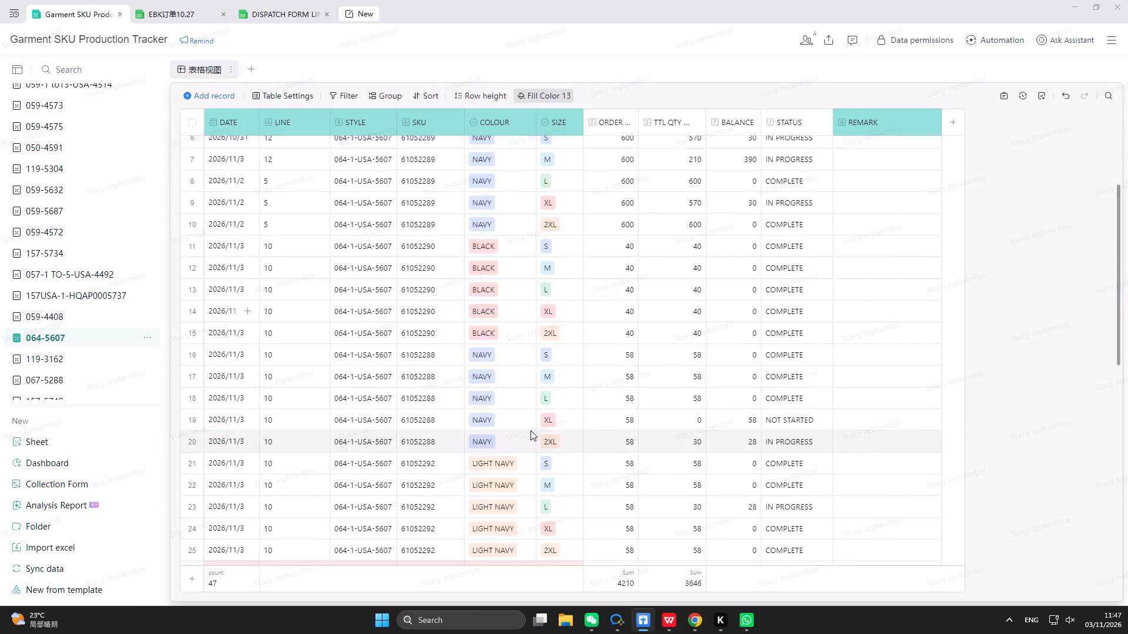
{"action": "scroll", "coordinate": [531, 430], "scroll_direction": "down", "scroll_amount": 3}
{"action": "scroll", "coordinate": [476, 378], "scroll_direction": "up", "scroll_amount": 4}
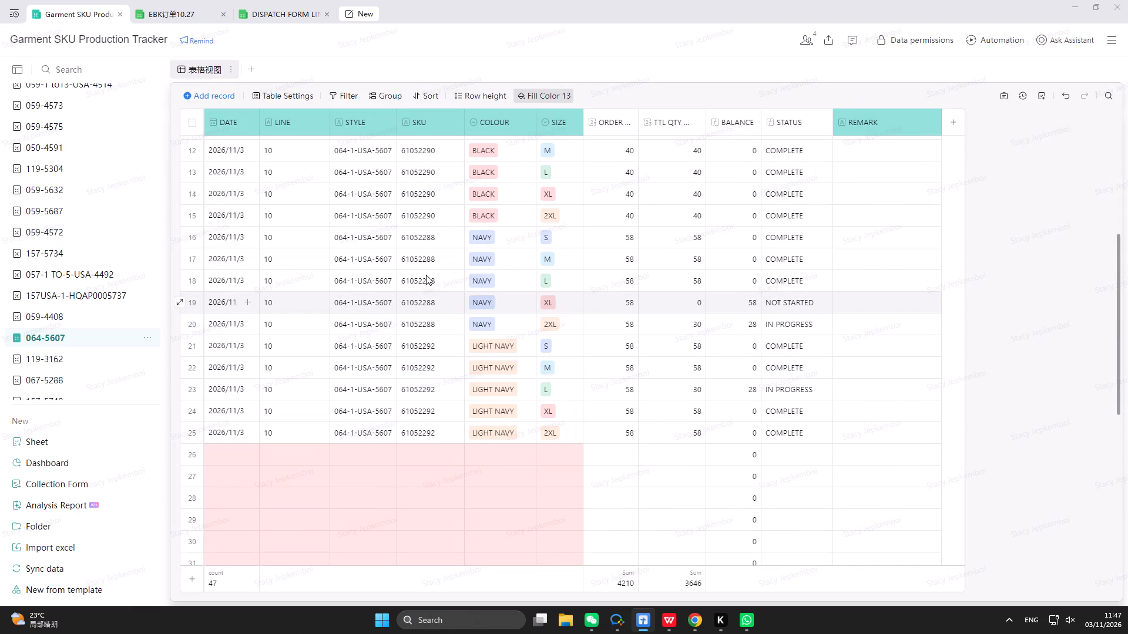
{"action": "left_click", "coordinate": [691, 322]}
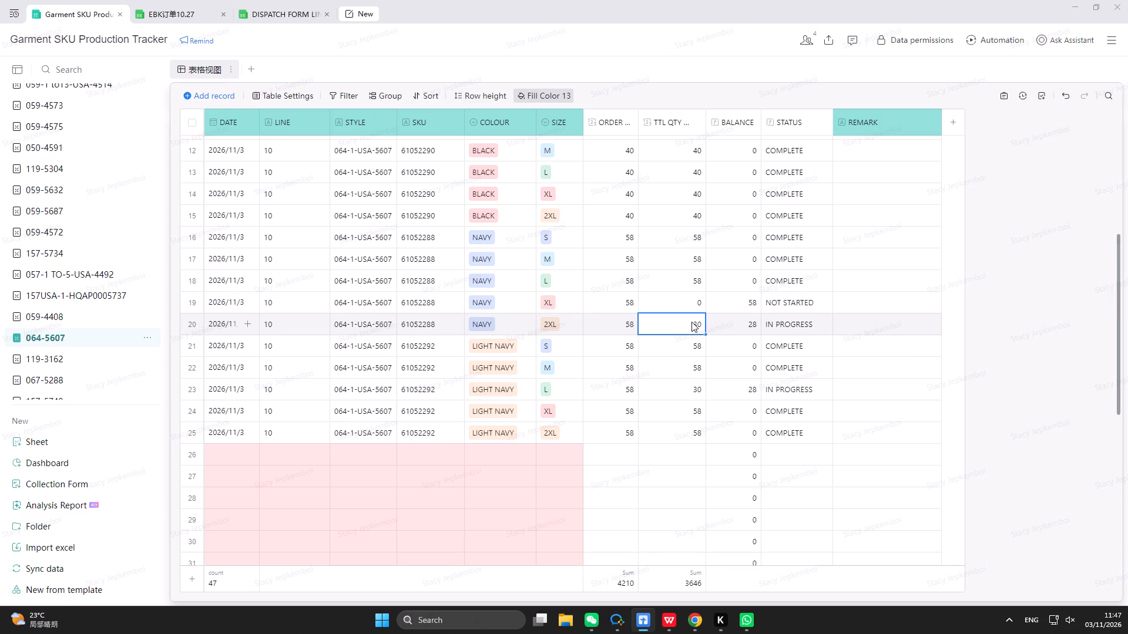
{"action": "type", "text": "58"}
{"action": "key", "text": "Return"}
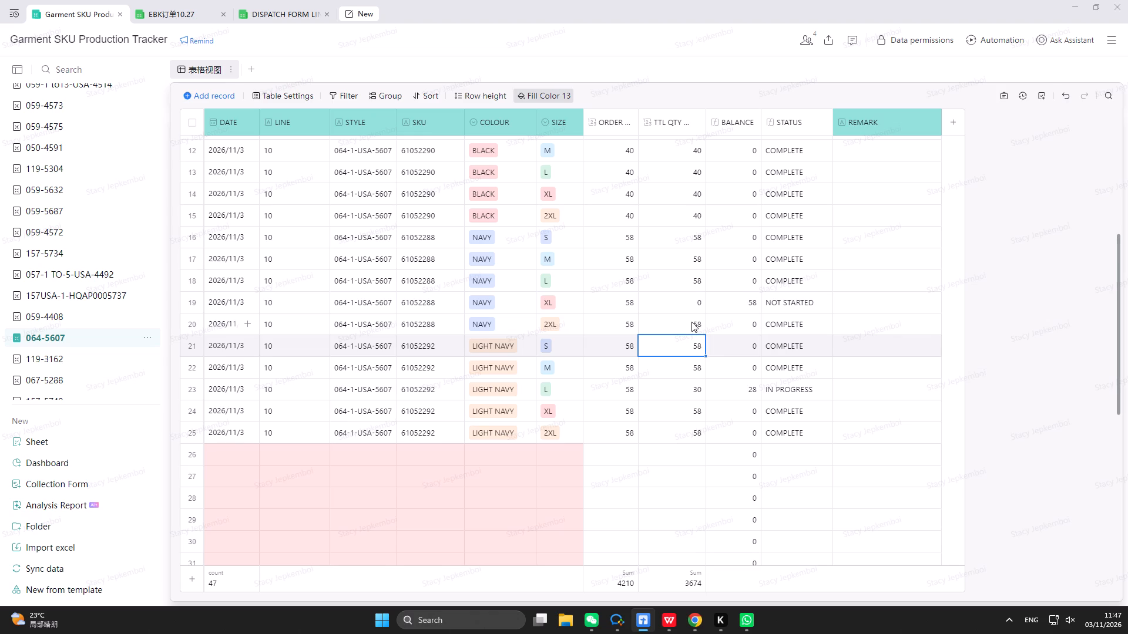
In the tracker's 064-5607 table, set the TTL QTY in row 19 (SKU 61052288, NAVY, size XL) to 58.
{"action": "left_click", "coordinate": [690, 308]}
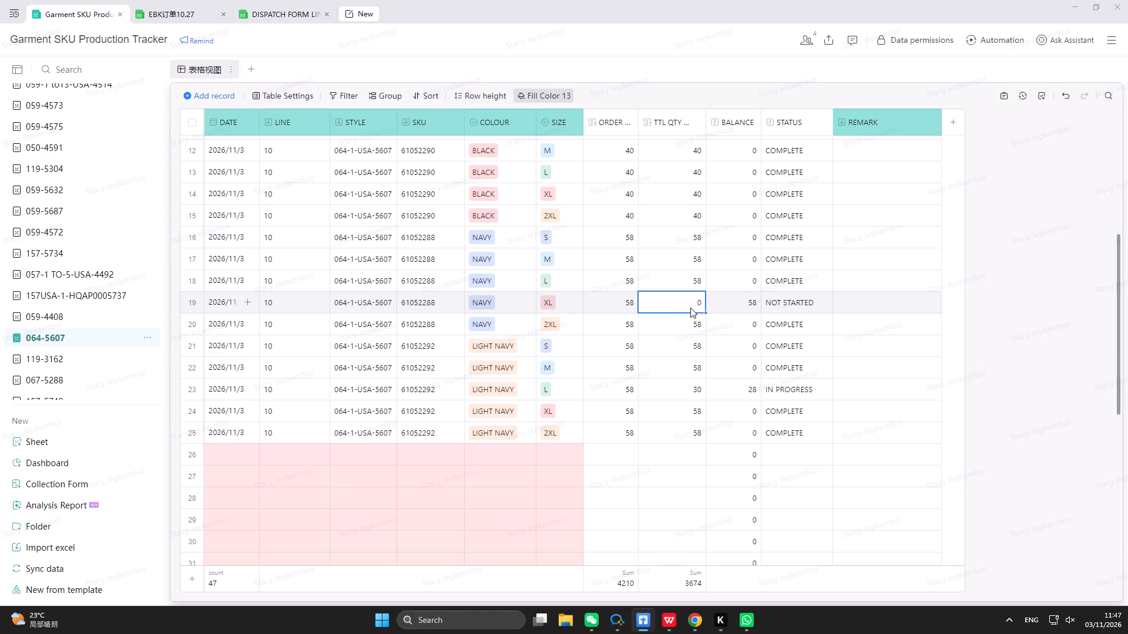
{"action": "type", "text": "58"}
{"action": "key", "text": "Return"}
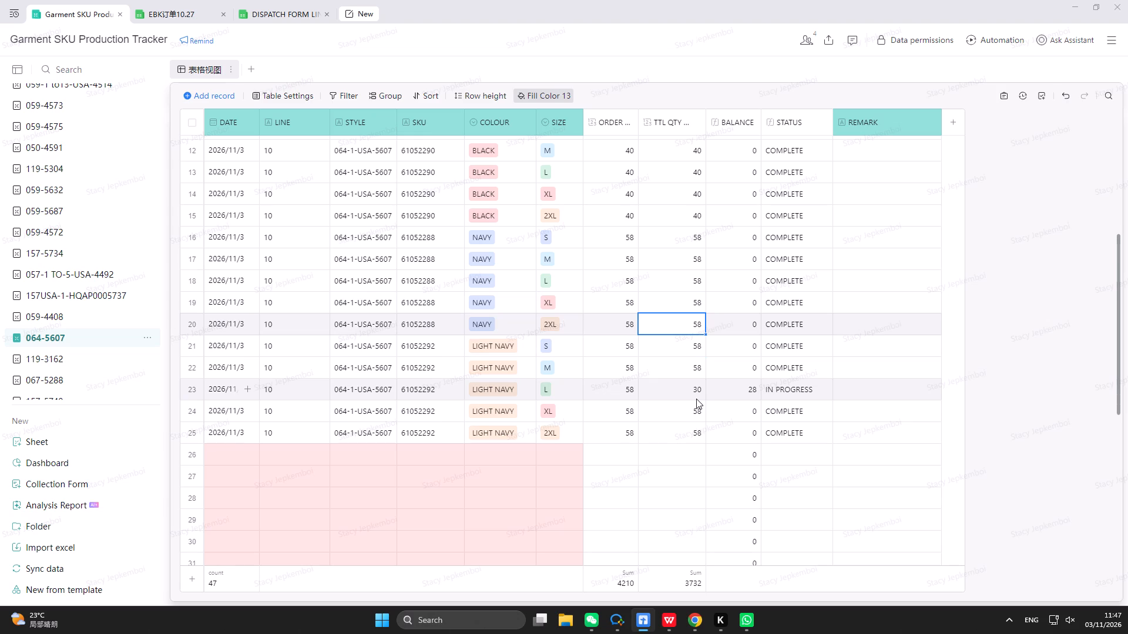
Check the 064-5607 rows against the outputs in the dispatch form's 11.3 sheet.
{"action": "scroll", "coordinate": [684, 275], "scroll_direction": "up", "scroll_amount": 3}
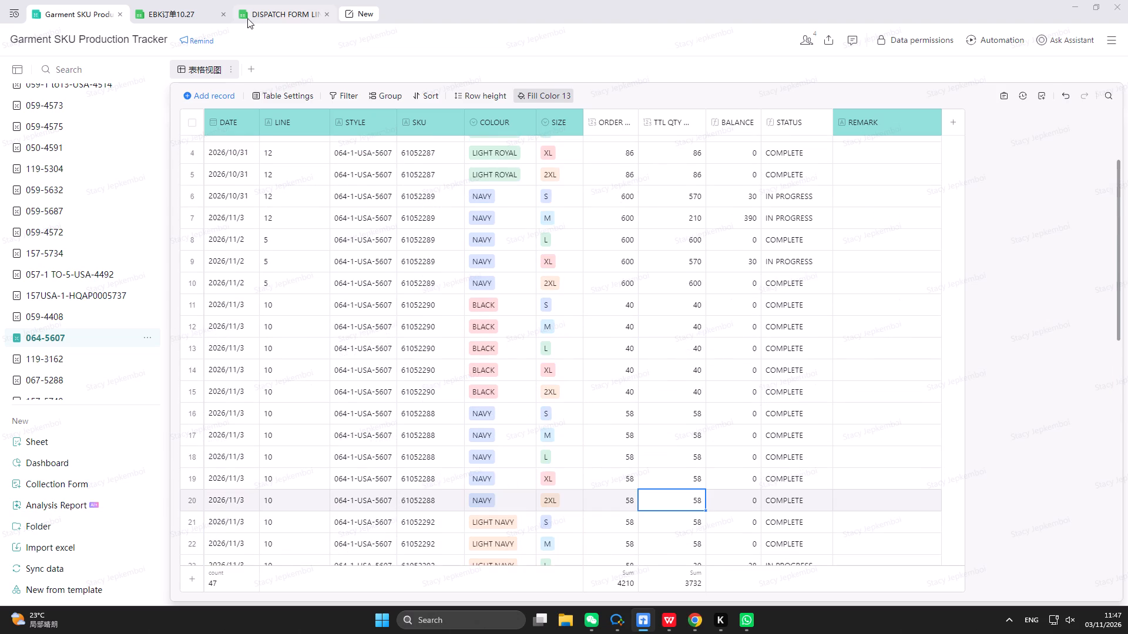
{"action": "left_click", "coordinate": [294, 19]}
{"action": "left_click", "coordinate": [841, 369]}
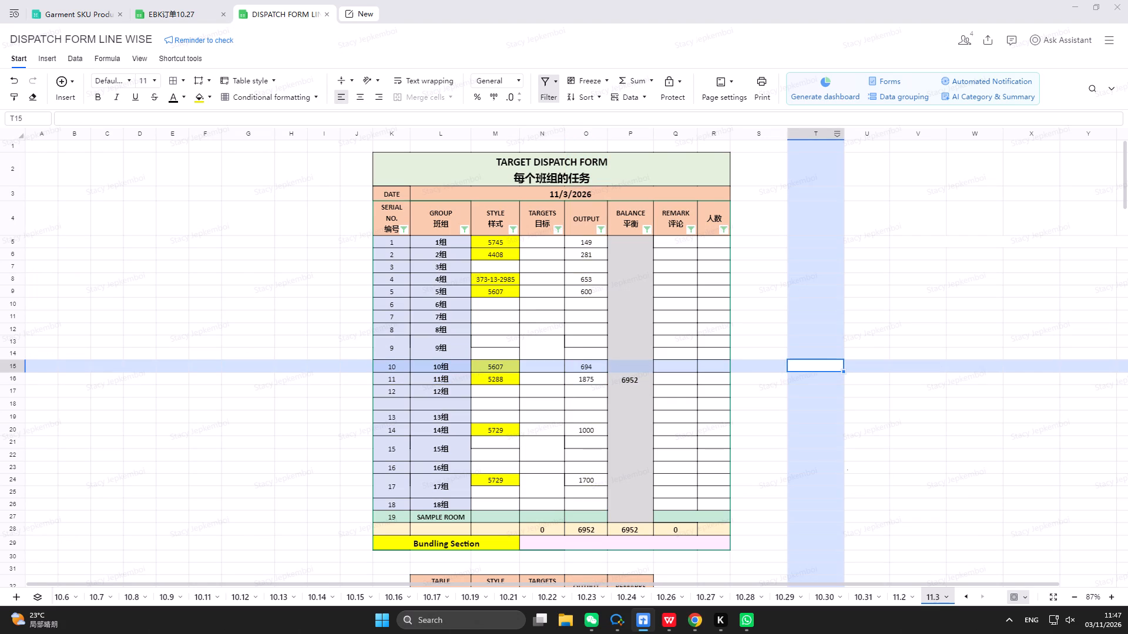
{"action": "left_click", "coordinate": [59, 20]}
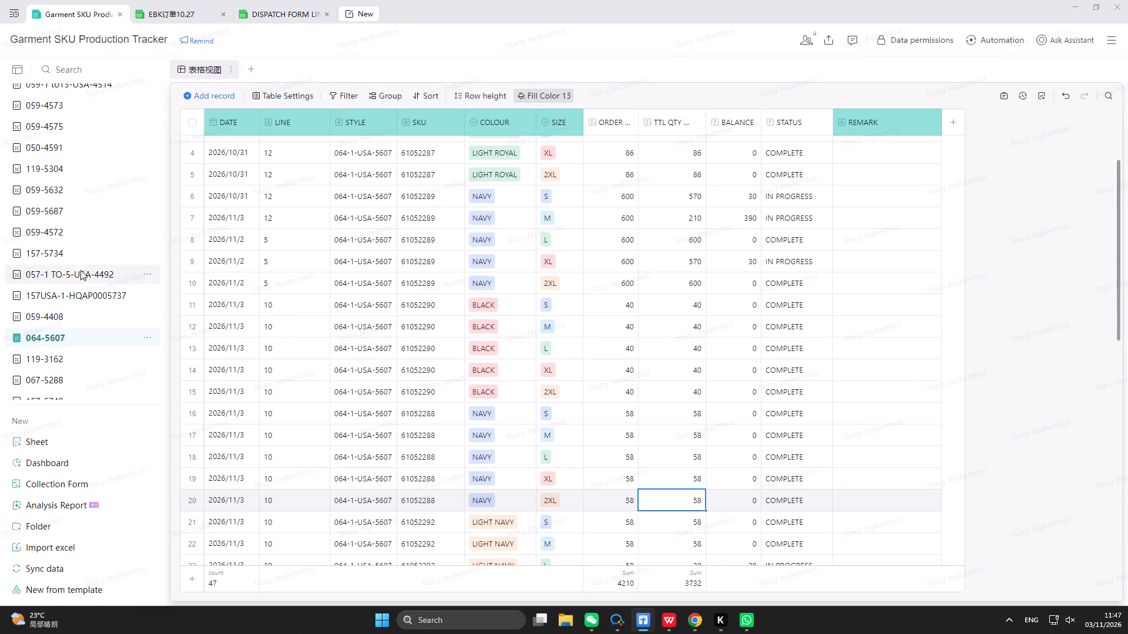
Filter the EB PO column of EBK订单10.27 by 4572 and compare the order with the tracker's 059-4572 table.
{"action": "scroll", "coordinate": [76, 261], "scroll_direction": "up", "scroll_amount": 2}
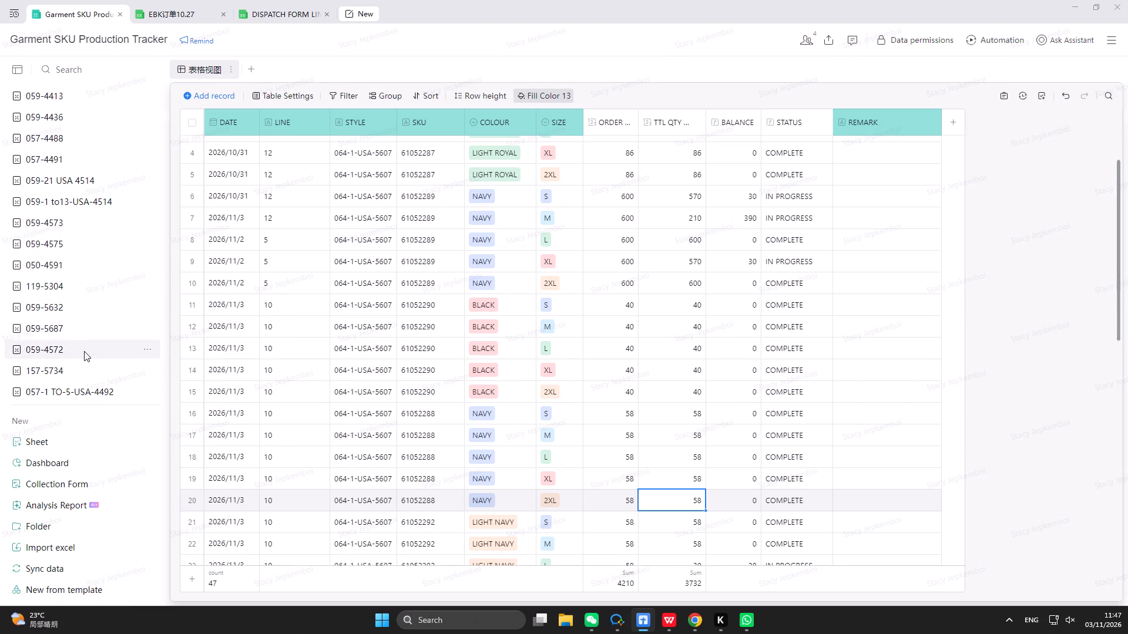
{"action": "left_click", "coordinate": [84, 351]}
{"action": "scroll", "coordinate": [574, 314], "scroll_direction": "down", "scroll_amount": 8}
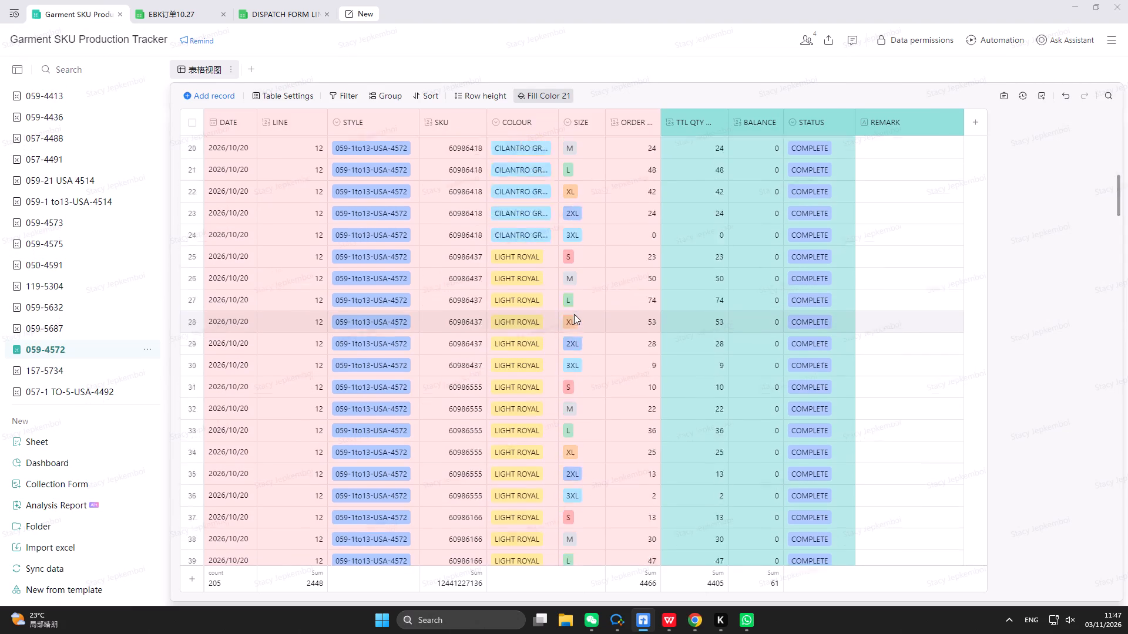
{"action": "scroll", "coordinate": [574, 314], "scroll_direction": "down", "scroll_amount": 20}
{"action": "scroll", "coordinate": [574, 314], "scroll_direction": "down", "scroll_amount": 20}
{"action": "scroll", "coordinate": [574, 314], "scroll_direction": "down", "scroll_amount": 5}
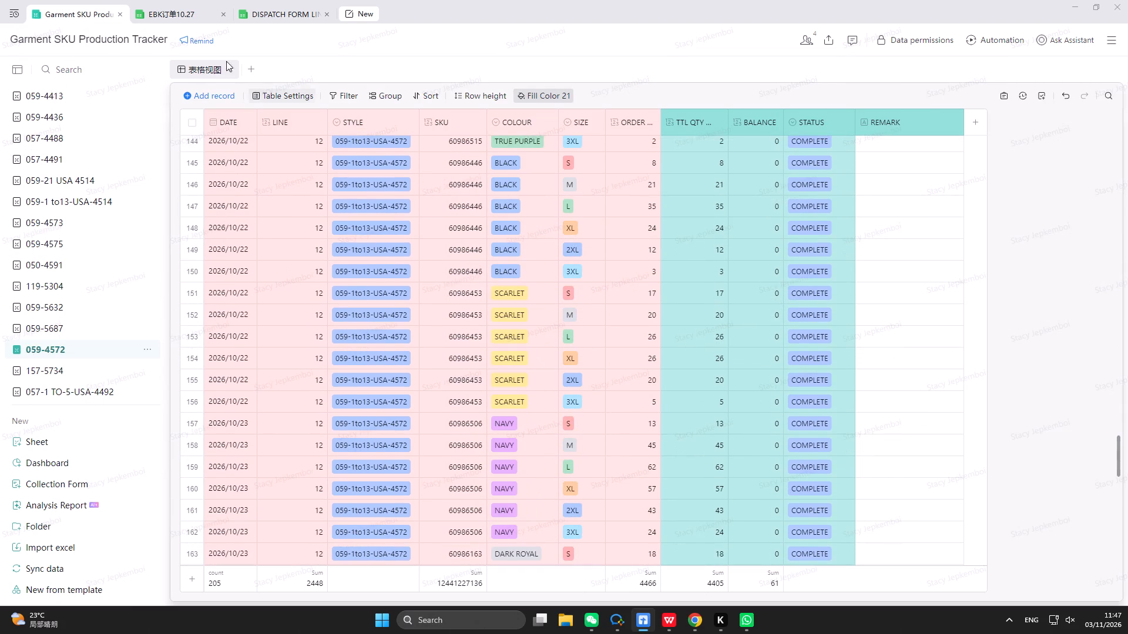
{"action": "left_click", "coordinate": [171, 16]}
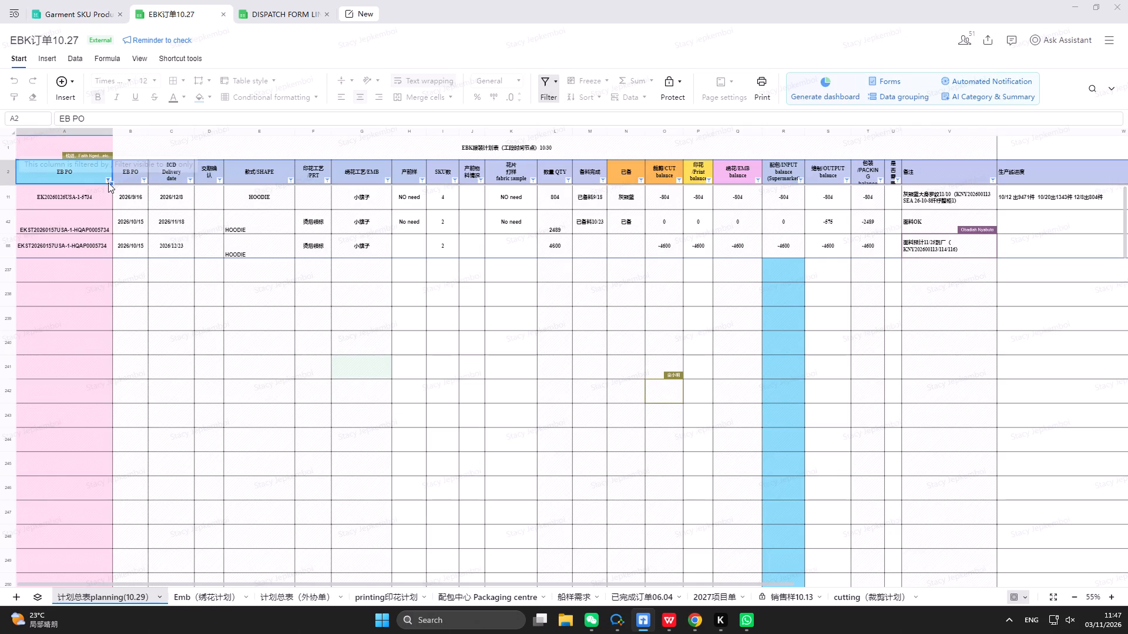
{"action": "left_click", "coordinate": [108, 182]}
{"action": "type", "text": "4572"}
{"action": "left_click", "coordinate": [133, 511]}
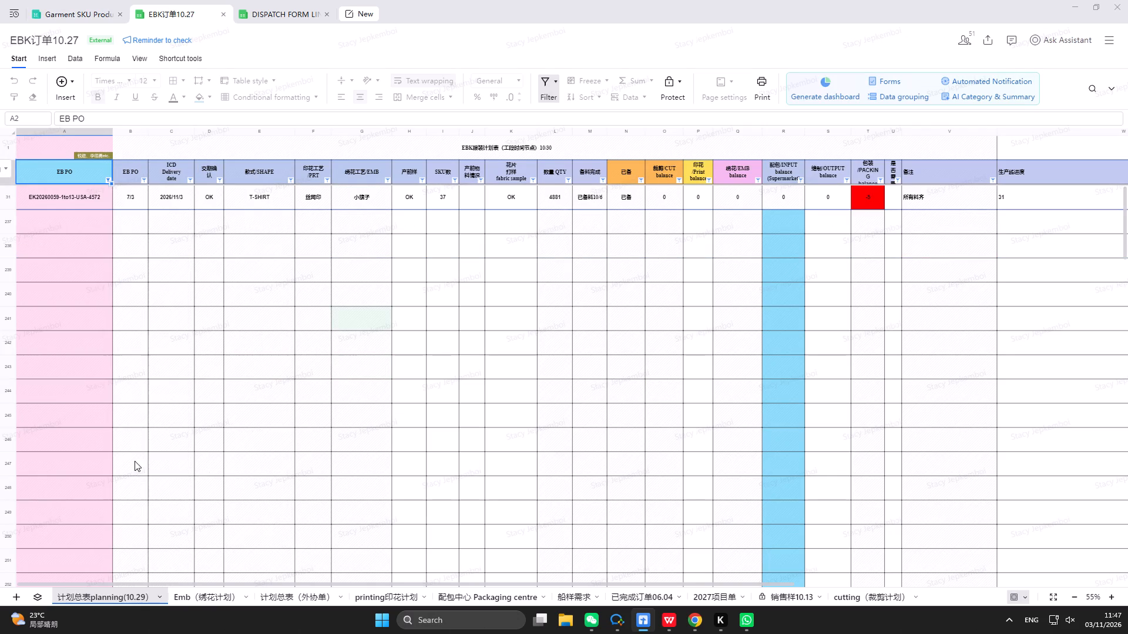
{"action": "left_click", "coordinate": [73, 12]}
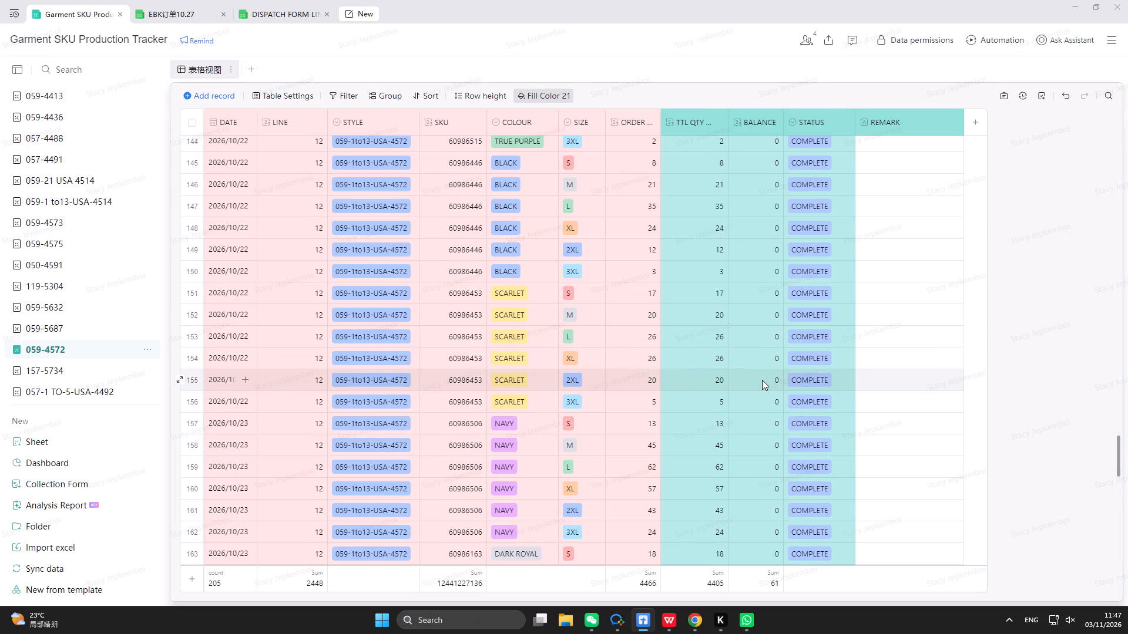
In row 195 of the 059-4572 table (SKU 60986427, NAVY, L), set TTL QTY to 21, balance to 0 and status to COMPLETE.
{"action": "scroll", "coordinate": [762, 380], "scroll_direction": "down", "scroll_amount": 18}
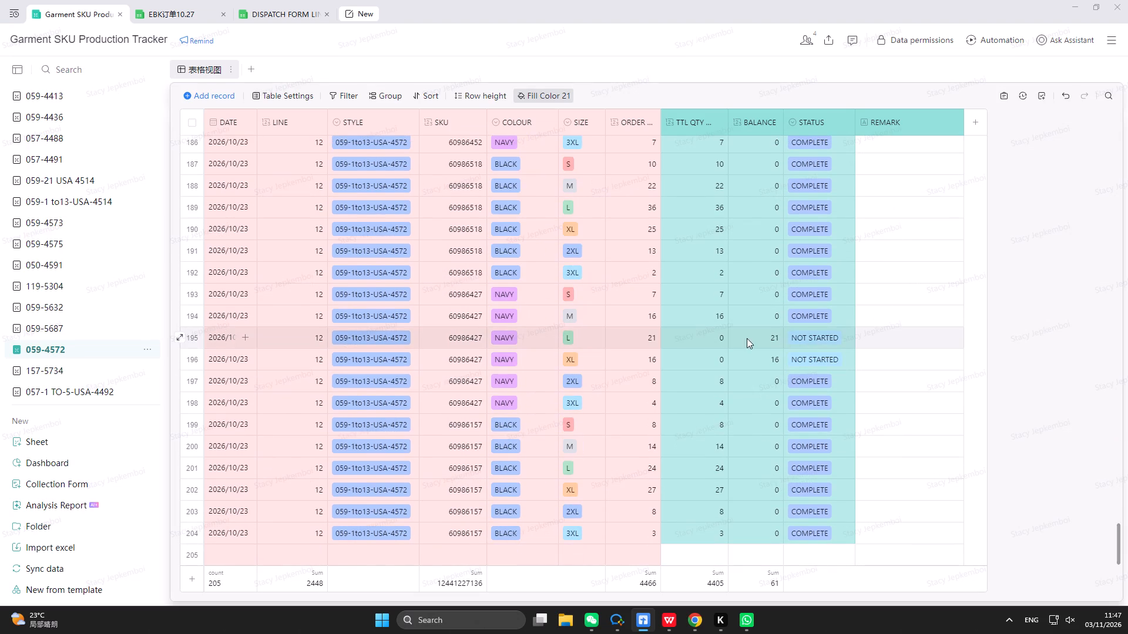
{"action": "left_click", "coordinate": [717, 339]}
{"action": "key", "text": "2"}
{"action": "key", "text": "1"}
{"action": "left_click", "coordinate": [760, 338]}
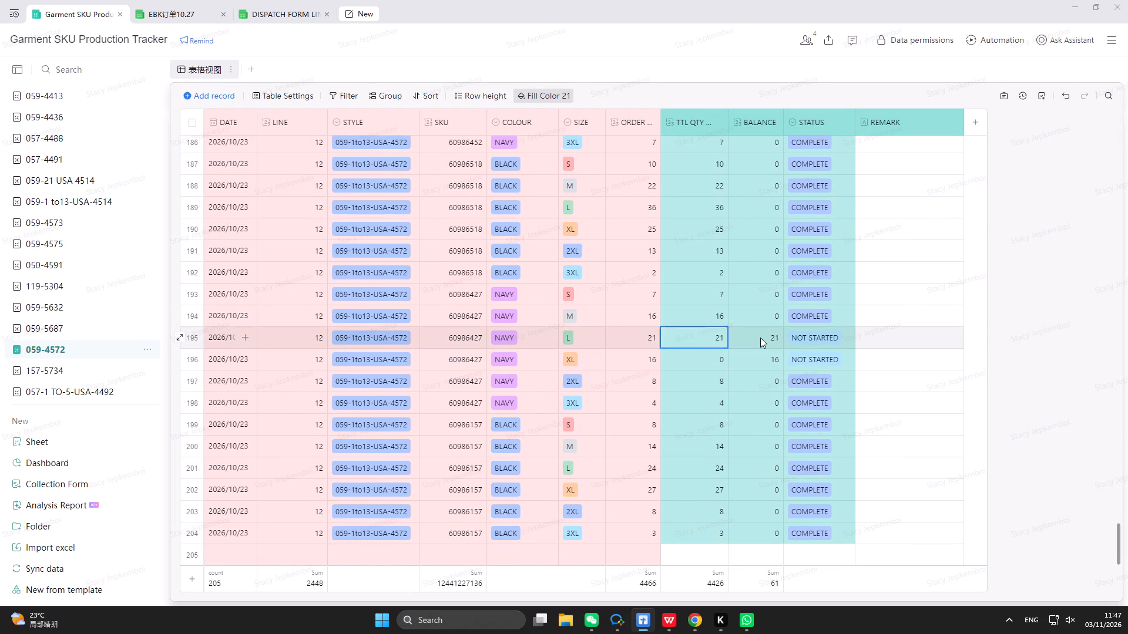
{"action": "key", "text": "0"}
{"action": "left_click", "coordinate": [817, 338]}
{"action": "left_click", "coordinate": [841, 340]}
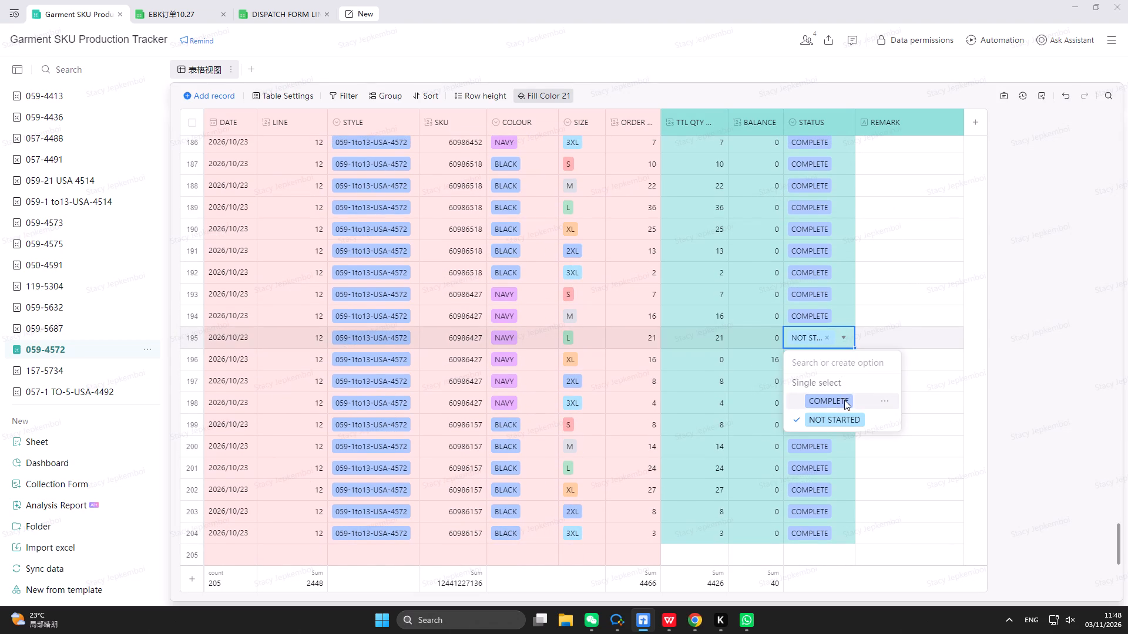
{"action": "left_click", "coordinate": [844, 400]}
In row 196 (SKU 60986427, NAVY, XL), set TTL QTY to 16, balance to 0 and status to COMPLETE.
{"action": "left_click", "coordinate": [727, 363]}
{"action": "type", "text": "16"}
{"action": "left_click", "coordinate": [775, 360]}
{"action": "key", "text": "0"}
{"action": "key", "text": "0"}
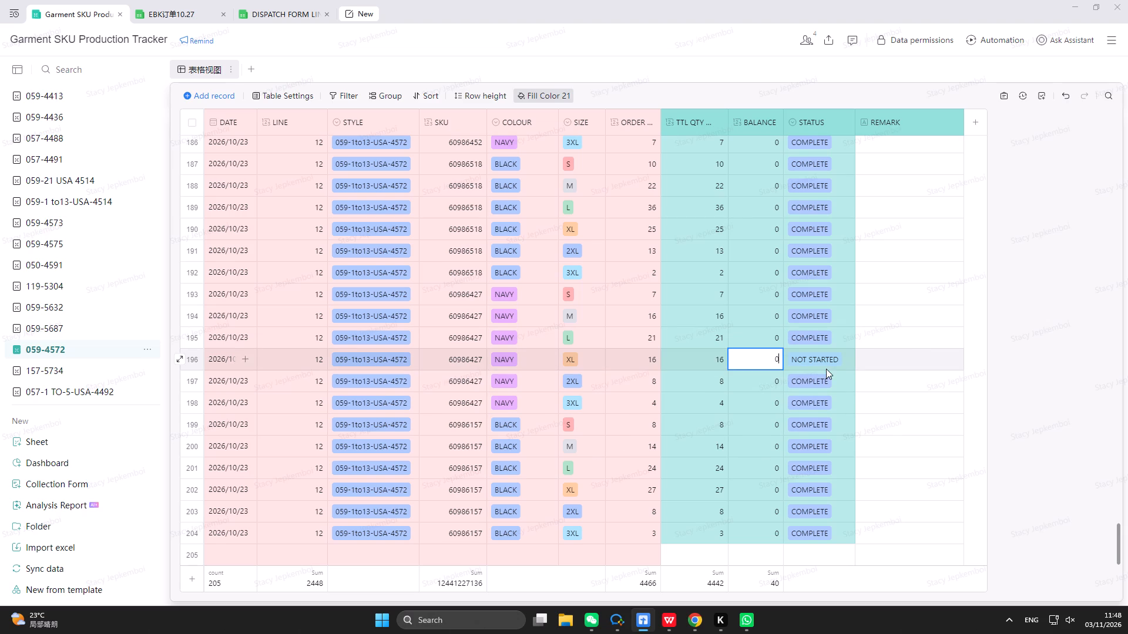
{"action": "left_click", "coordinate": [826, 369]}
{"action": "left_click", "coordinate": [843, 362]}
{"action": "left_click", "coordinate": [835, 423]}
Delete the empty record 205 at the end of the 059-4572 table.
{"action": "scroll", "coordinate": [834, 416], "scroll_direction": "down", "scroll_amount": 6}
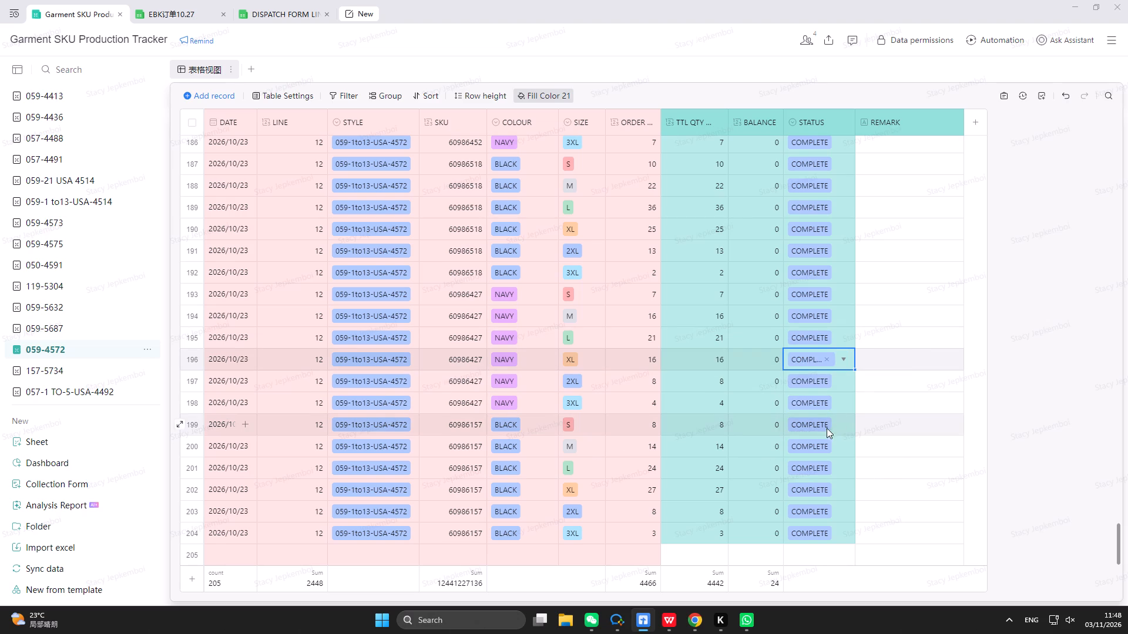
{"action": "scroll", "coordinate": [827, 428], "scroll_direction": "down", "scroll_amount": 2}
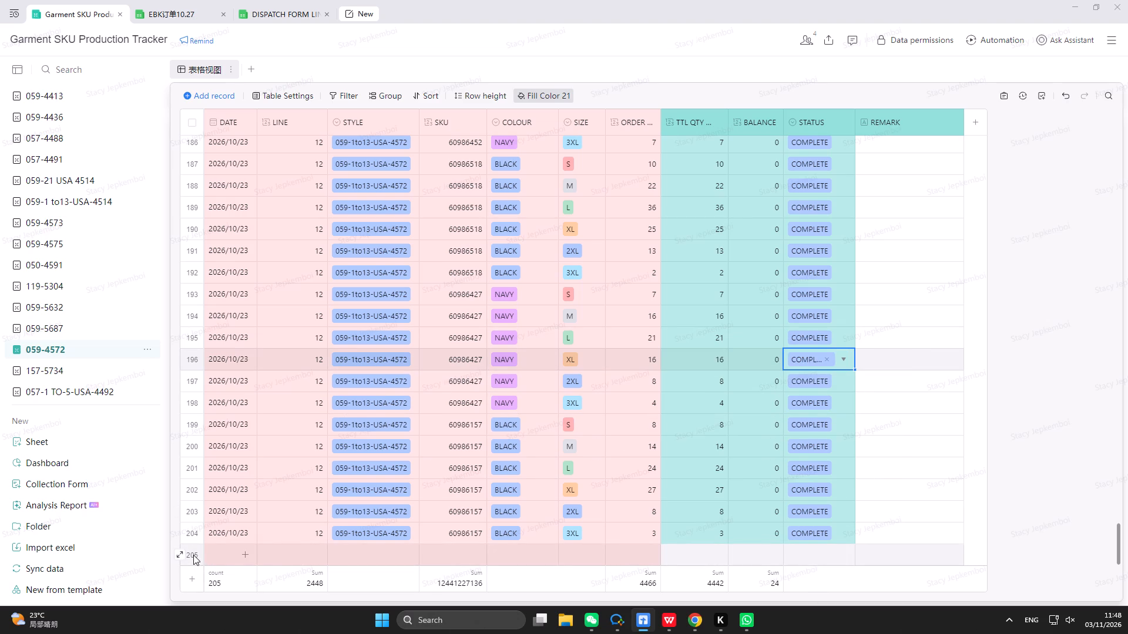
{"action": "left_click", "coordinate": [193, 555]}
{"action": "right_click", "coordinate": [193, 555]}
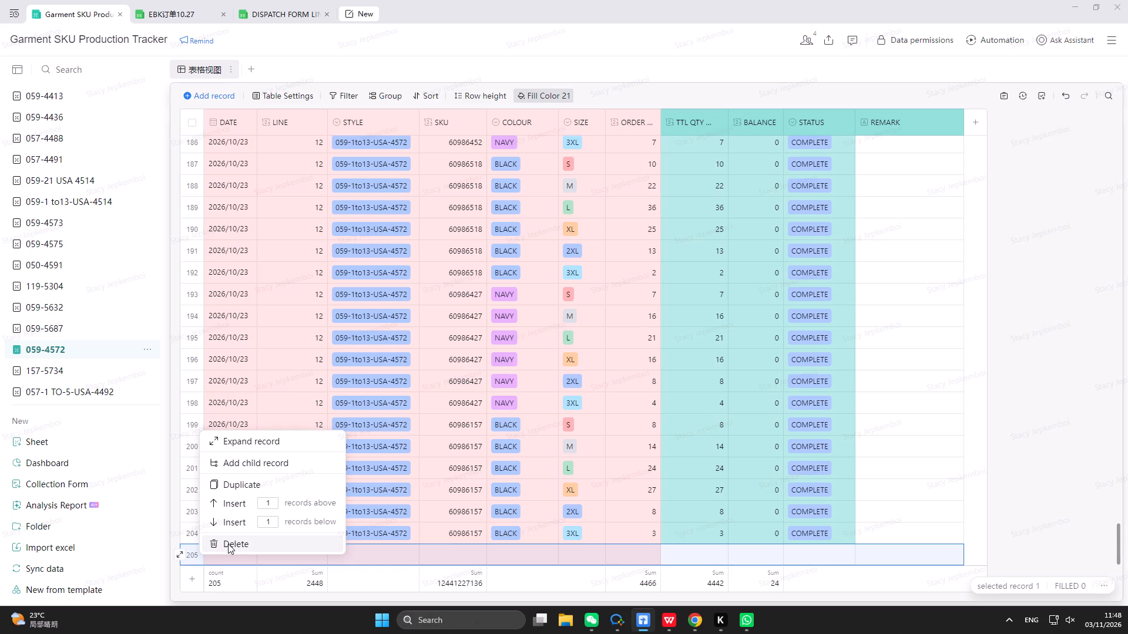
{"action": "left_click", "coordinate": [228, 544]}
In row 131 (SKU 60986445, size 2XL), set TTL QTY to 8, balance to 0 and status to COMPLETE.
{"action": "scroll", "coordinate": [860, 425], "scroll_direction": "up", "scroll_amount": 18}
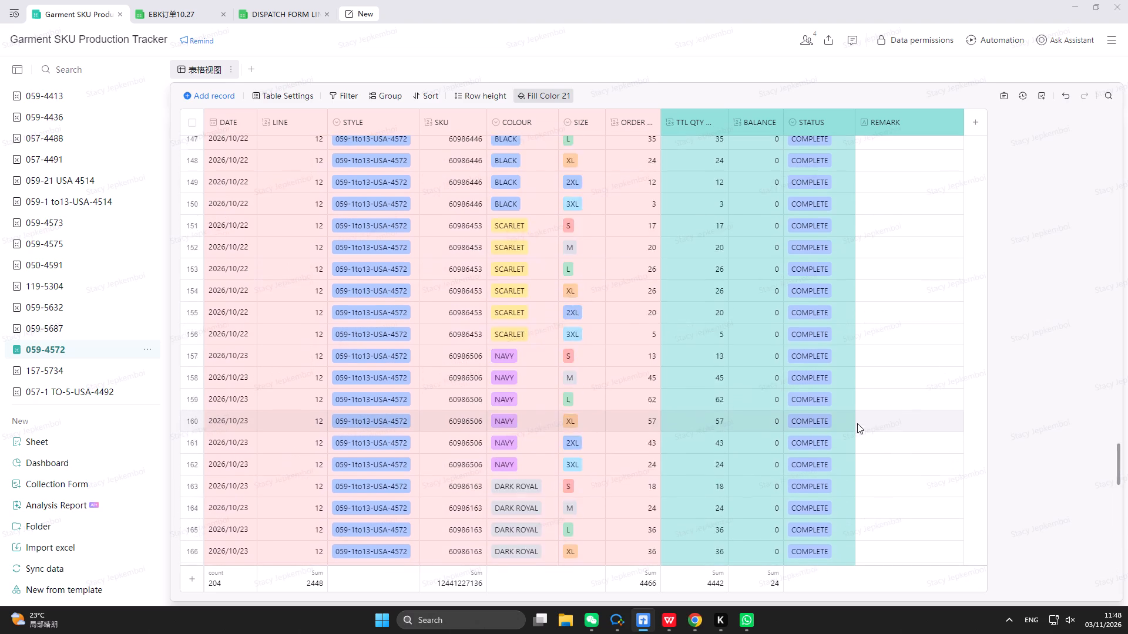
{"action": "scroll", "coordinate": [857, 423], "scroll_direction": "up", "scroll_amount": 18}
{"action": "scroll", "coordinate": [850, 419], "scroll_direction": "down", "scroll_amount": 7}
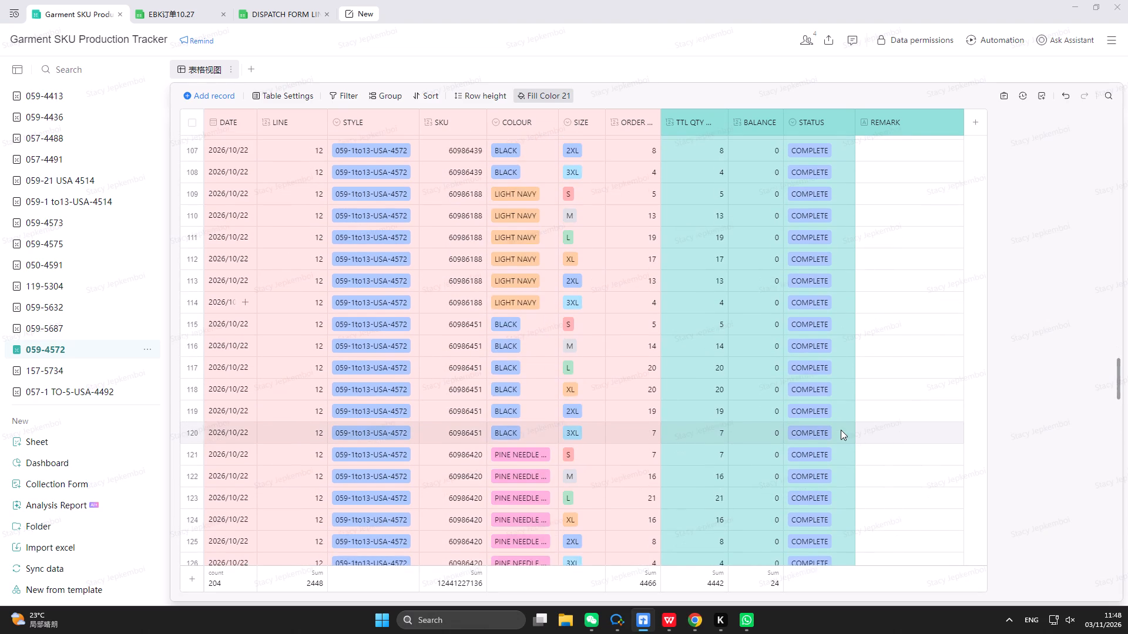
{"action": "scroll", "coordinate": [841, 430], "scroll_direction": "down", "scroll_amount": 6}
{"action": "left_click", "coordinate": [724, 322]}
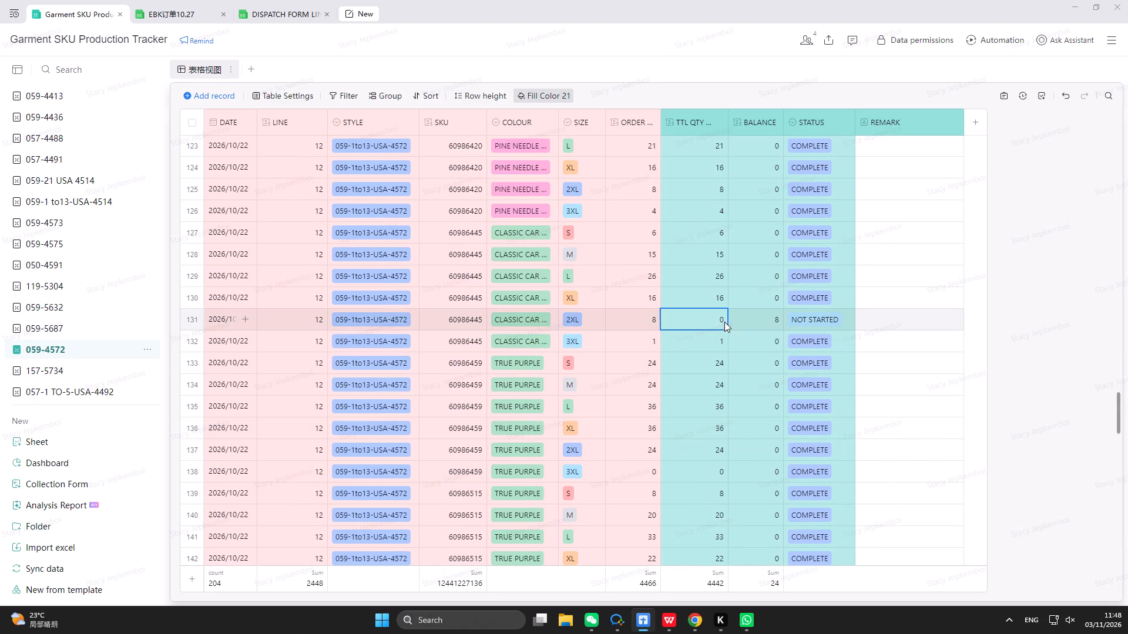
{"action": "key", "text": "8"}
{"action": "left_click", "coordinate": [762, 319]}
{"action": "key", "text": "0"}
{"action": "key", "text": "0"}
{"action": "left_click", "coordinate": [842, 319]}
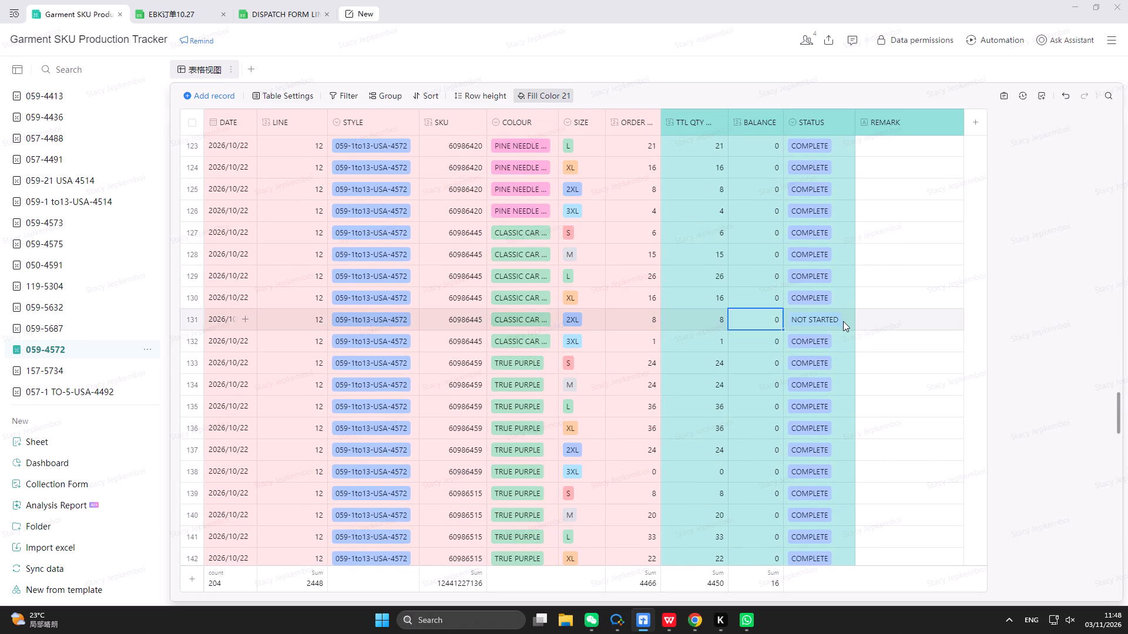
{"action": "left_click", "coordinate": [847, 322]}
{"action": "left_click", "coordinate": [857, 377]}
In row 82 (SKU 60986575, NAVY, XL), set TTL QTY to 16, balance to 0 and status to COMPLETE.
{"action": "scroll", "coordinate": [835, 318], "scroll_direction": "up", "scroll_amount": 6}
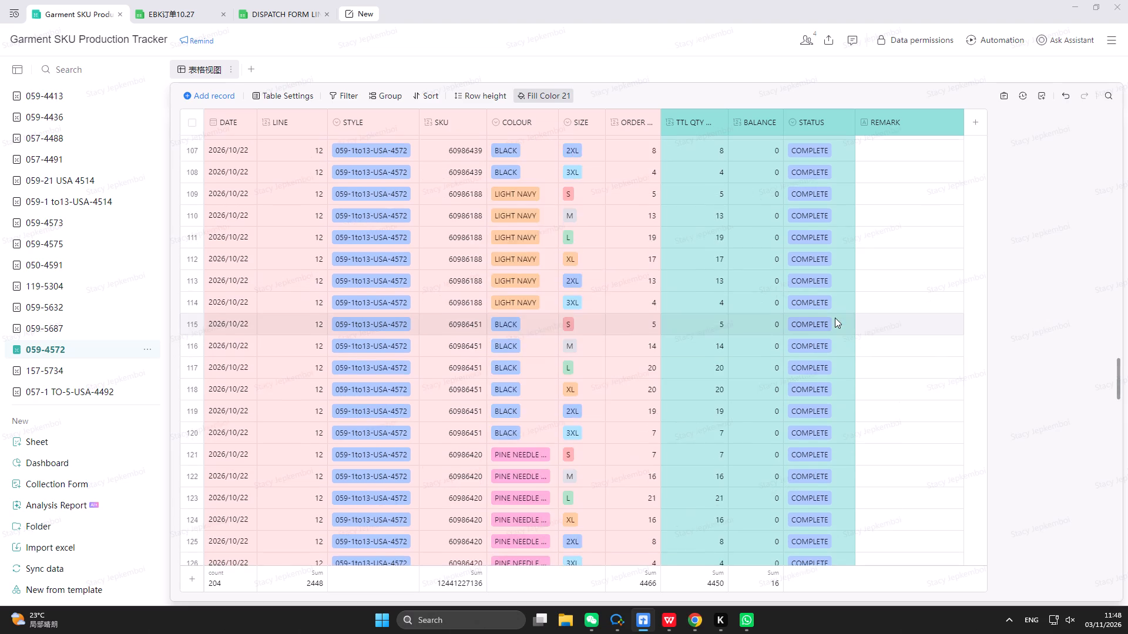
{"action": "scroll", "coordinate": [835, 318], "scroll_direction": "up", "scroll_amount": 20}
{"action": "scroll", "coordinate": [835, 318], "scroll_direction": "up", "scroll_amount": 3}
{"action": "scroll", "coordinate": [832, 354], "scroll_direction": "down", "scroll_amount": 3}
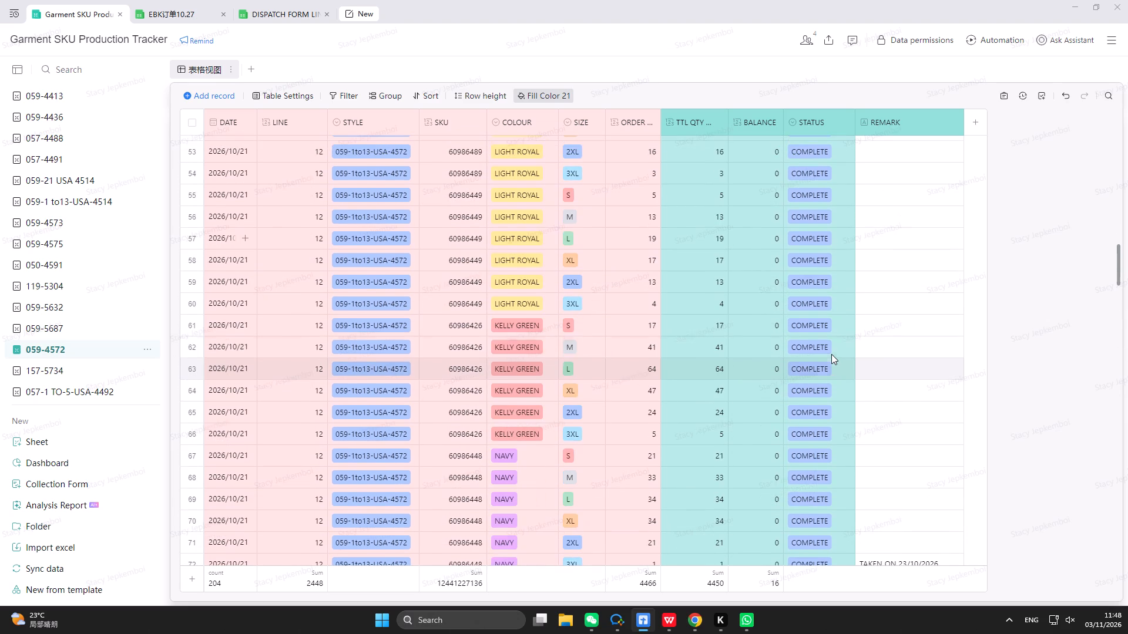
{"action": "scroll", "coordinate": [831, 354], "scroll_direction": "down", "scroll_amount": 9}
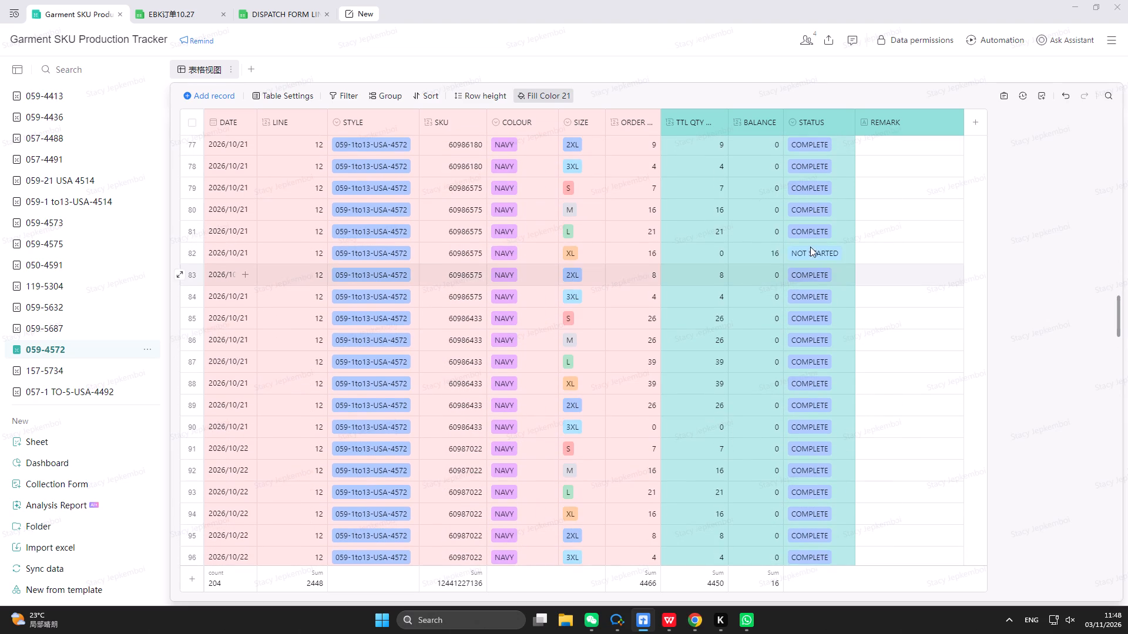
{"action": "left_click", "coordinate": [710, 253]}
{"action": "type", "text": "16"}
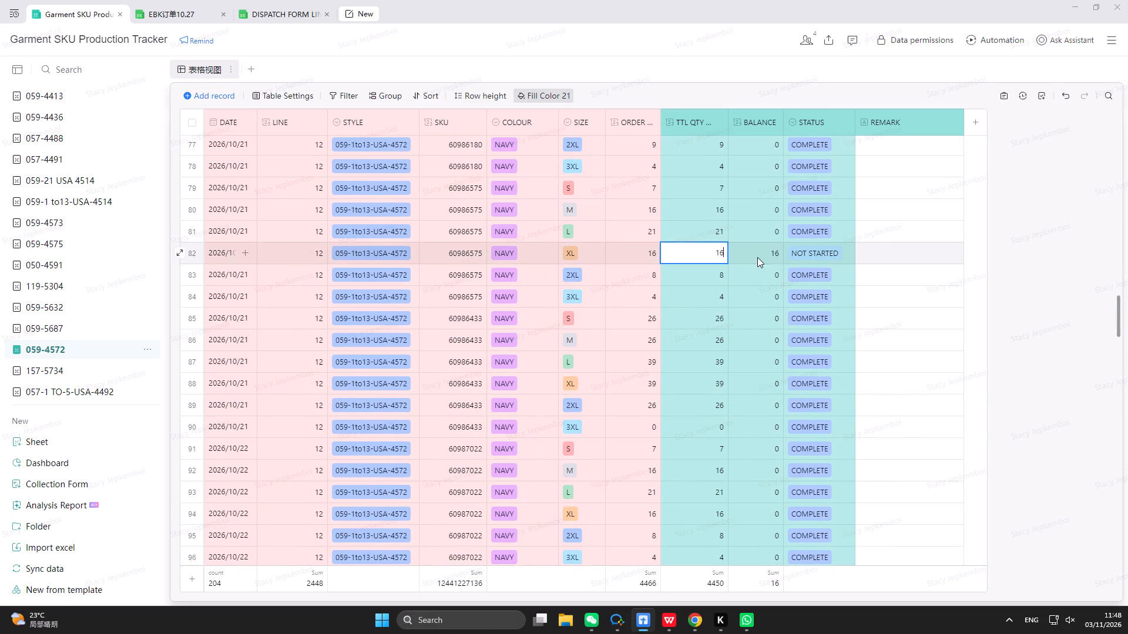
{"action": "left_click", "coordinate": [765, 249]}
{"action": "key", "text": "0"}
{"action": "left_click", "coordinate": [814, 258]}
{"action": "left_click", "coordinate": [841, 256]}
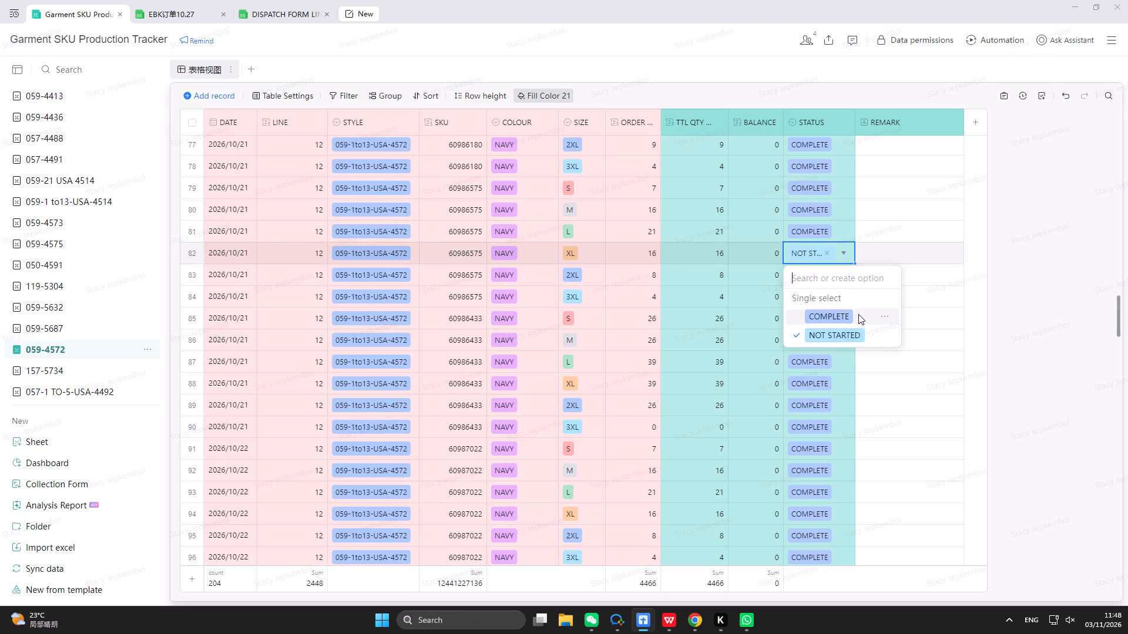
{"action": "left_click", "coordinate": [858, 314]}
Review the quantities, balances and statuses throughout the 059-4572 table for rows still open.
{"action": "scroll", "coordinate": [827, 267], "scroll_direction": "up", "scroll_amount": 20}
{"action": "scroll", "coordinate": [827, 267], "scroll_direction": "up", "scroll_amount": 17}
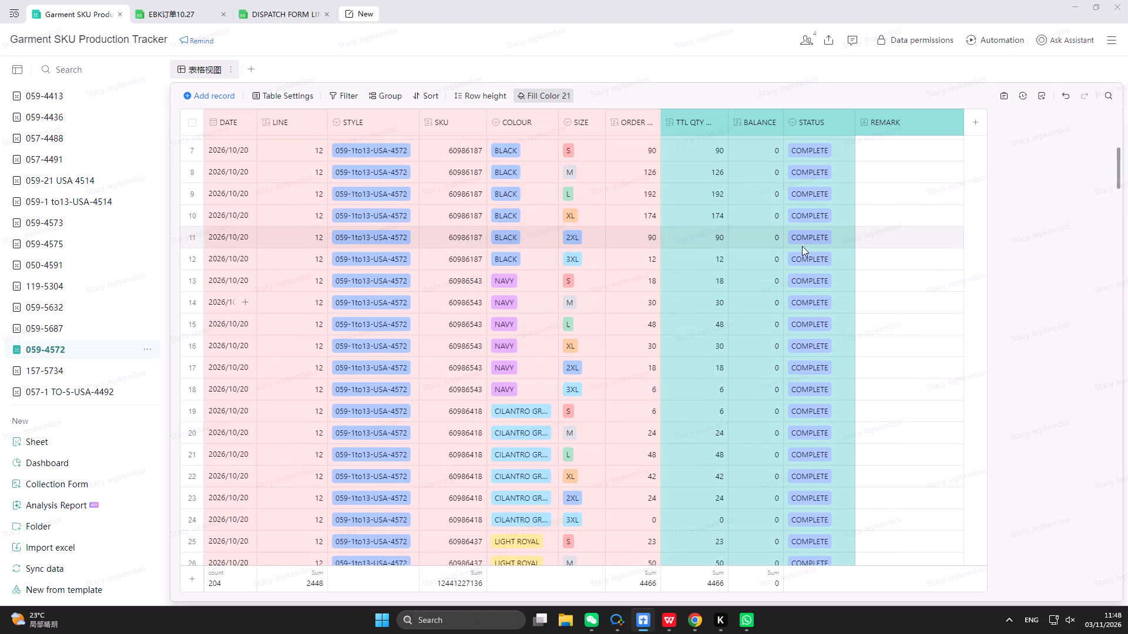
{"action": "scroll", "coordinate": [802, 246], "scroll_direction": "up", "scroll_amount": 19}
{"action": "scroll", "coordinate": [798, 244], "scroll_direction": "down", "scroll_amount": 17}
{"action": "scroll", "coordinate": [816, 329], "scroll_direction": "down", "scroll_amount": 9}
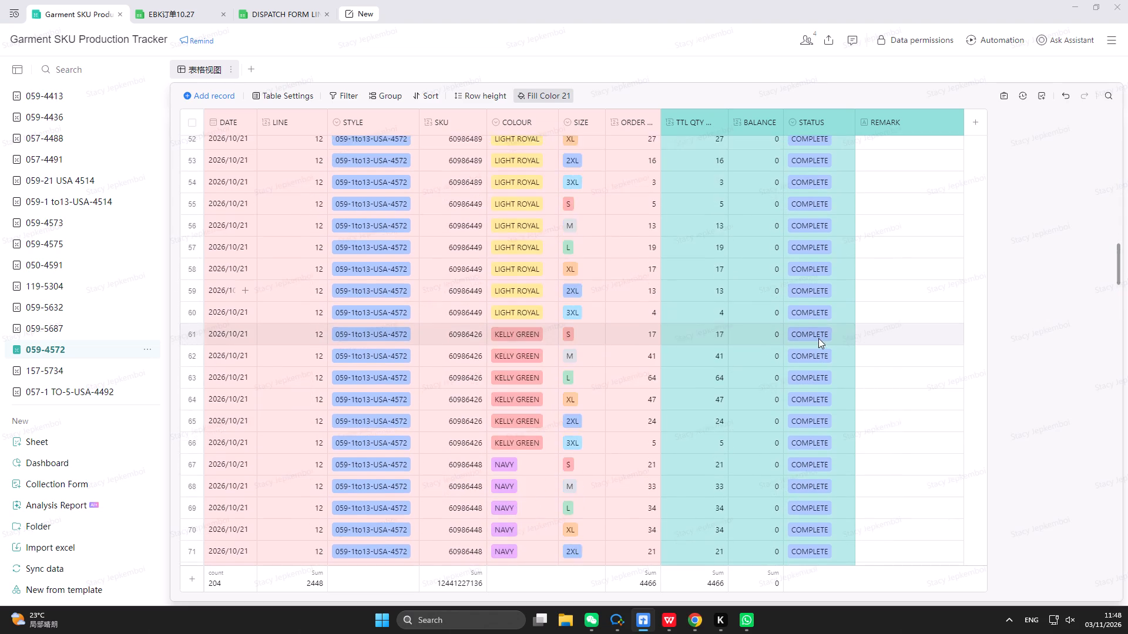
{"action": "scroll", "coordinate": [818, 342], "scroll_direction": "down", "scroll_amount": 18}
{"action": "scroll", "coordinate": [829, 363], "scroll_direction": "down", "scroll_amount": 10}
{"action": "scroll", "coordinate": [828, 379], "scroll_direction": "down", "scroll_amount": 14}
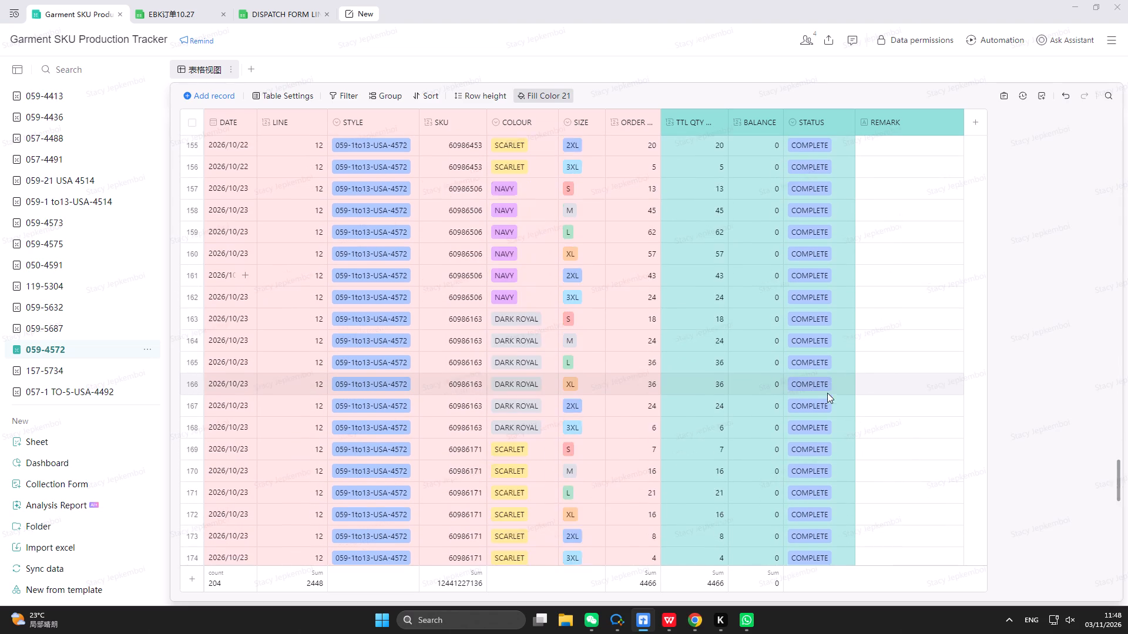
{"action": "scroll", "coordinate": [827, 393], "scroll_direction": "down", "scroll_amount": 15}
{"action": "scroll", "coordinate": [830, 392], "scroll_direction": "up", "scroll_amount": 1}
{"action": "scroll", "coordinate": [830, 392], "scroll_direction": "down", "scroll_amount": 9}
{"action": "scroll", "coordinate": [834, 392], "scroll_direction": "up", "scroll_amount": 1}
{"action": "scroll", "coordinate": [837, 392], "scroll_direction": "down", "scroll_amount": 7}
{"action": "scroll", "coordinate": [850, 390], "scroll_direction": "up", "scroll_amount": 2}
{"action": "scroll", "coordinate": [848, 391], "scroll_direction": "down", "scroll_amount": 17}
{"action": "scroll", "coordinate": [838, 426], "scroll_direction": "up", "scroll_amount": 1}
{"action": "scroll", "coordinate": [829, 421], "scroll_direction": "down", "scroll_amount": 15}
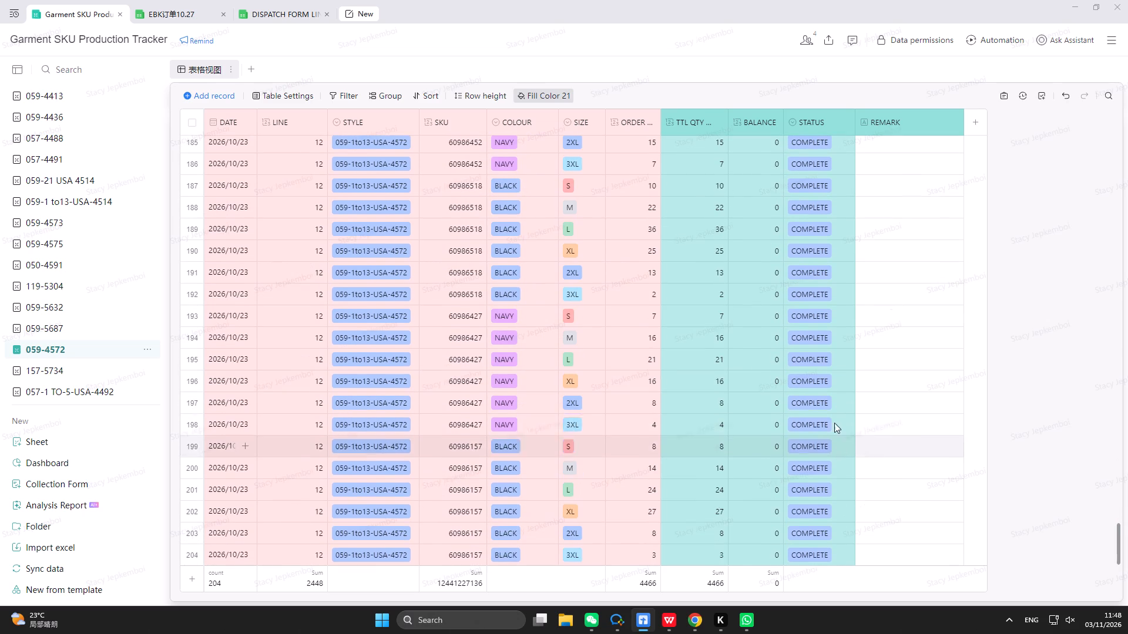
{"action": "scroll", "coordinate": [834, 423], "scroll_direction": "down", "scroll_amount": 4}
{"action": "scroll", "coordinate": [837, 427], "scroll_direction": "up", "scroll_amount": 3}
{"action": "scroll", "coordinate": [815, 440], "scroll_direction": "down", "scroll_amount": 20}
{"action": "scroll", "coordinate": [815, 440], "scroll_direction": "down", "scroll_amount": 14}
Enter the remark COMPLETE for rows 1 and 2 of the 059-4572 table.
{"action": "scroll", "coordinate": [808, 386], "scroll_direction": "up", "scroll_amount": 20}
{"action": "scroll", "coordinate": [808, 386], "scroll_direction": "up", "scroll_amount": 1}
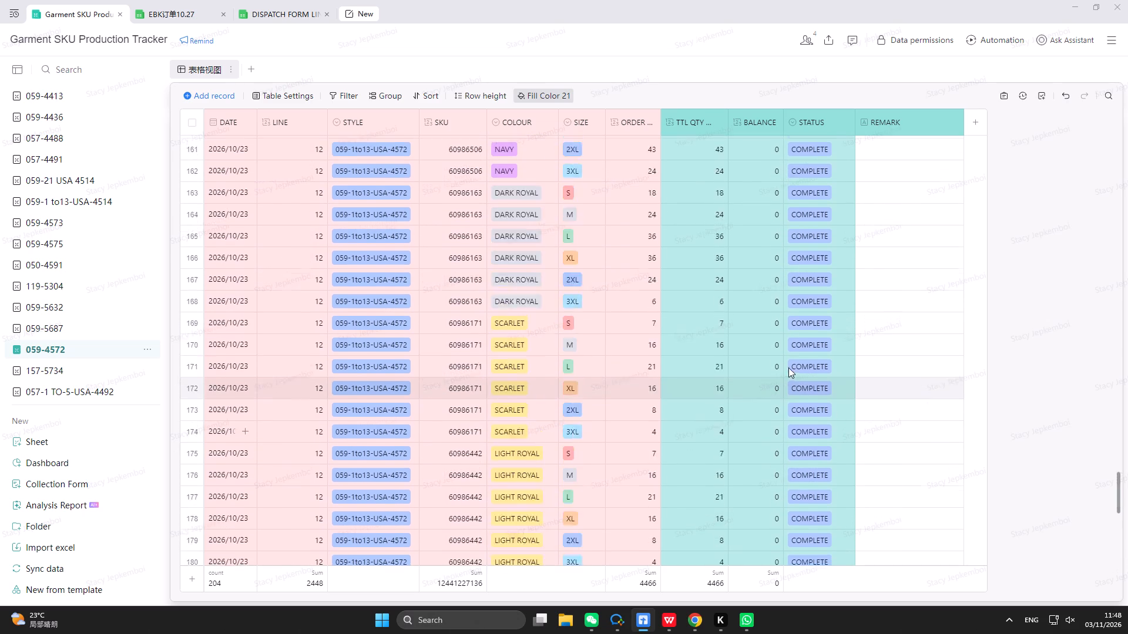
{"action": "scroll", "coordinate": [788, 367], "scroll_direction": "up", "scroll_amount": 20}
{"action": "scroll", "coordinate": [788, 367], "scroll_direction": "up", "scroll_amount": 8}
{"action": "scroll", "coordinate": [769, 359], "scroll_direction": "down", "scroll_amount": 1}
{"action": "scroll", "coordinate": [769, 359], "scroll_direction": "up", "scroll_amount": 20}
{"action": "scroll", "coordinate": [769, 359], "scroll_direction": "up", "scroll_amount": 20}
{"action": "scroll", "coordinate": [769, 359], "scroll_direction": "up", "scroll_amount": 7}
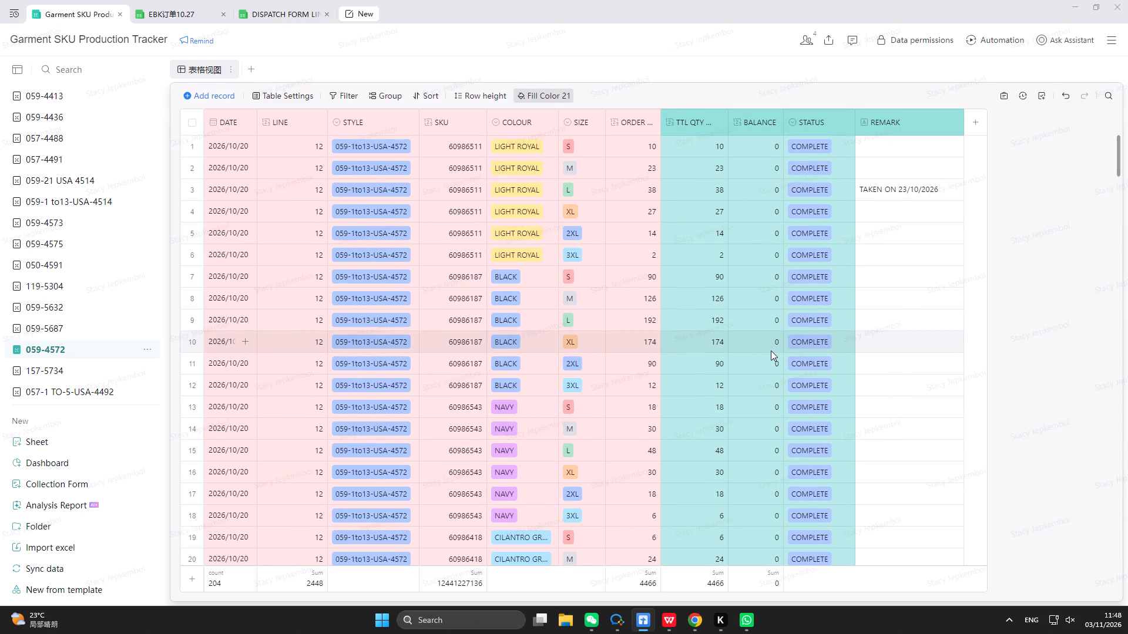
{"action": "scroll", "coordinate": [771, 350], "scroll_direction": "up", "scroll_amount": 17}
{"action": "left_click", "coordinate": [920, 141]}
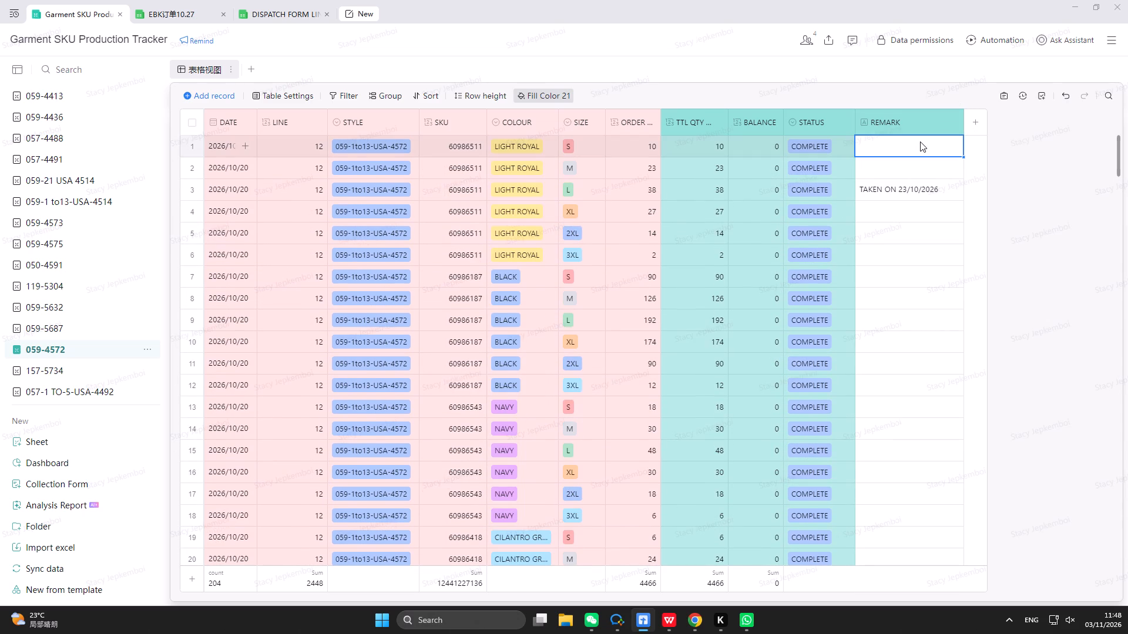
{"action": "type", "text": "COMPLETE"}
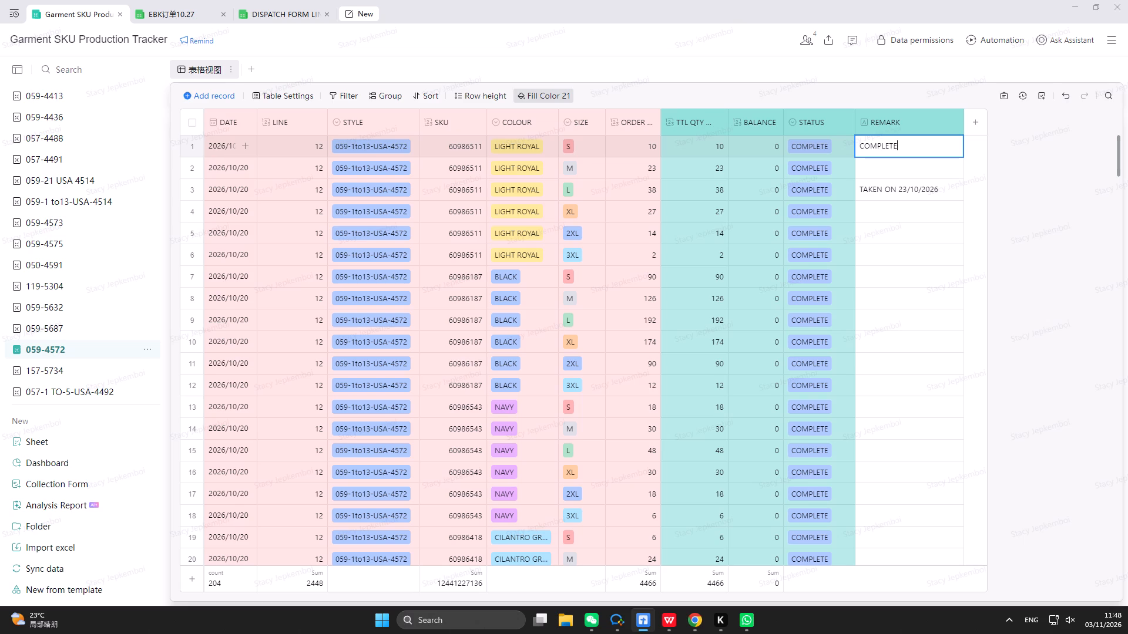
{"action": "left_click", "coordinate": [928, 177]}
{"action": "left_click", "coordinate": [927, 148]}
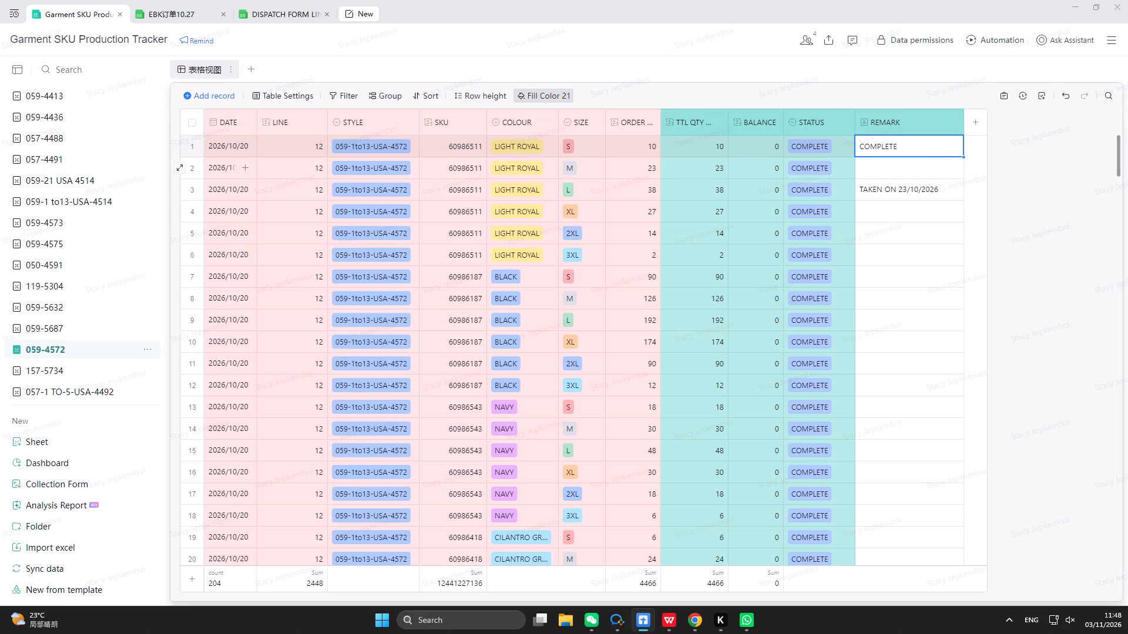
{"action": "left_click_drag", "start_coordinate": [963, 157], "coordinate": [960, 169]}
Enter COMPLETE as the remark in row 4 and fill it down through row 71.
{"action": "left_click", "coordinate": [901, 214]}
{"action": "type", "text": "COMPLETE"}
{"action": "left_click", "coordinate": [904, 225]}
{"action": "left_click", "coordinate": [916, 205]}
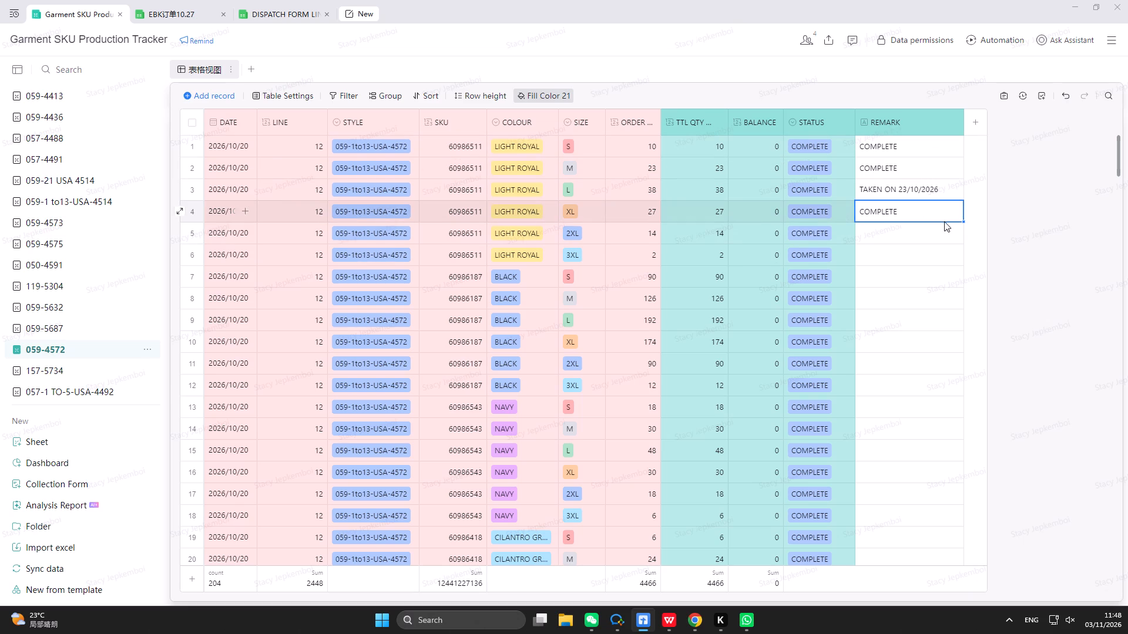
{"action": "left_click_drag", "start_coordinate": [965, 221], "coordinate": [969, 633]}
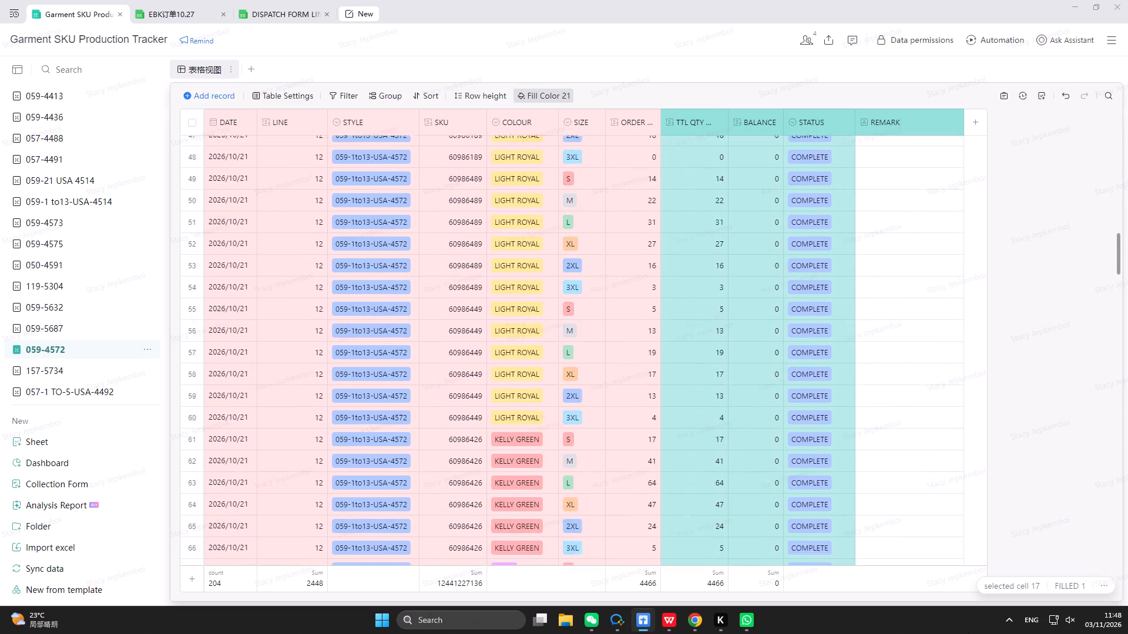
{"action": "left_click_drag", "start_coordinate": [969, 633], "coordinate": [911, 238]}
Enter COMPLETE as the remark in row 73 and fill it down to the last record, row 204.
{"action": "left_click", "coordinate": [908, 272]}
{"action": "type", "text": "COMPLETE"}
{"action": "left_click", "coordinate": [920, 302]}
{"action": "left_click", "coordinate": [925, 281]}
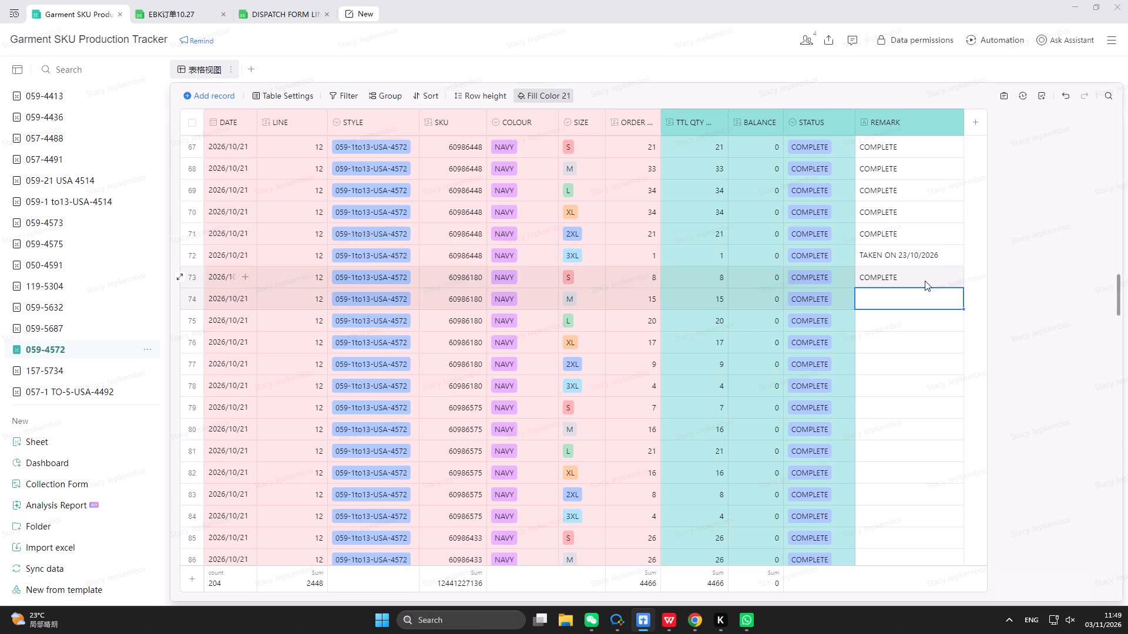
{"action": "left_click_drag", "start_coordinate": [965, 288], "coordinate": [947, 633]}
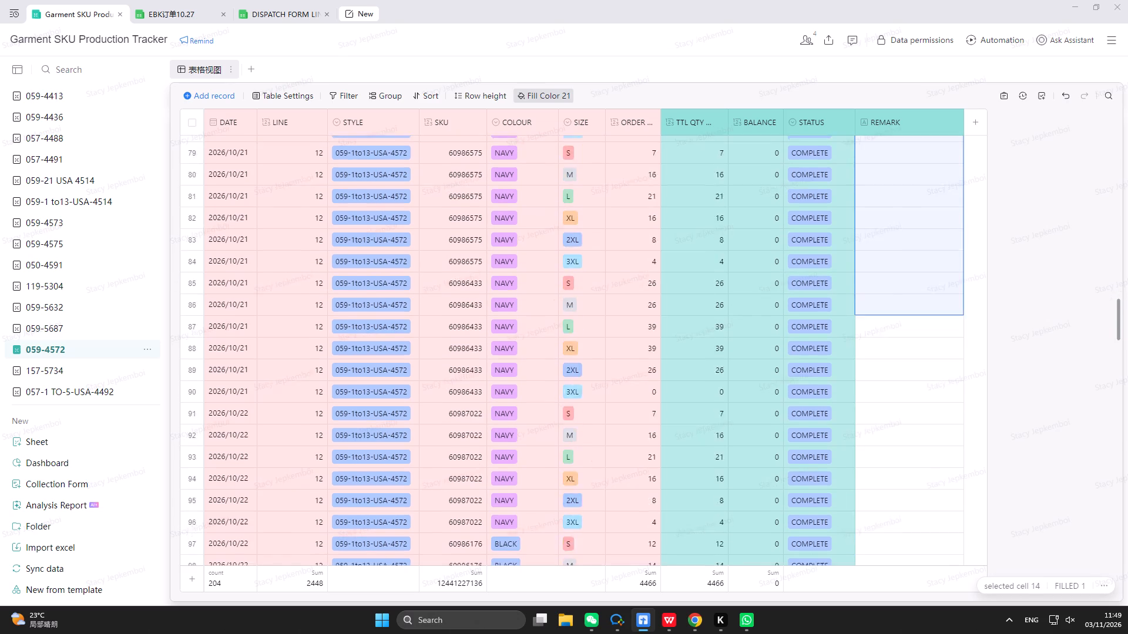
{"action": "left_click_drag", "start_coordinate": [947, 633], "coordinate": [946, 633]}
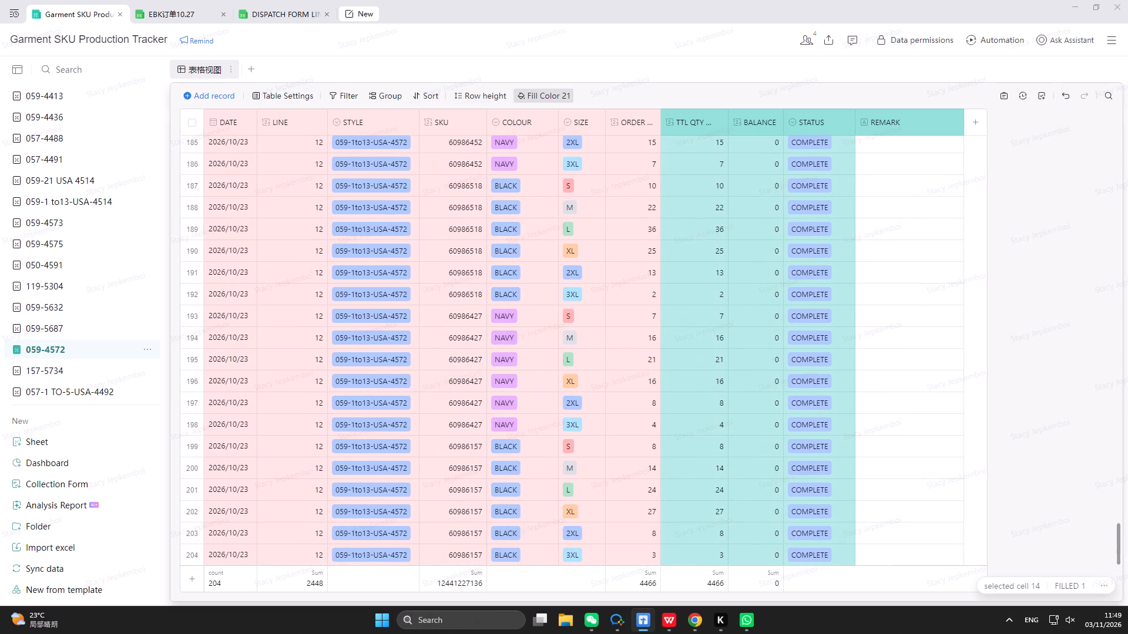
{"action": "left_click_drag", "start_coordinate": [946, 633], "coordinate": [936, 563]}
{"action": "scroll", "coordinate": [913, 430], "scroll_direction": "down", "scroll_amount": 8}
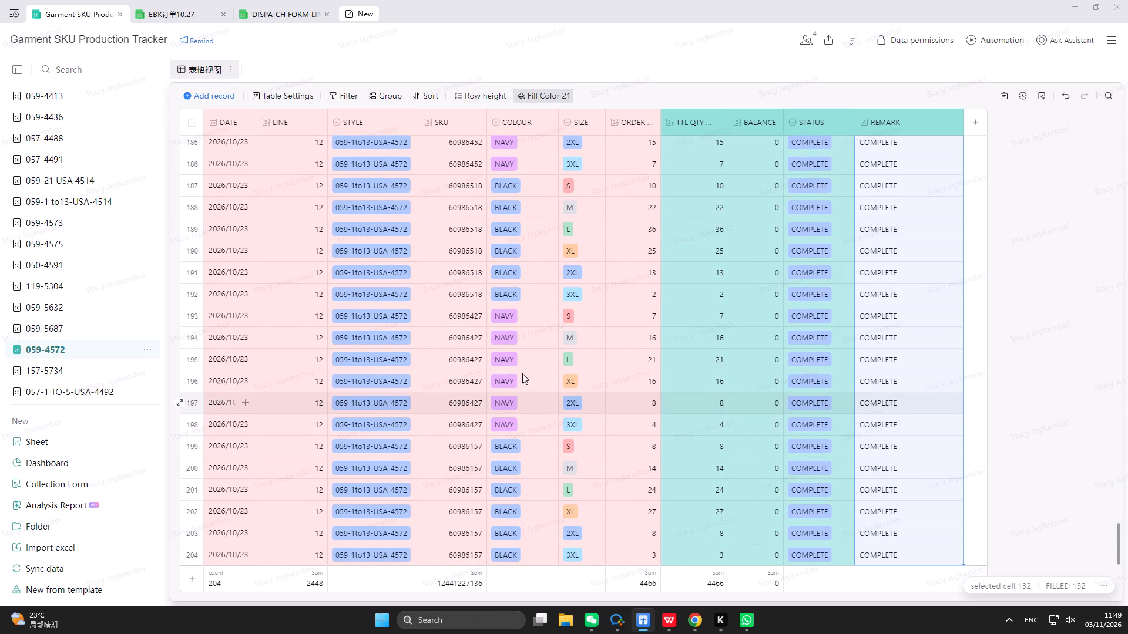
{"action": "left_click", "coordinate": [989, 528]}
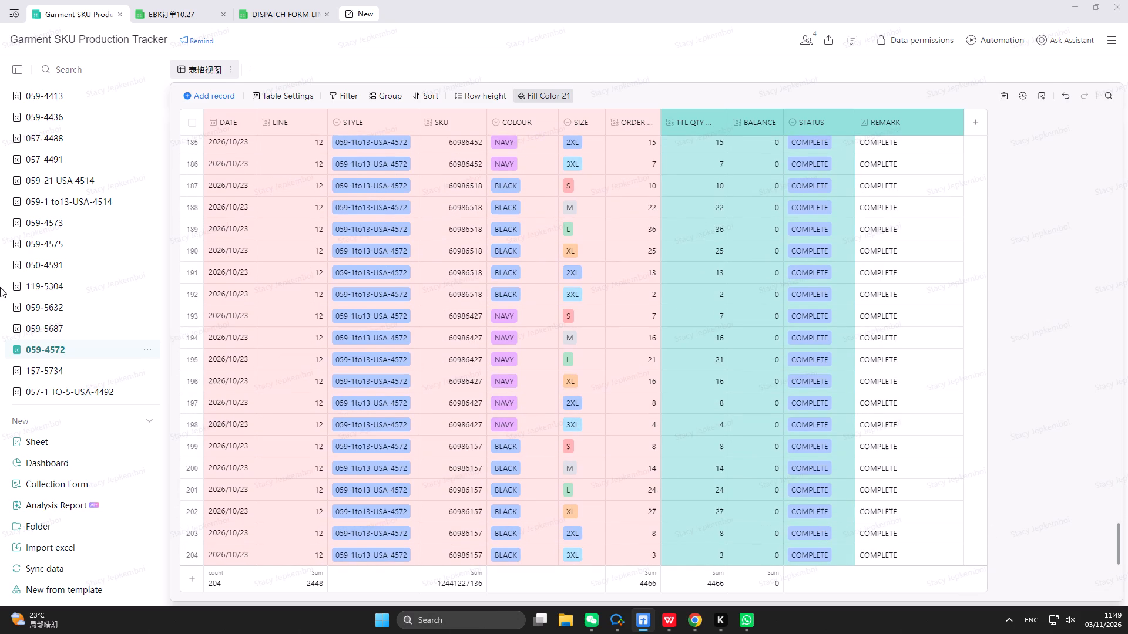
Move the 059-4572 table up the table list to sit between 111-4480 and 059-4576.
{"action": "left_click_drag", "start_coordinate": [56, 352], "coordinate": [73, 144]}
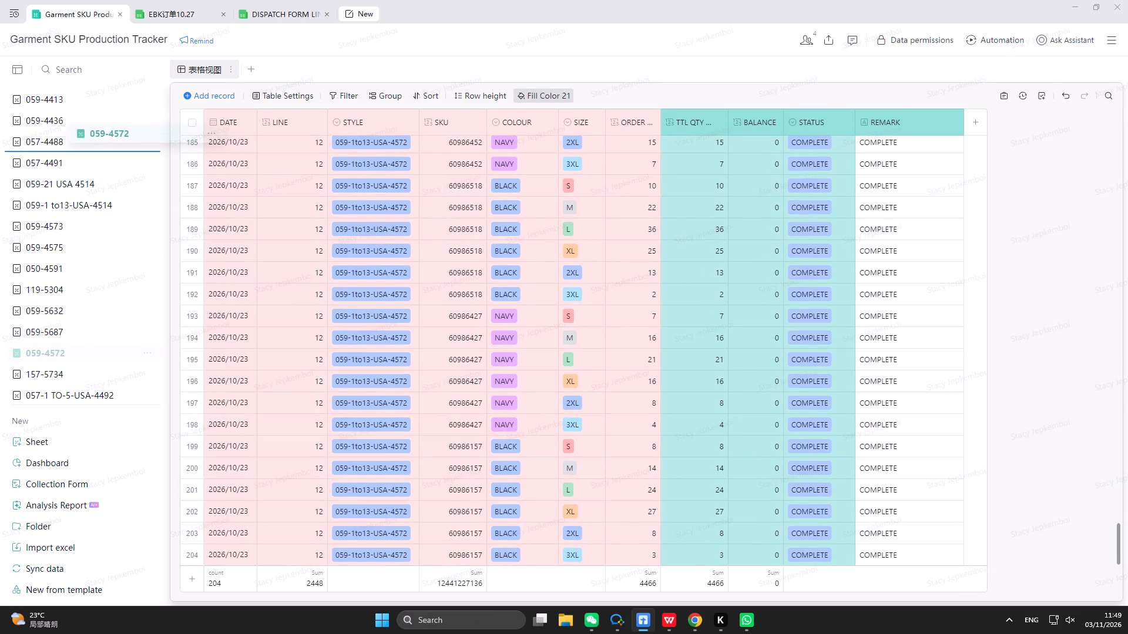
{"action": "left_click_drag", "start_coordinate": [73, 144], "coordinate": [74, 70]}
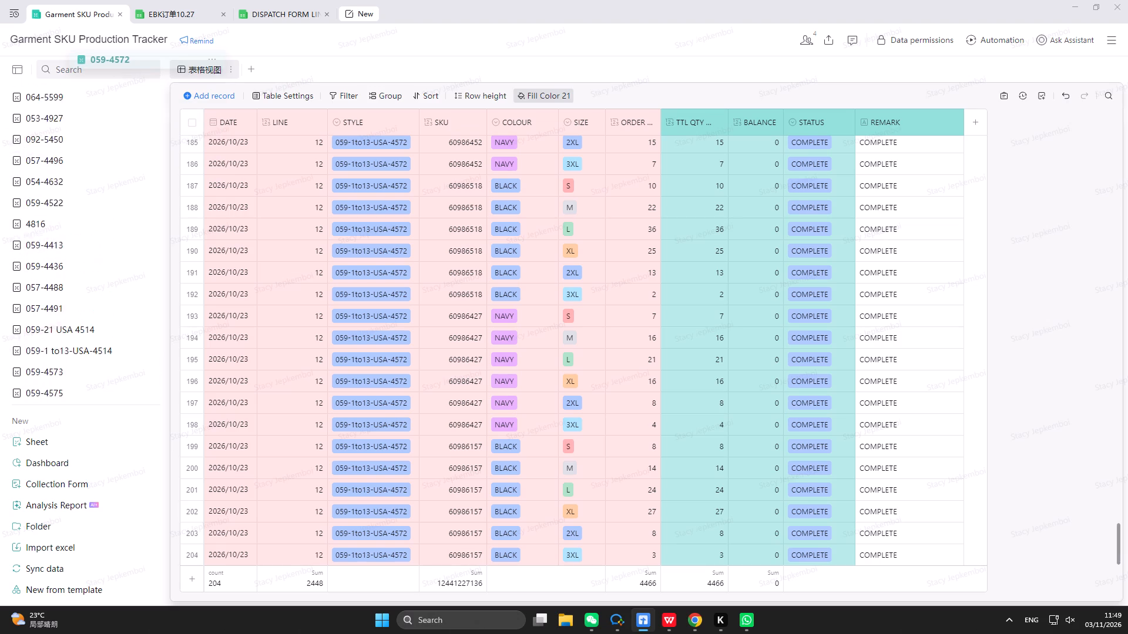
{"action": "left_click_drag", "start_coordinate": [74, 70], "coordinate": [82, 217]}
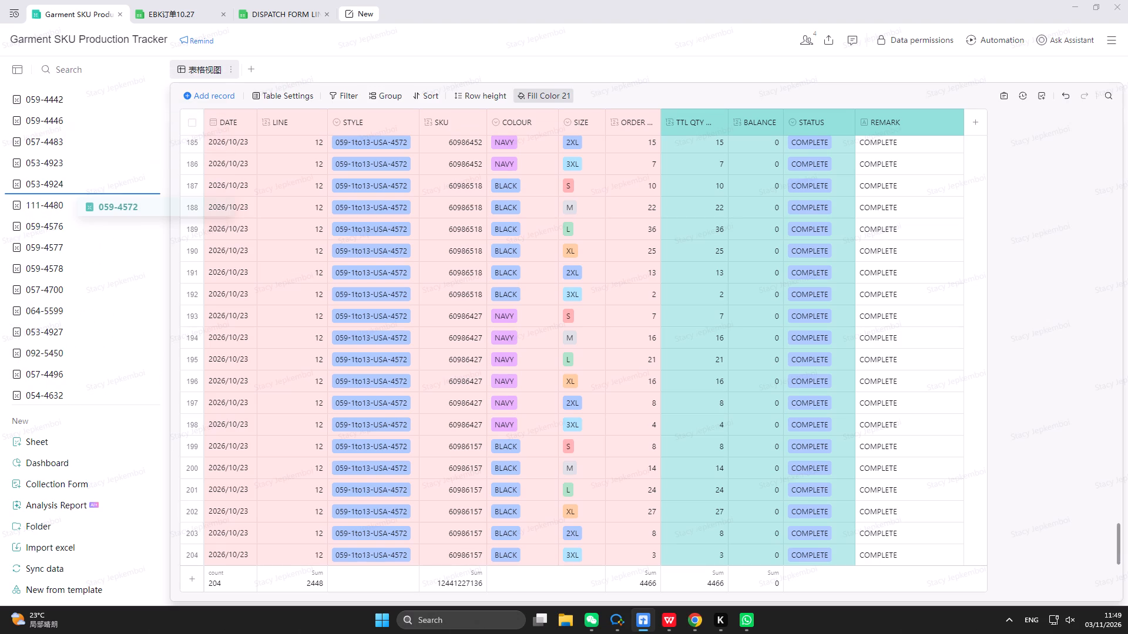
{"action": "left_click_drag", "start_coordinate": [82, 217], "coordinate": [82, 222]}
Open the 059-5687 table and move it up the table list to sit between 064-5599 and 053-4927.
{"action": "scroll", "coordinate": [92, 324], "scroll_direction": "down", "scroll_amount": 8}
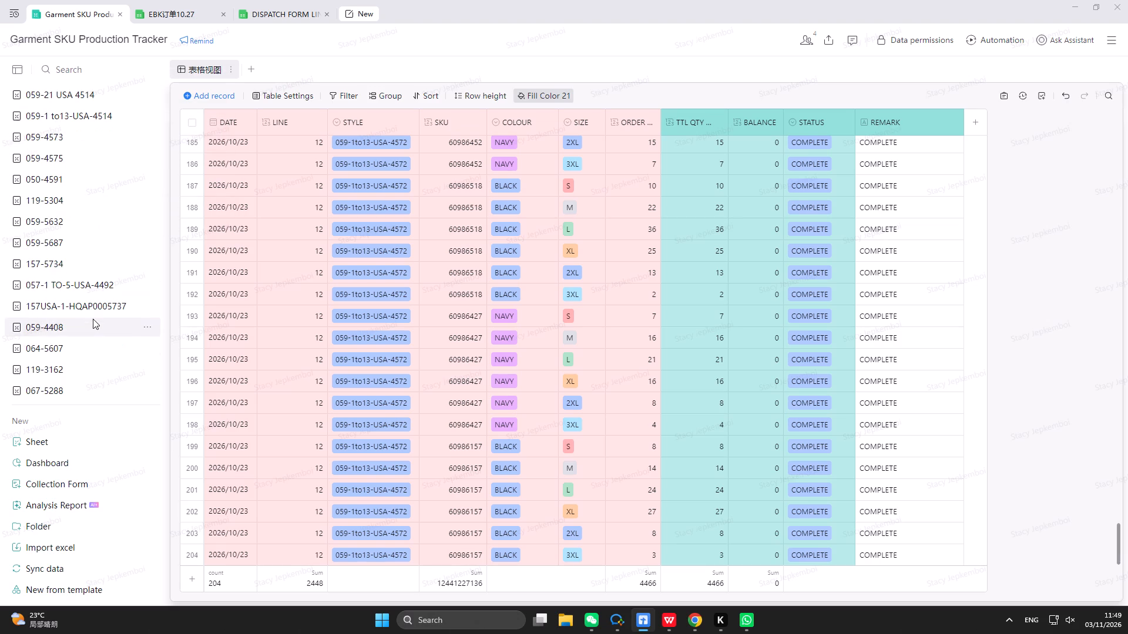
{"action": "left_click", "coordinate": [58, 239]}
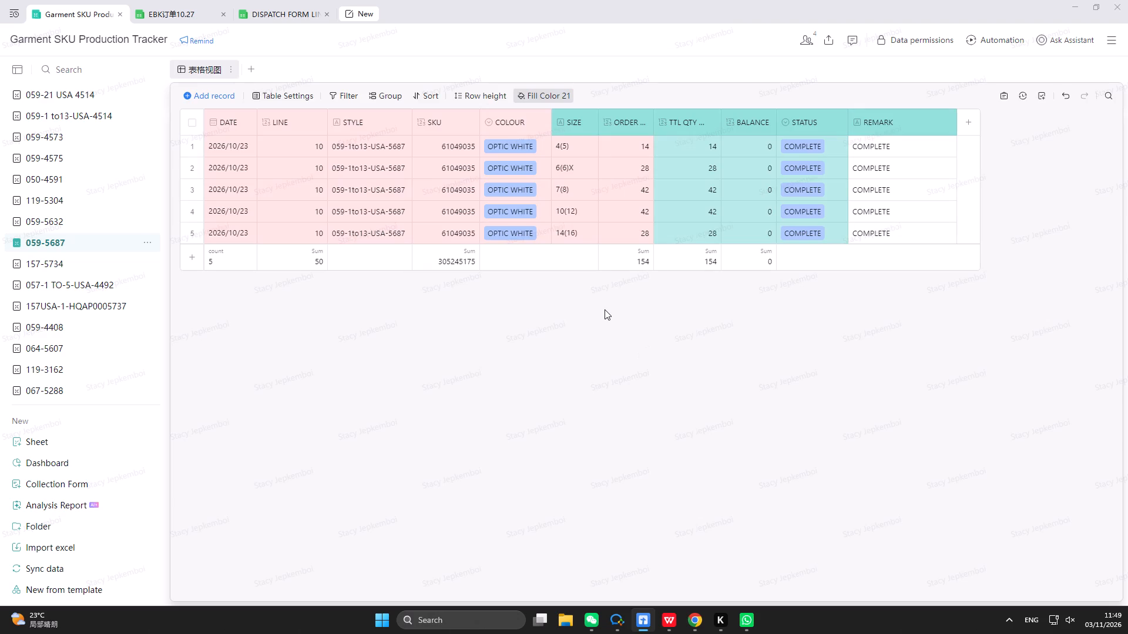
{"action": "left_click_drag", "start_coordinate": [62, 242], "coordinate": [65, 154]}
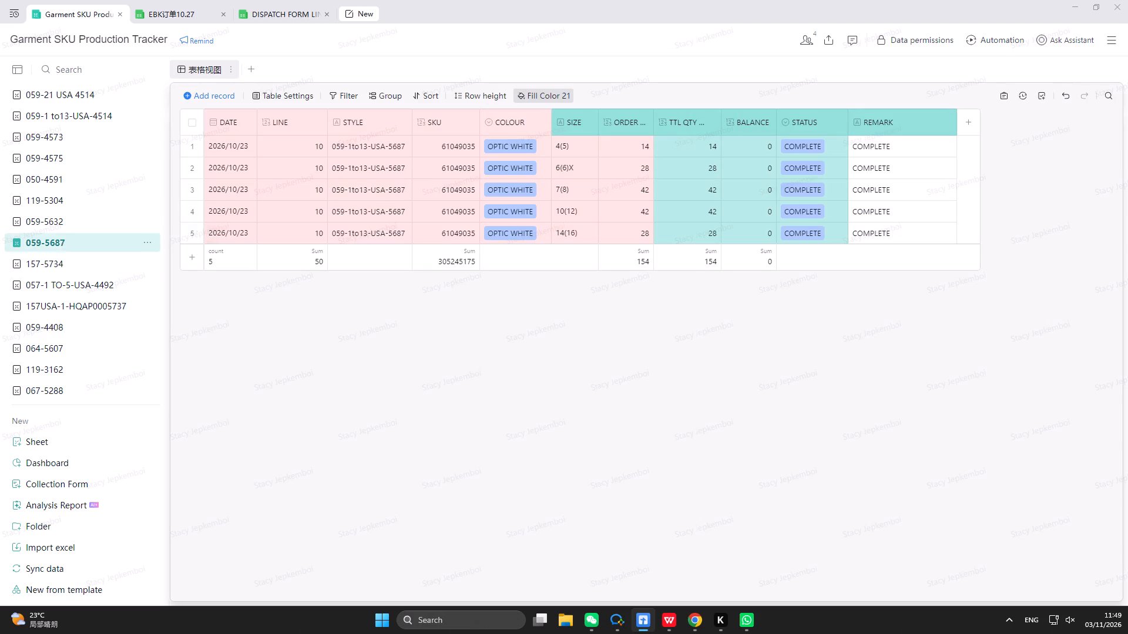
{"action": "left_click_drag", "start_coordinate": [65, 154], "coordinate": [75, 82]}
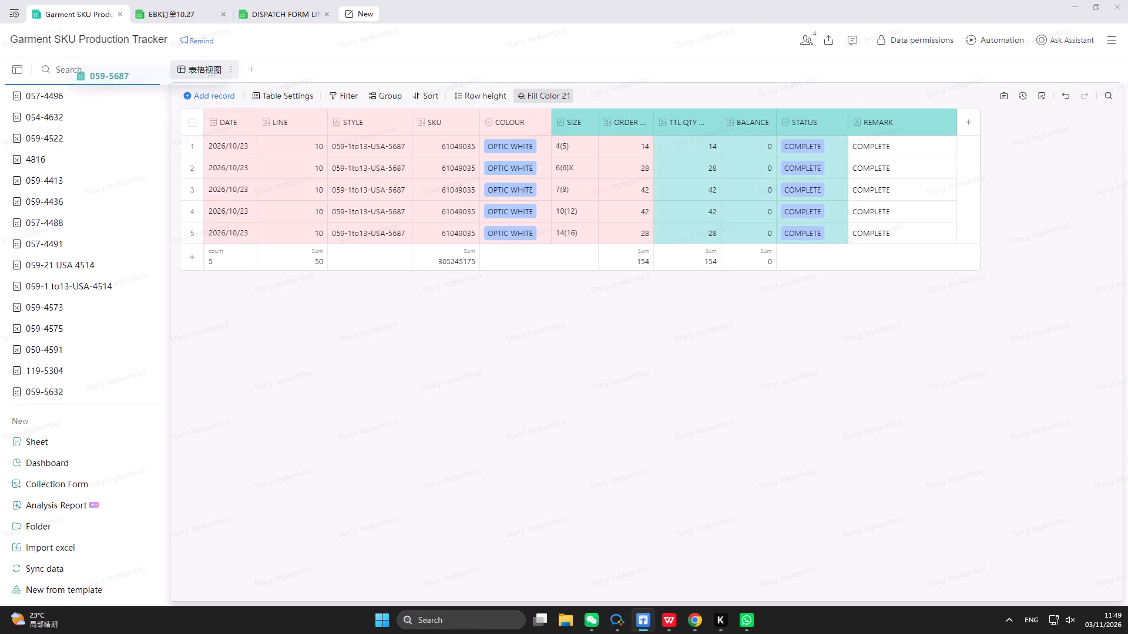
{"action": "left_click_drag", "start_coordinate": [75, 82], "coordinate": [75, 86]}
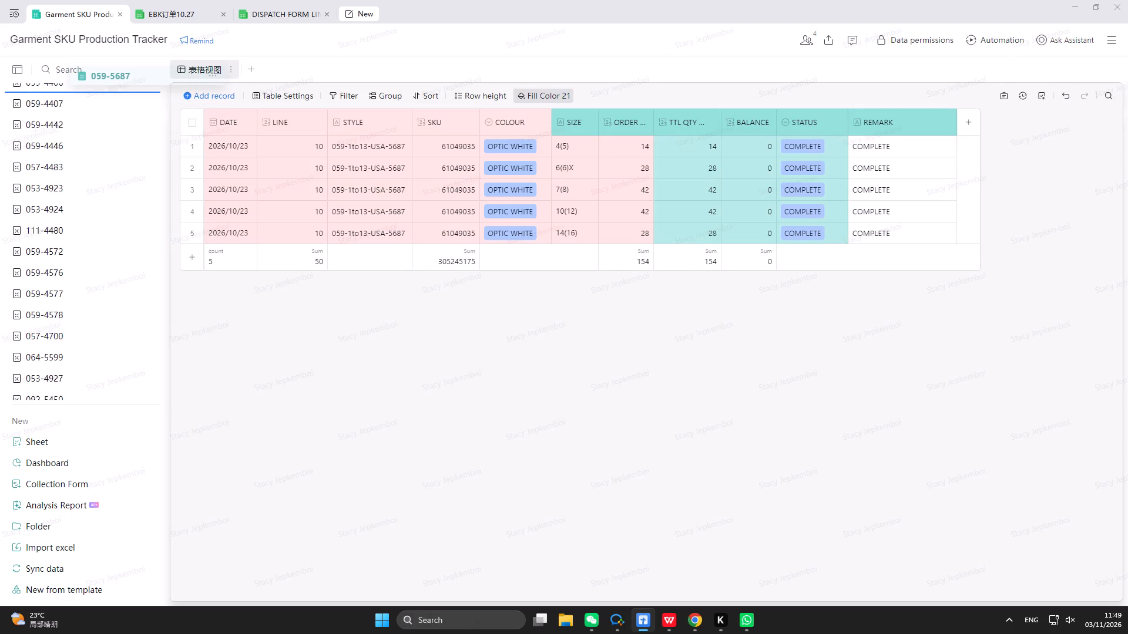
{"action": "left_click_drag", "start_coordinate": [75, 86], "coordinate": [81, 329]}
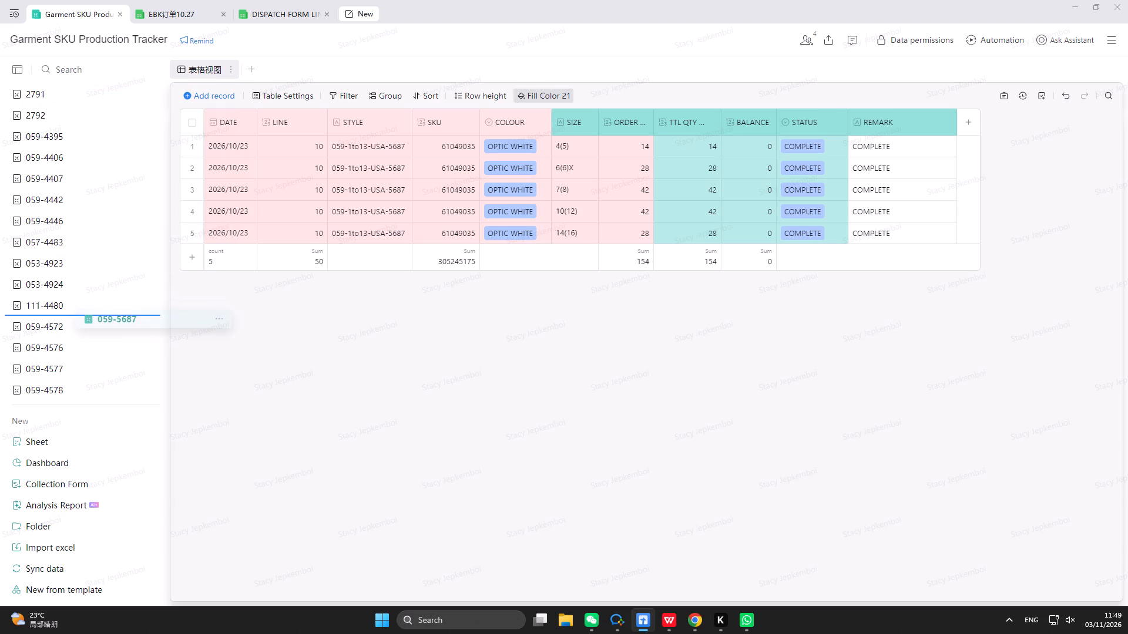
{"action": "left_click_drag", "start_coordinate": [81, 329], "coordinate": [83, 379]}
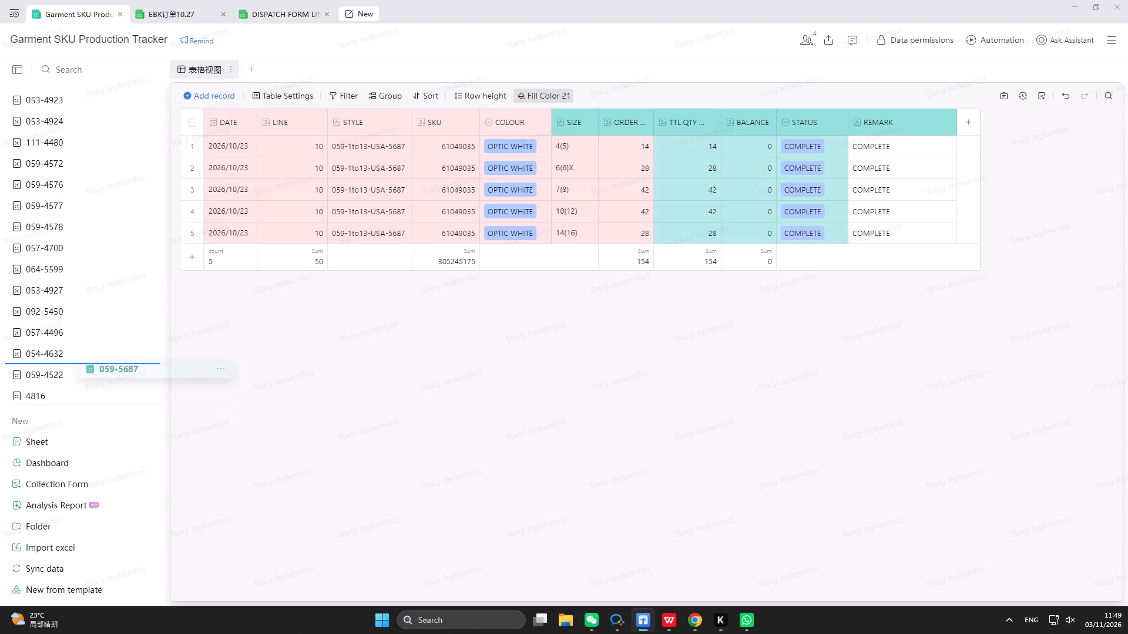
{"action": "left_click_drag", "start_coordinate": [83, 379], "coordinate": [63, 255]}
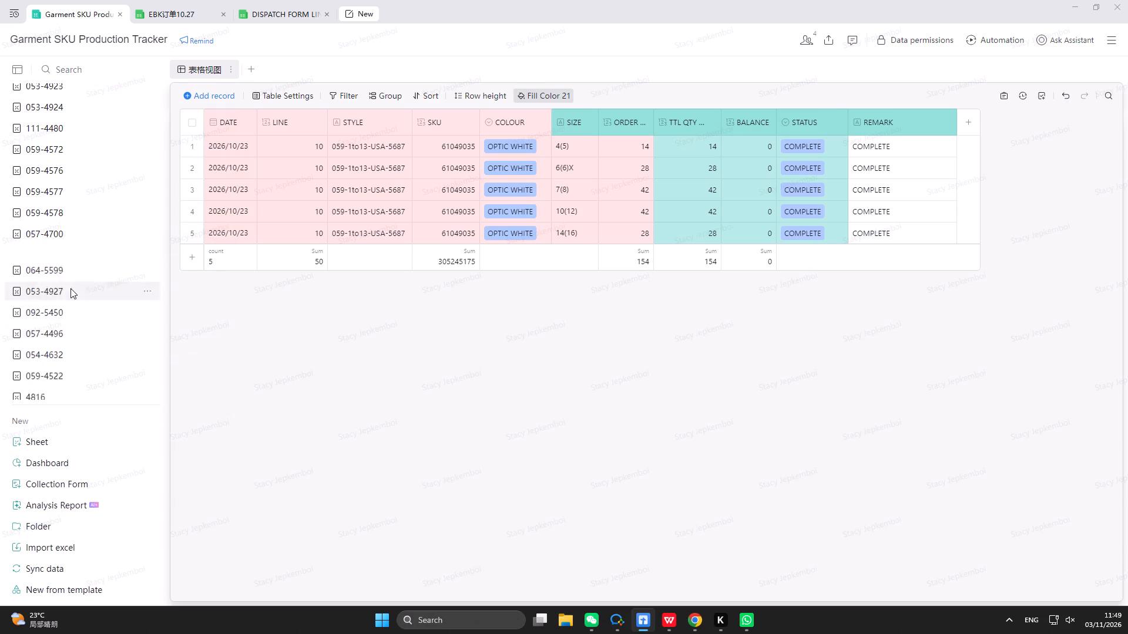
{"action": "left_click_drag", "start_coordinate": [59, 253], "coordinate": [65, 279]}
Open the 059-5632 table and move it up the table list to sit between 064-5599 and 059-5687.
{"action": "scroll", "coordinate": [62, 275], "scroll_direction": "down", "scroll_amount": 5}
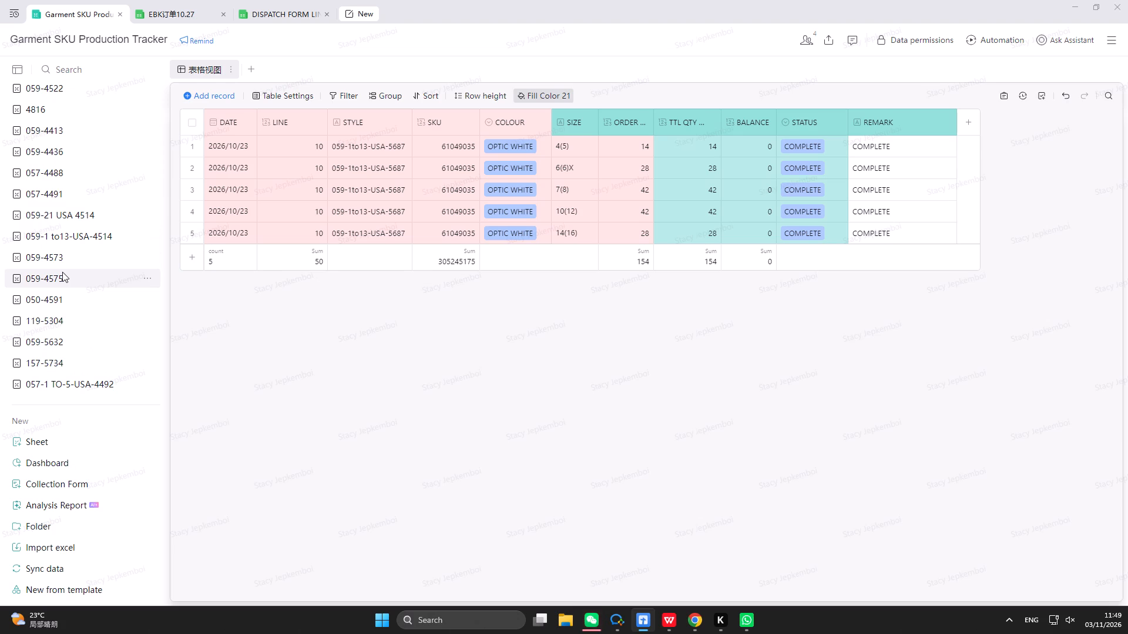
{"action": "left_click", "coordinate": [71, 347]}
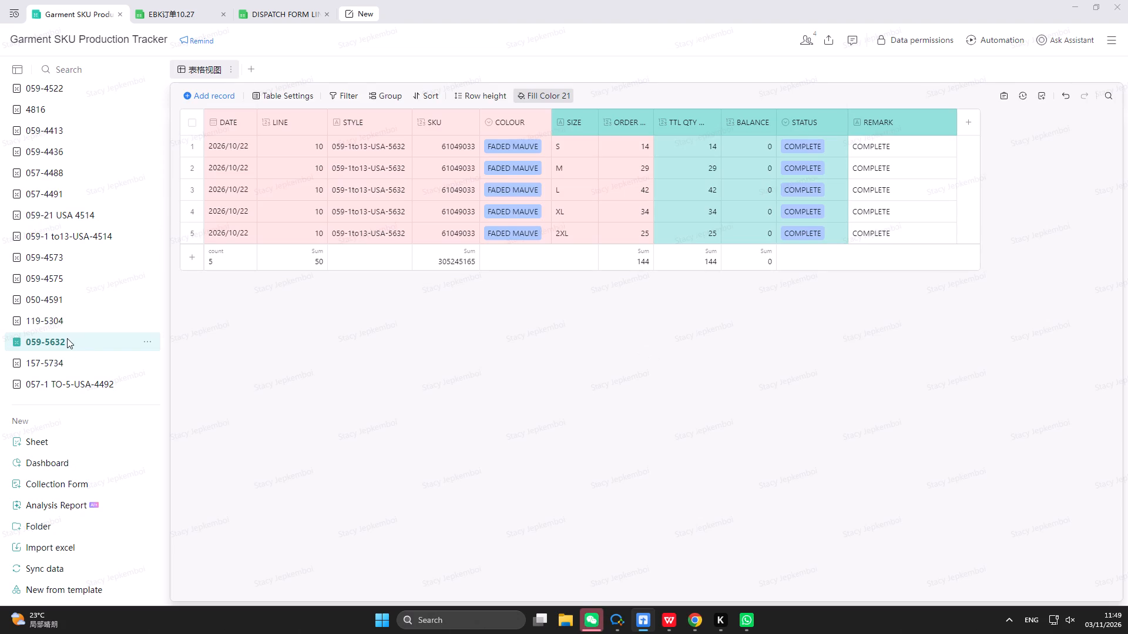
{"action": "left_click_drag", "start_coordinate": [66, 342], "coordinate": [68, 93]}
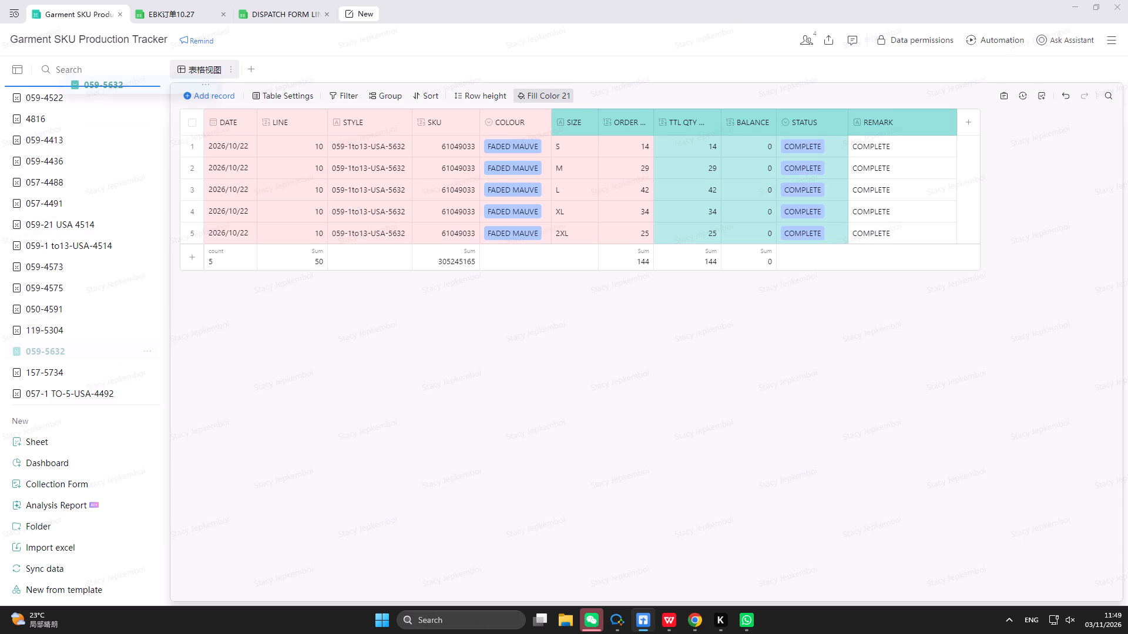
{"action": "left_click_drag", "start_coordinate": [68, 93], "coordinate": [68, 135]}
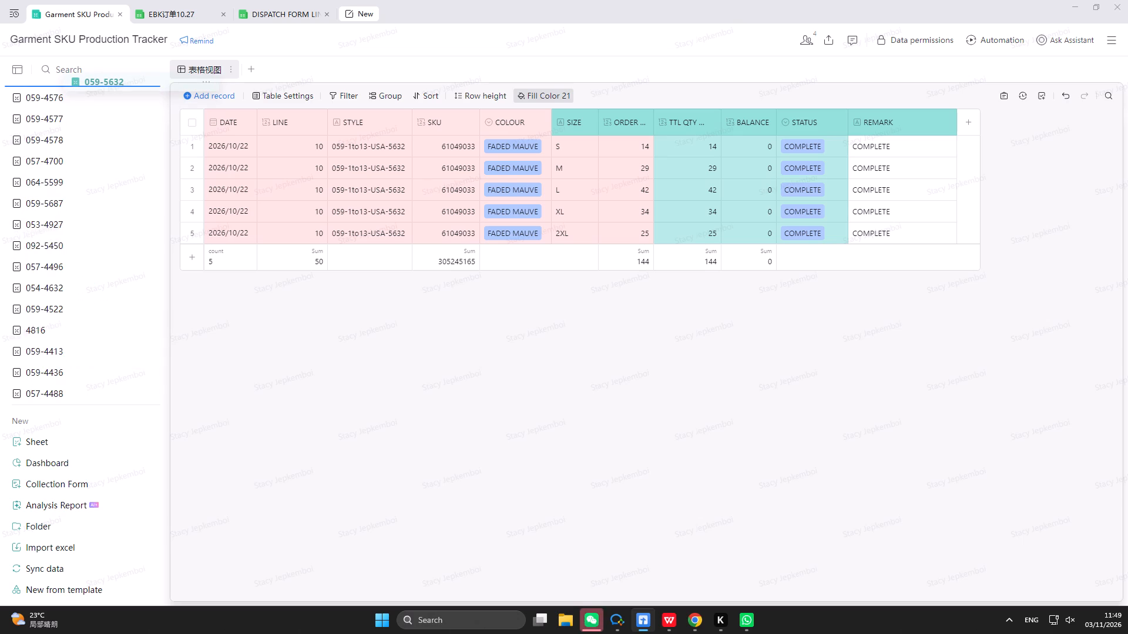
{"action": "left_click_drag", "start_coordinate": [68, 135], "coordinate": [60, 204]}
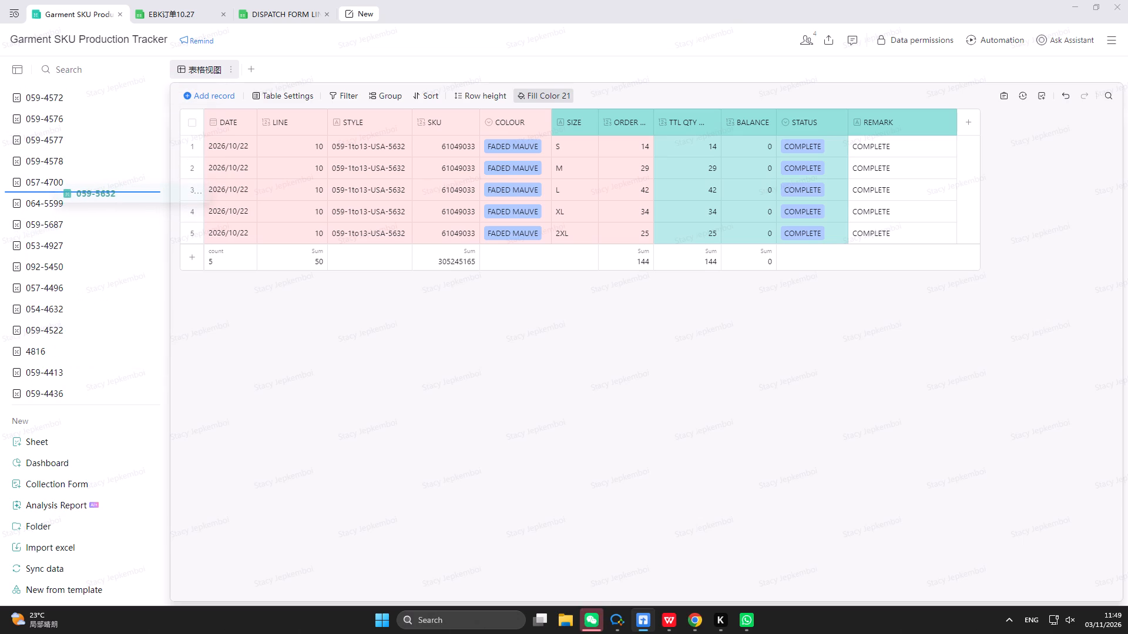
{"action": "left_click_drag", "start_coordinate": [60, 204], "coordinate": [55, 215]}
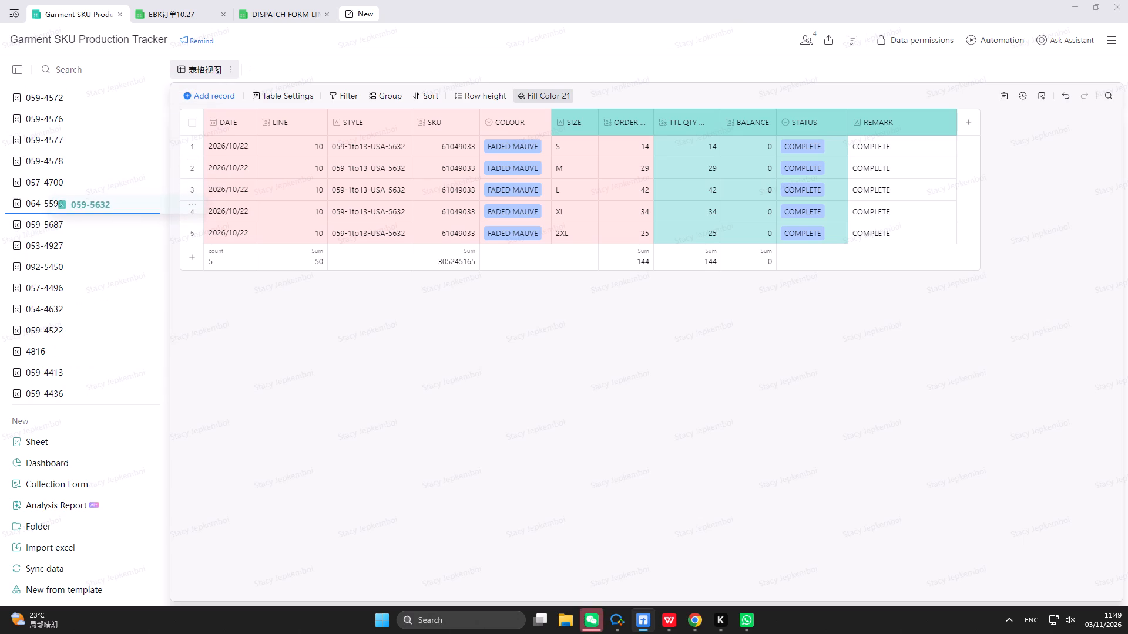
{"action": "left_click_drag", "start_coordinate": [55, 215], "coordinate": [53, 217]}
Open the 119-5304 table and move it up the table list to sit between 057-4700 and 064-5599.
{"action": "scroll", "coordinate": [52, 217], "scroll_direction": "down", "scroll_amount": 1}
{"action": "scroll", "coordinate": [84, 319], "scroll_direction": "down", "scroll_amount": 8}
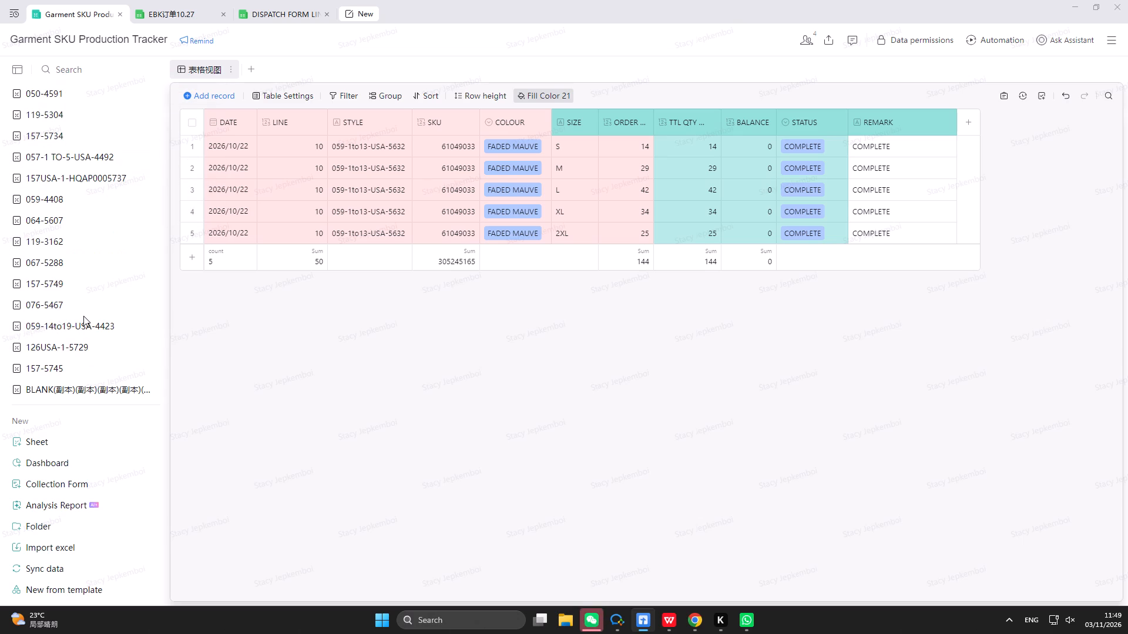
{"action": "scroll", "coordinate": [63, 235], "scroll_direction": "up", "scroll_amount": 1}
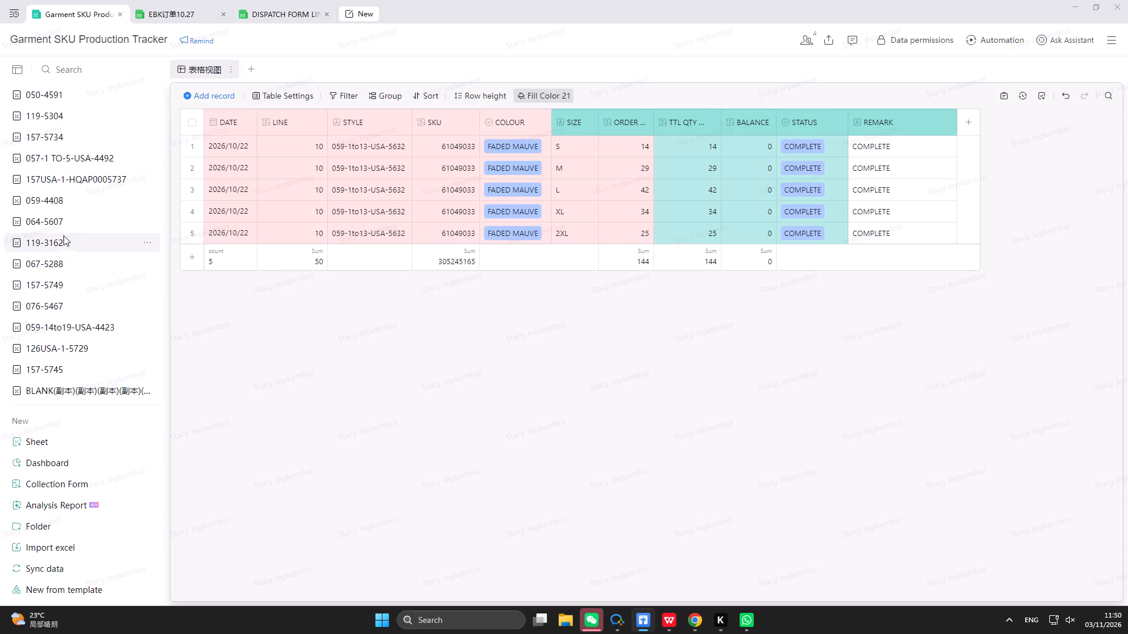
{"action": "left_click", "coordinate": [58, 177]}
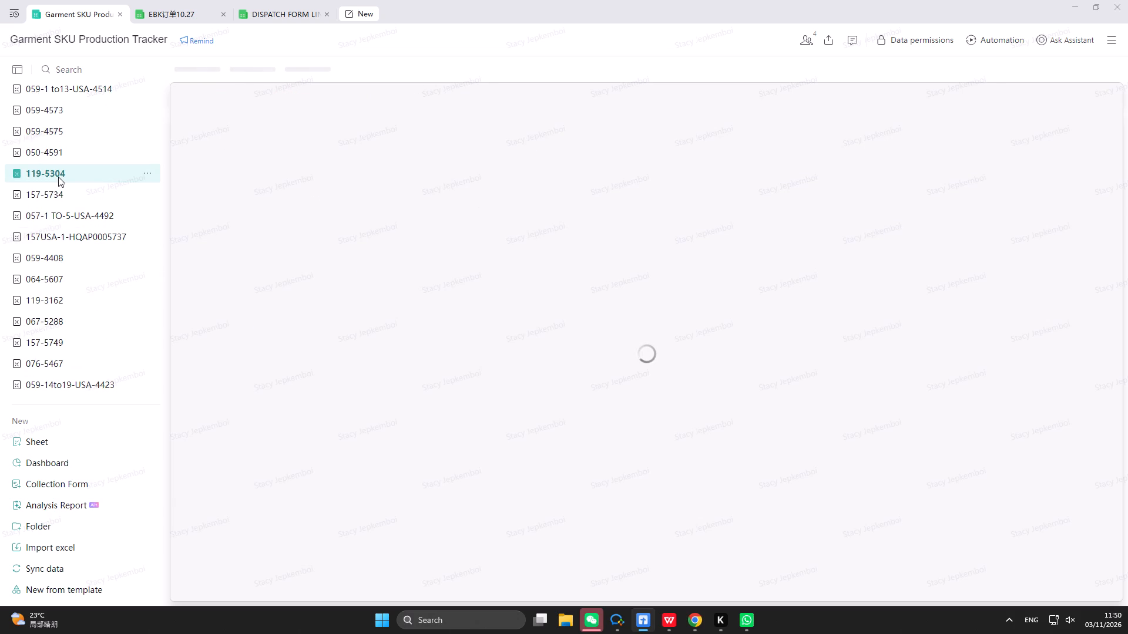
{"action": "left_click_drag", "start_coordinate": [58, 177], "coordinate": [76, 70]}
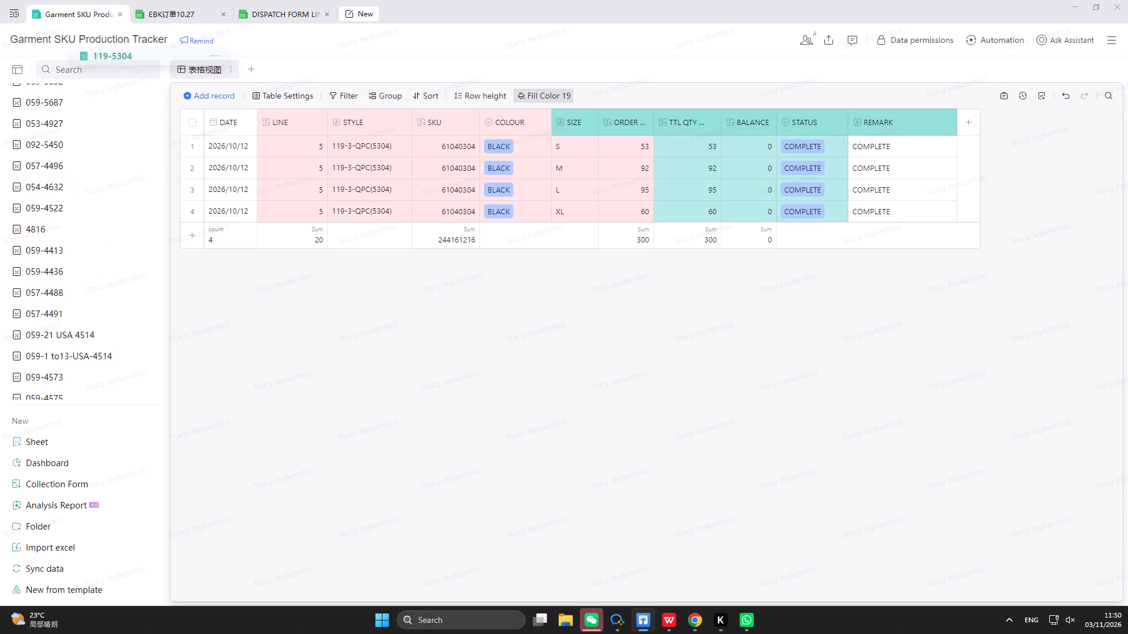
{"action": "left_click_drag", "start_coordinate": [76, 70], "coordinate": [74, 191]}
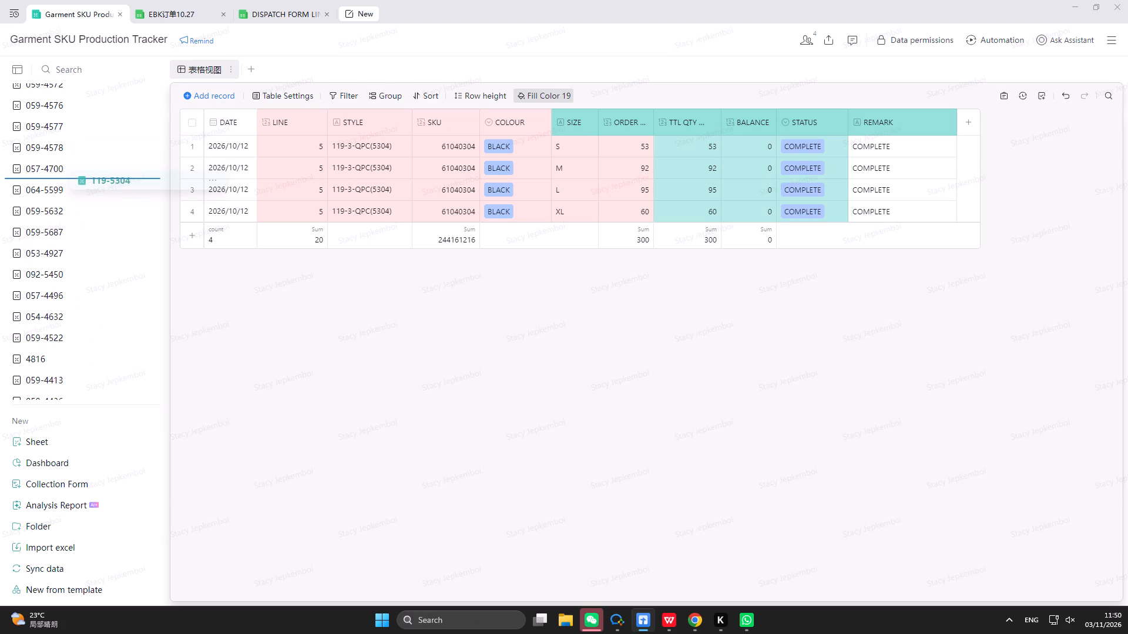
{"action": "left_click_drag", "start_coordinate": [74, 191], "coordinate": [12, 180]}
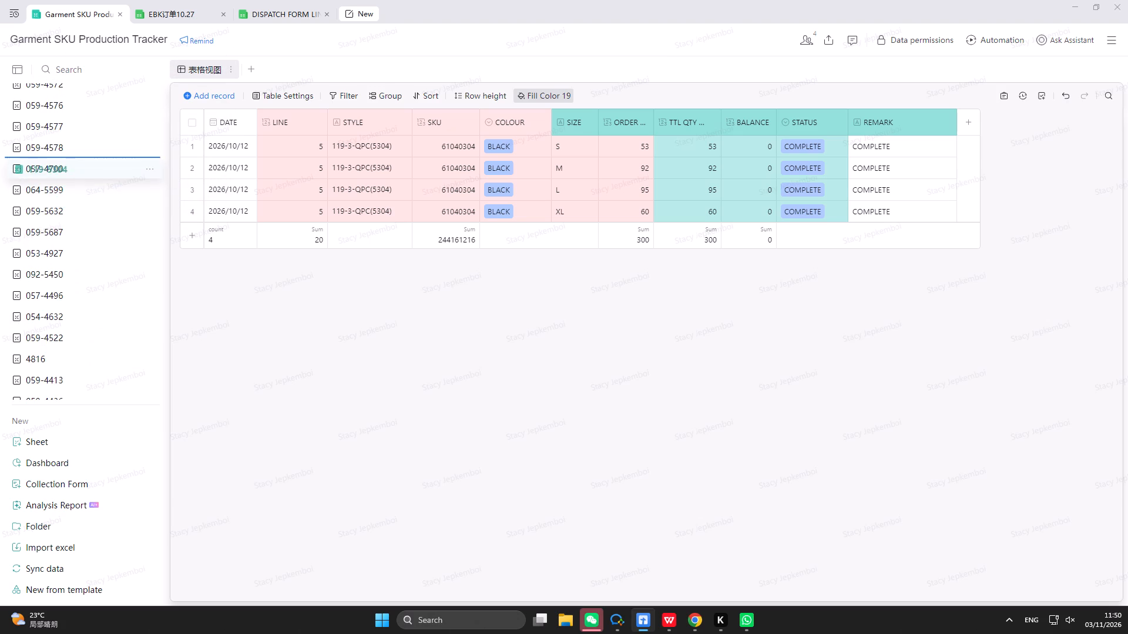
{"action": "left_click_drag", "start_coordinate": [12, 180], "coordinate": [14, 187]}
Open the 050-4591 table, review its rows and move it up the table list to sit between 057-4483 and 053-4923.
{"action": "scroll", "coordinate": [72, 258], "scroll_direction": "down", "scroll_amount": 5}
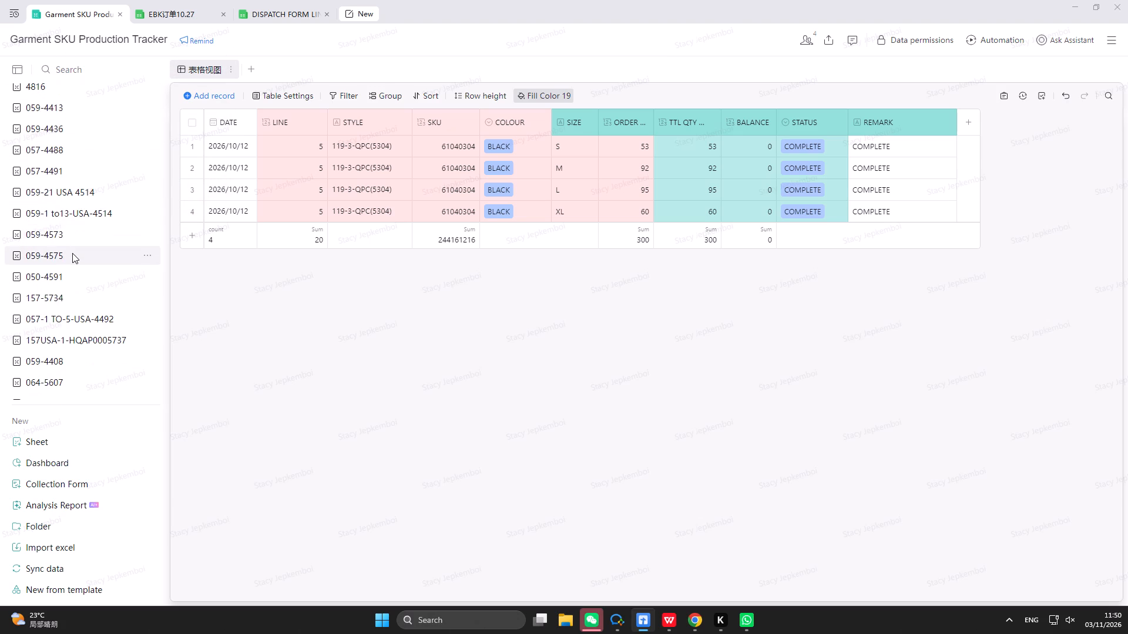
{"action": "left_click", "coordinate": [76, 281]}
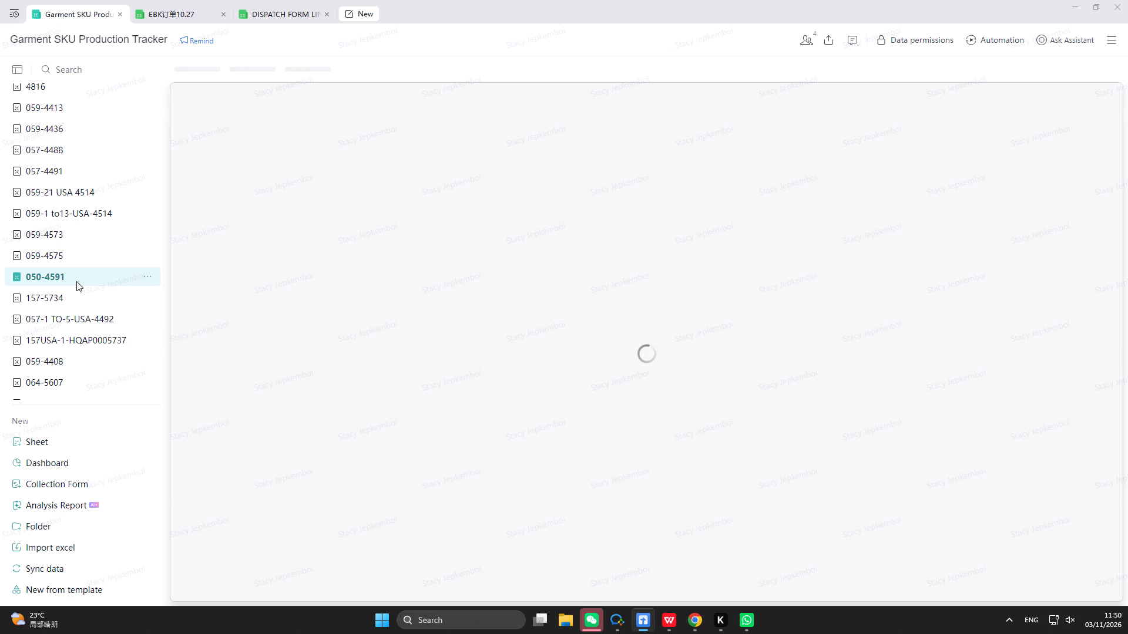
{"action": "scroll", "coordinate": [520, 292], "scroll_direction": "down", "scroll_amount": 20}
{"action": "scroll", "coordinate": [520, 292], "scroll_direction": "down", "scroll_amount": 2}
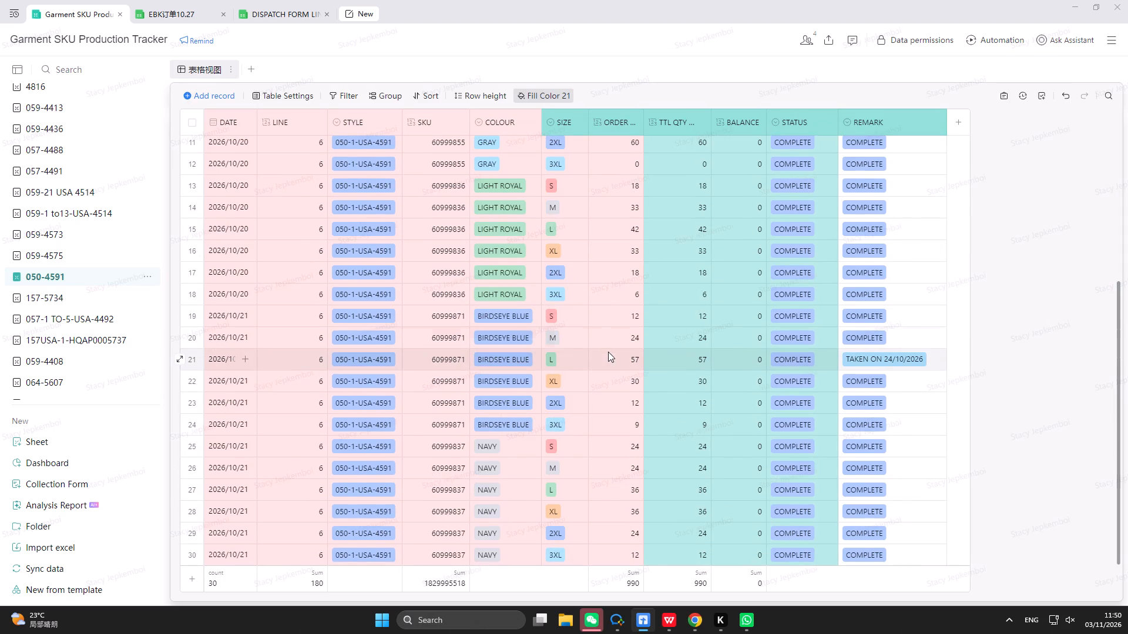
{"action": "scroll", "coordinate": [608, 352], "scroll_direction": "down", "scroll_amount": 8}
{"action": "left_click_drag", "start_coordinate": [56, 279], "coordinate": [73, 49]}
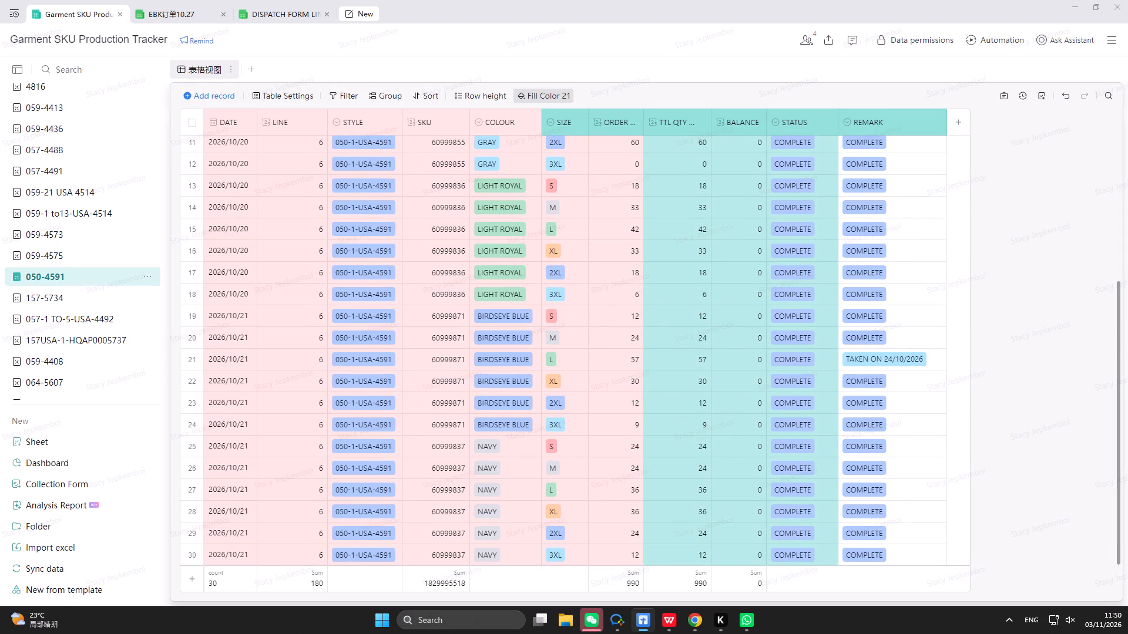
{"action": "left_click_drag", "start_coordinate": [73, 49], "coordinate": [73, 50]}
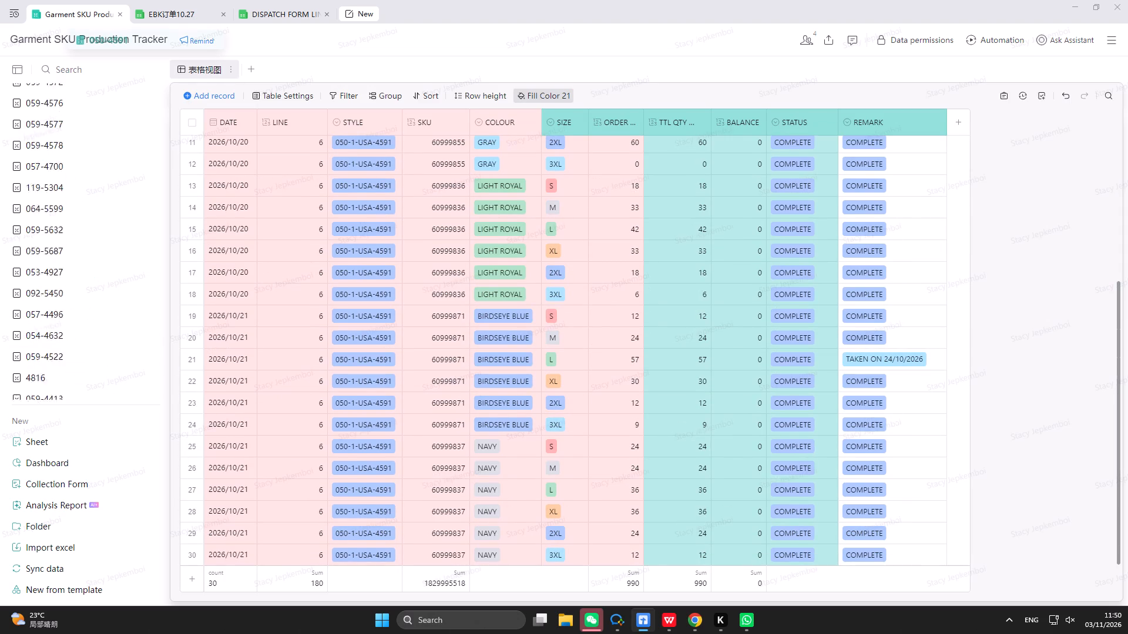
{"action": "left_click_drag", "start_coordinate": [73, 50], "coordinate": [82, 146]}
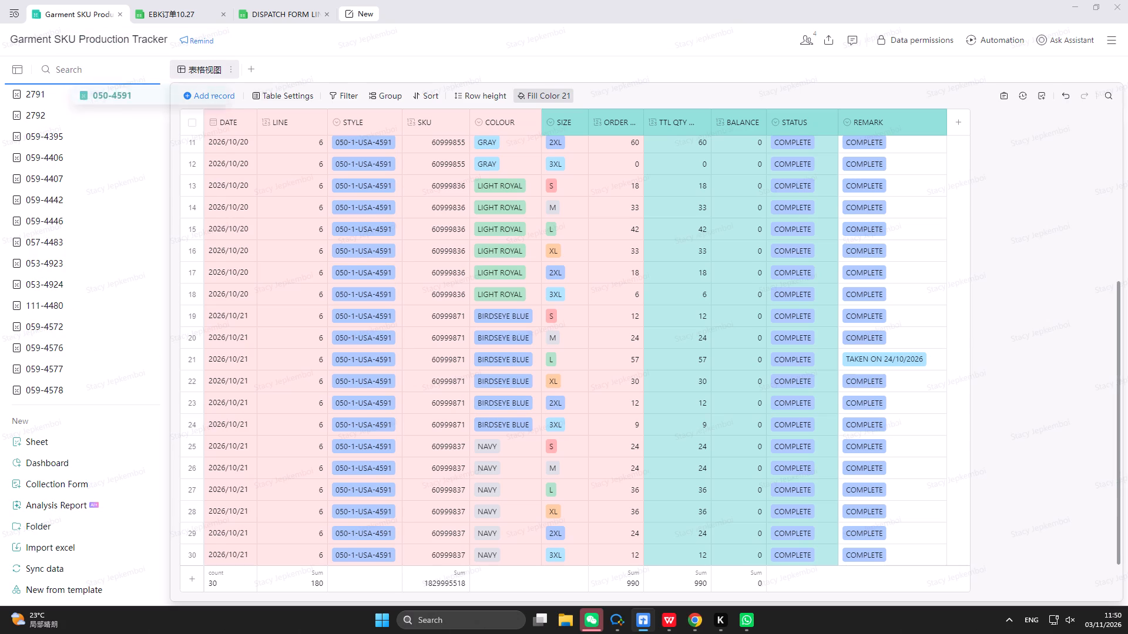
{"action": "left_click_drag", "start_coordinate": [82, 146], "coordinate": [53, 235]}
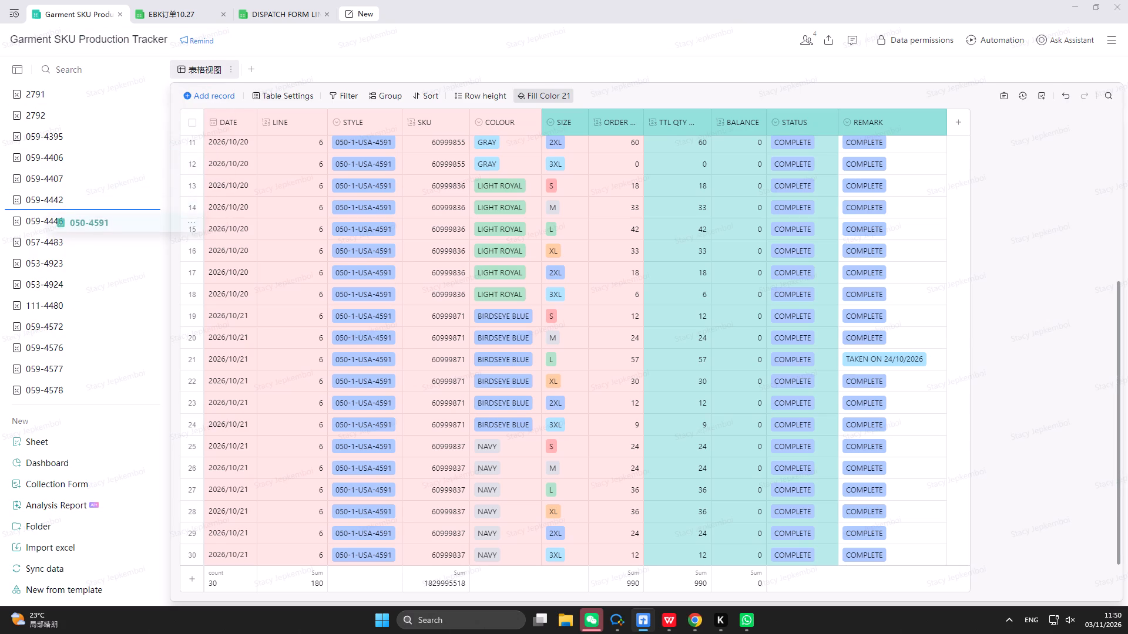
{"action": "left_click_drag", "start_coordinate": [53, 235], "coordinate": [52, 261]}
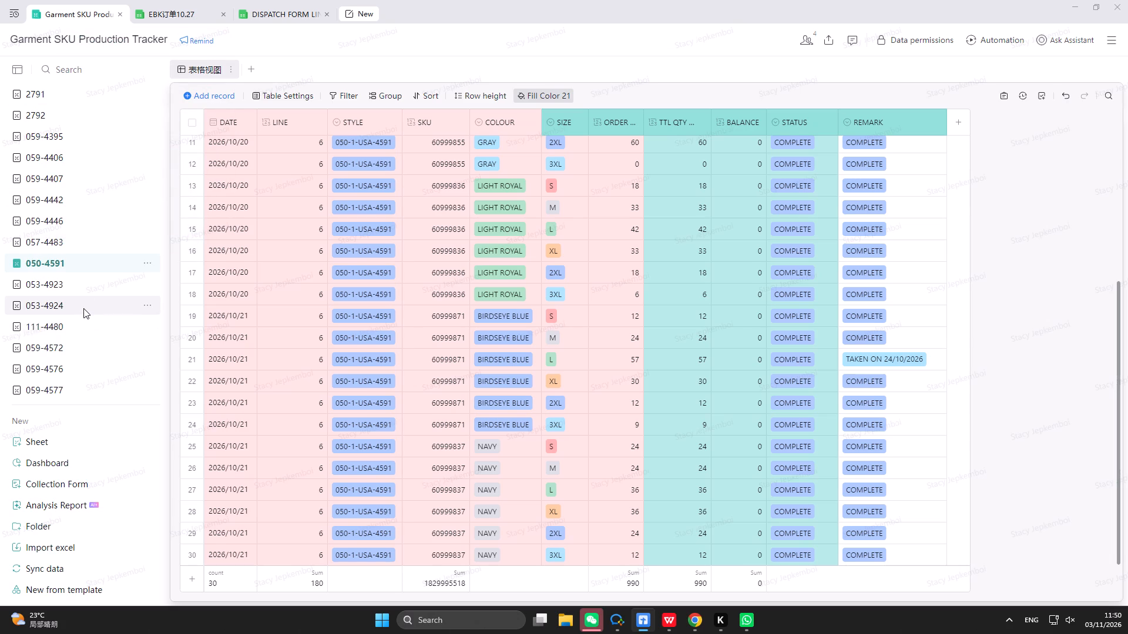
Move the 059-4578, 059-4577 and 059-4576 tables up between 057-4483 and 050-4591, ordered 059-4576, 059-4577, 059-4578.
{"action": "scroll", "coordinate": [83, 307], "scroll_direction": "down", "scroll_amount": 3}
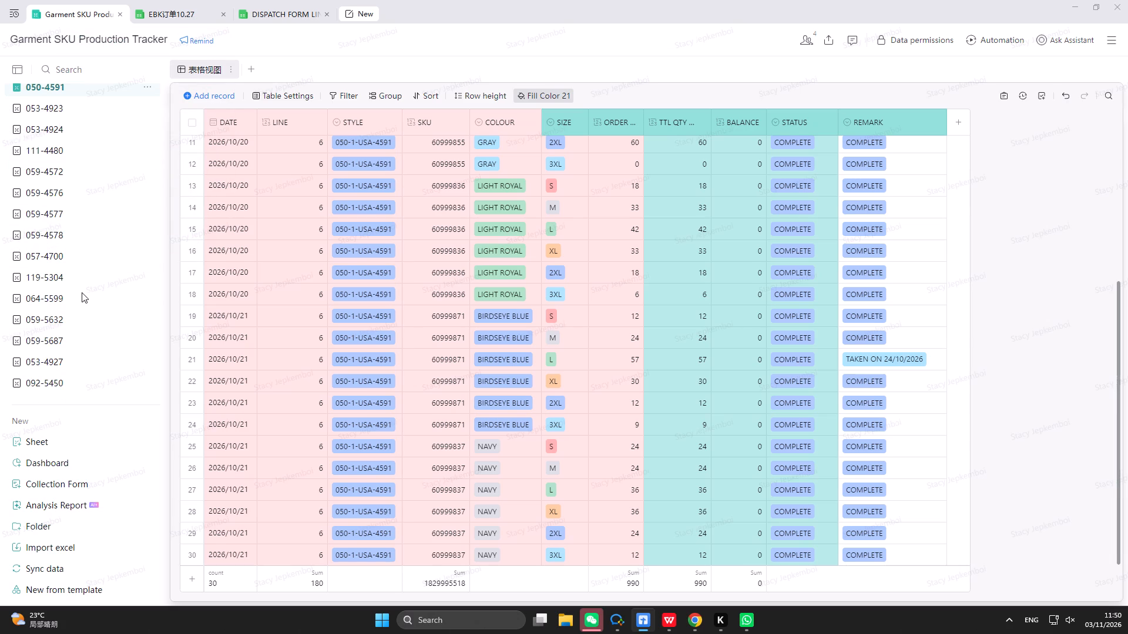
{"action": "scroll", "coordinate": [79, 291], "scroll_direction": "up", "scroll_amount": 2}
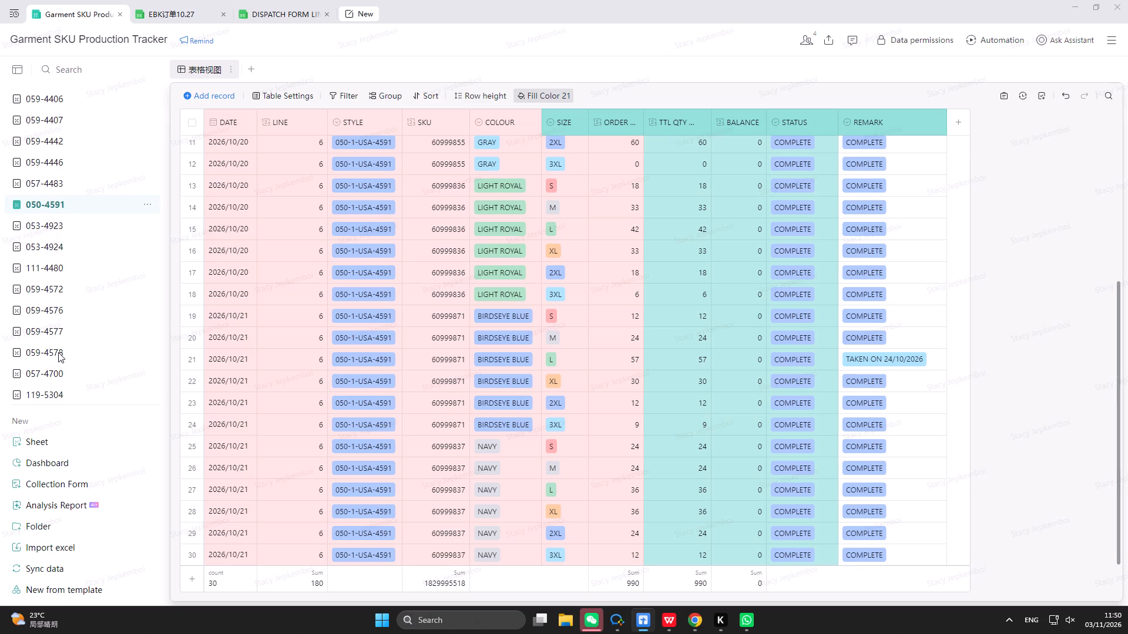
{"action": "left_click_drag", "start_coordinate": [58, 352], "coordinate": [55, 198]}
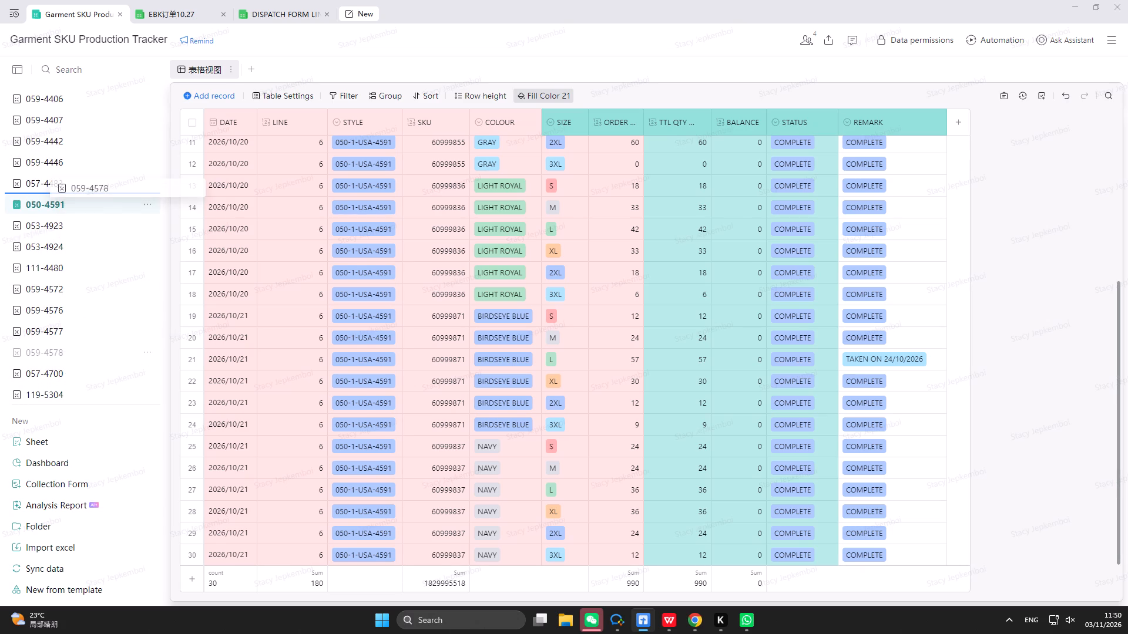
{"action": "scroll", "coordinate": [66, 319], "scroll_direction": "up", "scroll_amount": 1}
{"action": "scroll", "coordinate": [63, 393], "scroll_direction": "down", "scroll_amount": 1}
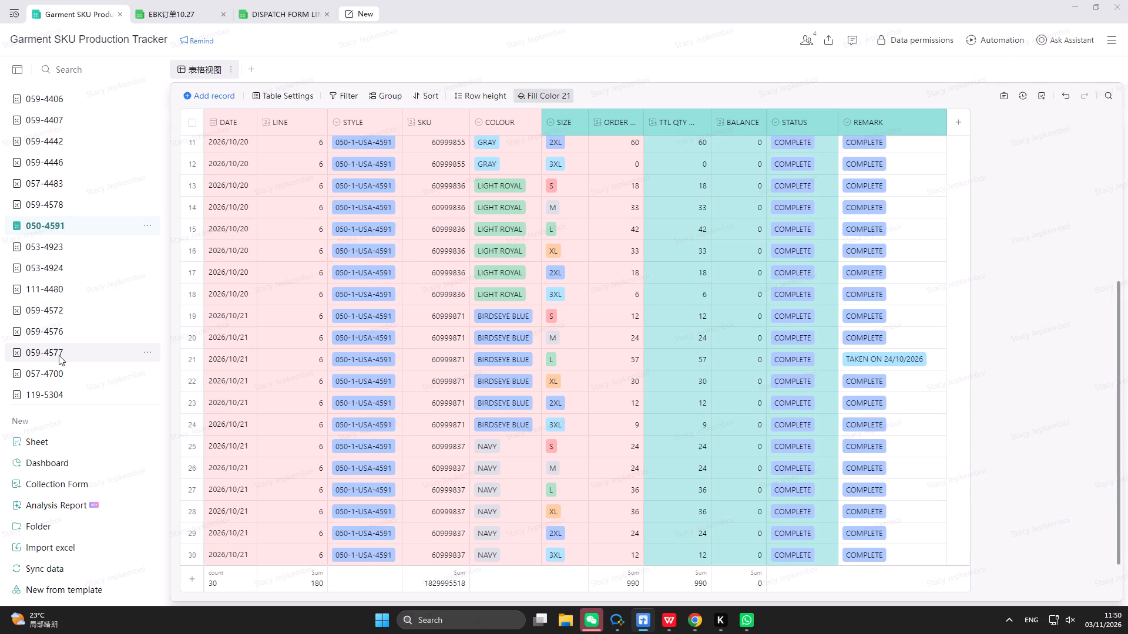
{"action": "left_click_drag", "start_coordinate": [59, 355], "coordinate": [66, 201]}
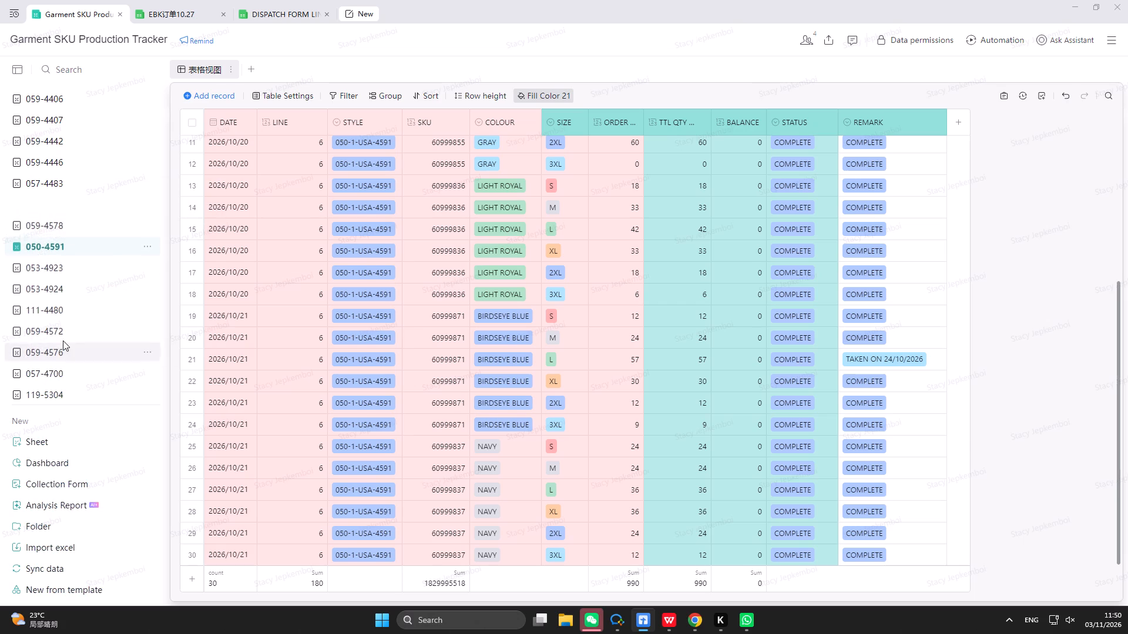
{"action": "left_click_drag", "start_coordinate": [56, 356], "coordinate": [63, 202]}
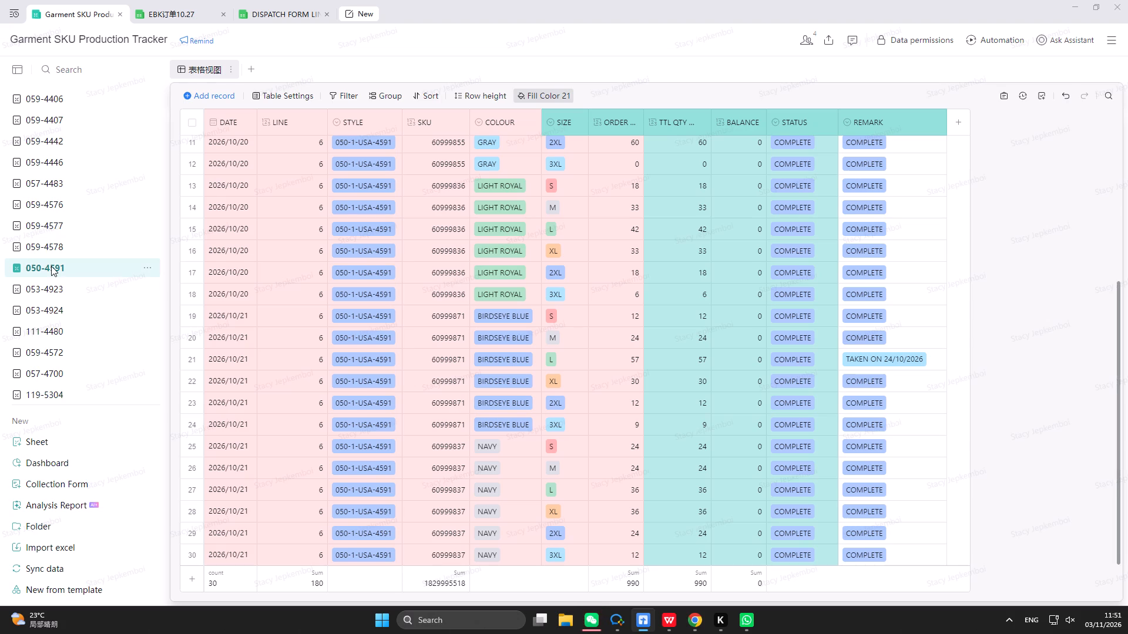
Open the 111-4480 table and move it up the table list to sit between 059-4446 and 057-4483.
{"action": "left_click", "coordinate": [65, 333]}
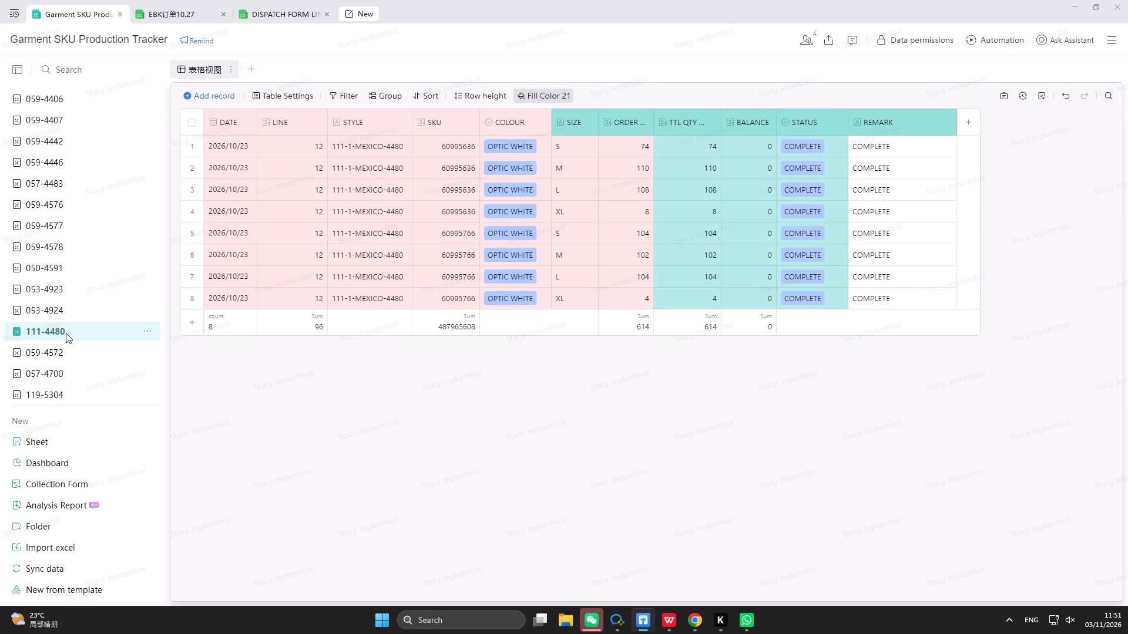
{"action": "left_click_drag", "start_coordinate": [66, 333], "coordinate": [63, 255]}
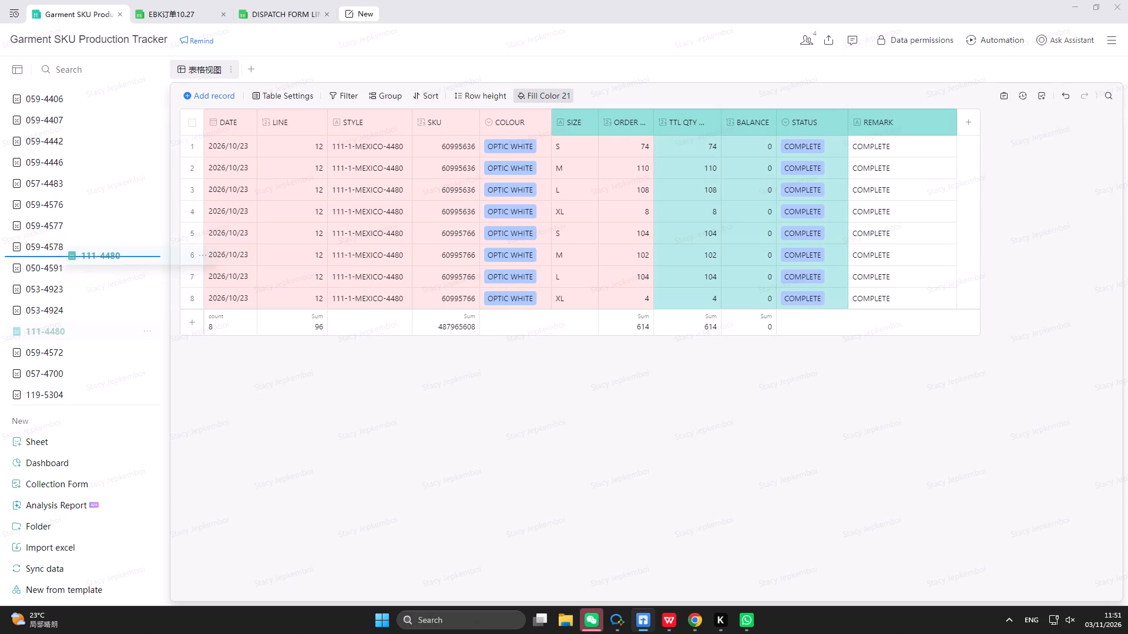
{"action": "left_click_drag", "start_coordinate": [63, 255], "coordinate": [53, 179]}
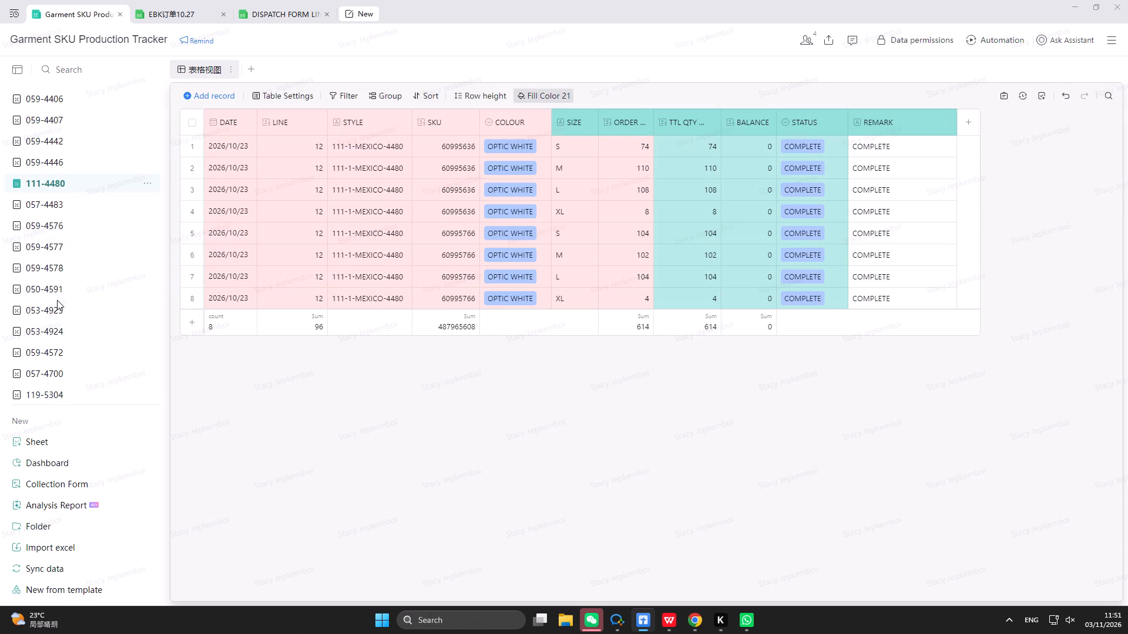
Open the 059-4572 table and move it up the table list to sit between 057-4483 and 059-4576.
{"action": "scroll", "coordinate": [59, 360], "scroll_direction": "down", "scroll_amount": 1}
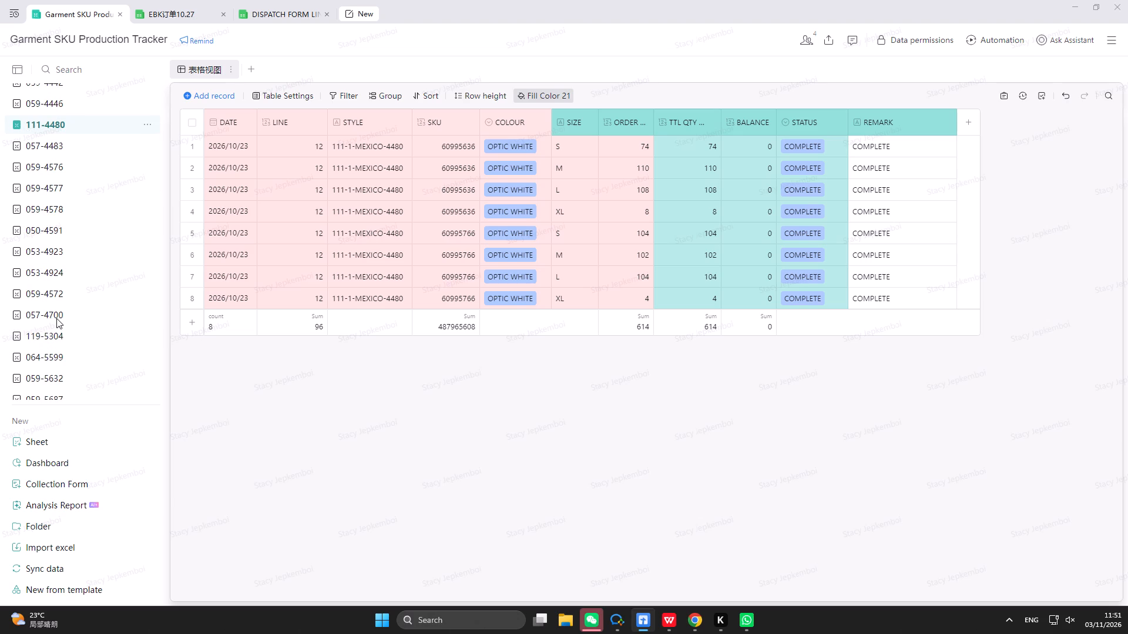
{"action": "left_click", "coordinate": [55, 289]}
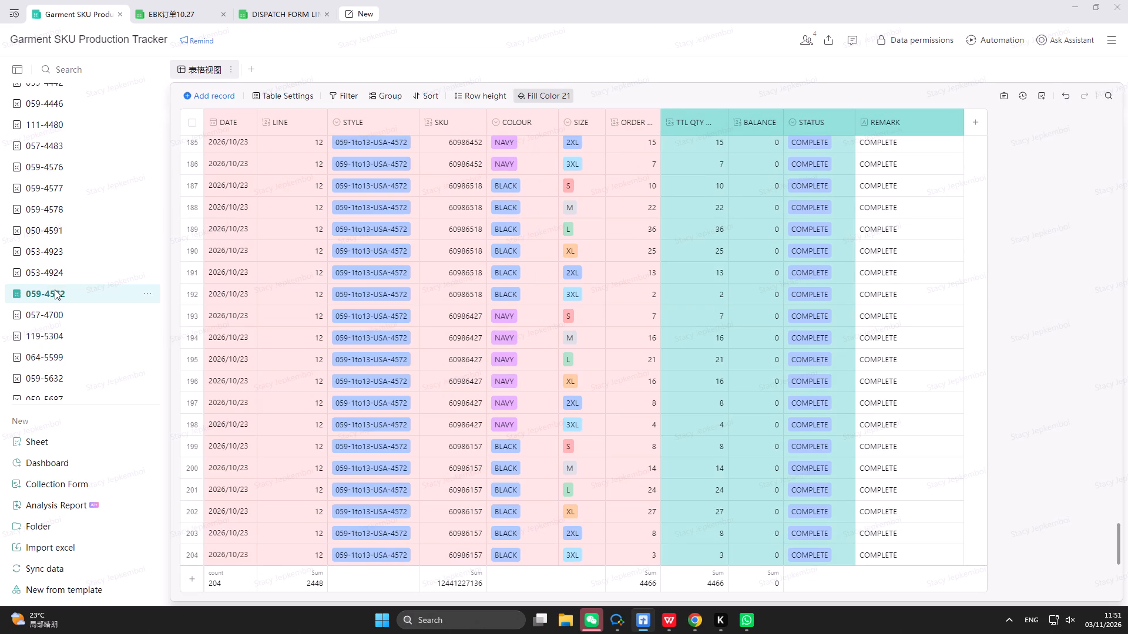
{"action": "scroll", "coordinate": [55, 289], "scroll_direction": "up", "scroll_amount": 1}
{"action": "left_click_drag", "start_coordinate": [56, 349], "coordinate": [63, 277]}
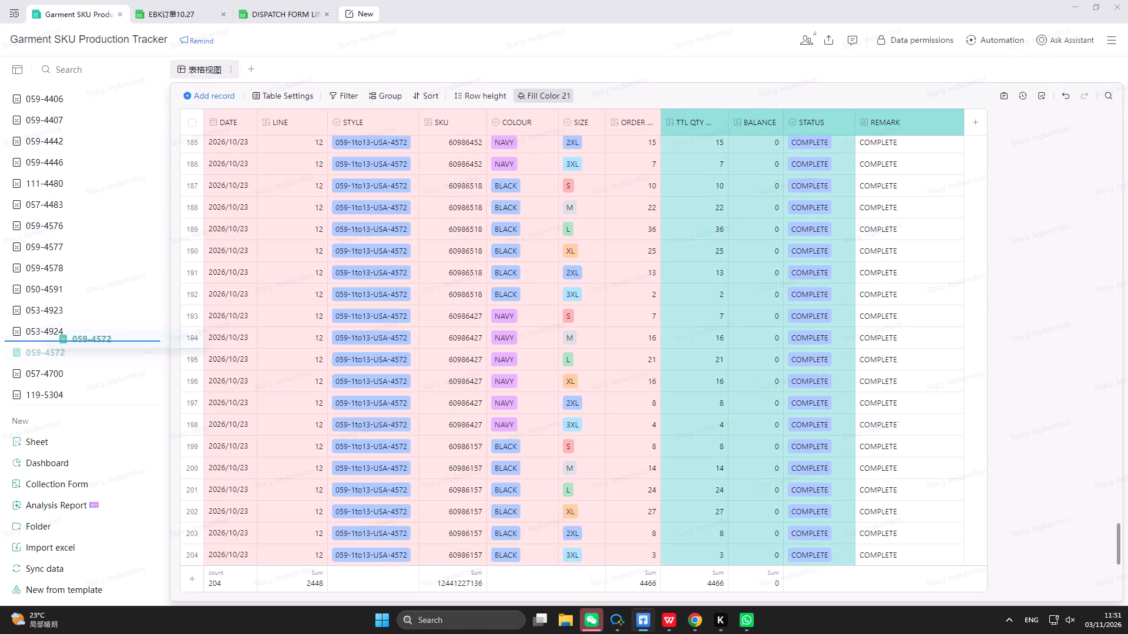
{"action": "left_click_drag", "start_coordinate": [63, 277], "coordinate": [56, 225]}
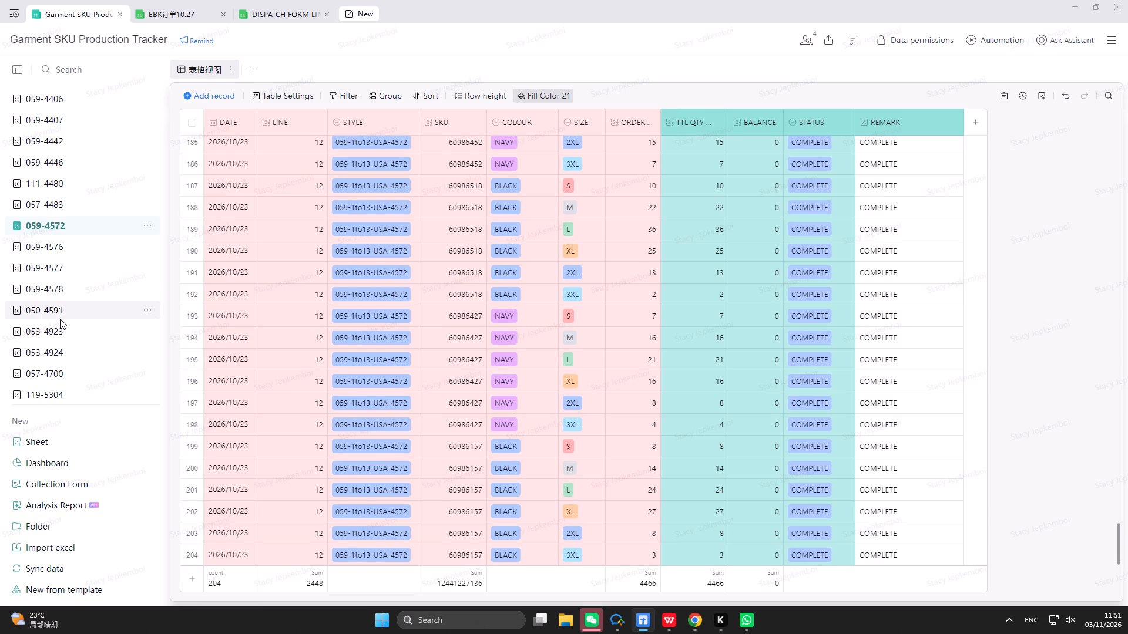
Move the 057-4700 table up the table list to sit between 050-4591 and 053-4923.
{"action": "left_click_drag", "start_coordinate": [58, 372], "coordinate": [55, 321]}
Open the 059-4575 table and move it up the table list to sit between 059-4572 and 059-4576.
{"action": "scroll", "coordinate": [60, 389], "scroll_direction": "down", "scroll_amount": 2}
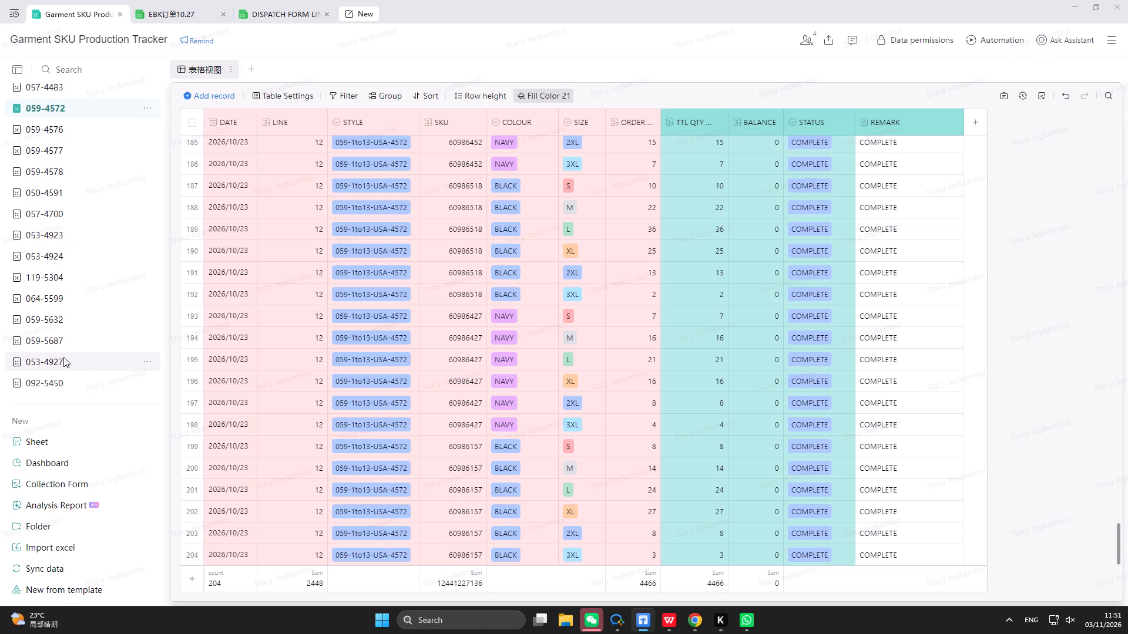
{"action": "scroll", "coordinate": [63, 357], "scroll_direction": "down", "scroll_amount": 7}
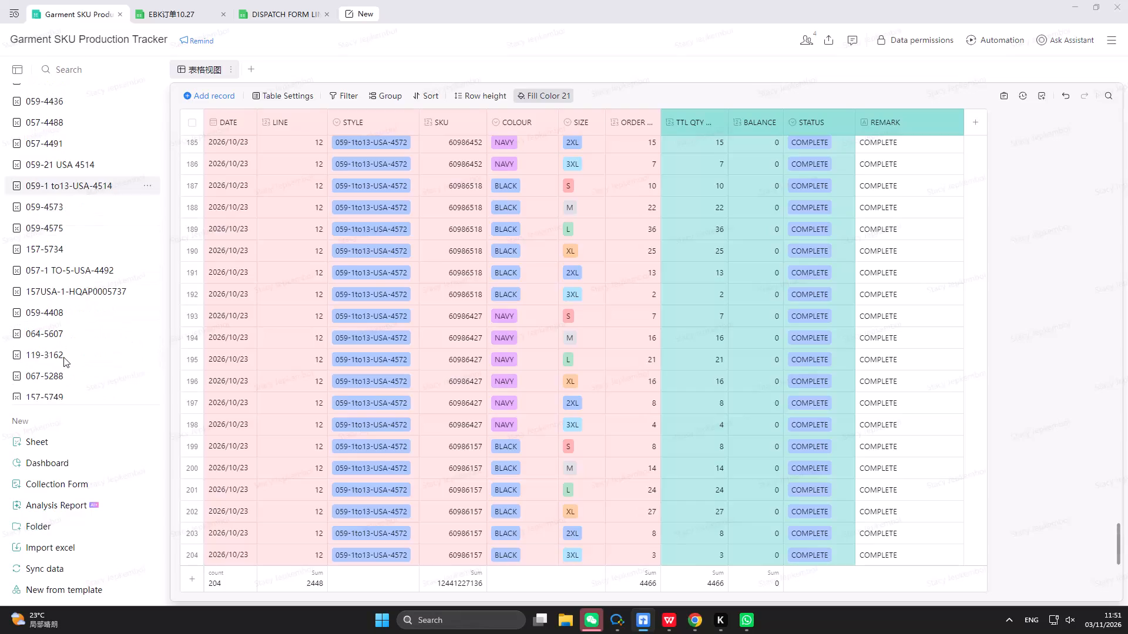
{"action": "scroll", "coordinate": [63, 357], "scroll_direction": "down", "scroll_amount": 6}
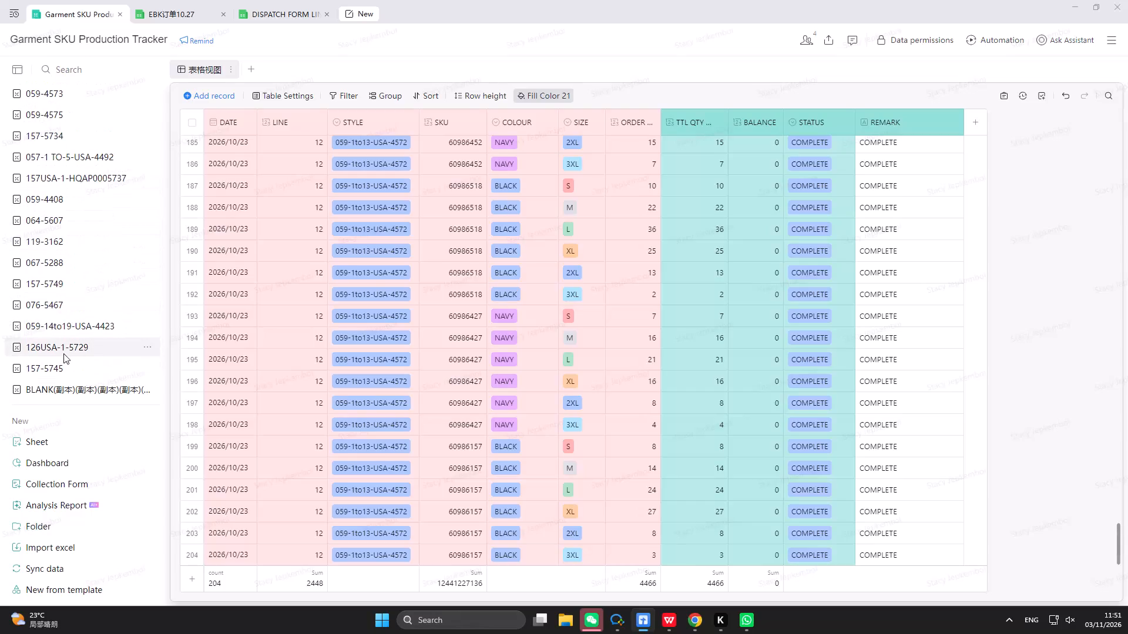
{"action": "scroll", "coordinate": [63, 353], "scroll_direction": "up", "scroll_amount": 1}
{"action": "left_click", "coordinate": [68, 169]}
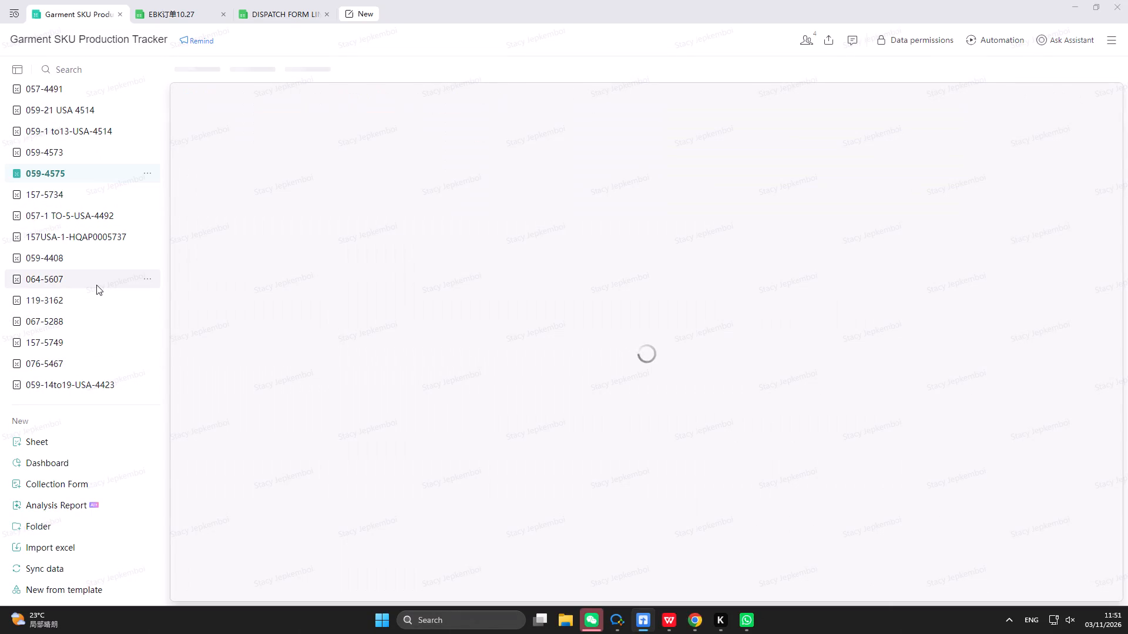
{"action": "scroll", "coordinate": [41, 224], "scroll_direction": "up", "scroll_amount": 3}
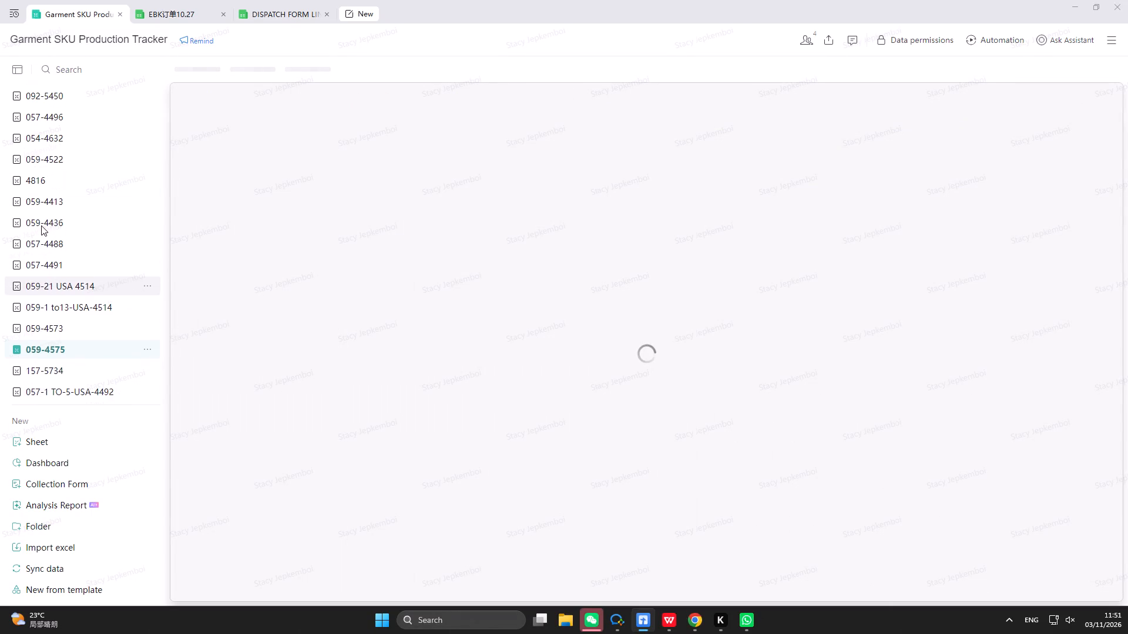
{"action": "scroll", "coordinate": [571, 311], "scroll_direction": "down", "scroll_amount": 13}
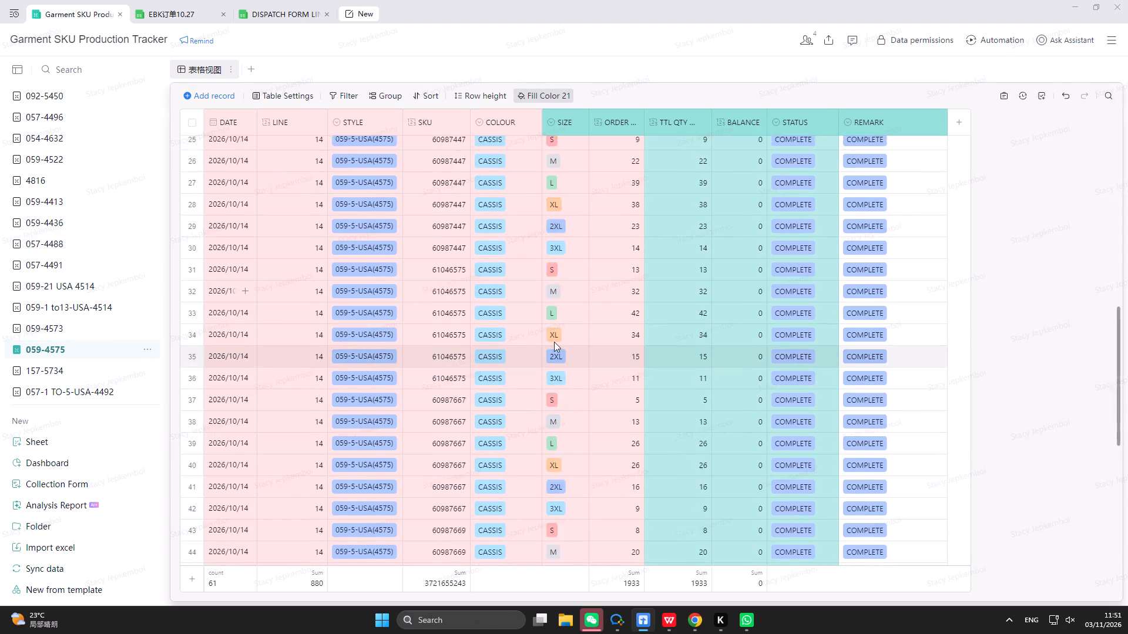
{"action": "scroll", "coordinate": [554, 342], "scroll_direction": "down", "scroll_amount": 2}
{"action": "left_click_drag", "start_coordinate": [59, 349], "coordinate": [58, 129]}
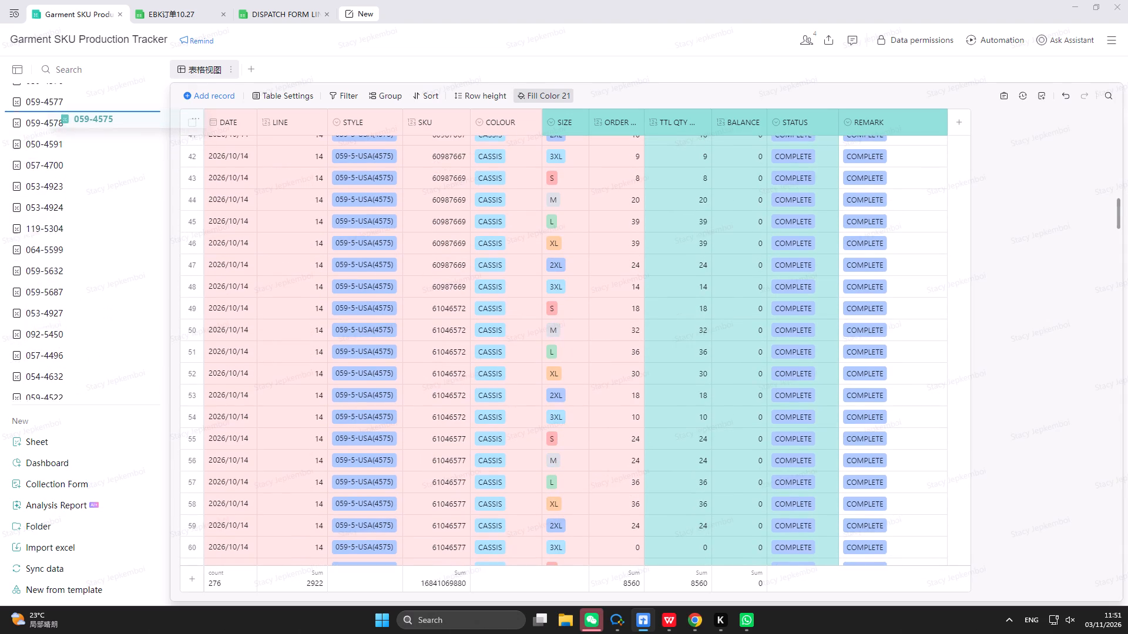
{"action": "left_click_drag", "start_coordinate": [58, 129], "coordinate": [59, 170]}
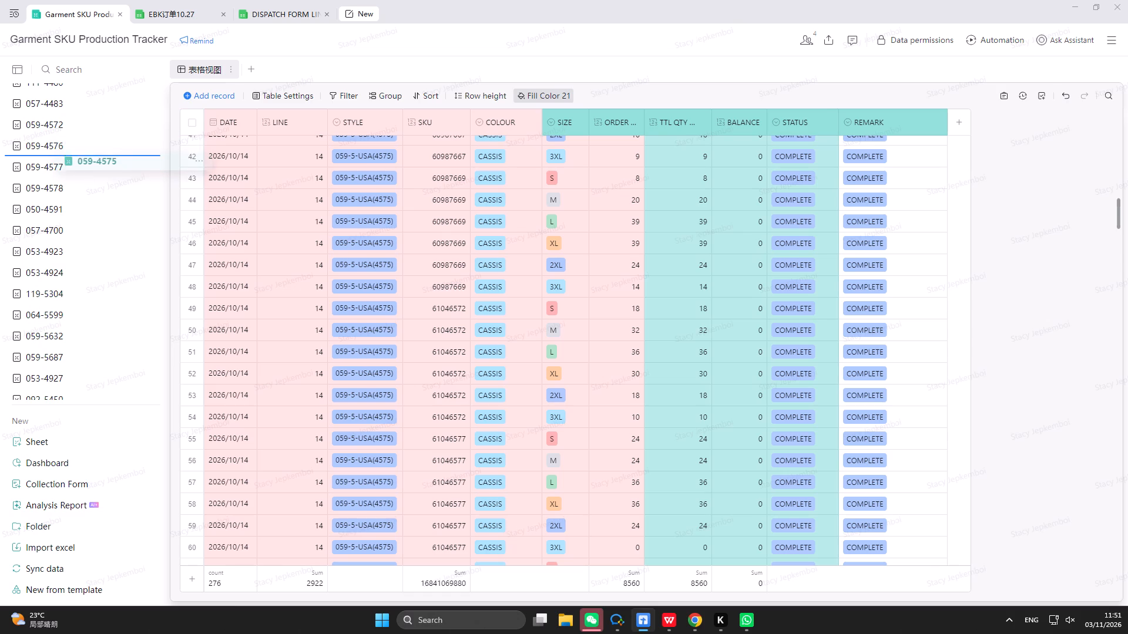
{"action": "left_click_drag", "start_coordinate": [59, 170], "coordinate": [45, 147]}
Open the 059-4573 table and move it up the table list to sit between 059-4572 and 059-4575.
{"action": "scroll", "coordinate": [67, 268], "scroll_direction": "down", "scroll_amount": 7}
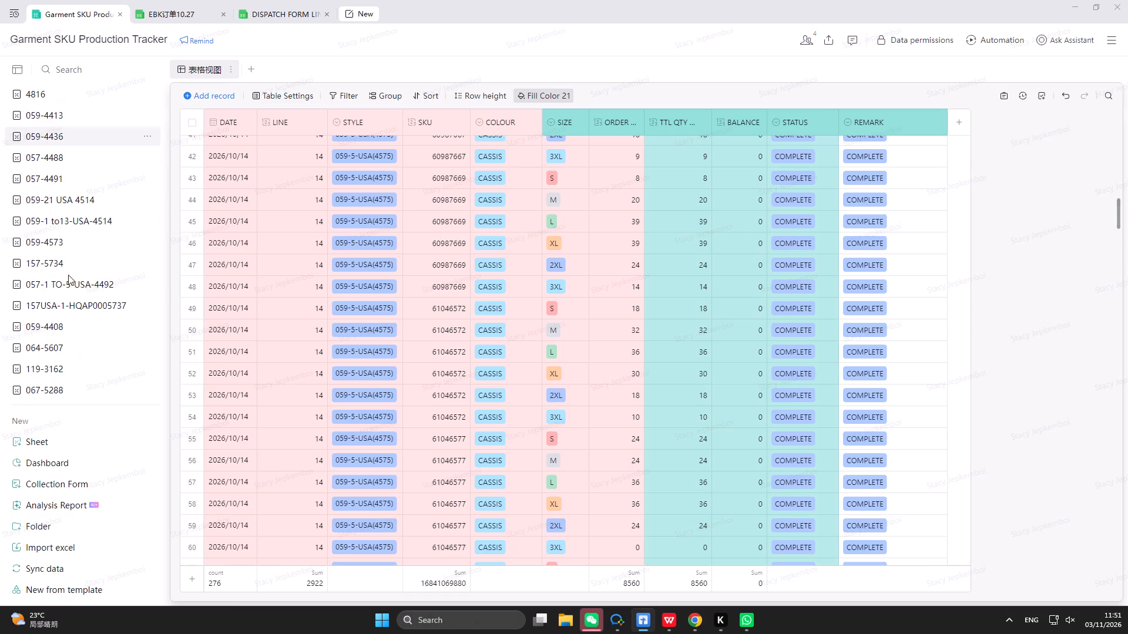
{"action": "left_click", "coordinate": [66, 241]}
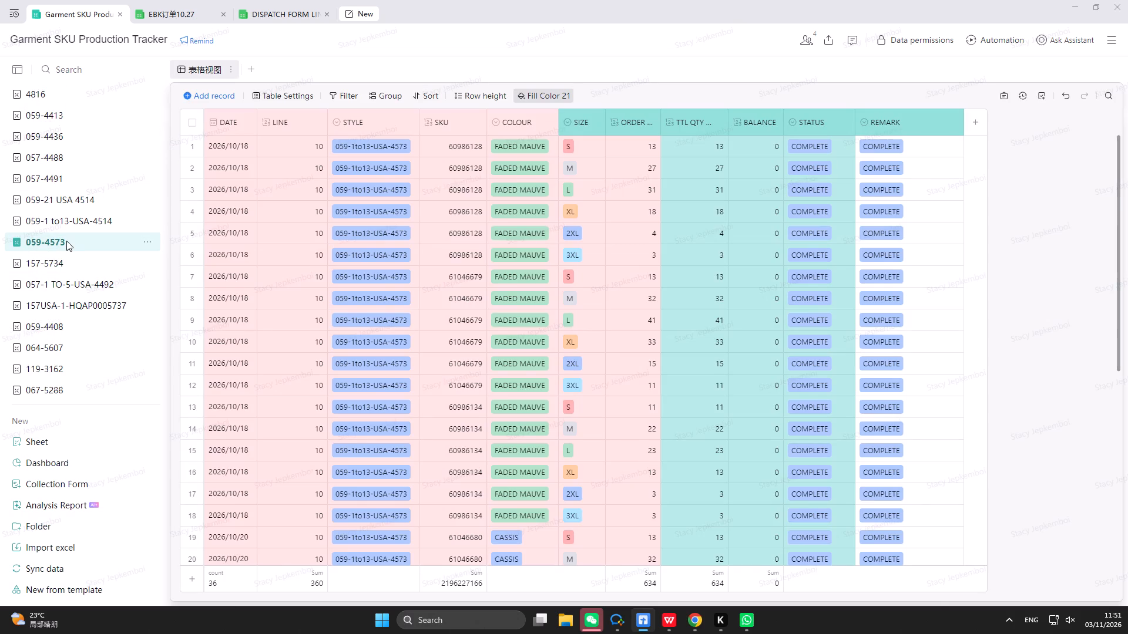
{"action": "left_click_drag", "start_coordinate": [66, 241], "coordinate": [62, 87]}
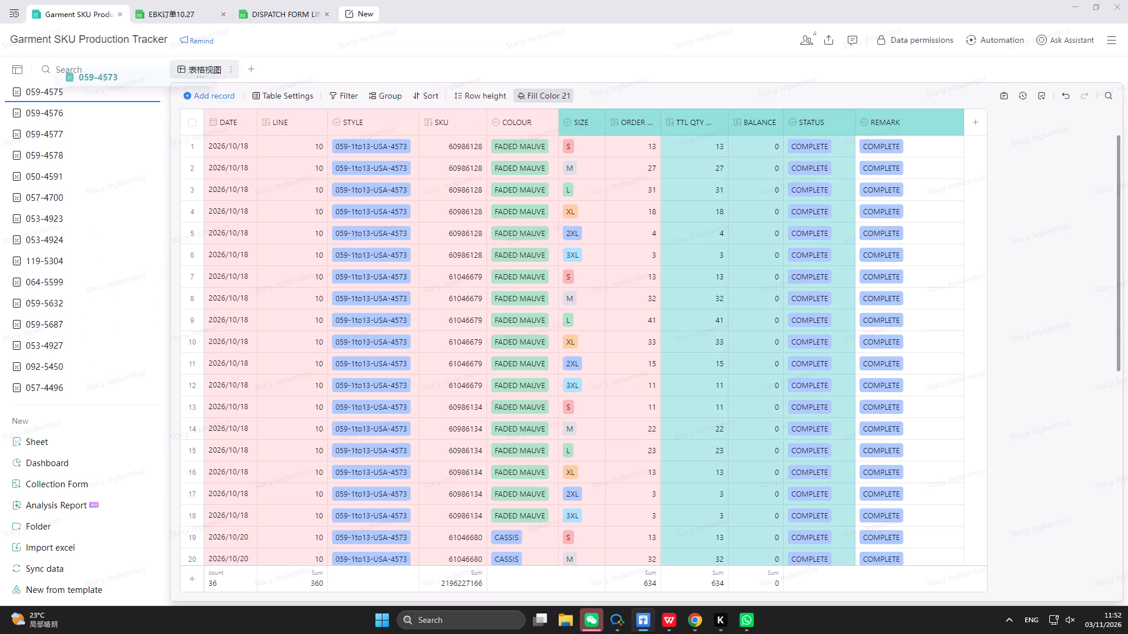
{"action": "left_click_drag", "start_coordinate": [62, 87], "coordinate": [51, 179]}
Check the 157-5734 and 059-1 to13-USA-4514 tables for rows that are not yet complete.
{"action": "scroll", "coordinate": [68, 255], "scroll_direction": "down", "scroll_amount": 7}
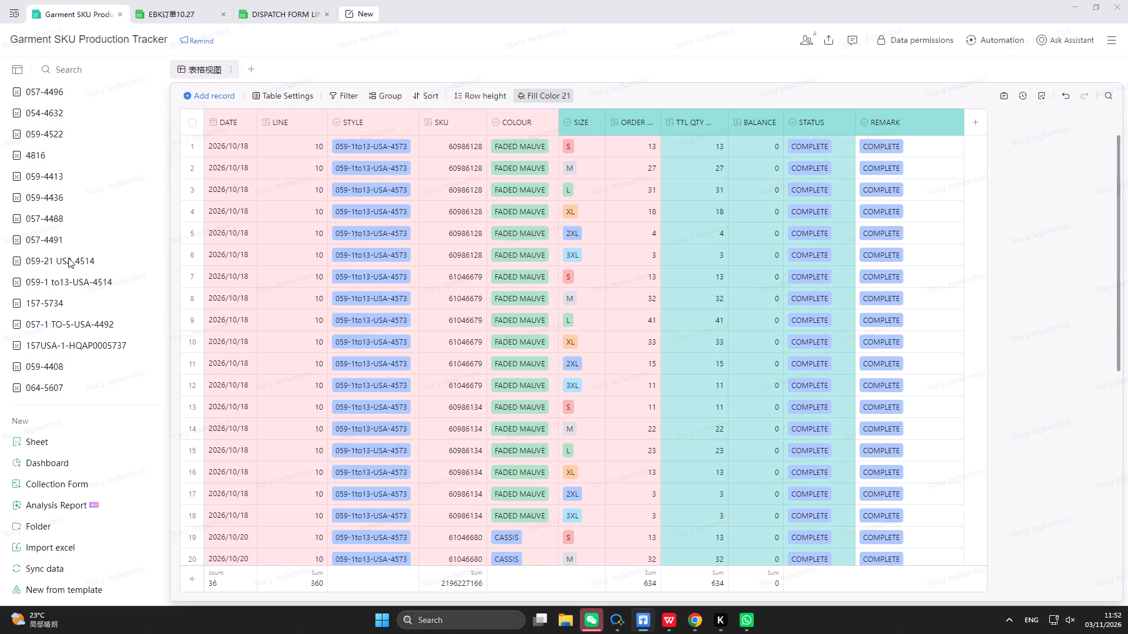
{"action": "scroll", "coordinate": [66, 385], "scroll_direction": "down", "scroll_amount": 2}
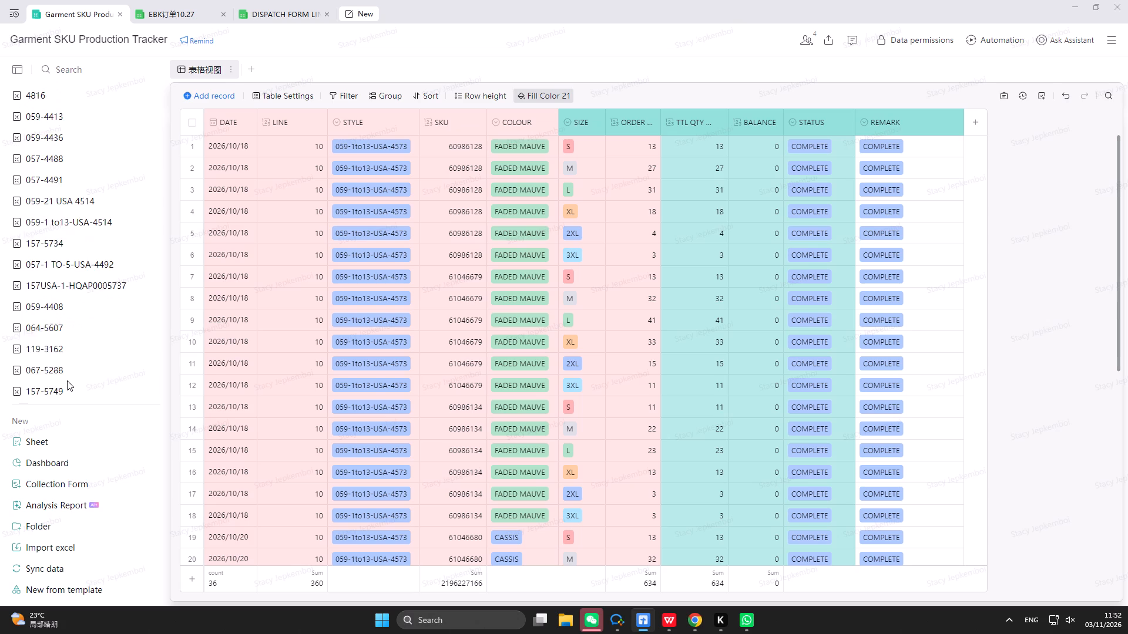
{"action": "scroll", "coordinate": [67, 380], "scroll_direction": "down", "scroll_amount": 4}
{"action": "scroll", "coordinate": [68, 362], "scroll_direction": "up", "scroll_amount": 2}
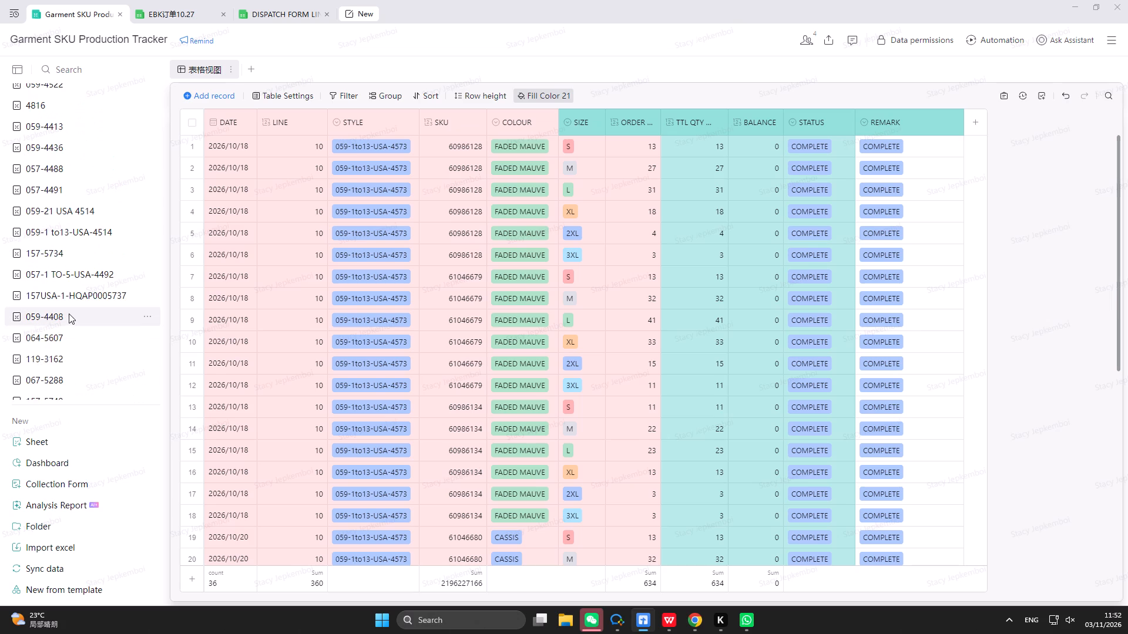
{"action": "left_click", "coordinate": [65, 244]}
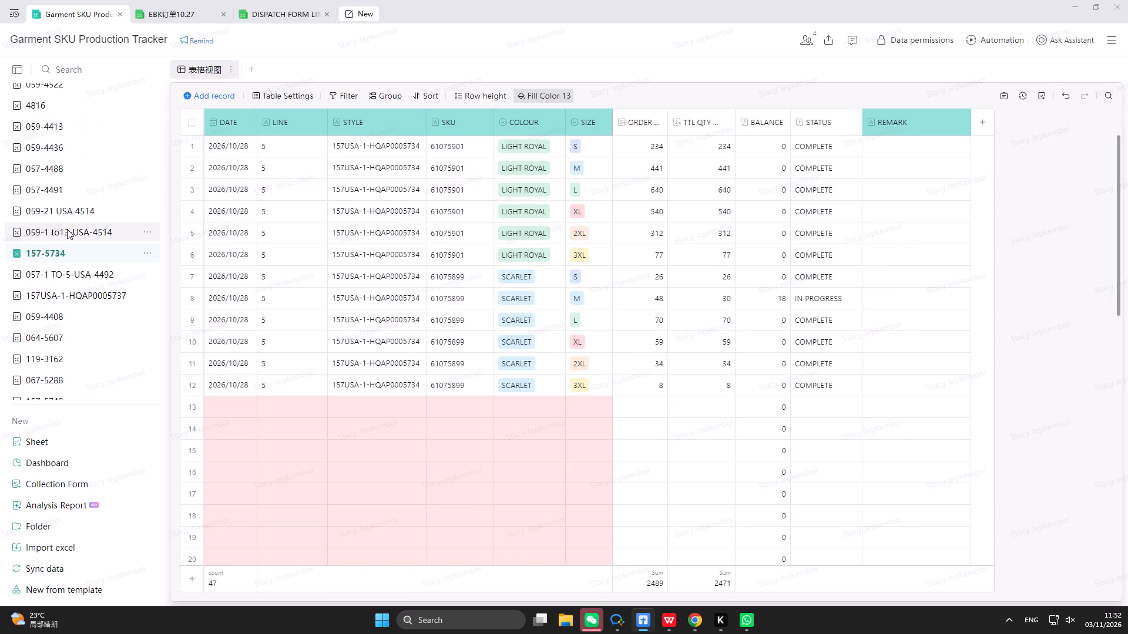
{"action": "left_click", "coordinate": [67, 229]}
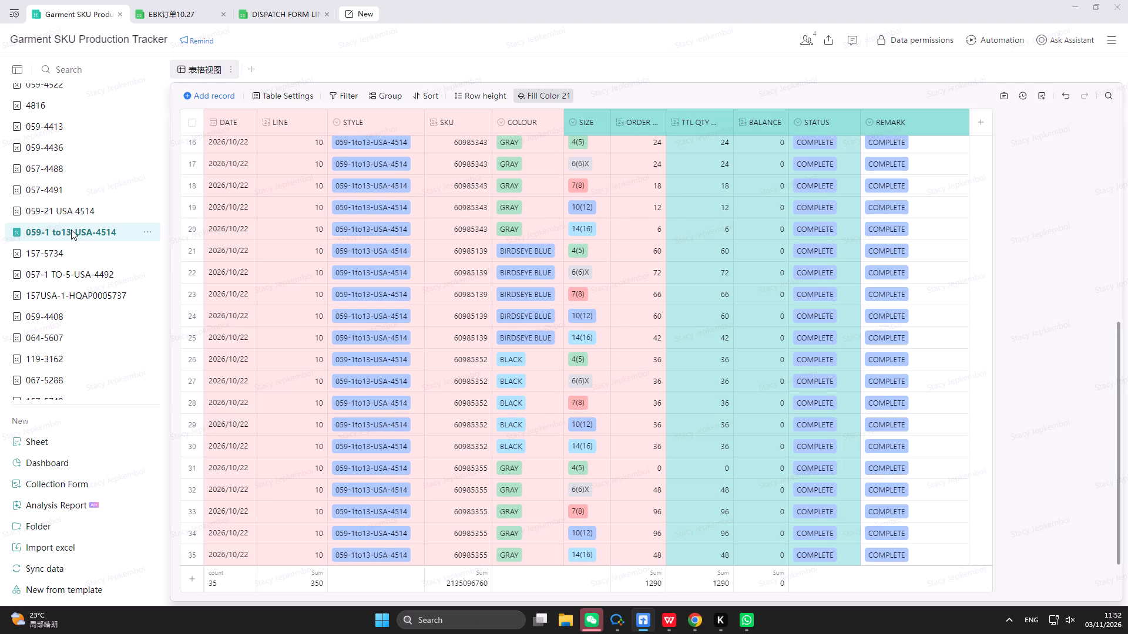
Open the 059-21 USA 4514 table and move it up the table list to sit between 057-4483 and 059-4572.
{"action": "left_click", "coordinate": [70, 211]}
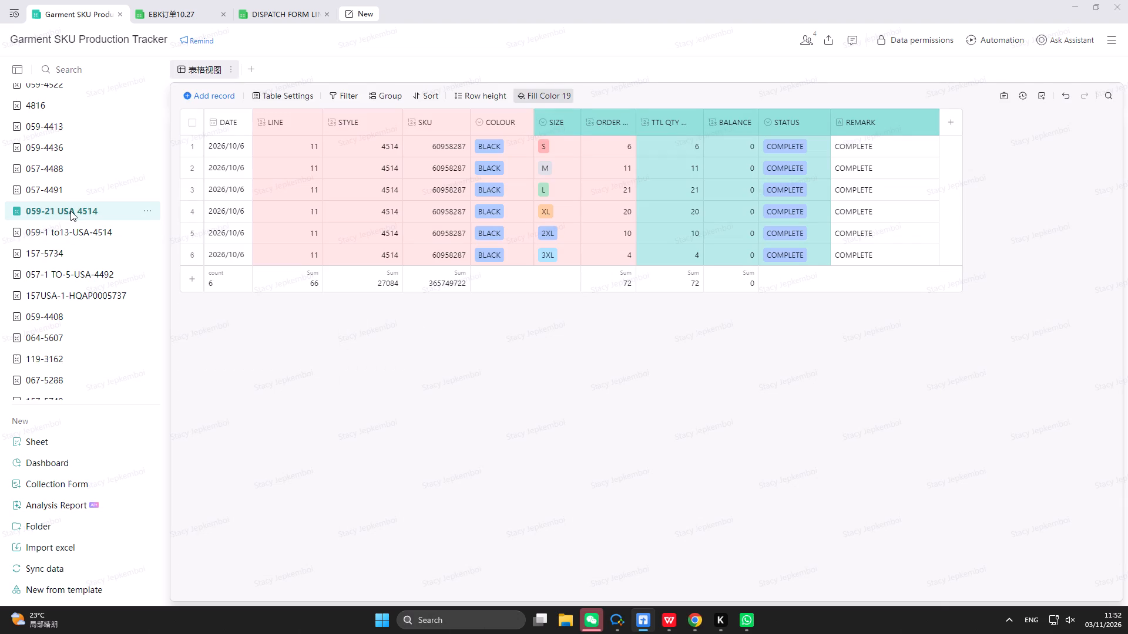
{"action": "scroll", "coordinate": [70, 211], "scroll_direction": "up", "scroll_amount": 2}
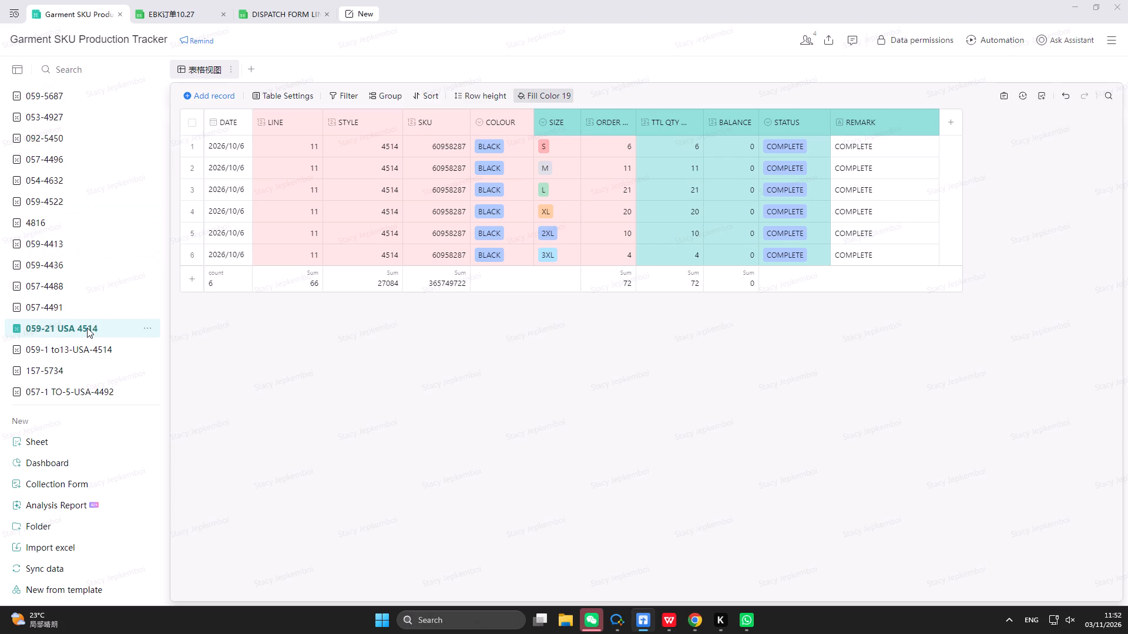
{"action": "left_click_drag", "start_coordinate": [87, 328], "coordinate": [87, 288]}
{"action": "left_click_drag", "start_coordinate": [87, 288], "coordinate": [83, 77]}
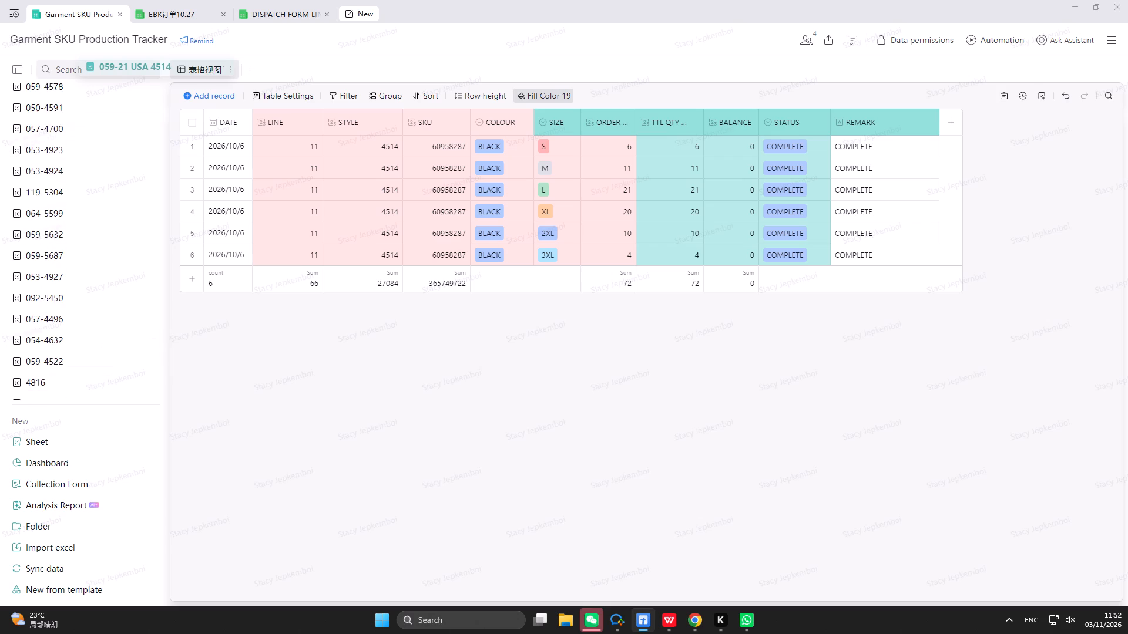
{"action": "left_click_drag", "start_coordinate": [83, 77], "coordinate": [75, 146]}
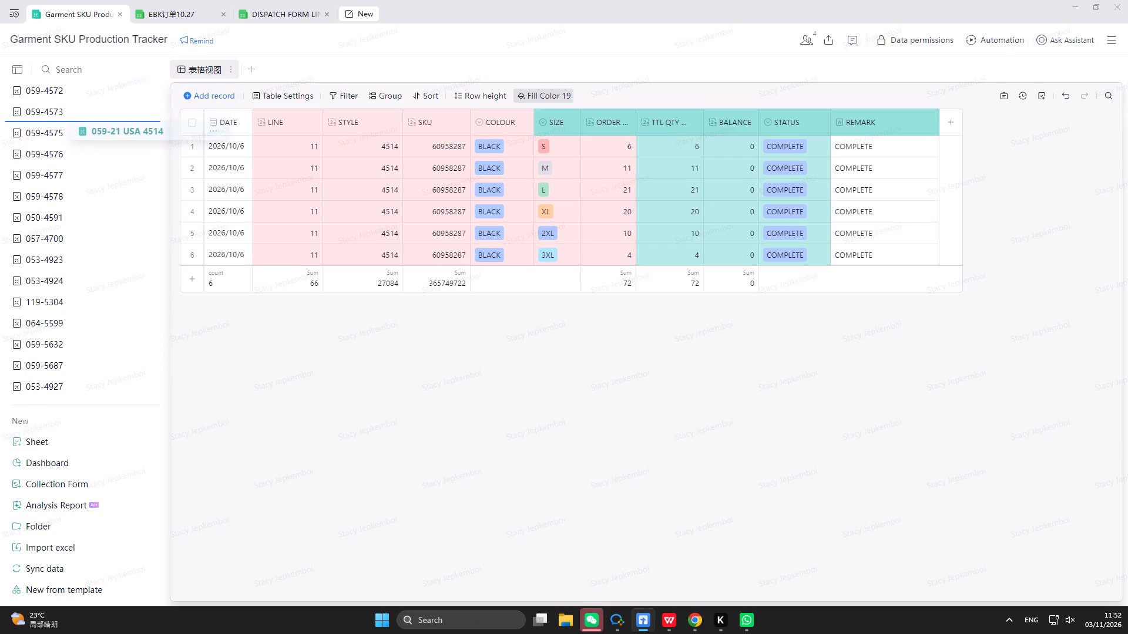
{"action": "left_click_drag", "start_coordinate": [75, 146], "coordinate": [68, 167]}
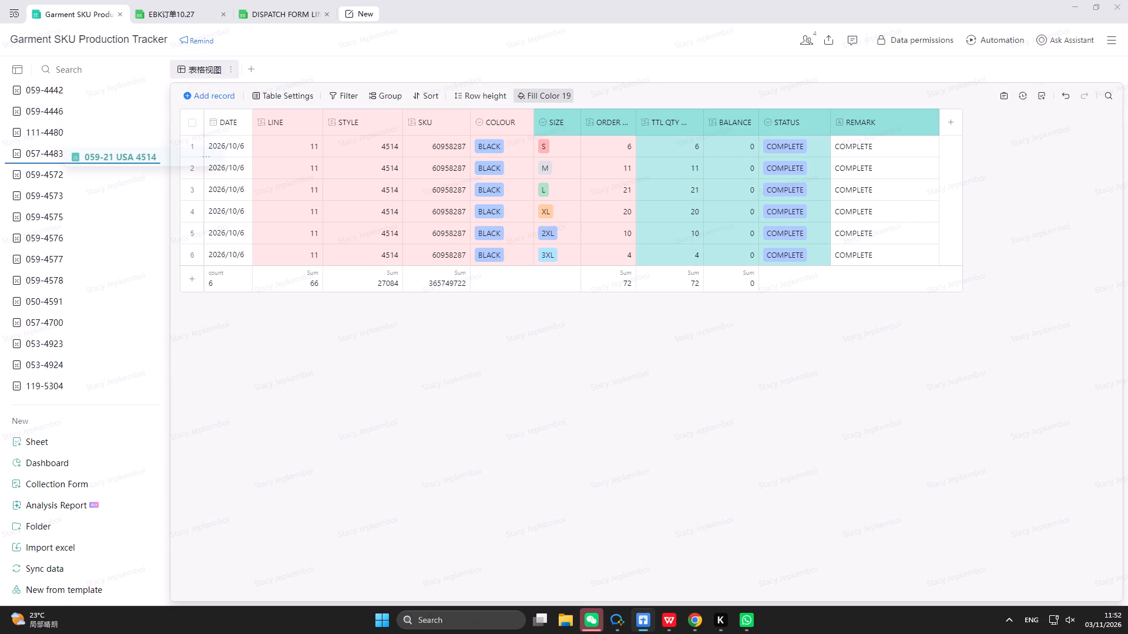
Move the 059-1 to13-USA-4514 table up the table list to sit between 059-21 USA 4514 and 059-4572.
{"action": "scroll", "coordinate": [64, 326], "scroll_direction": "down", "scroll_amount": 7}
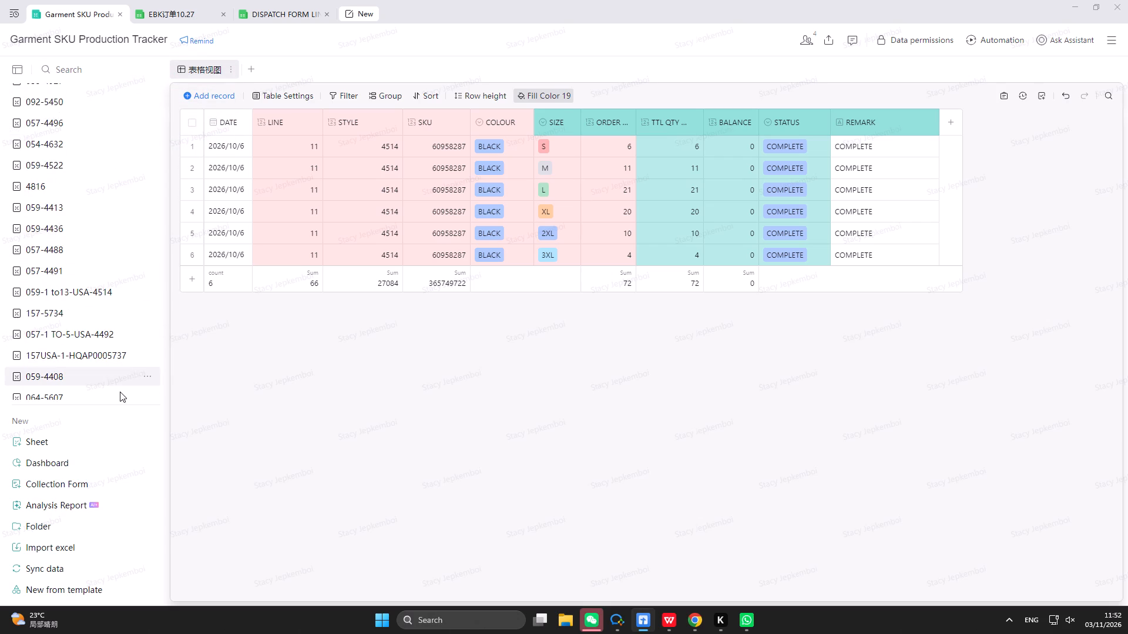
{"action": "scroll", "coordinate": [93, 368], "scroll_direction": "down", "scroll_amount": 2}
{"action": "left_click_drag", "start_coordinate": [73, 173], "coordinate": [81, 144]}
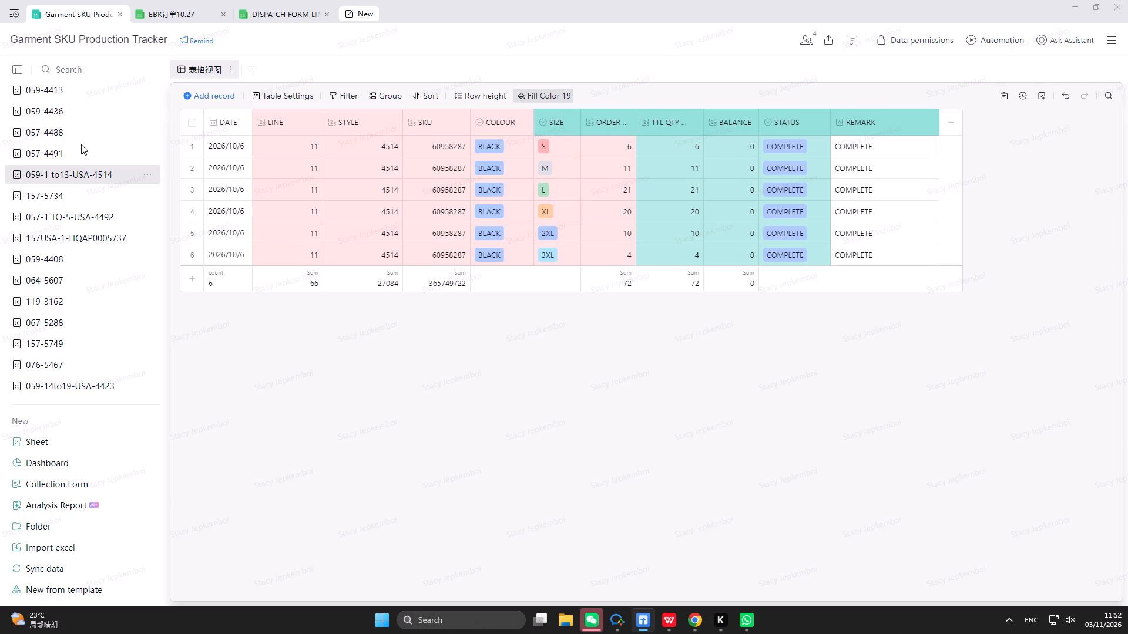
{"action": "left_click_drag", "start_coordinate": [81, 144], "coordinate": [80, 122]}
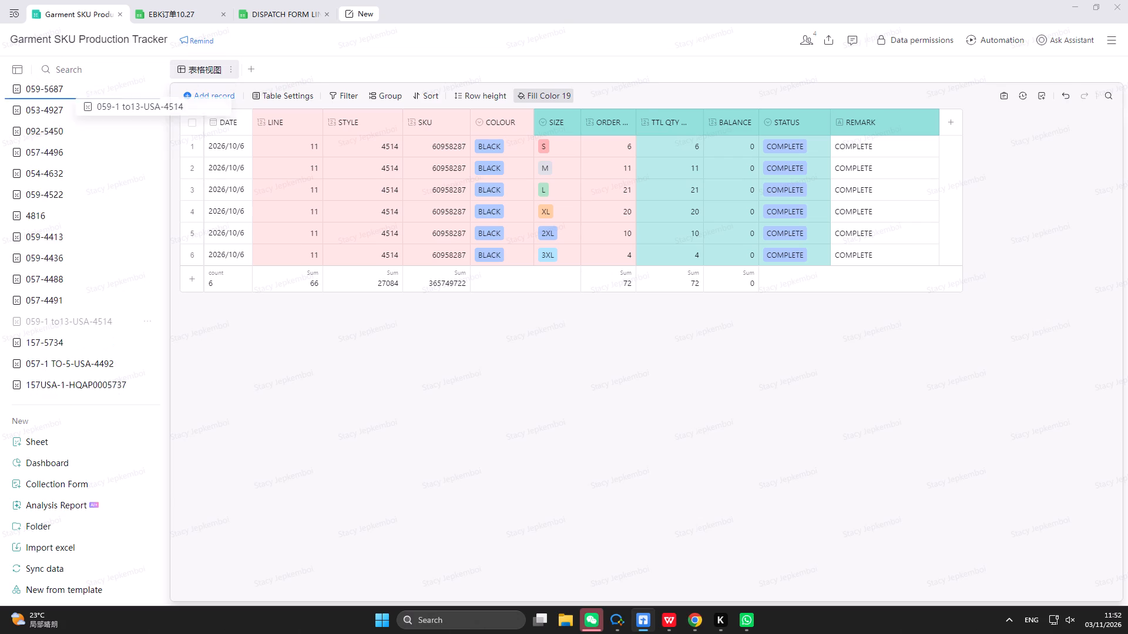
{"action": "left_click_drag", "start_coordinate": [80, 122], "coordinate": [78, 110]}
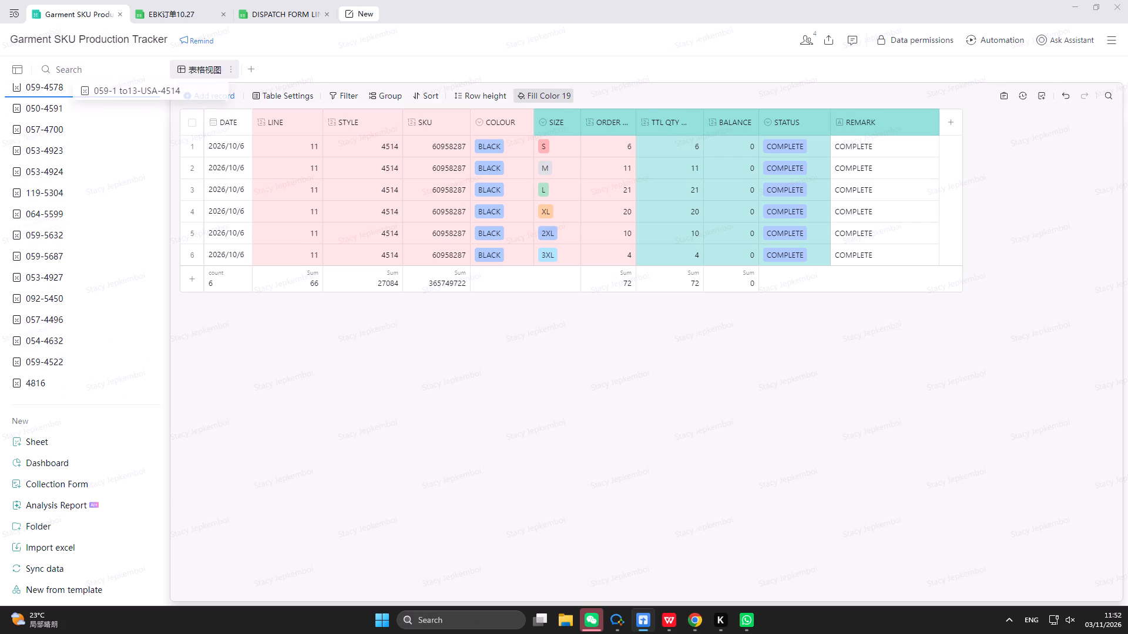
{"action": "left_click_drag", "start_coordinate": [78, 110], "coordinate": [78, 122]}
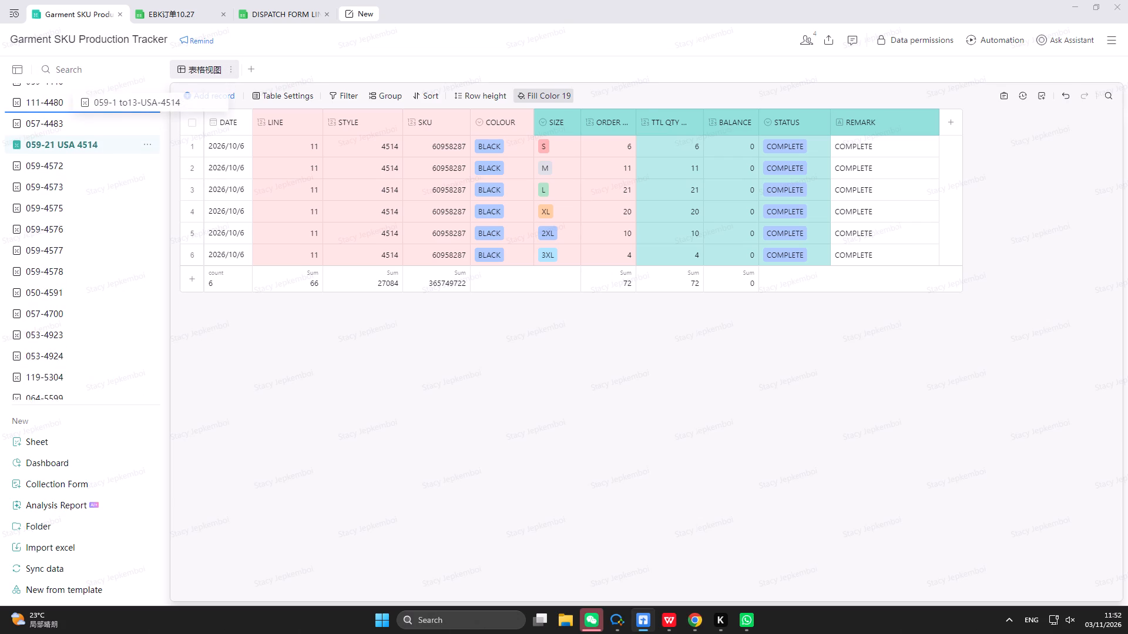
{"action": "left_click_drag", "start_coordinate": [78, 122], "coordinate": [73, 163]}
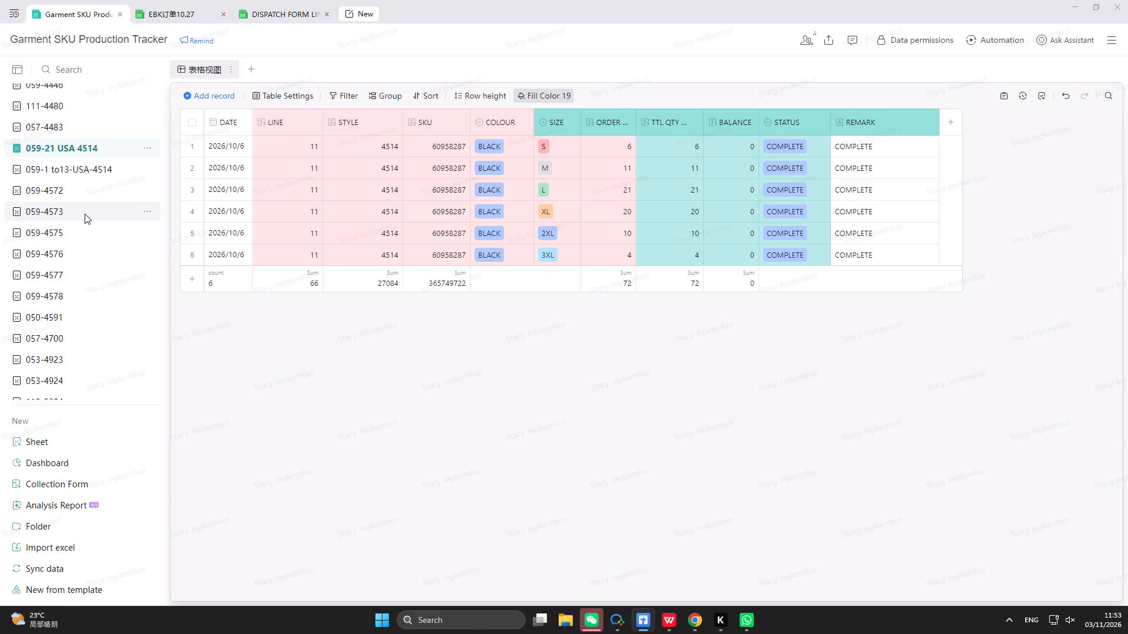
Open the 057-4491 table and move it up the table list to sit between 057-4483 and 059-21 USA 4514.
{"action": "scroll", "coordinate": [69, 283], "scroll_direction": "down", "scroll_amount": 4}
{"action": "scroll", "coordinate": [68, 350], "scroll_direction": "down", "scroll_amount": 2}
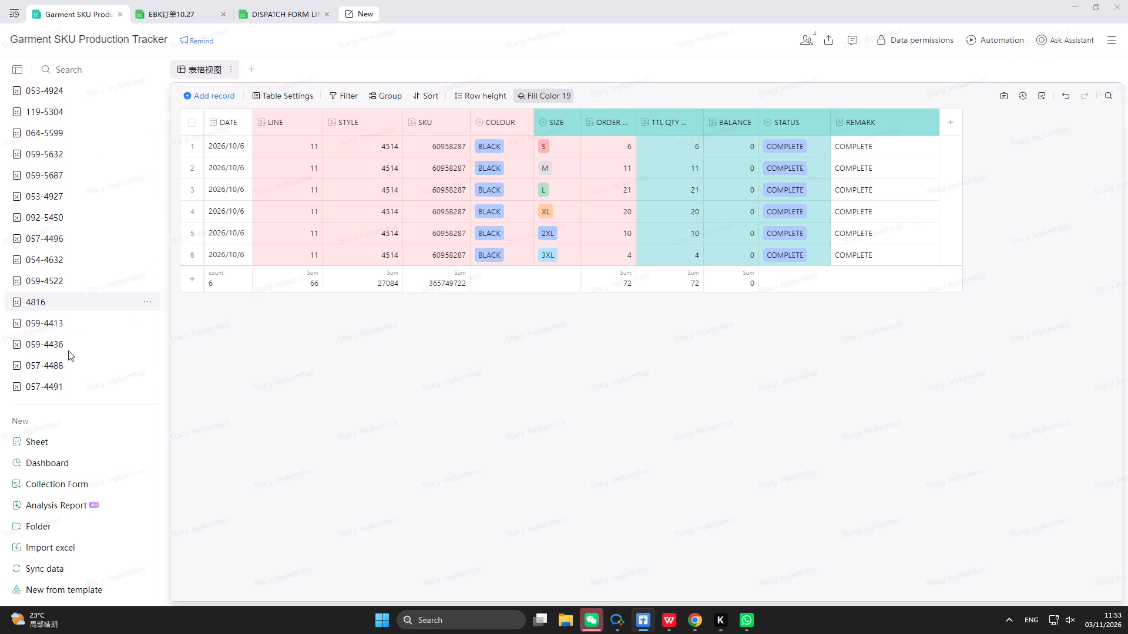
{"action": "scroll", "coordinate": [68, 350], "scroll_direction": "down", "scroll_amount": 5}
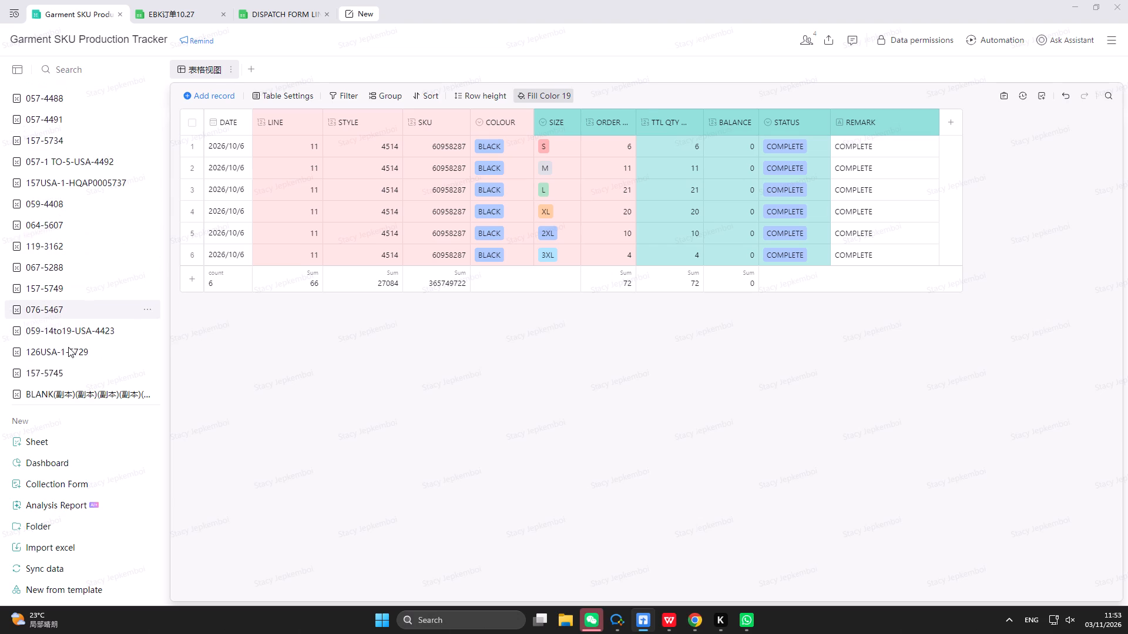
{"action": "left_click", "coordinate": [66, 122]}
{"action": "scroll", "coordinate": [66, 122], "scroll_direction": "up", "scroll_amount": 4}
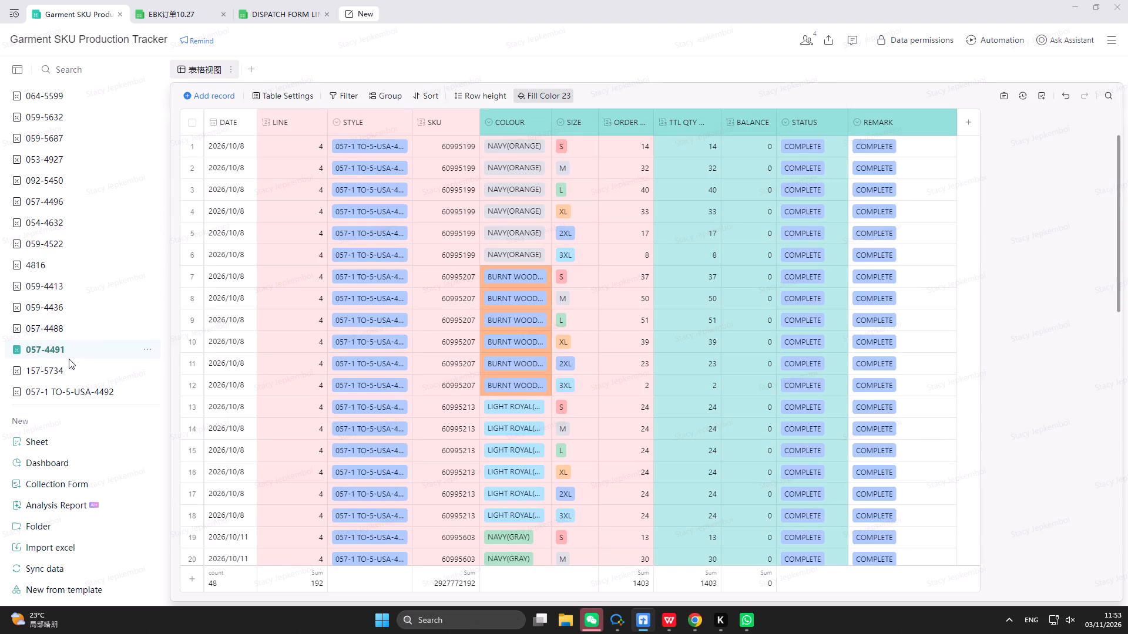
{"action": "left_click_drag", "start_coordinate": [81, 352], "coordinate": [98, 119]}
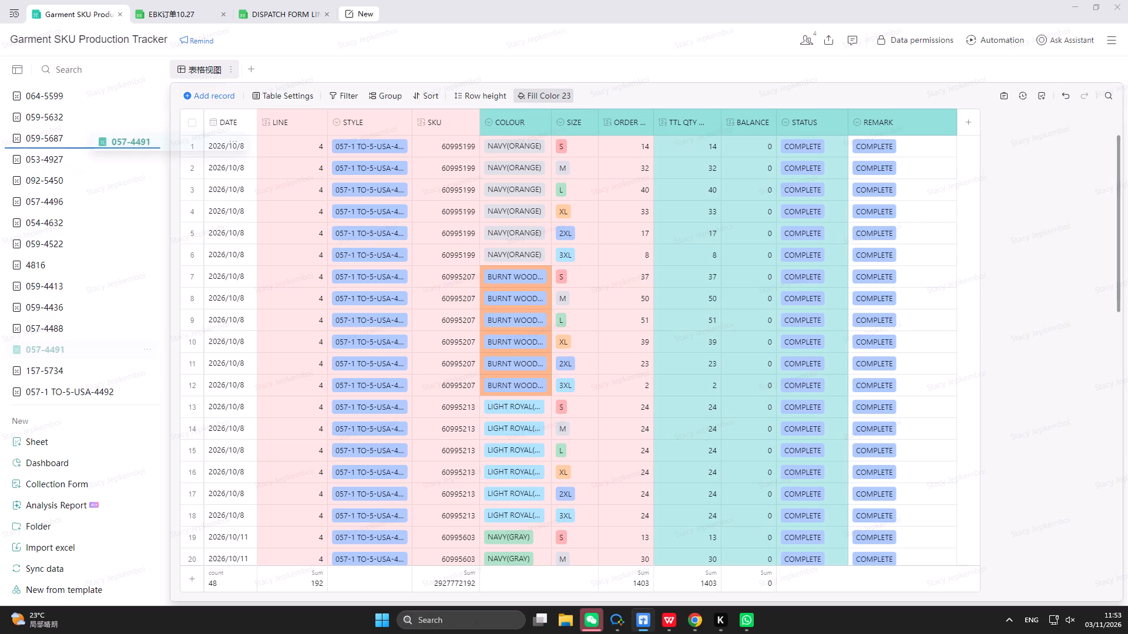
{"action": "left_click_drag", "start_coordinate": [98, 119], "coordinate": [100, 83]}
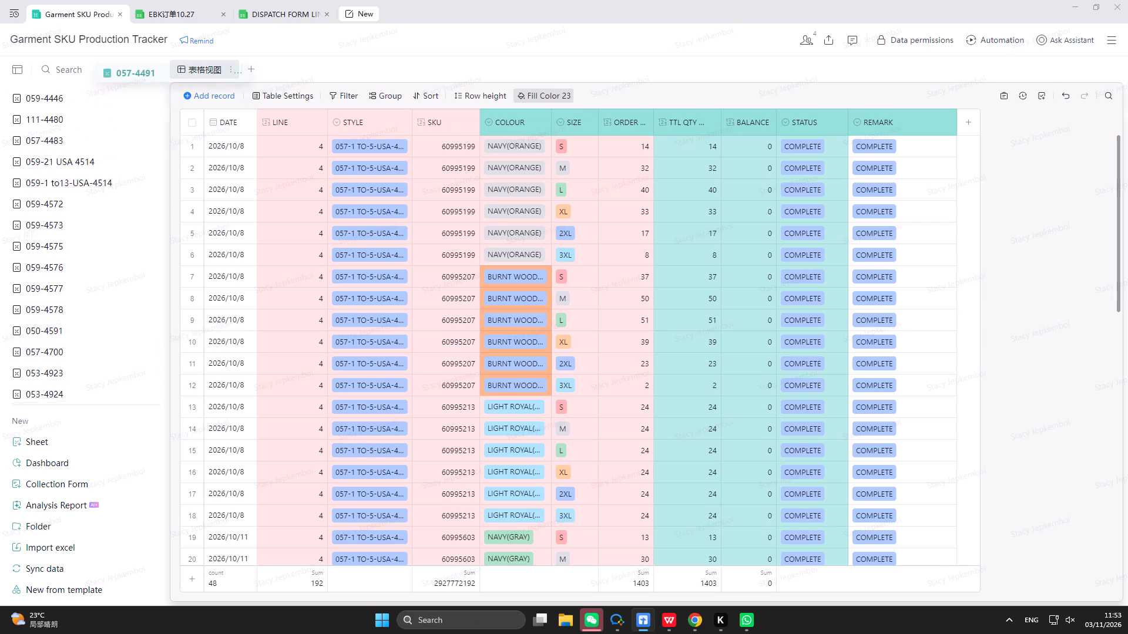
{"action": "left_click_drag", "start_coordinate": [100, 83], "coordinate": [67, 264]}
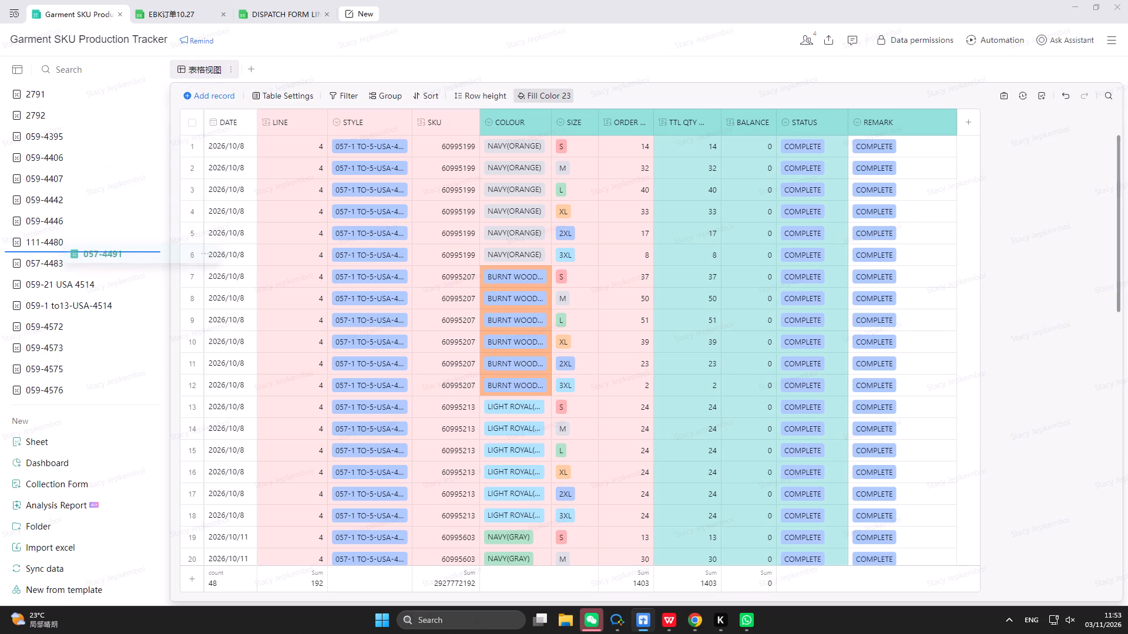
{"action": "left_click_drag", "start_coordinate": [67, 264], "coordinate": [66, 273]}
{"action": "left_click_drag", "start_coordinate": [66, 273], "coordinate": [68, 285]}
Open the 057-4488 table from the lower part of the table list.
{"action": "scroll", "coordinate": [63, 377], "scroll_direction": "down", "scroll_amount": 9}
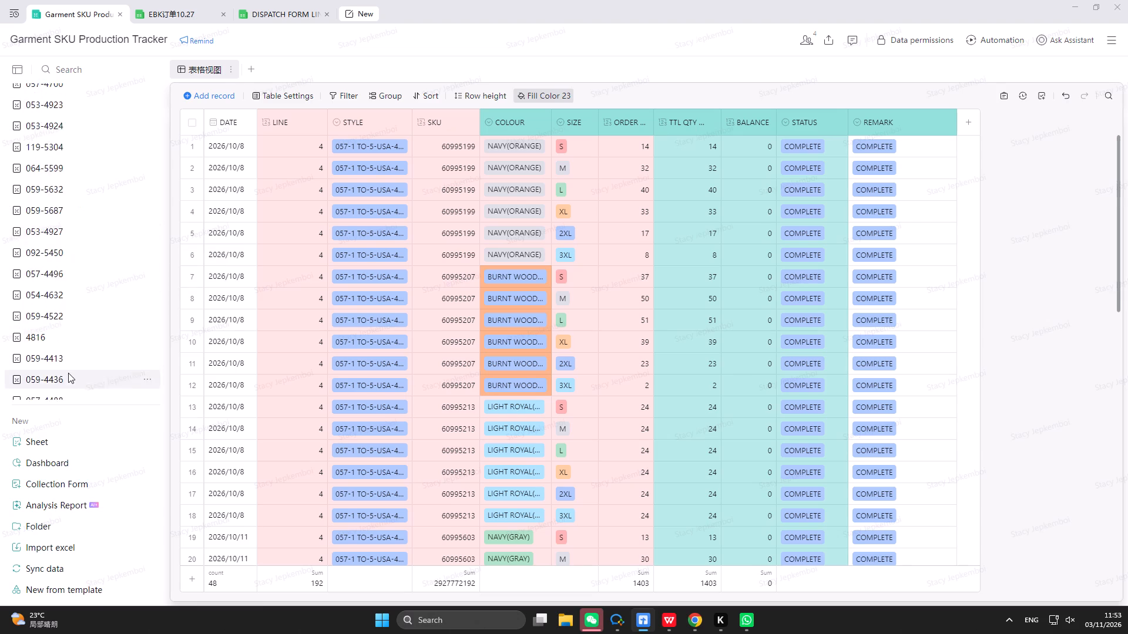
{"action": "scroll", "coordinate": [68, 373], "scroll_direction": "down", "scroll_amount": 9}
{"action": "scroll", "coordinate": [76, 247], "scroll_direction": "up", "scroll_amount": 1}
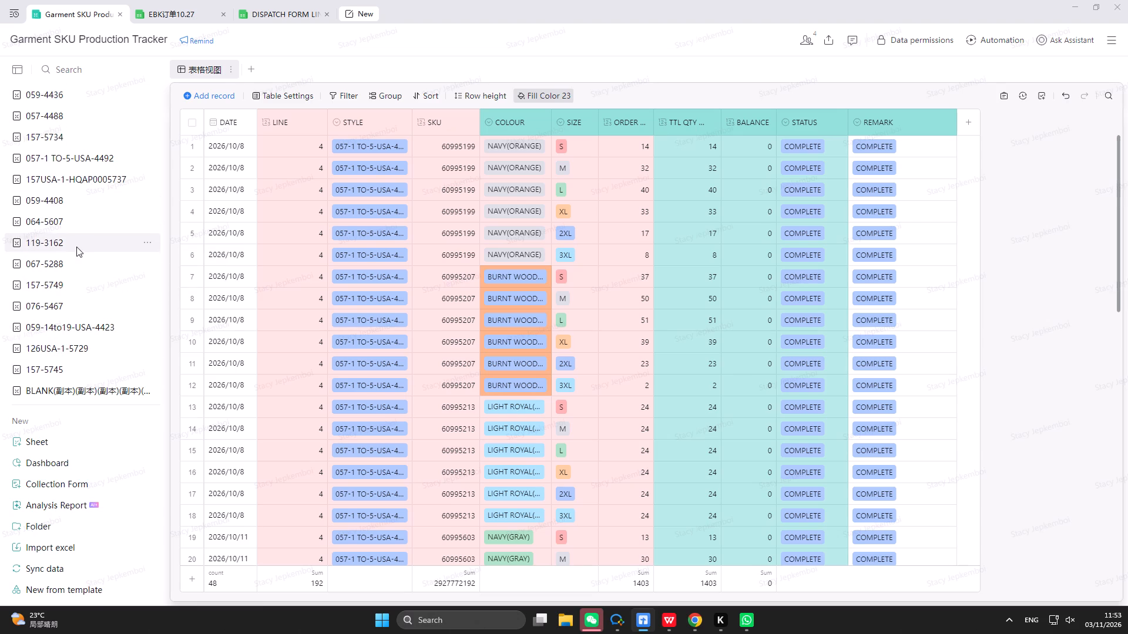
{"action": "scroll", "coordinate": [76, 247], "scroll_direction": "up", "scroll_amount": 3}
{"action": "left_click", "coordinate": [83, 353]}
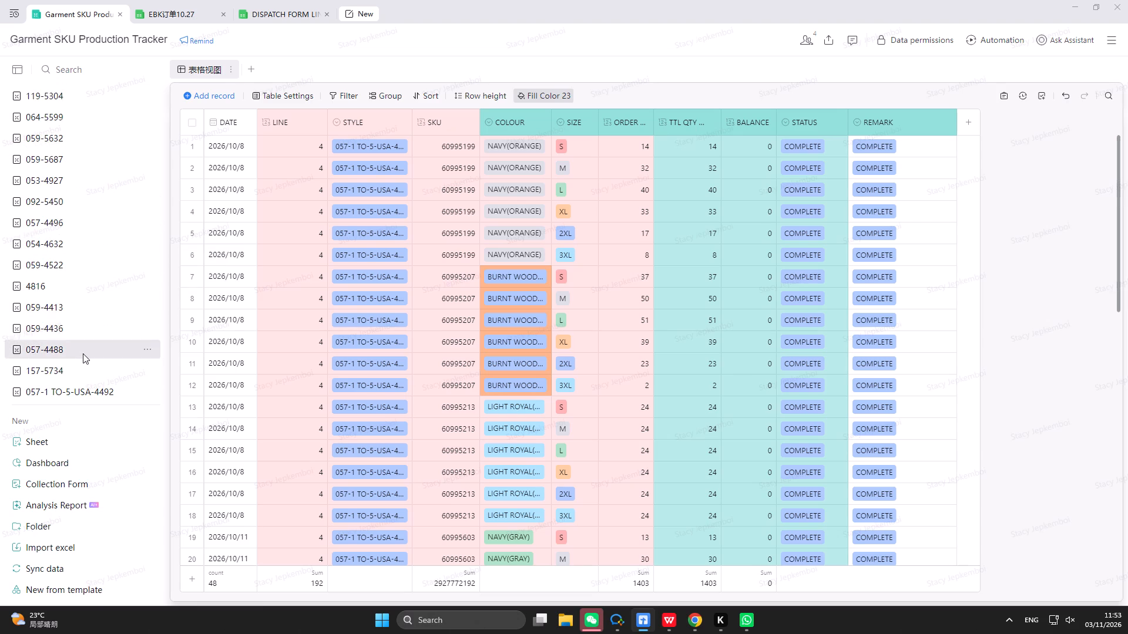
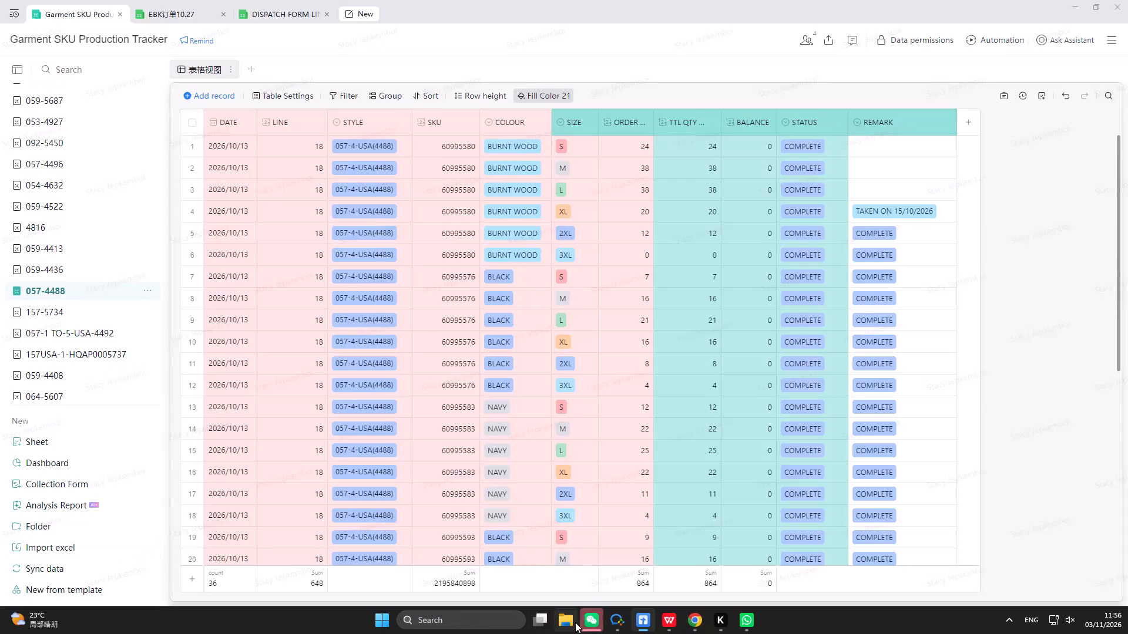
In File Explorer, remove the EKST20260061USA HOODIE (RECUT) file from the recent files list and close the window.
{"action": "left_click", "coordinate": [575, 622]}
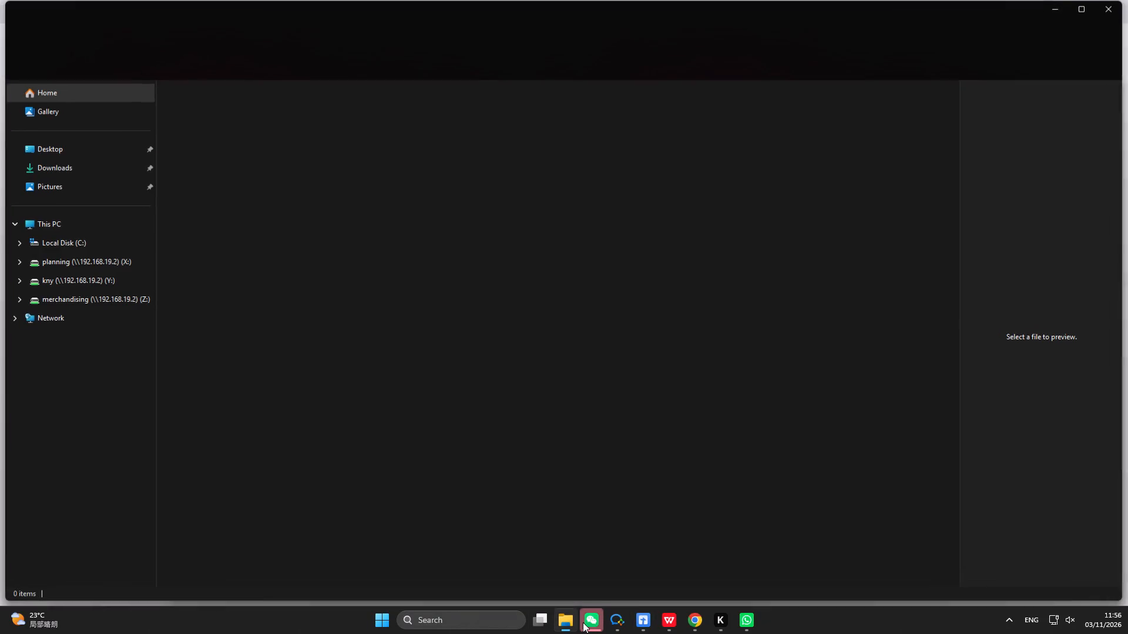
{"action": "right_click", "coordinate": [356, 227]}
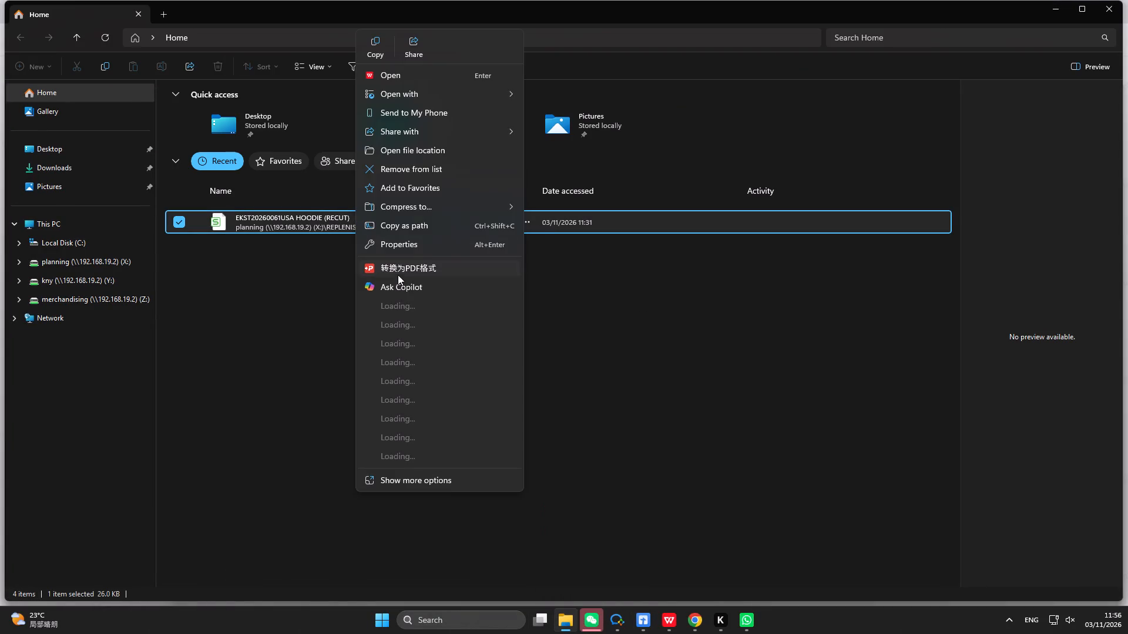
{"action": "left_click", "coordinate": [436, 174]}
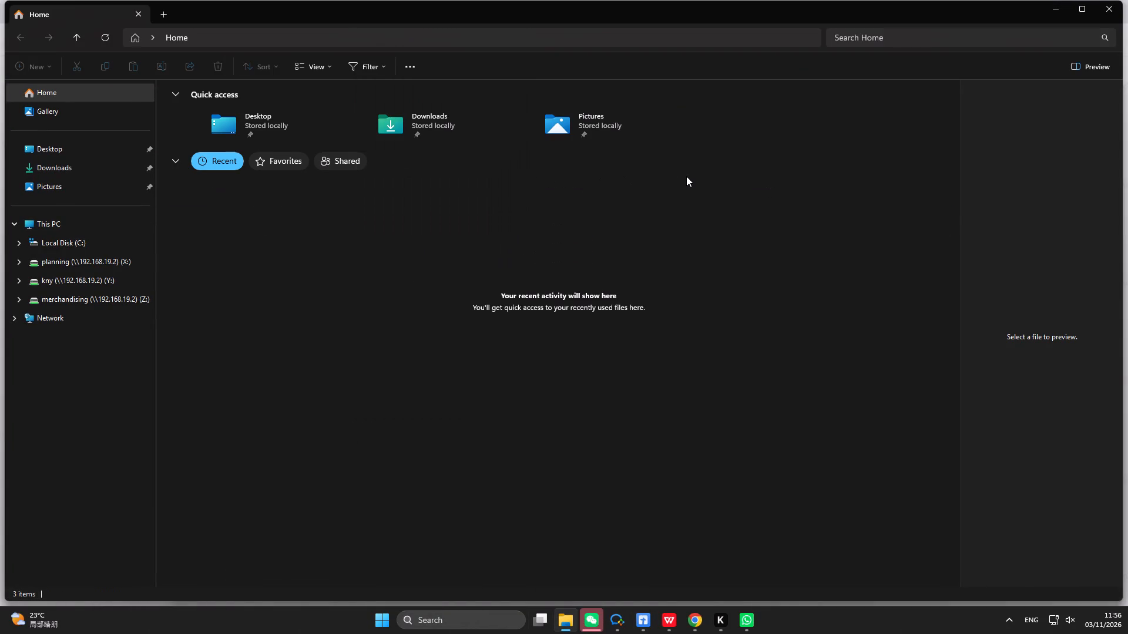
{"action": "left_click", "coordinate": [1114, 4]}
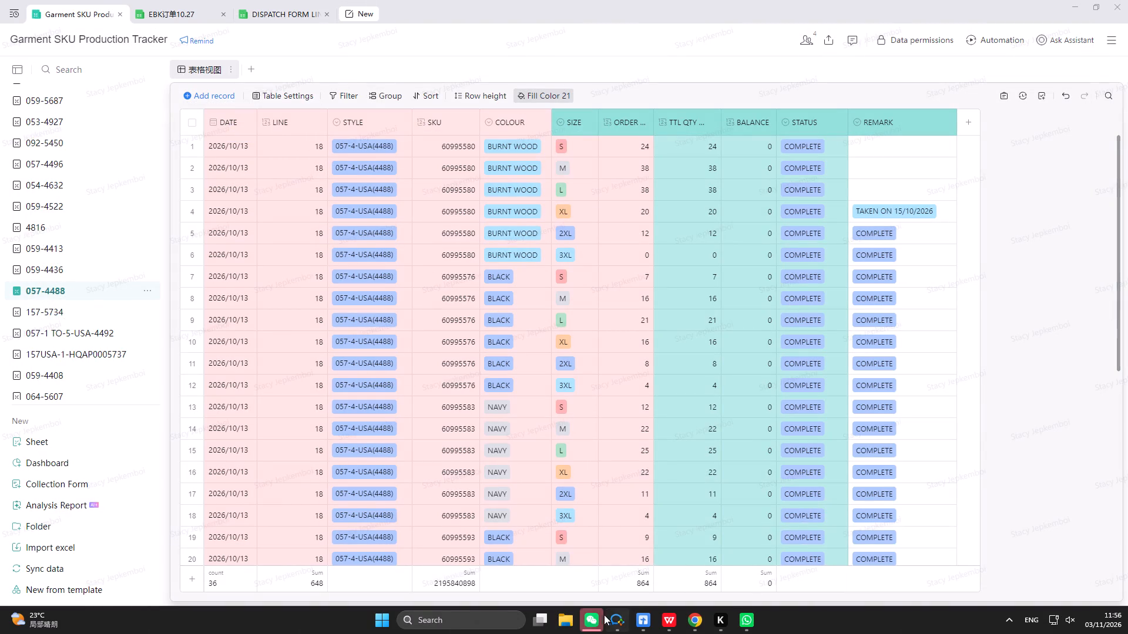
Switch to WeChat, view the latest messages in the EBK planning group chat, and minimize the window.
{"action": "left_click", "coordinate": [601, 616]}
{"action": "left_click", "coordinate": [724, 316]}
{"action": "left_click", "coordinate": [1042, 254]}
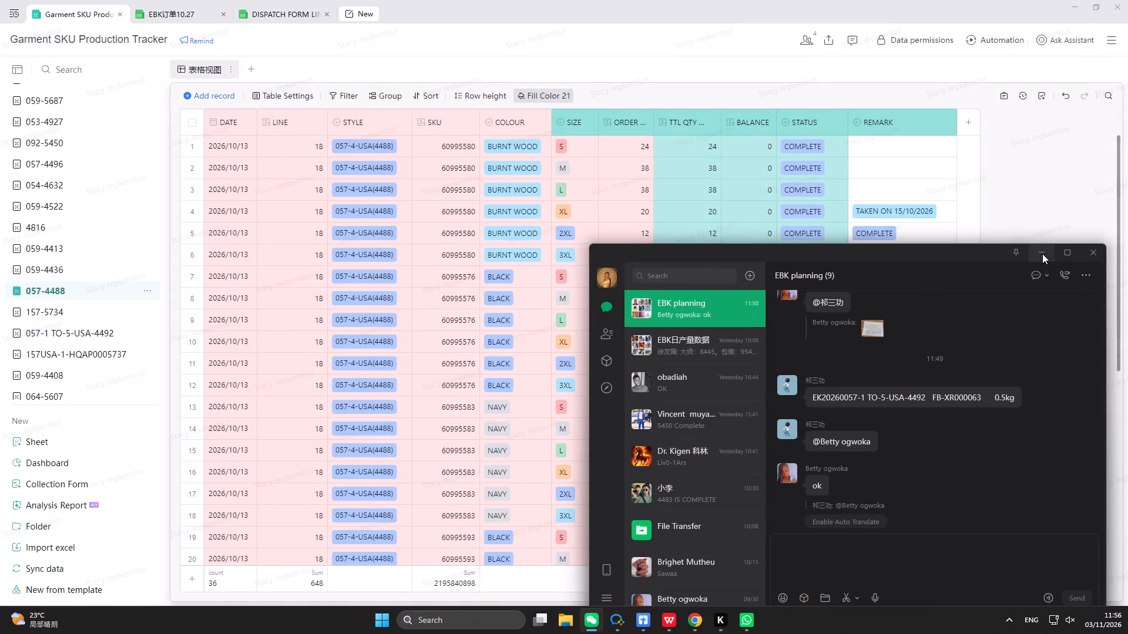
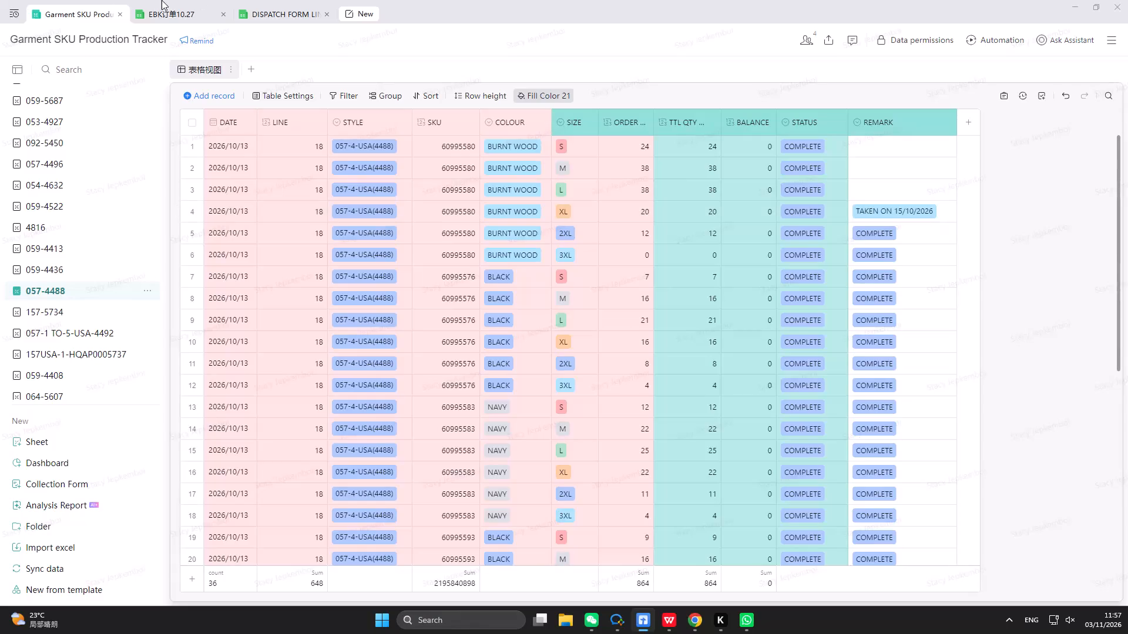
In the EBK订单10.27 sheet, search the EB PO filter for 4488, reset the filter, and return to the Garment SKU Production Tracker.
{"action": "left_click", "coordinate": [161, 15]}
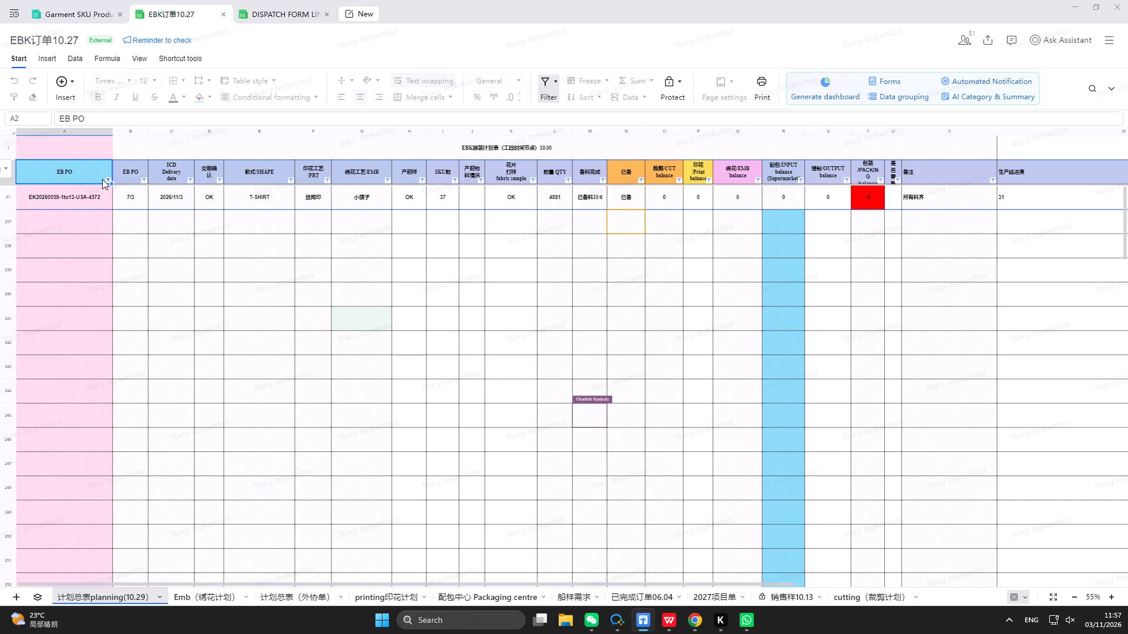
{"action": "left_click", "coordinate": [108, 181]}
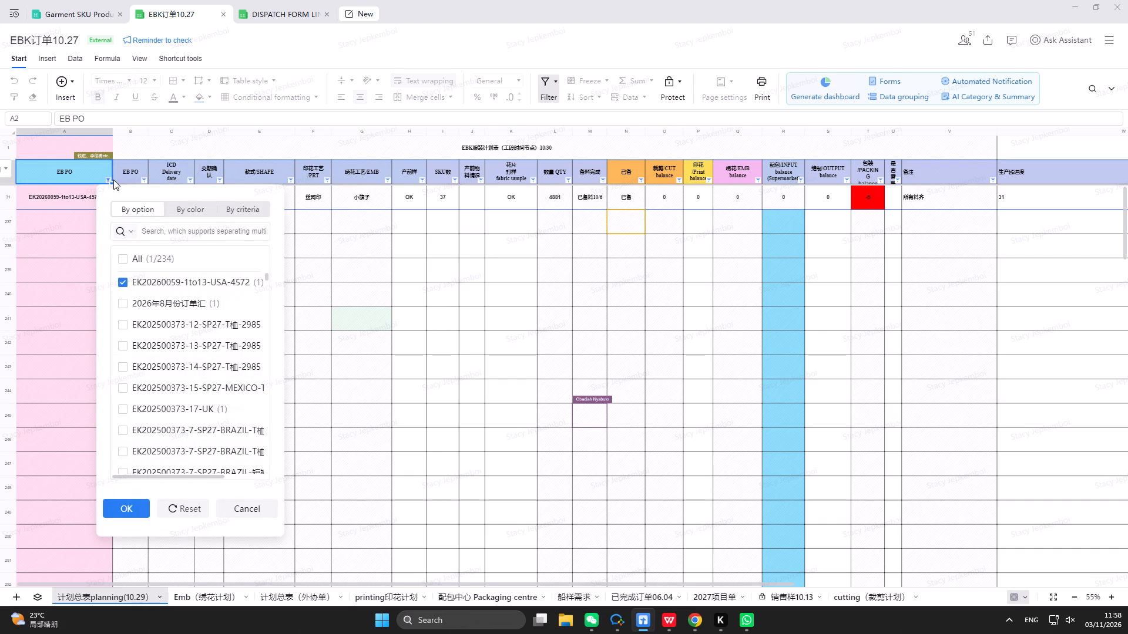
{"action": "type", "text": "4488"}
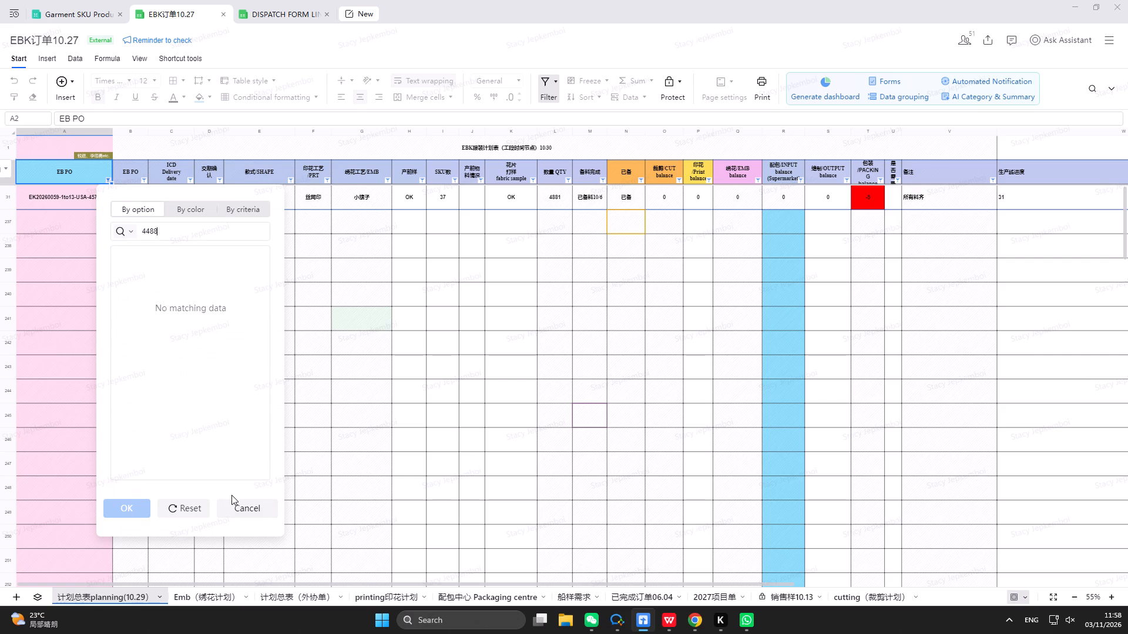
{"action": "left_click", "coordinate": [203, 501]}
{"action": "left_click", "coordinate": [90, 4]}
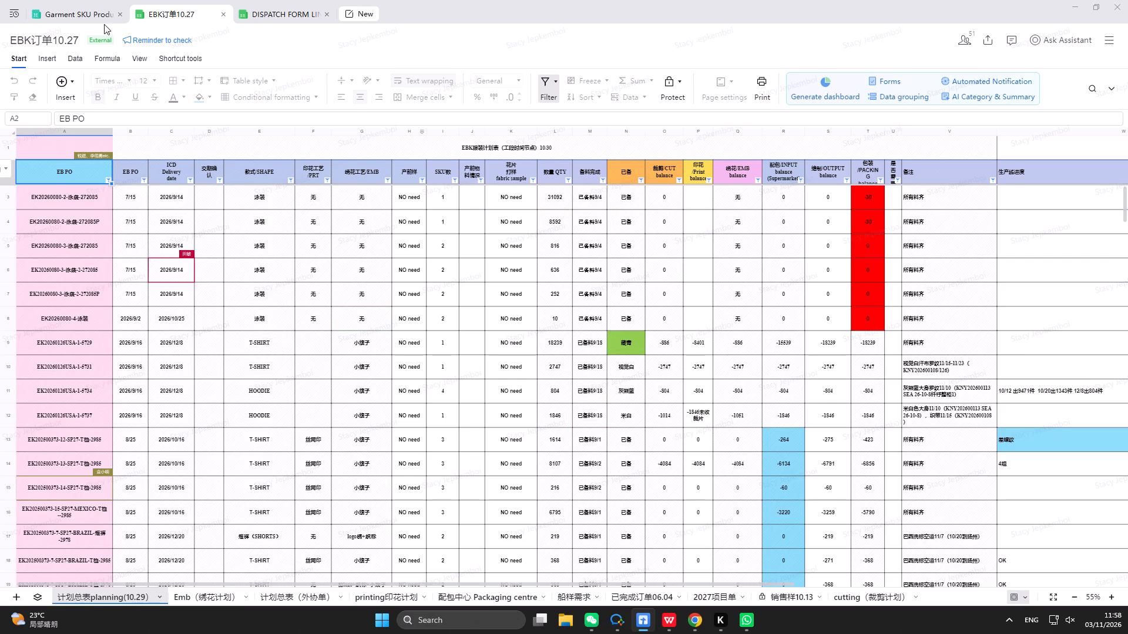
{"action": "left_click", "coordinate": [94, 19]}
In the 057-4488 sheet, set REMARK to COMPLETE for records 1 to 3.
{"action": "scroll", "coordinate": [816, 225], "scroll_direction": "up", "scroll_amount": 5}
{"action": "left_click", "coordinate": [855, 146]}
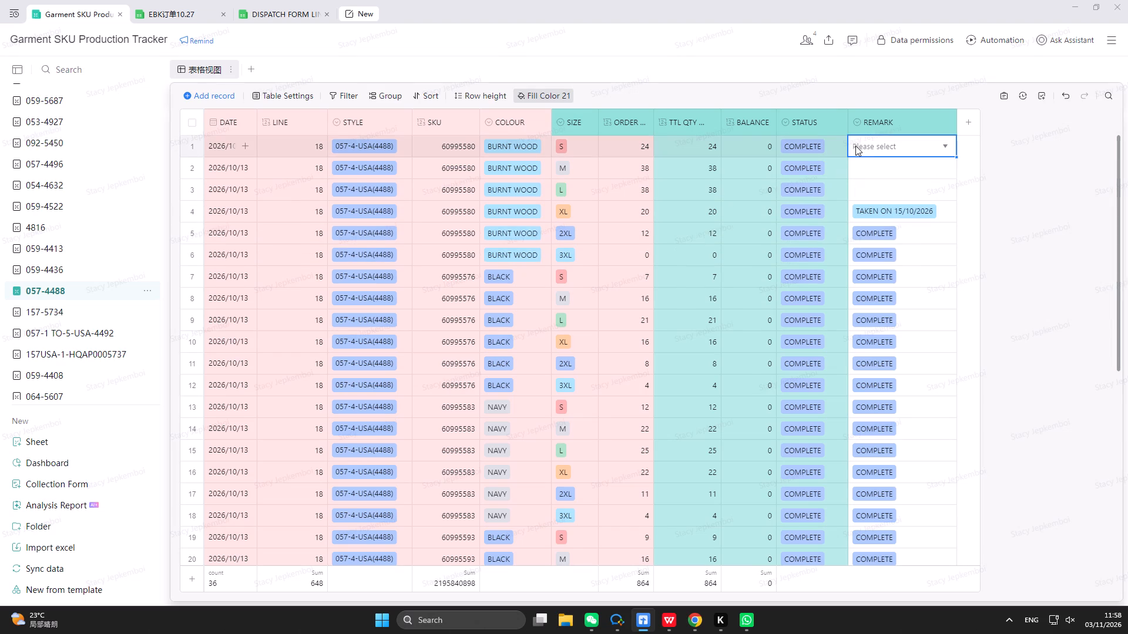
{"action": "left_click", "coordinate": [857, 146]}
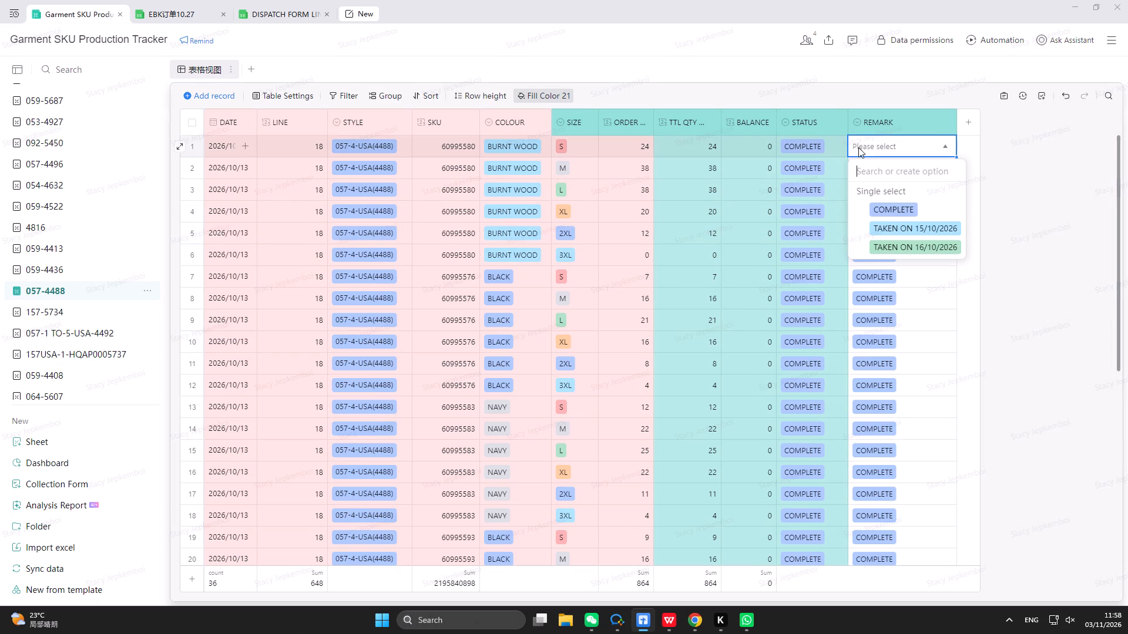
{"action": "left_click", "coordinate": [901, 213]}
{"action": "left_click_drag", "start_coordinate": [957, 158], "coordinate": [956, 165]}
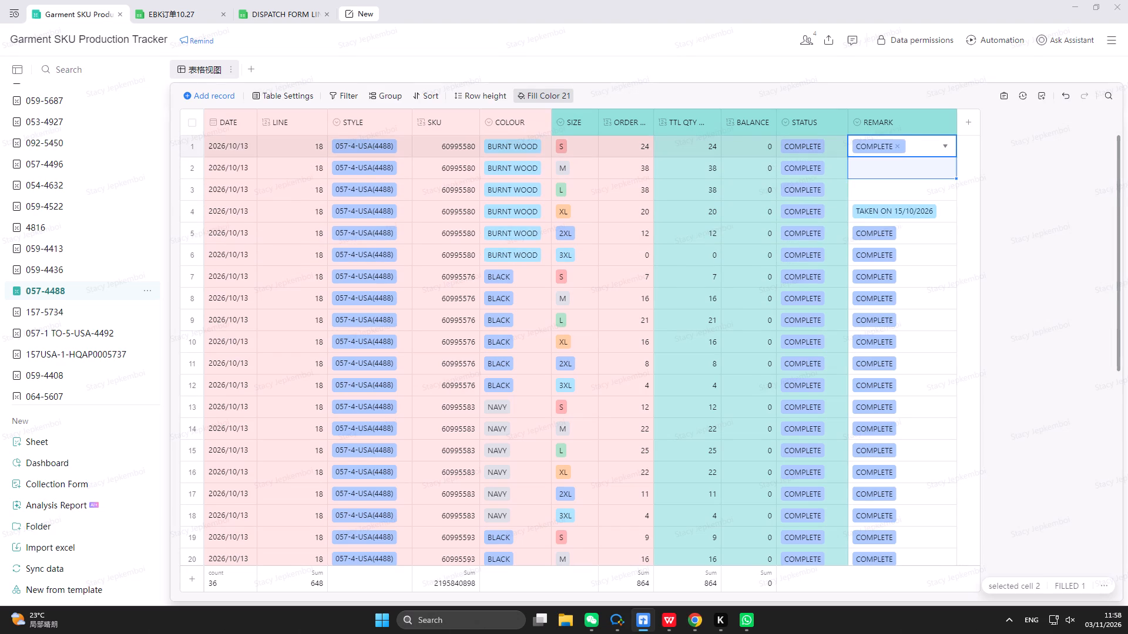
{"action": "left_click_drag", "start_coordinate": [956, 165], "coordinate": [948, 187]}
In the 057-4488 sheet, set REMARK to COMPLETE for records 30 to 36.
{"action": "scroll", "coordinate": [925, 379], "scroll_direction": "down", "scroll_amount": 17}
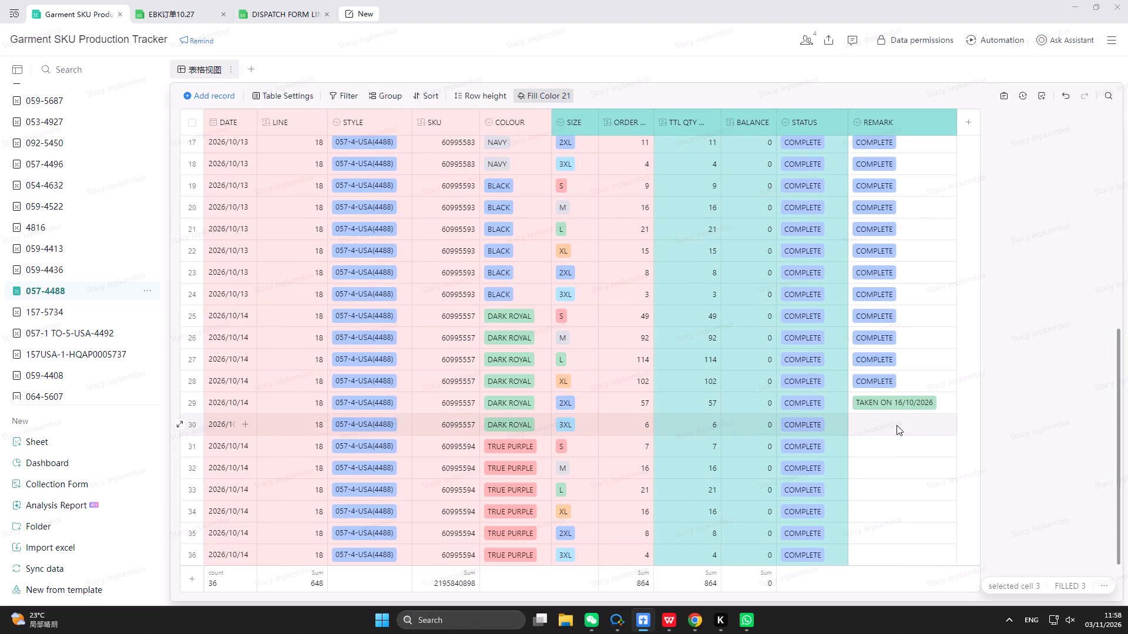
{"action": "left_click", "coordinate": [893, 423]}
{"action": "left_click", "coordinate": [946, 425]}
{"action": "left_click", "coordinate": [922, 480]}
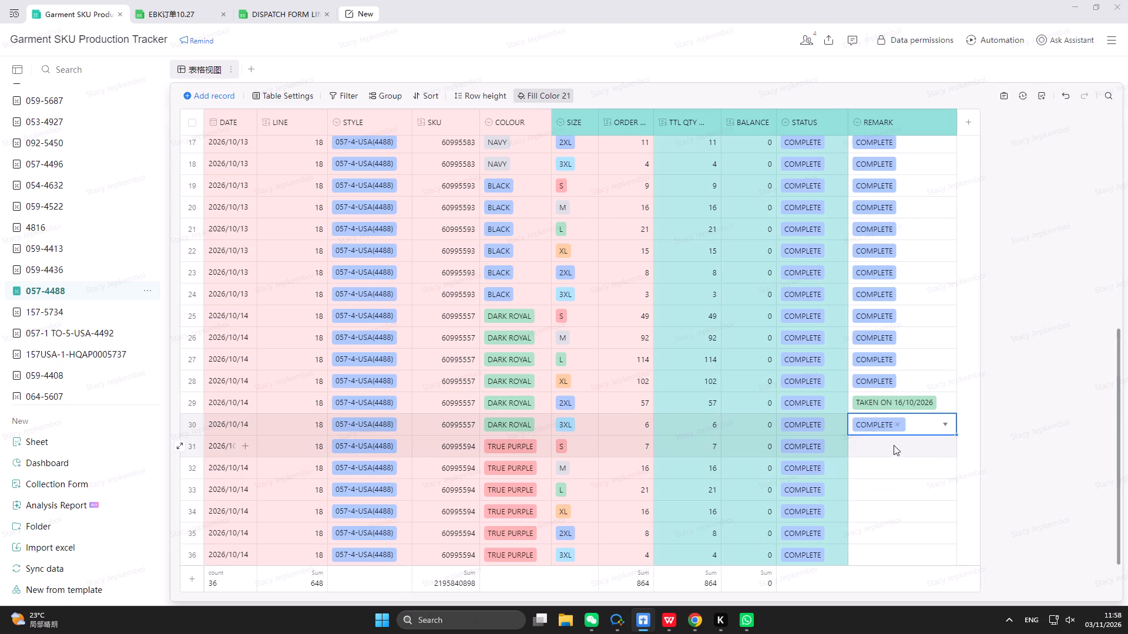
{"action": "left_click_drag", "start_coordinate": [956, 435], "coordinate": [944, 576]}
Move the 057-4488 sheet up the sheet list, between 057-4483 and 057-4491.
{"action": "left_click_drag", "start_coordinate": [56, 291], "coordinate": [74, 174]}
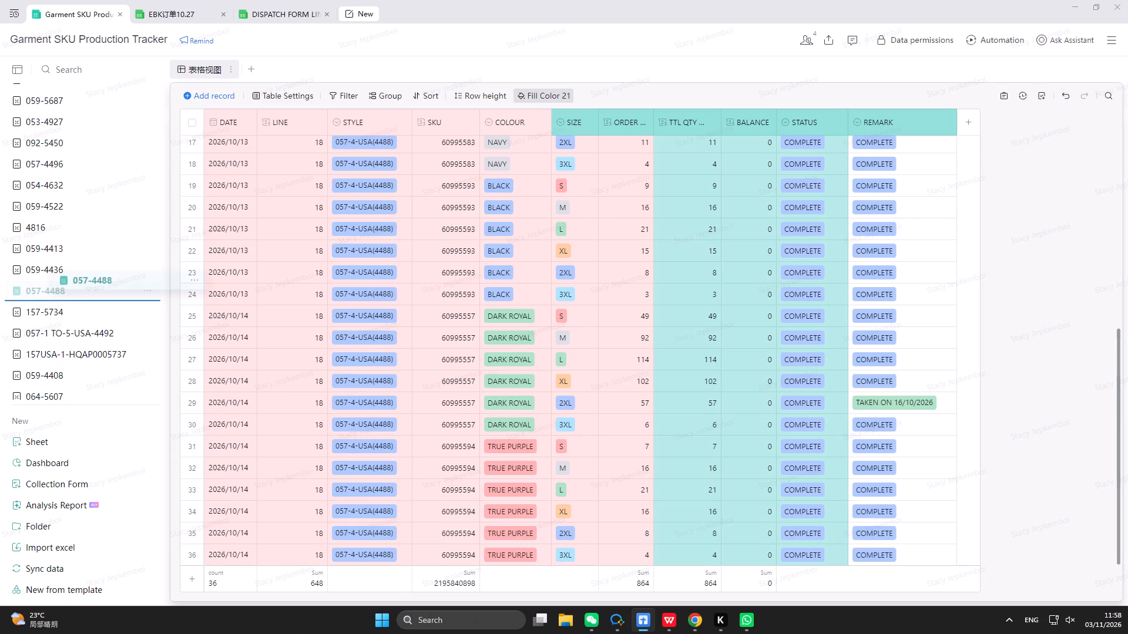
{"action": "left_click_drag", "start_coordinate": [74, 174], "coordinate": [72, 152]}
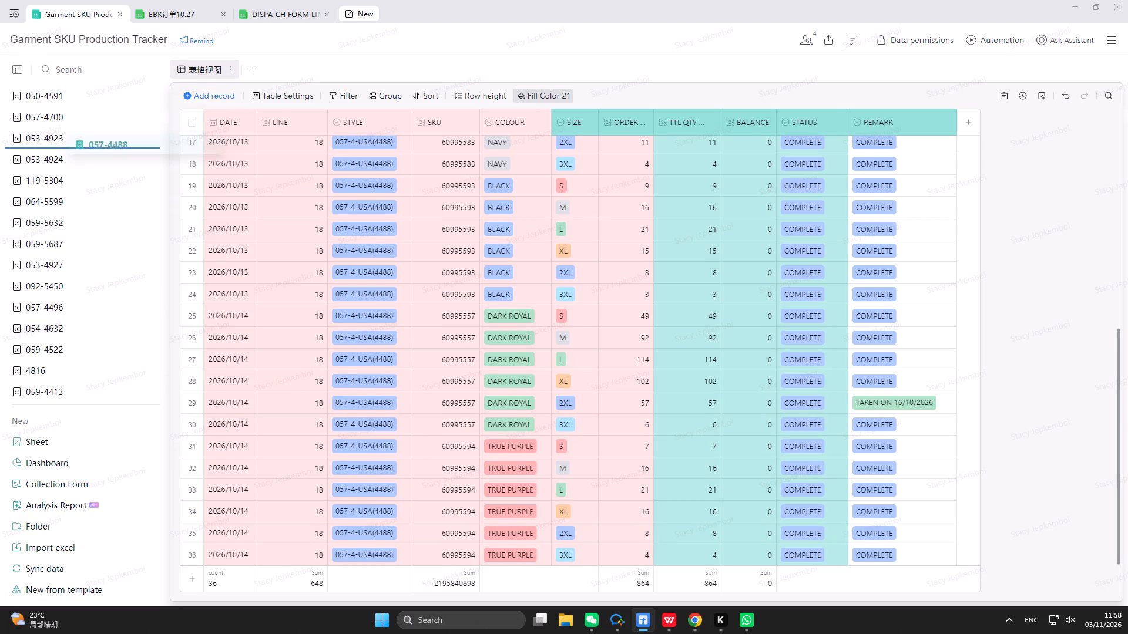
{"action": "left_click_drag", "start_coordinate": [72, 152], "coordinate": [79, 62]}
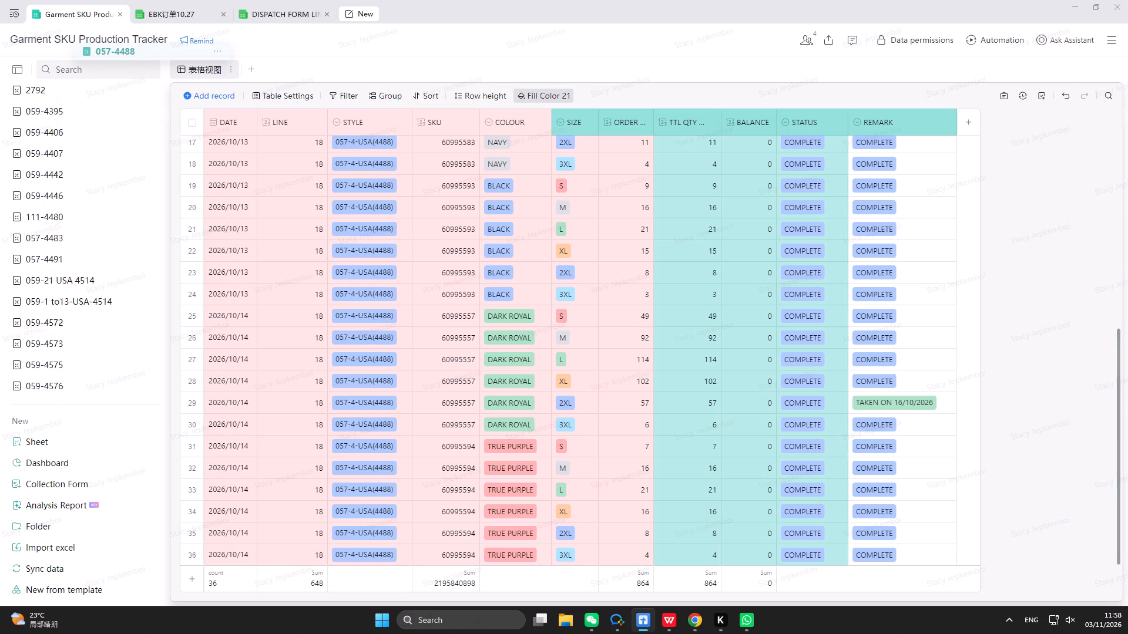
{"action": "left_click_drag", "start_coordinate": [79, 62], "coordinate": [73, 277]}
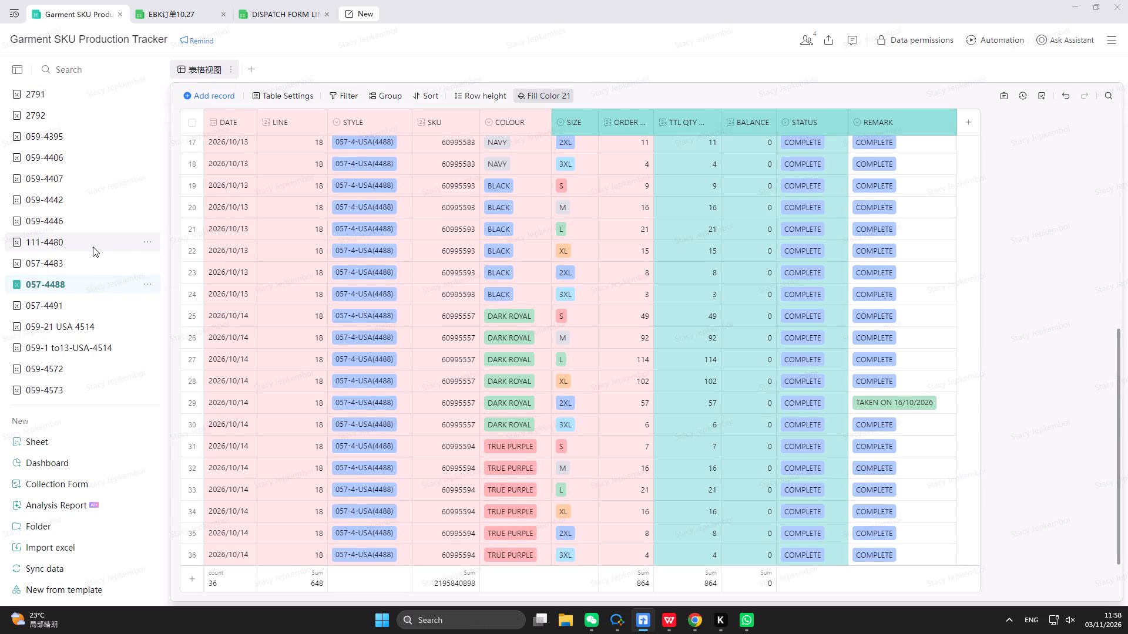
Open the 059-4436 sheet, check its records, and move it up the sheet list between 059-4407 and 059-4442.
{"action": "scroll", "coordinate": [95, 244], "scroll_direction": "down", "scroll_amount": 14}
{"action": "scroll", "coordinate": [78, 252], "scroll_direction": "up", "scroll_amount": 3}
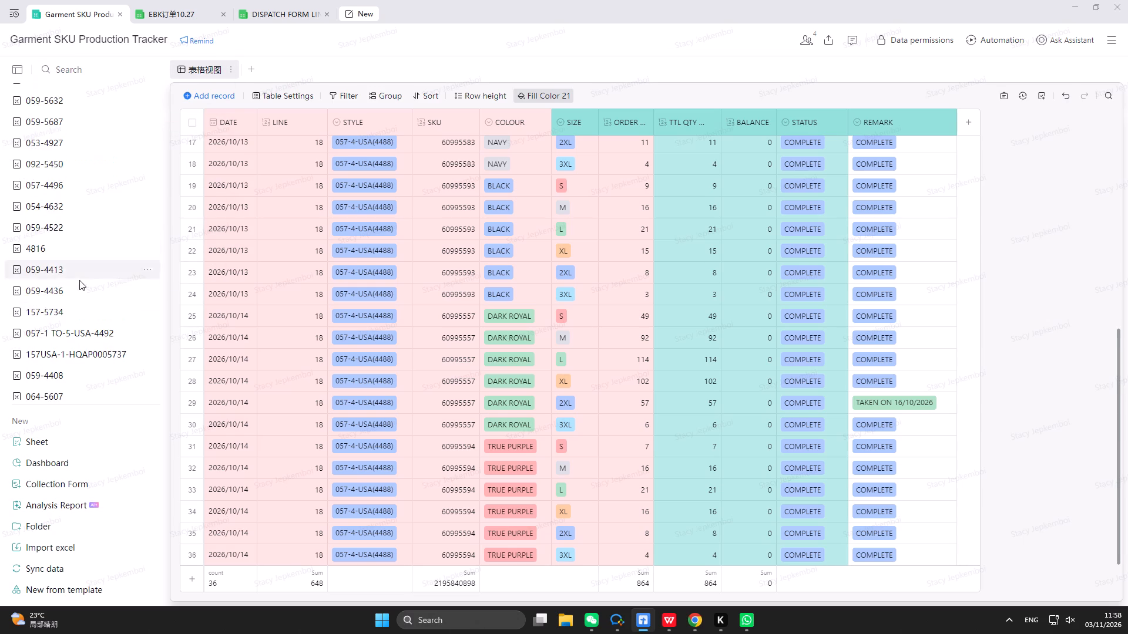
{"action": "left_click", "coordinate": [73, 289]}
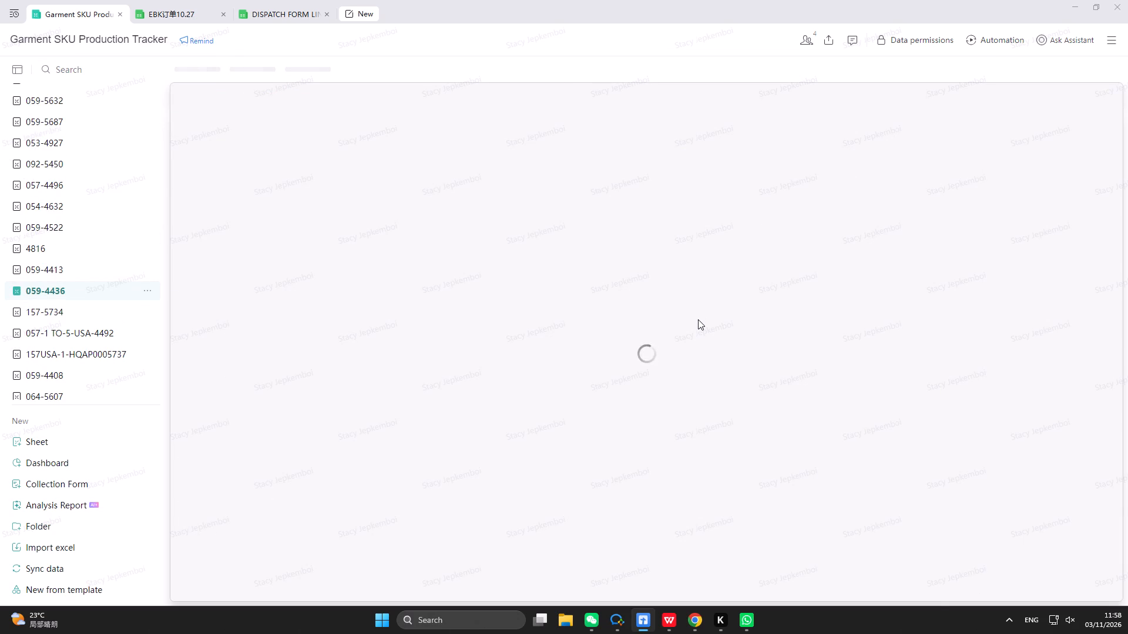
{"action": "scroll", "coordinate": [772, 323], "scroll_direction": "up", "scroll_amount": 5}
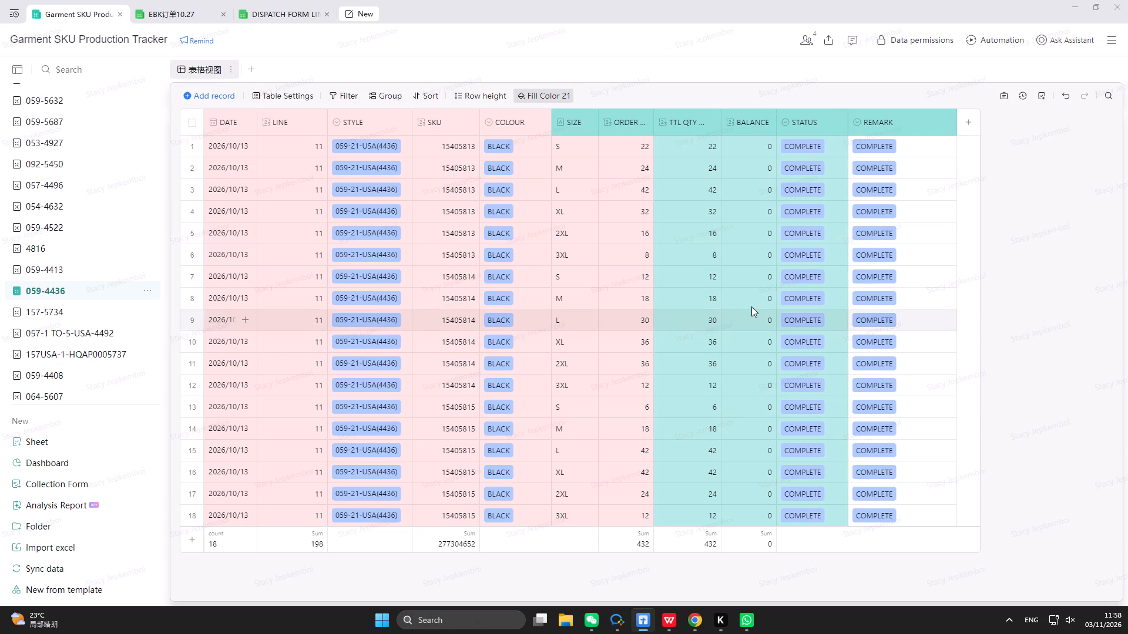
{"action": "scroll", "coordinate": [751, 306], "scroll_direction": "up", "scroll_amount": 10}
{"action": "left_click_drag", "start_coordinate": [51, 295], "coordinate": [106, 103]}
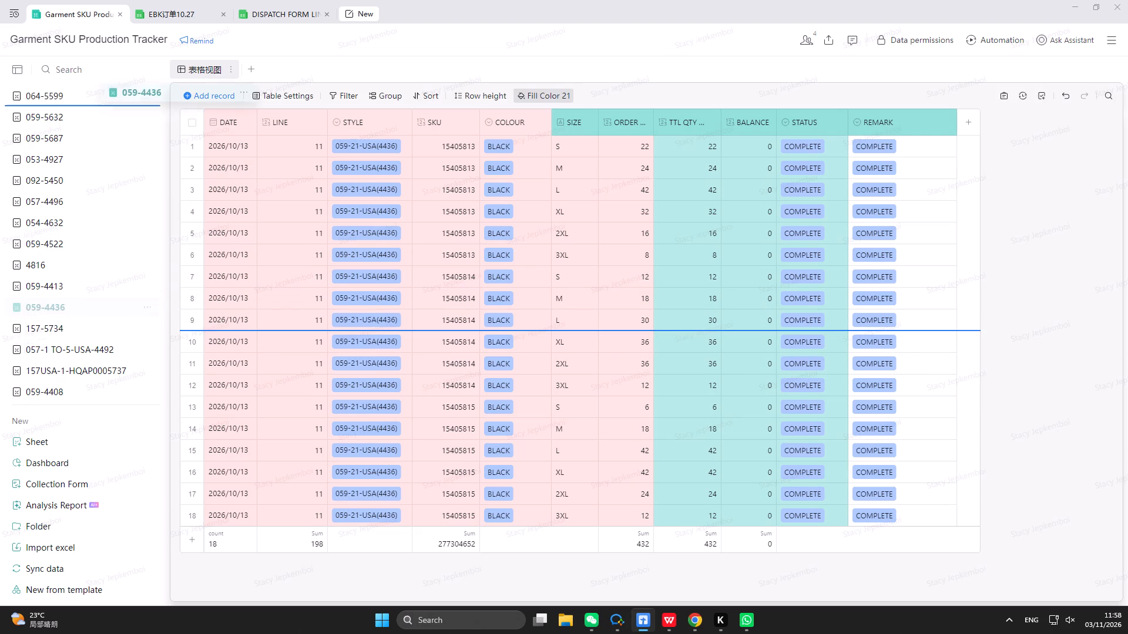
{"action": "left_click_drag", "start_coordinate": [106, 103], "coordinate": [106, 60]}
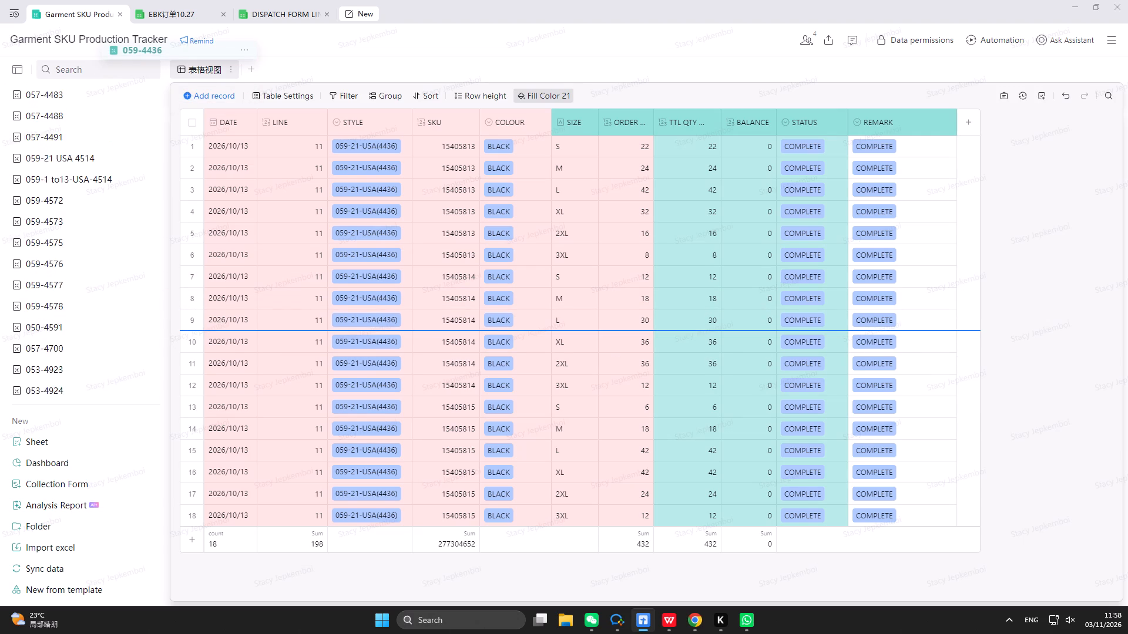
{"action": "left_click_drag", "start_coordinate": [106, 60], "coordinate": [77, 205]}
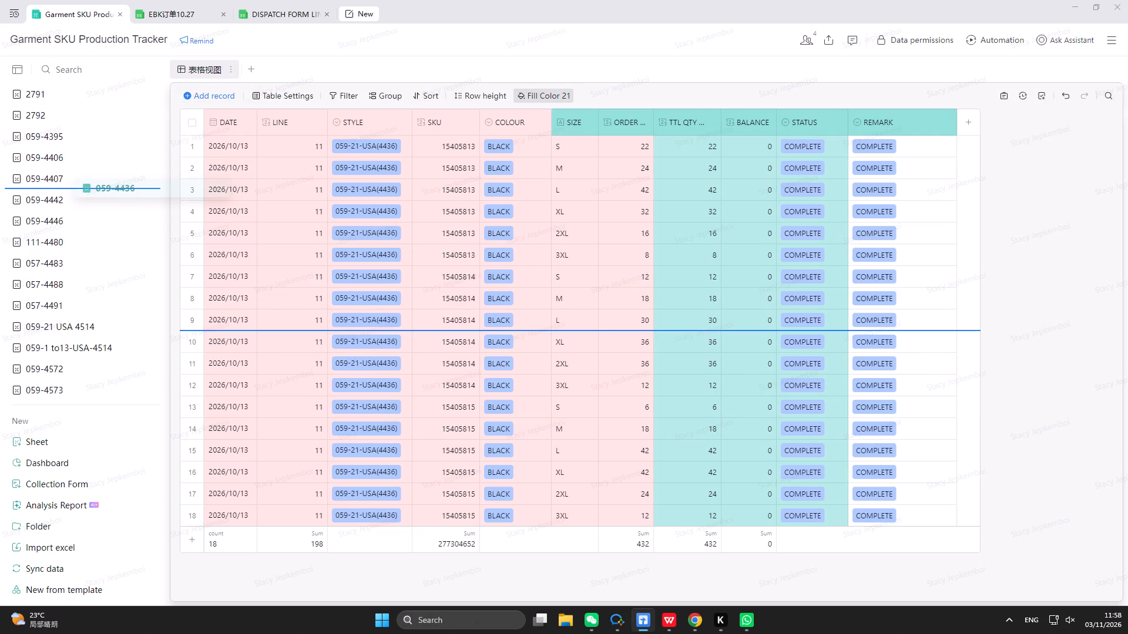
{"action": "left_click_drag", "start_coordinate": [77, 205], "coordinate": [70, 201]}
Open the 059-4413 sheet and look through its records.
{"action": "scroll", "coordinate": [96, 249], "scroll_direction": "down", "scroll_amount": 10}
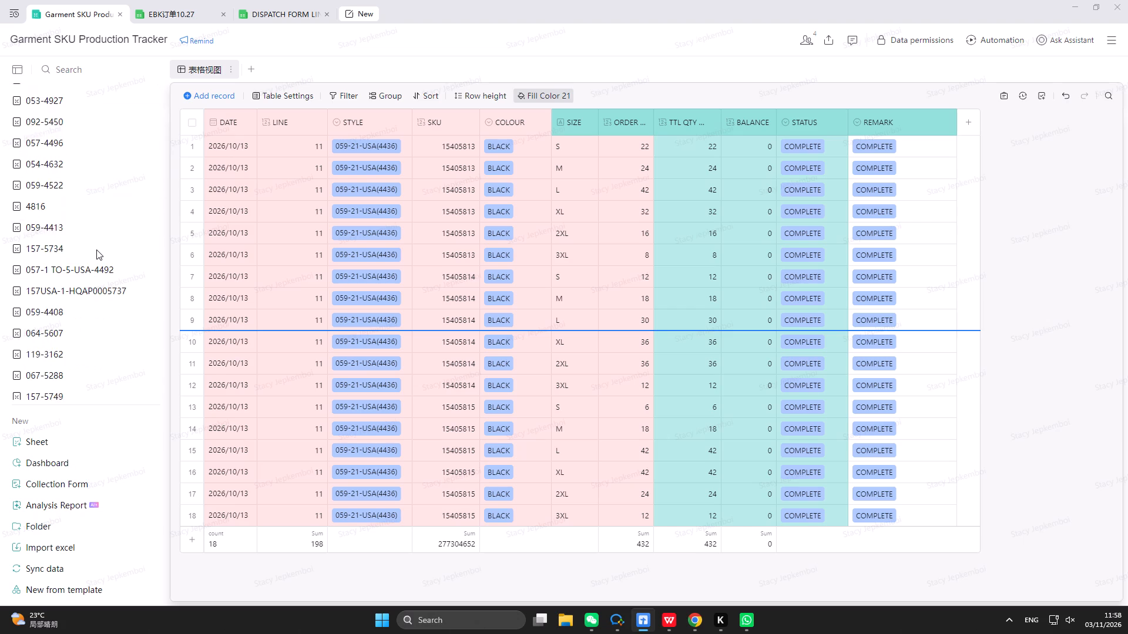
{"action": "scroll", "coordinate": [96, 249], "scroll_direction": "down", "scroll_amount": 1}
{"action": "left_click", "coordinate": [69, 164]}
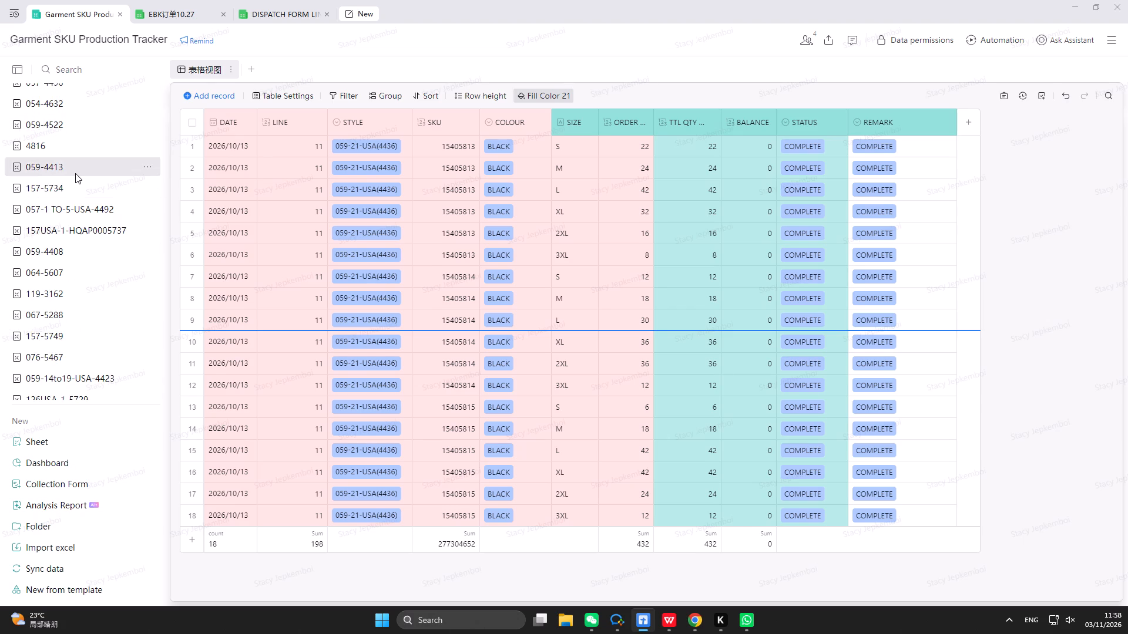
{"action": "scroll", "coordinate": [335, 349], "scroll_direction": "down", "scroll_amount": 6}
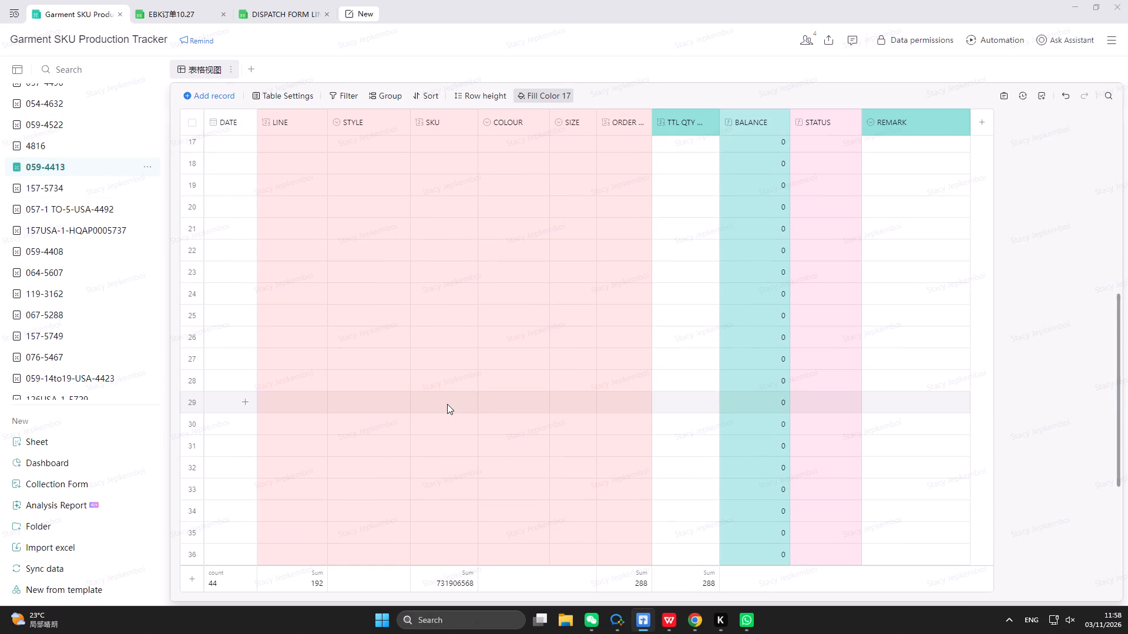
{"action": "scroll", "coordinate": [447, 404], "scroll_direction": "up", "scroll_amount": 7}
In the EBK订单10.27 sheet, search the EB PO filter for 4413, and return to the Garment SKU Production Tracker.
{"action": "left_click", "coordinate": [174, 14]}
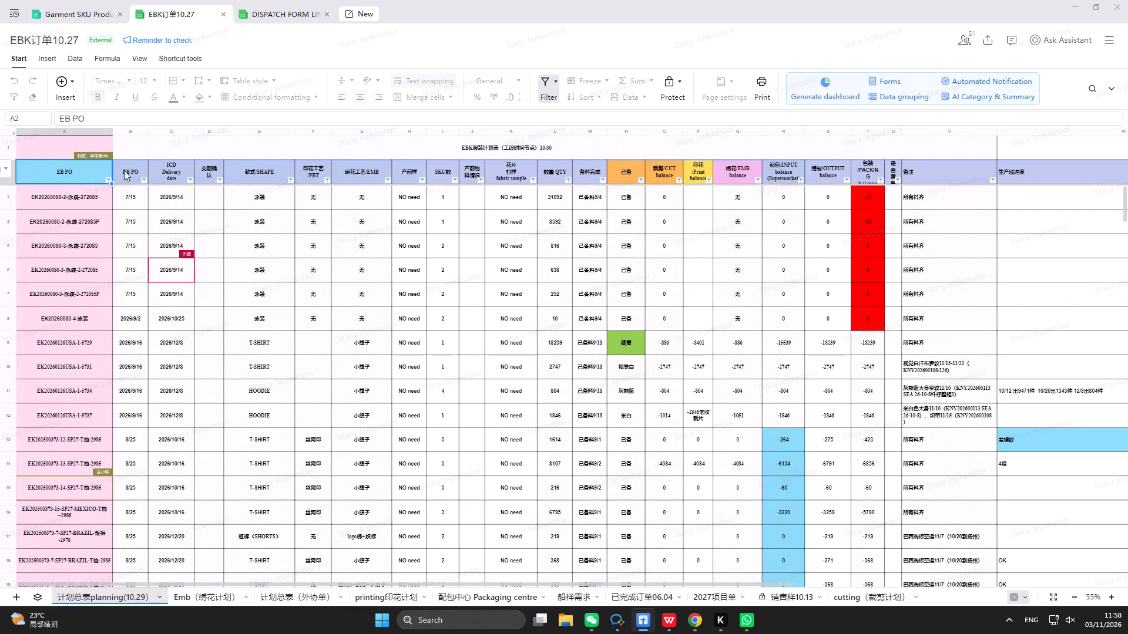
{"action": "left_click", "coordinate": [110, 178]}
{"action": "type", "text": "4413"}
{"action": "left_click", "coordinate": [89, 14]}
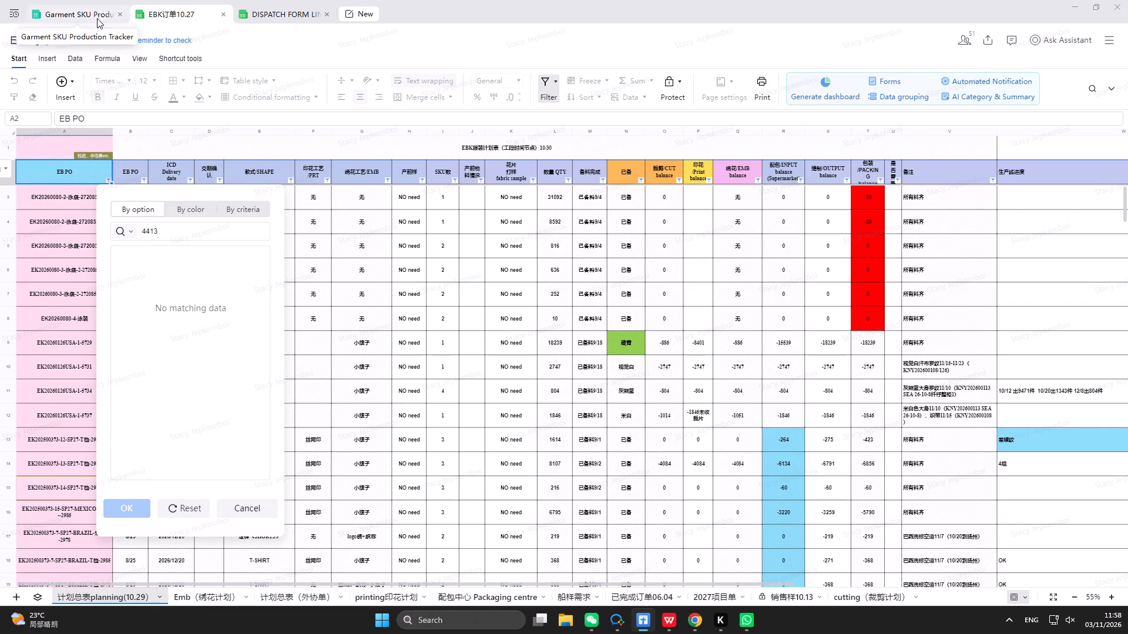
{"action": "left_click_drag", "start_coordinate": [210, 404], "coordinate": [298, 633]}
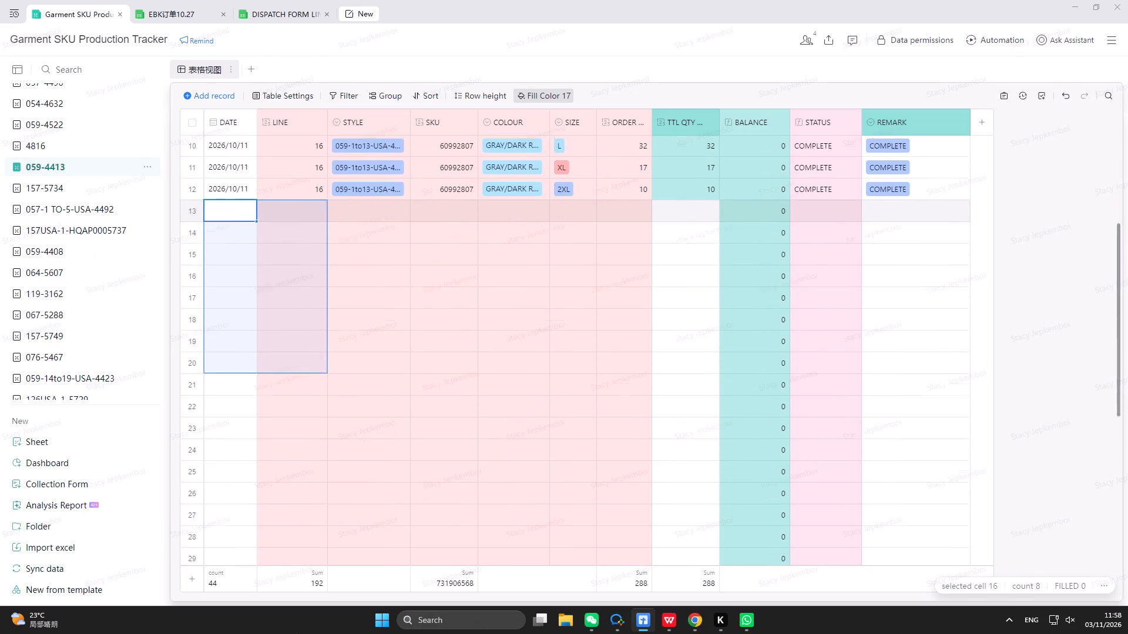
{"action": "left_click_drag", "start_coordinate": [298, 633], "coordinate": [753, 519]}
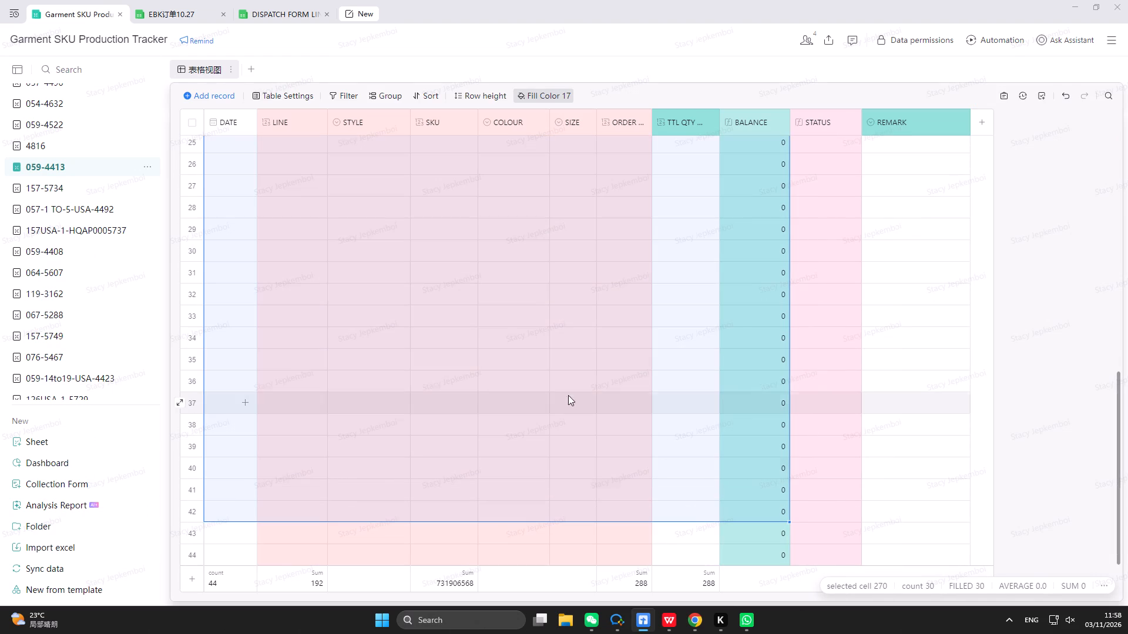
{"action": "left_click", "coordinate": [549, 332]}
In the 059-4413 sheet, delete the empty records 13 to 44 below the filled rows.
{"action": "scroll", "coordinate": [408, 301], "scroll_direction": "up", "scroll_amount": 7}
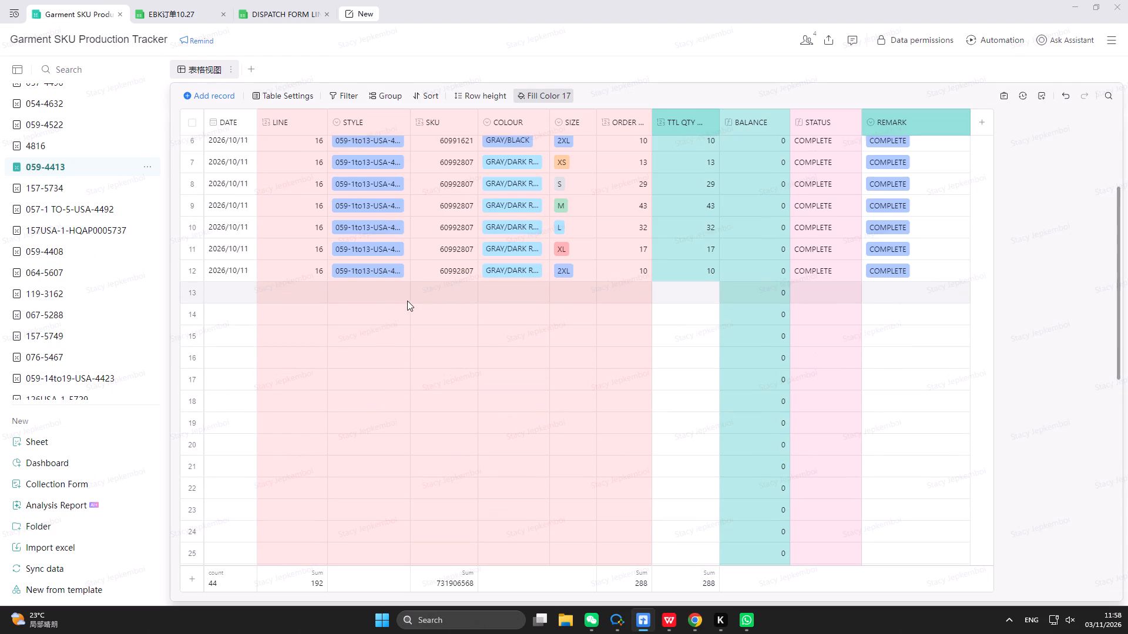
{"action": "left_click_drag", "start_coordinate": [199, 294], "coordinate": [731, 409]}
{"action": "scroll", "coordinate": [199, 294], "scroll_direction": "up", "scroll_amount": 1}
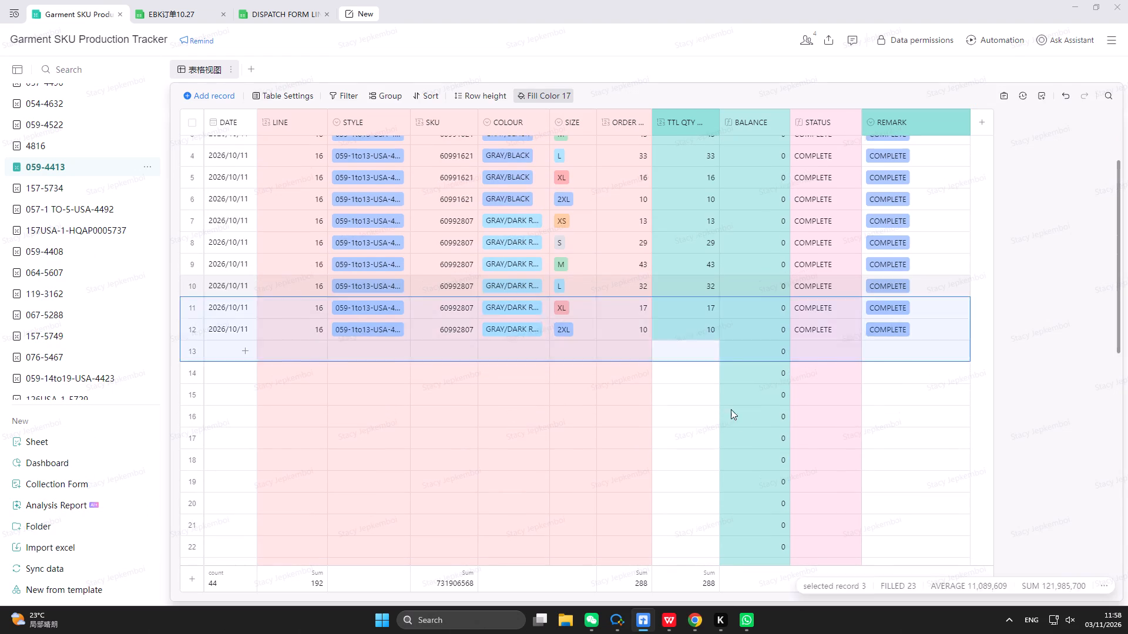
{"action": "left_click_drag", "start_coordinate": [731, 409], "coordinate": [906, 633]}
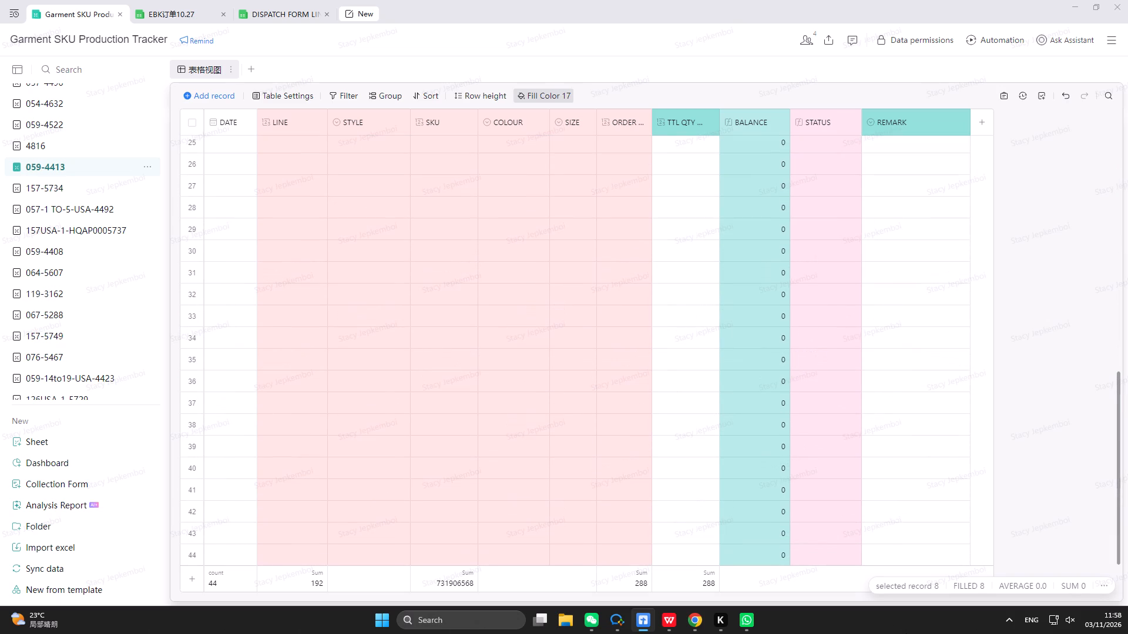
{"action": "left_click_drag", "start_coordinate": [906, 633], "coordinate": [944, 551]}
{"action": "scroll", "coordinate": [810, 379], "scroll_direction": "down", "scroll_amount": 8}
{"action": "right_click", "coordinate": [455, 305]}
{"action": "left_click", "coordinate": [493, 328]}
{"action": "scroll", "coordinate": [492, 322], "scroll_direction": "up", "scroll_amount": 4}
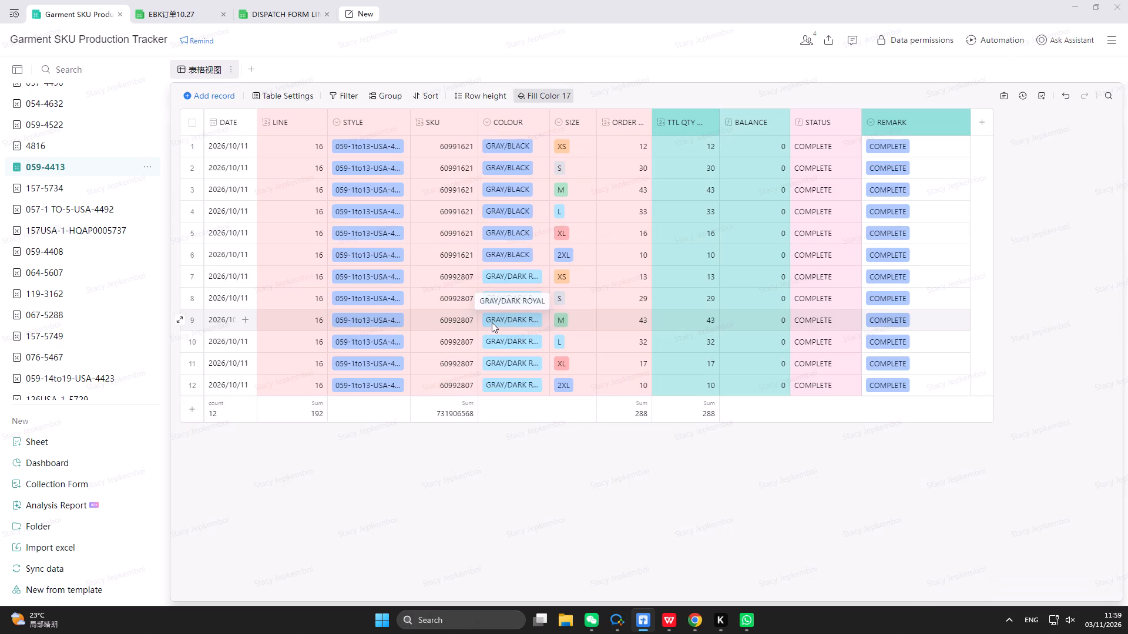
{"action": "scroll", "coordinate": [492, 322], "scroll_direction": "up", "scroll_amount": 5}
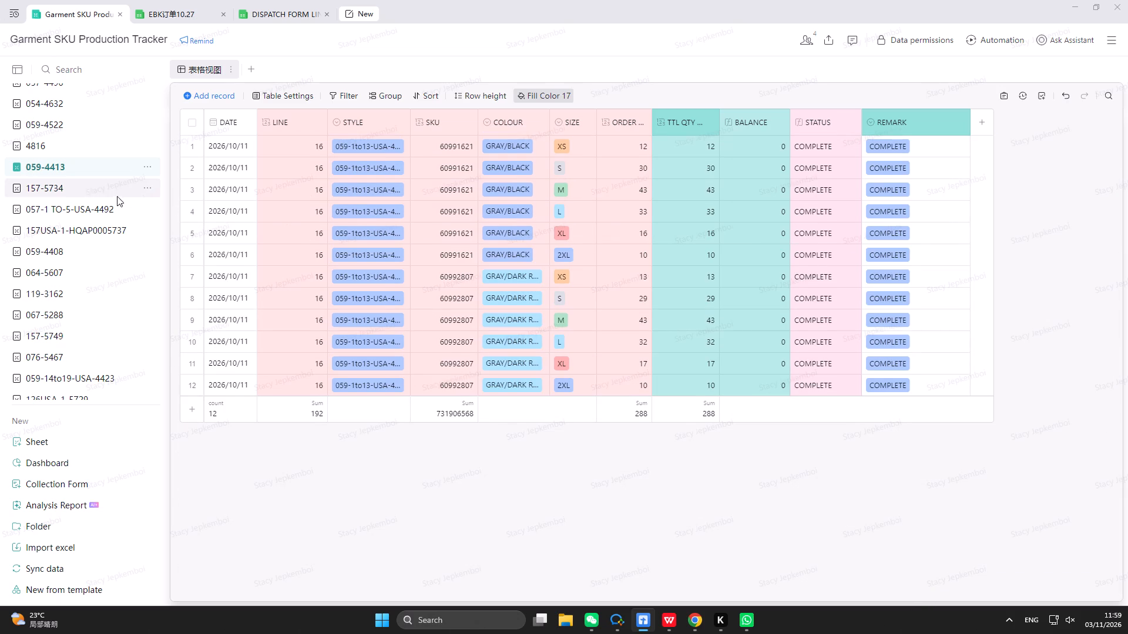
Move the 059-4413 sheet up the sheet list, between 059-4407 and 059-4436.
{"action": "left_click_drag", "start_coordinate": [62, 166], "coordinate": [84, 118]}
{"action": "left_click_drag", "start_coordinate": [84, 118], "coordinate": [101, 65]}
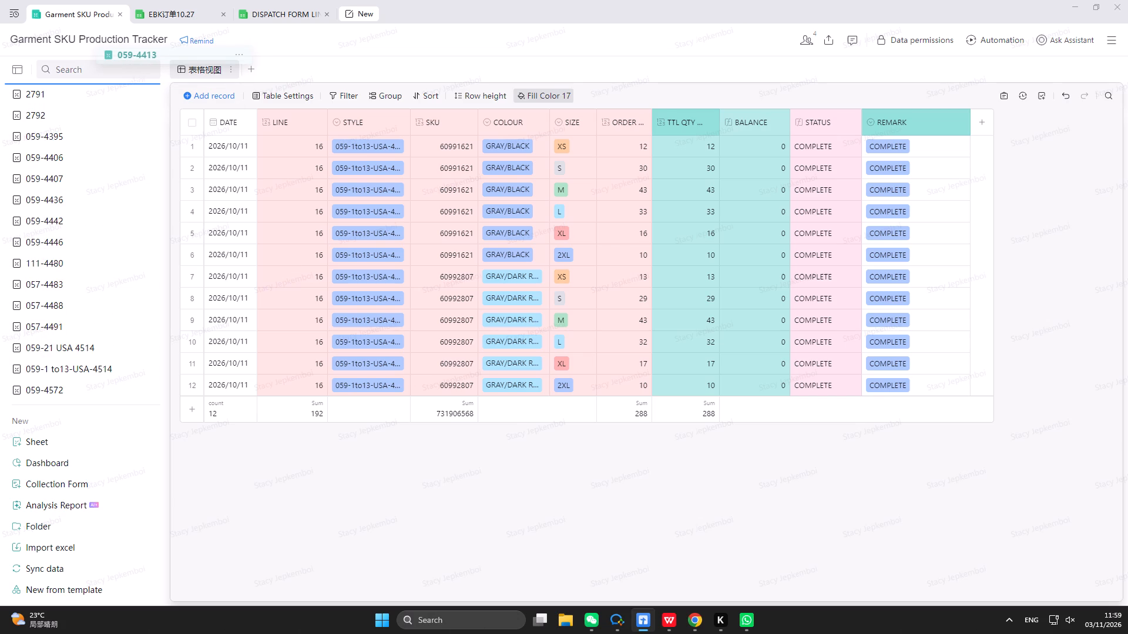
{"action": "left_click_drag", "start_coordinate": [101, 65], "coordinate": [69, 218]}
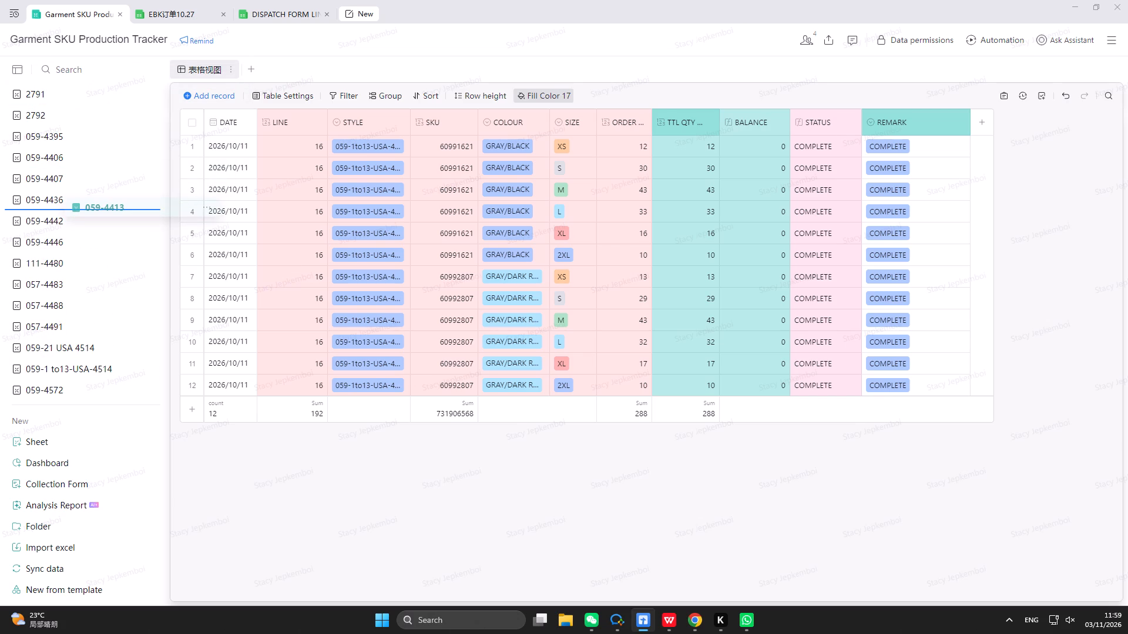
{"action": "left_click_drag", "start_coordinate": [69, 218], "coordinate": [37, 194]}
Move the 4816 sheet up the sheet list, between 057-4700 and 053-4923.
{"action": "scroll", "coordinate": [78, 228], "scroll_direction": "down", "scroll_amount": 10}
{"action": "left_click", "coordinate": [64, 222]}
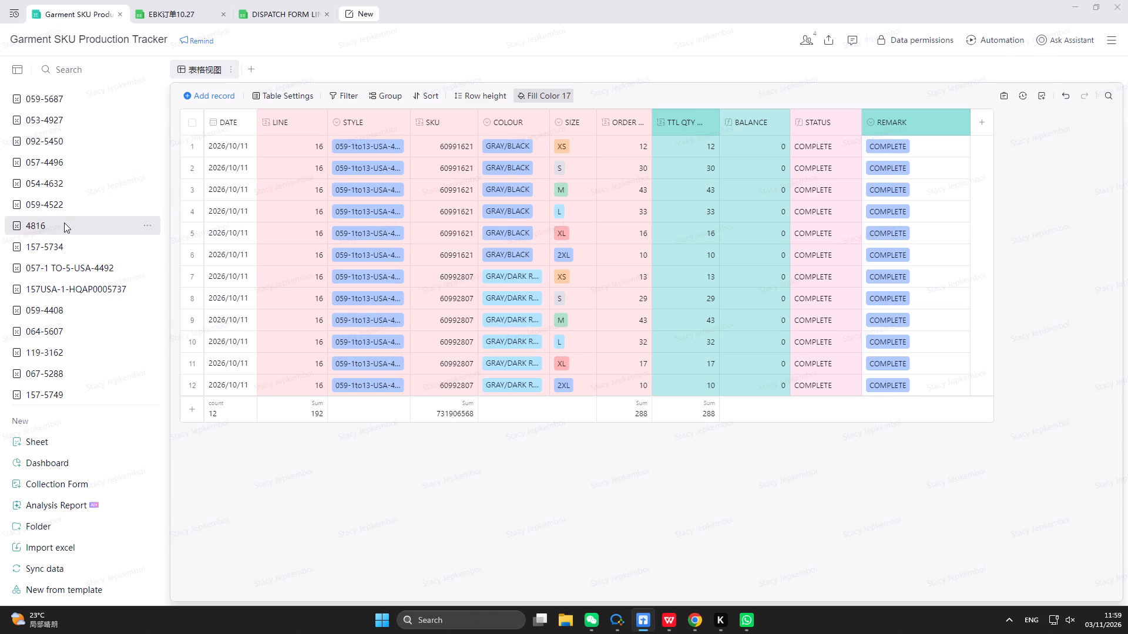
{"action": "left_click_drag", "start_coordinate": [63, 227], "coordinate": [100, 99]}
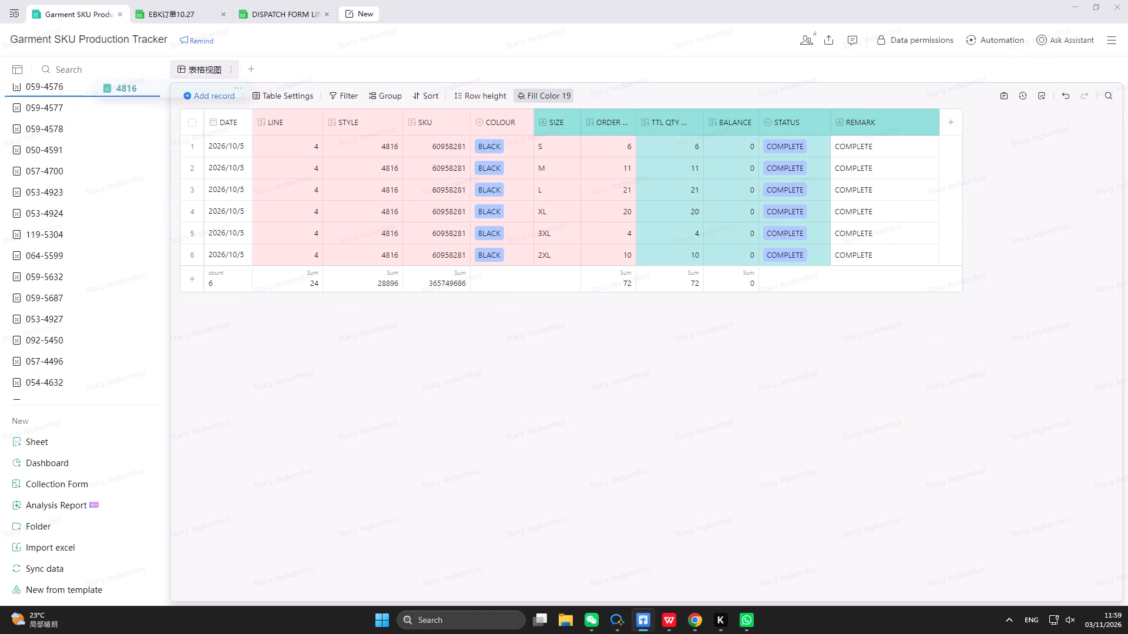
{"action": "left_click_drag", "start_coordinate": [100, 99], "coordinate": [87, 233]}
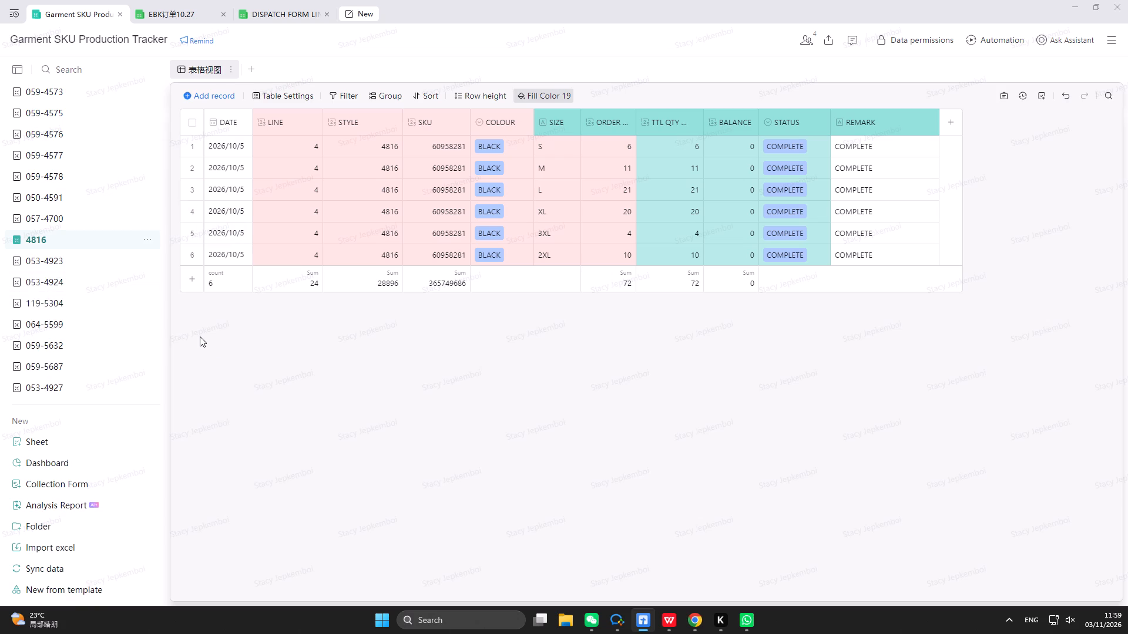
Review the 059-4522 sheet's records and move the sheet up the sheet list to its numerical place.
{"action": "scroll", "coordinate": [82, 328], "scroll_direction": "down", "scroll_amount": 3}
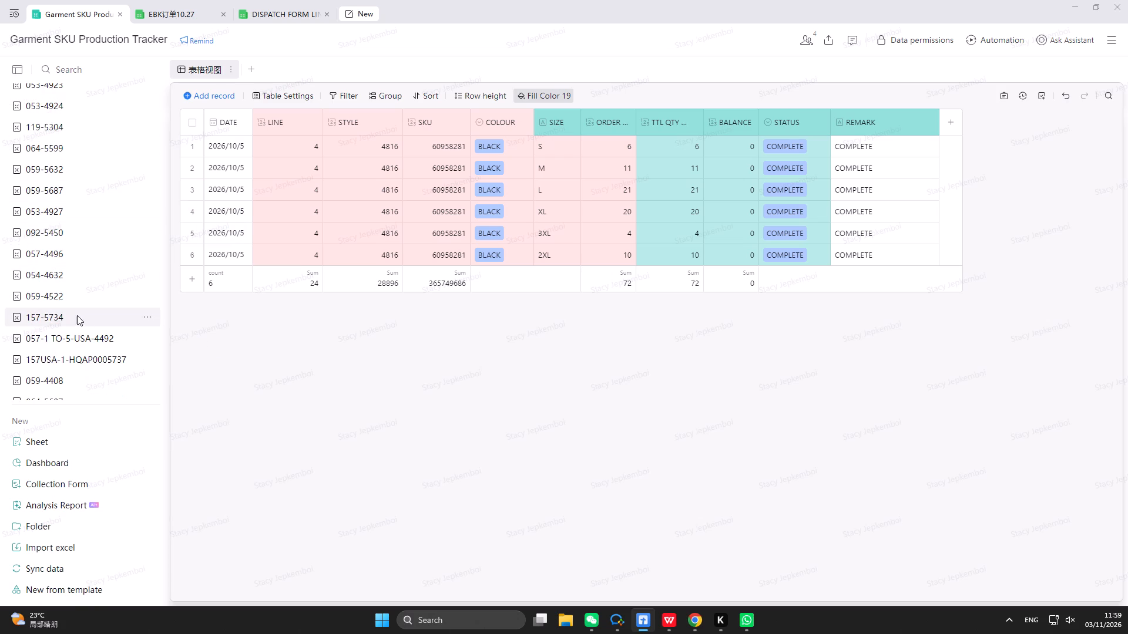
{"action": "left_click", "coordinate": [76, 303]}
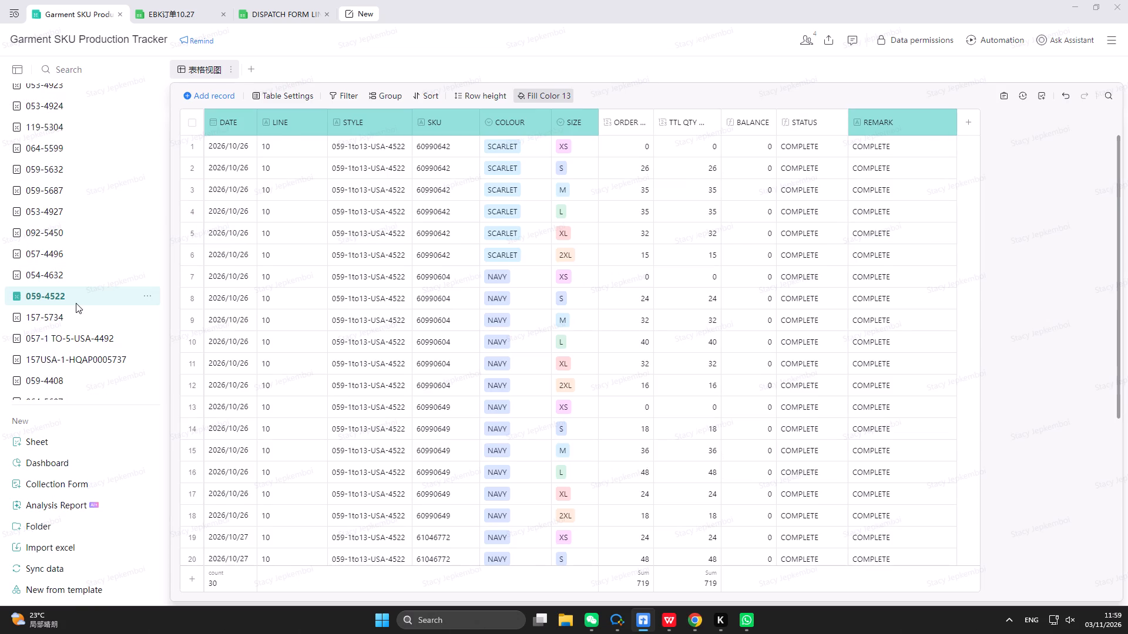
{"action": "scroll", "coordinate": [858, 387], "scroll_direction": "down", "scroll_amount": 10}
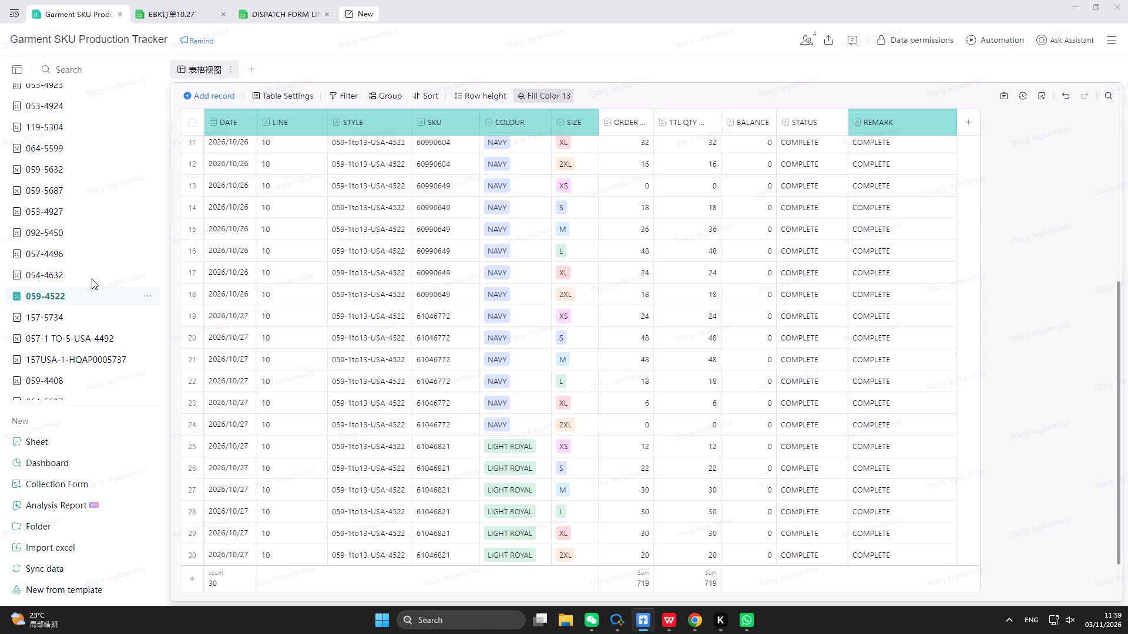
{"action": "left_click_drag", "start_coordinate": [66, 302], "coordinate": [94, 190]}
{"action": "left_click_drag", "start_coordinate": [94, 190], "coordinate": [109, 93]}
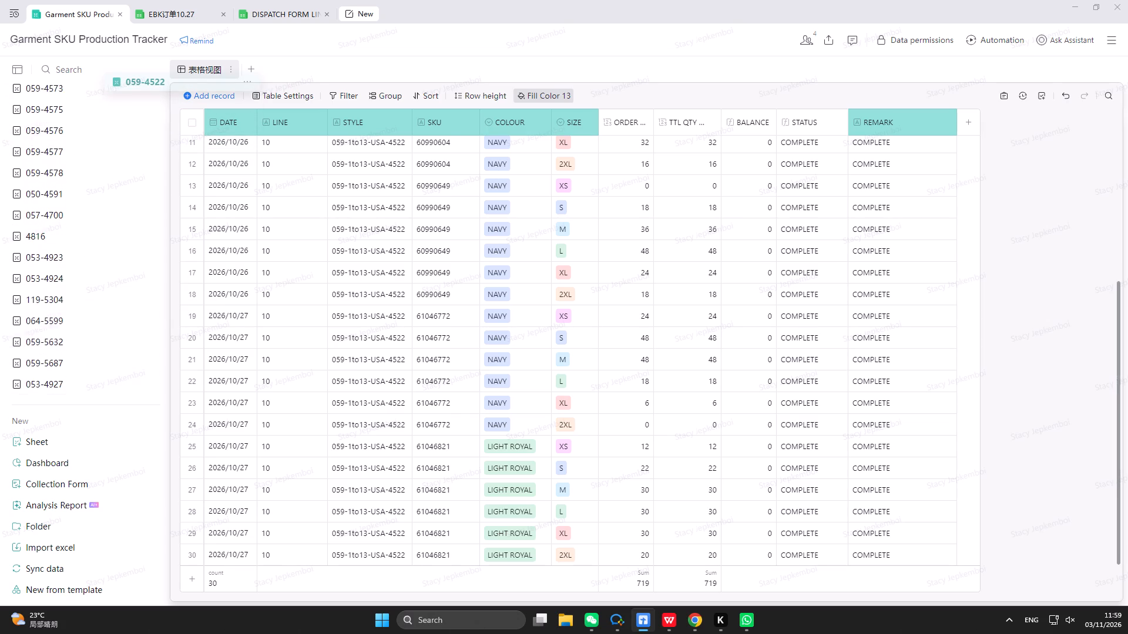
{"action": "left_click_drag", "start_coordinate": [109, 93], "coordinate": [51, 112]}
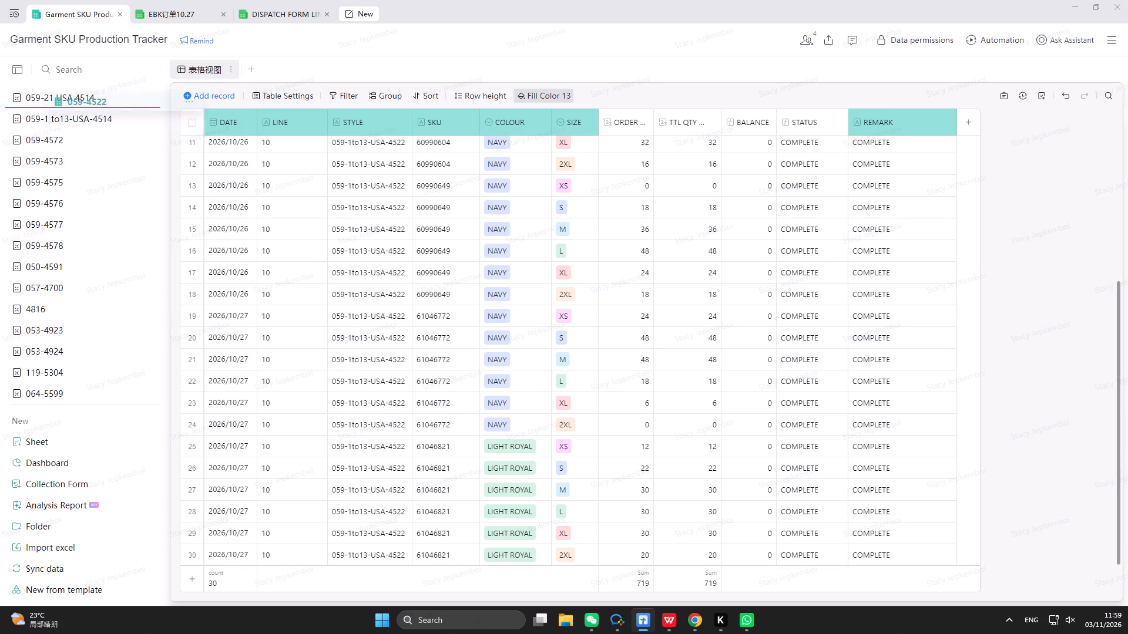
{"action": "left_click_drag", "start_coordinate": [51, 112], "coordinate": [48, 248]}
Open the 126USA-1-5729 sheet and look through its records.
{"action": "scroll", "coordinate": [59, 285], "scroll_direction": "down", "scroll_amount": 10}
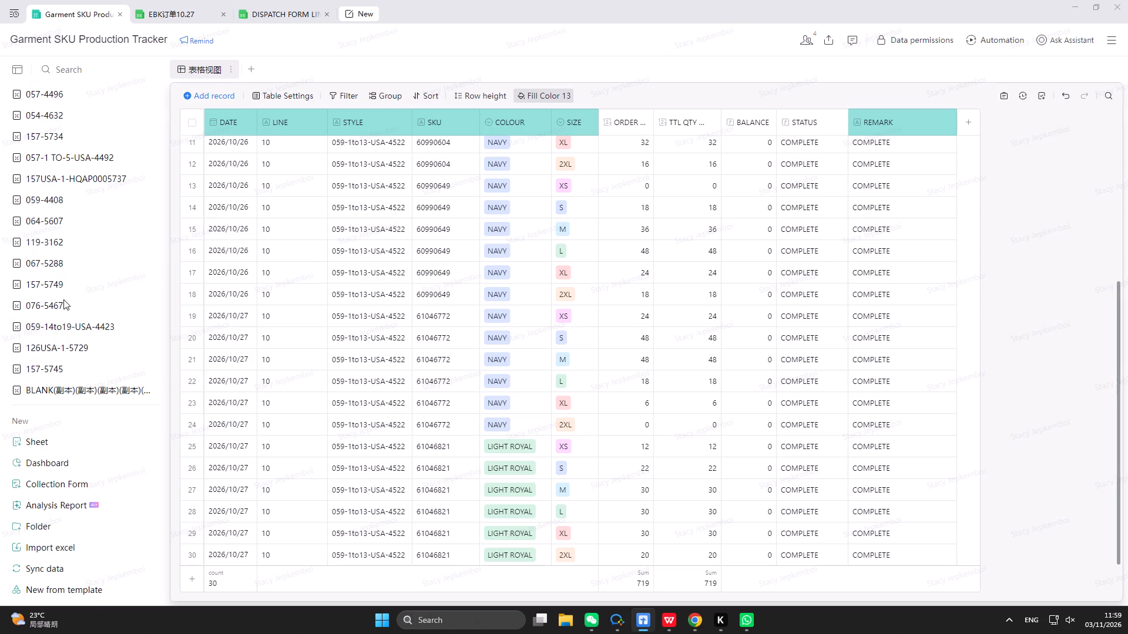
{"action": "left_click", "coordinate": [80, 347]}
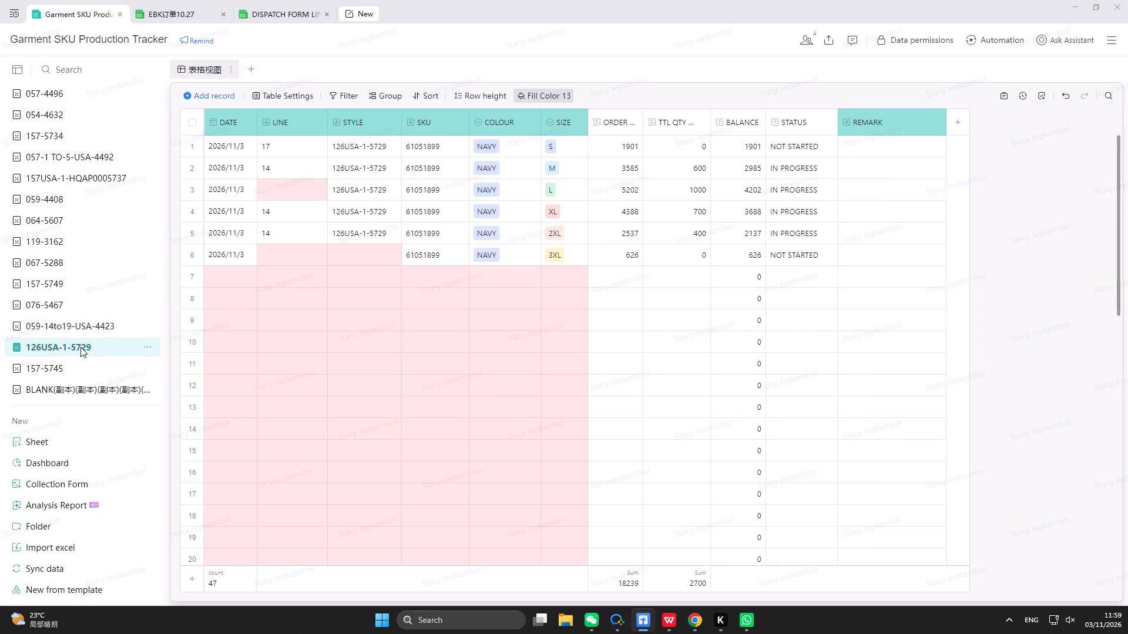
{"action": "scroll", "coordinate": [583, 313], "scroll_direction": "down", "scroll_amount": 2}
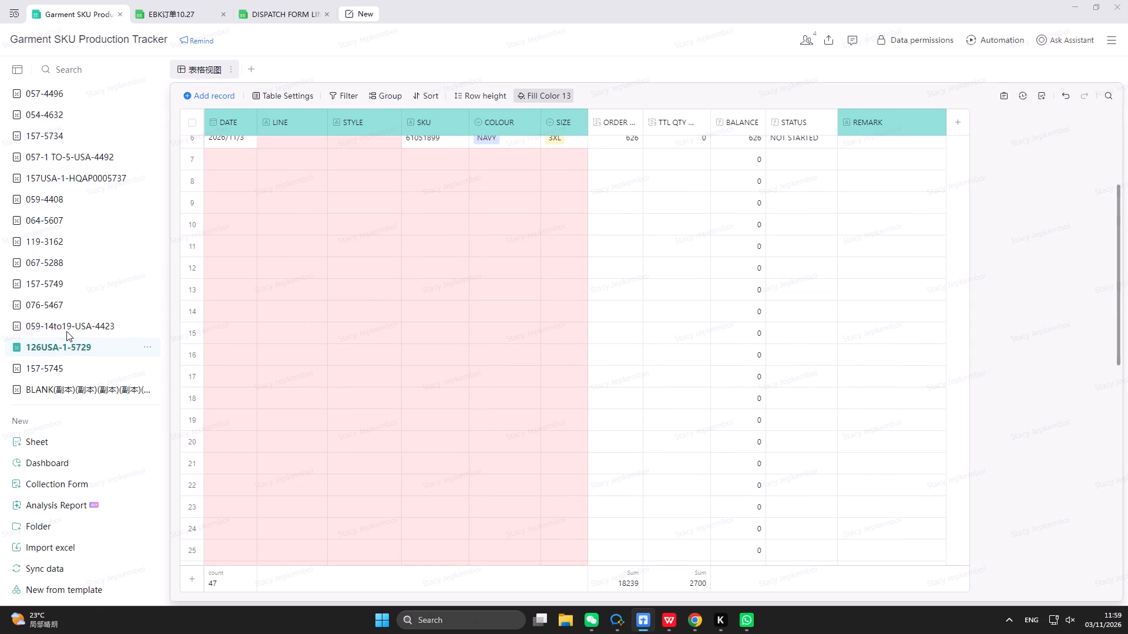
Open the 054-4632 sheet.
{"action": "scroll", "coordinate": [70, 247], "scroll_direction": "up", "scroll_amount": 3}
{"action": "left_click", "coordinate": [73, 292]}
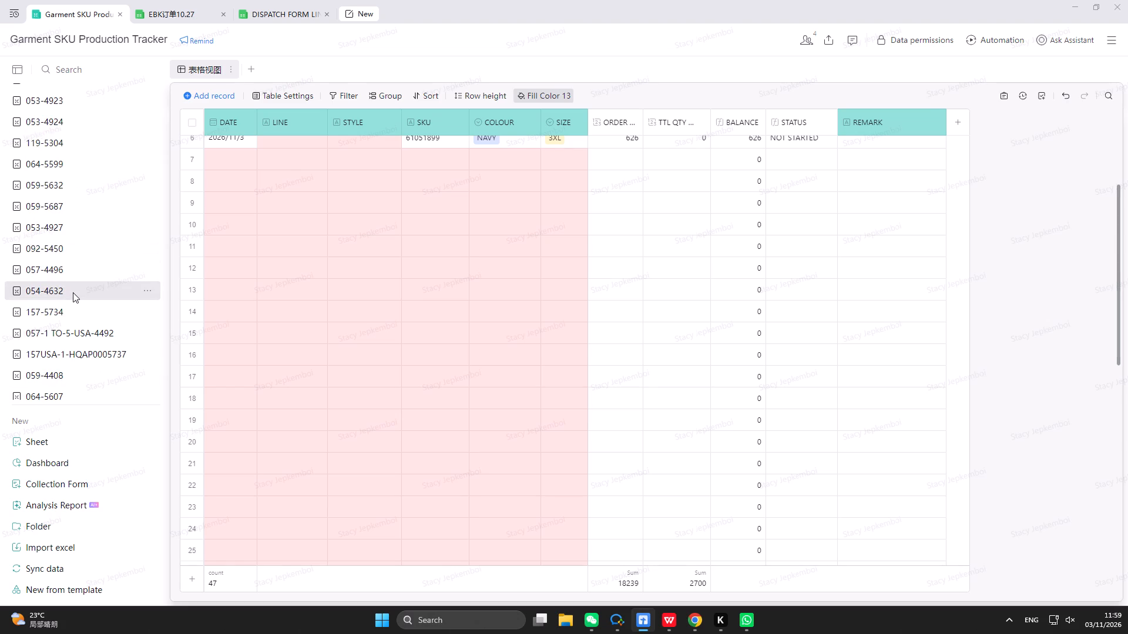